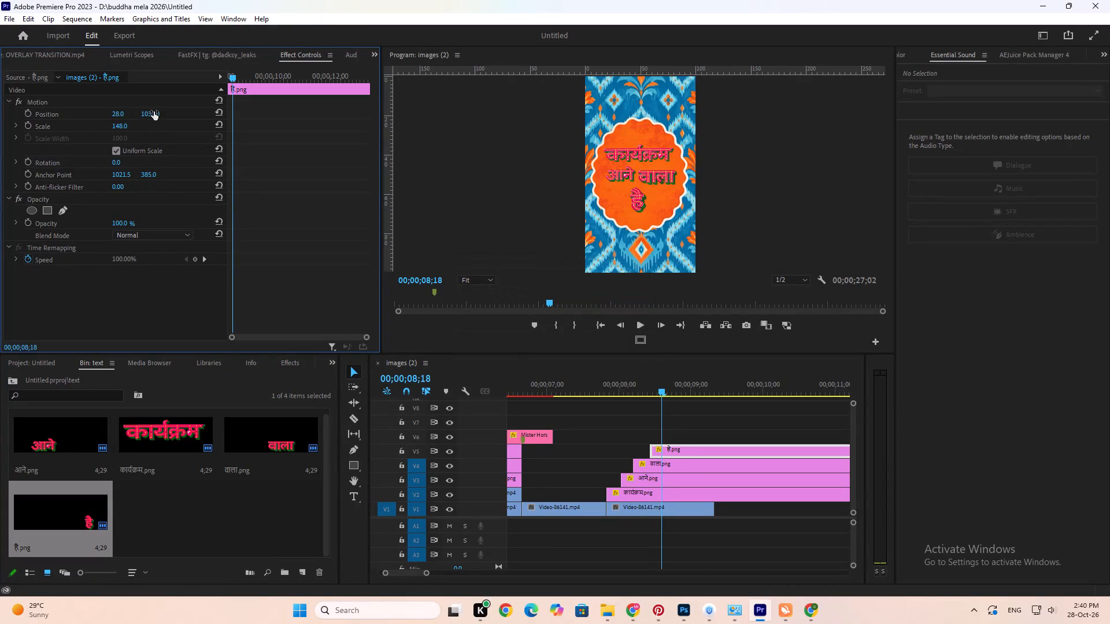
Play back the staggered title from the start of the कार्यक्रम clip several times and examine its layout and timing in full-screen view.
{"action": "key", "text": "grave"}
{"action": "key", "text": "grave"}
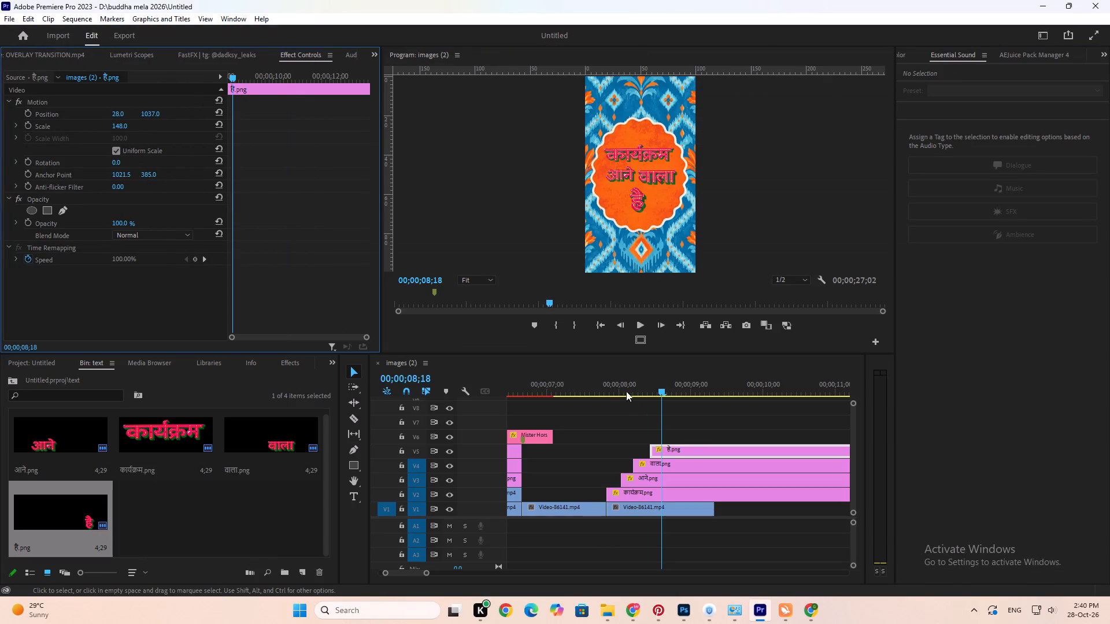
{"action": "left_click", "coordinate": [609, 382]}
{"action": "key", "text": "space"}
{"action": "key", "text": "space"}
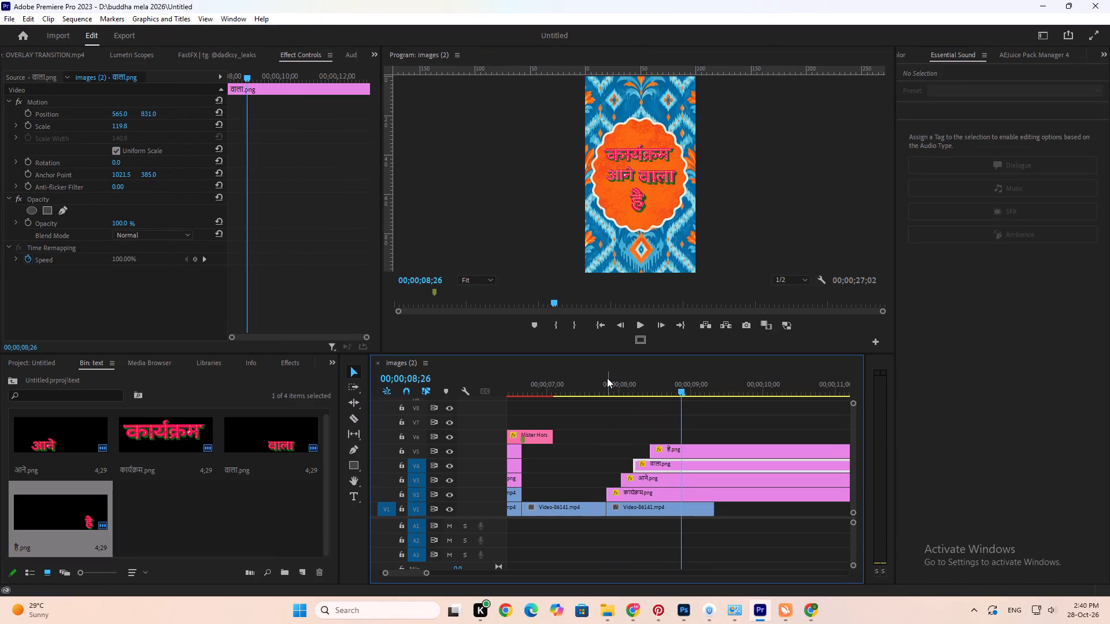
{"action": "left_click", "coordinate": [607, 378]}
{"action": "key", "text": "space"}
{"action": "key", "text": "space"}
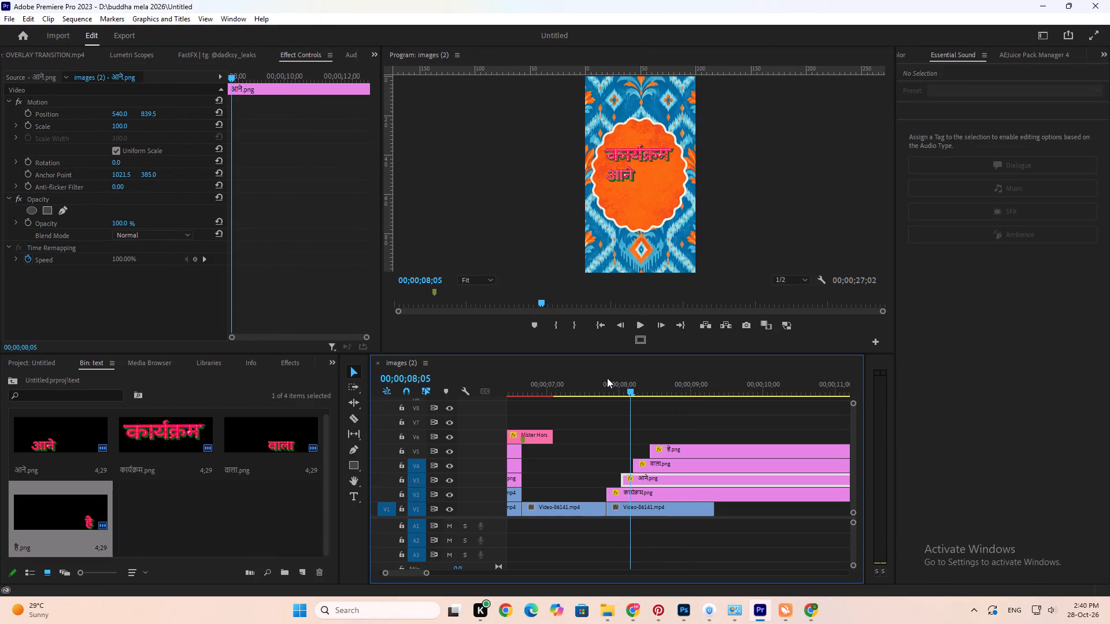
{"action": "left_click", "coordinate": [607, 378]}
{"action": "key", "text": "space"}
{"action": "key", "text": "space"}
{"action": "left_click", "coordinate": [607, 378]}
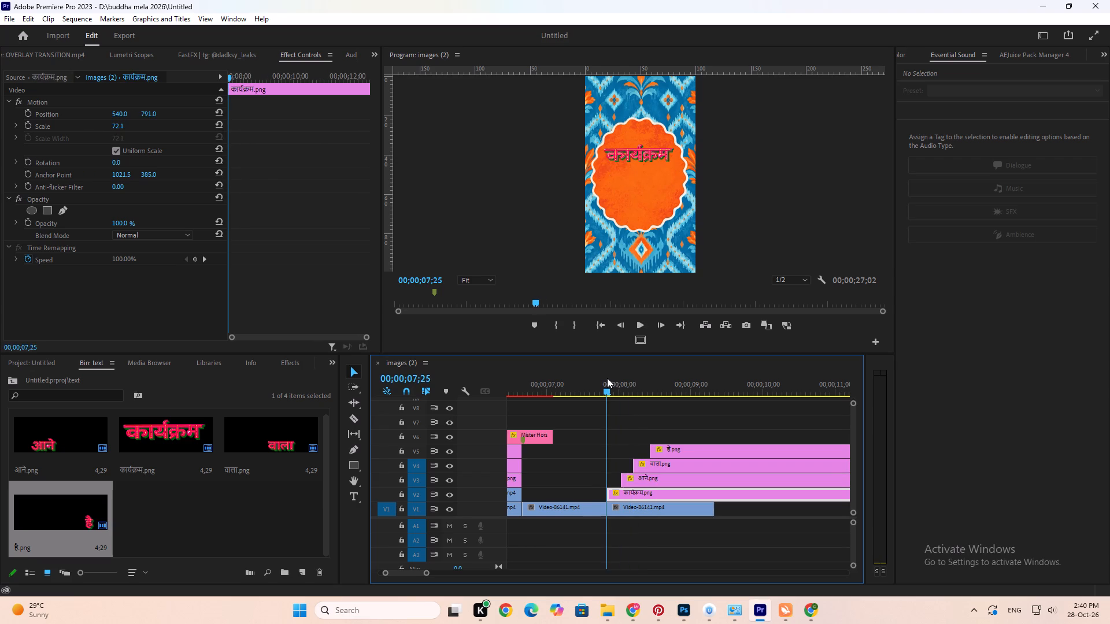
{"action": "key", "text": "space"}
{"action": "key", "text": "space"}
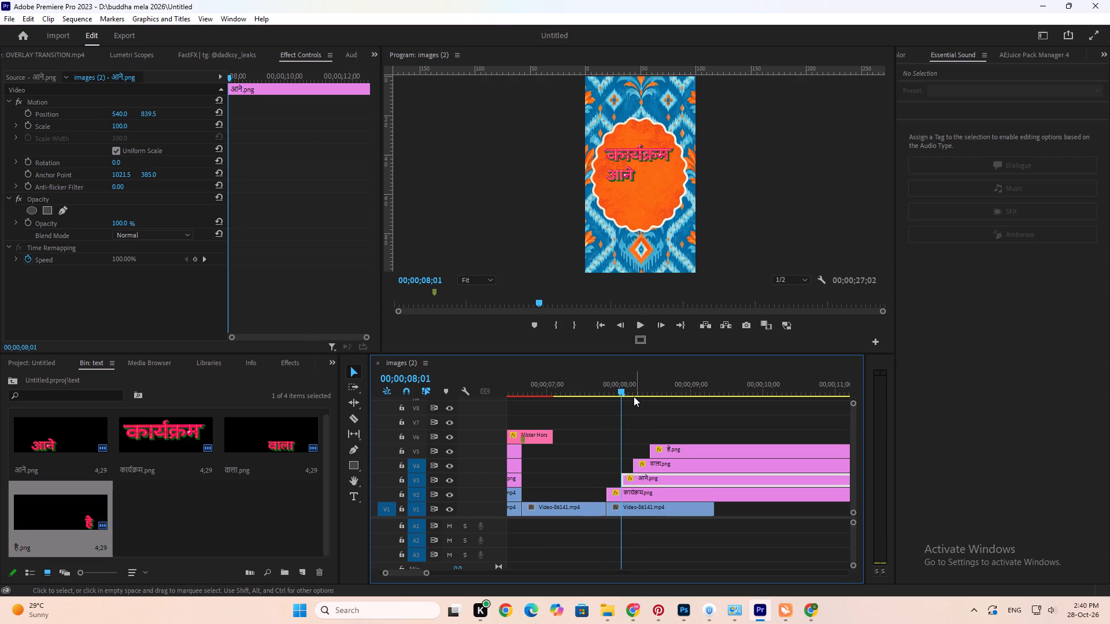
{"action": "left_click_drag", "start_coordinate": [619, 385], "coordinate": [625, 380]}
{"action": "left_click", "coordinate": [631, 222]}
{"action": "key", "text": "grave"}
{"action": "key", "text": "space"}
{"action": "key", "text": "space"}
{"action": "type", "text": "`"}
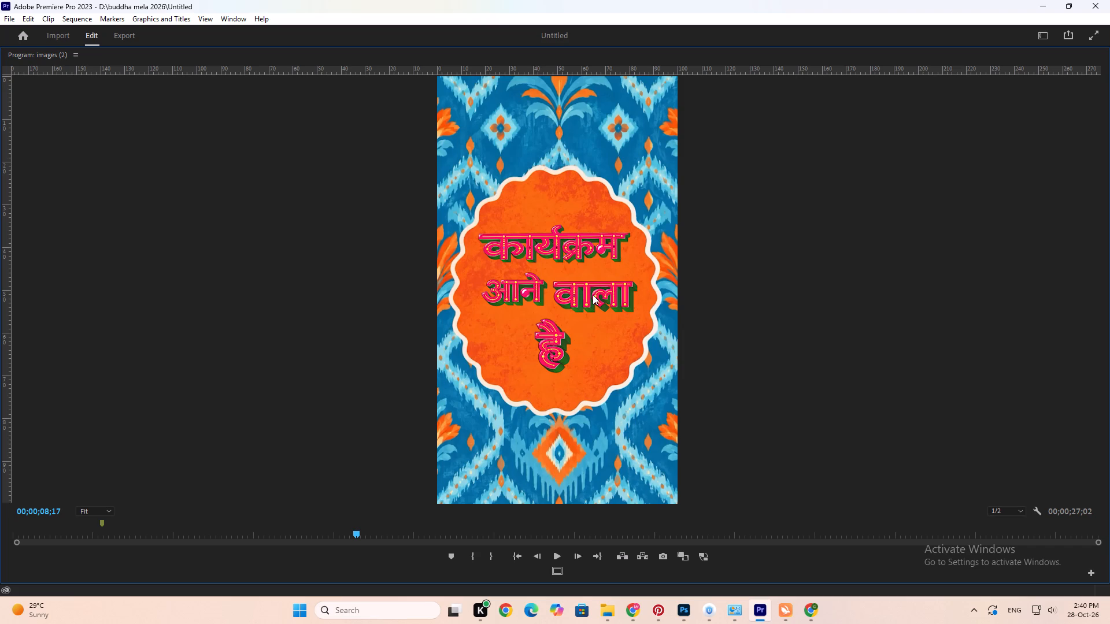
{"action": "key", "text": "grave"}
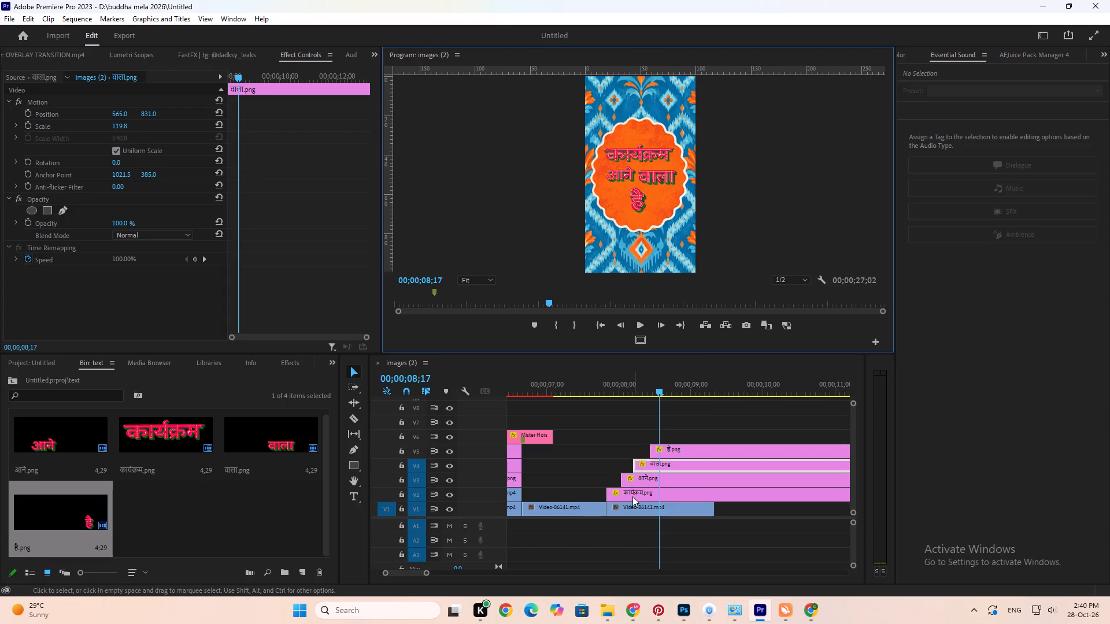
Raise कार्यक्रम to a vertical position of about 773 while all four title words are in view.
{"action": "left_click", "coordinate": [634, 492]}
{"action": "left_click_drag", "start_coordinate": [635, 390], "coordinate": [661, 384]}
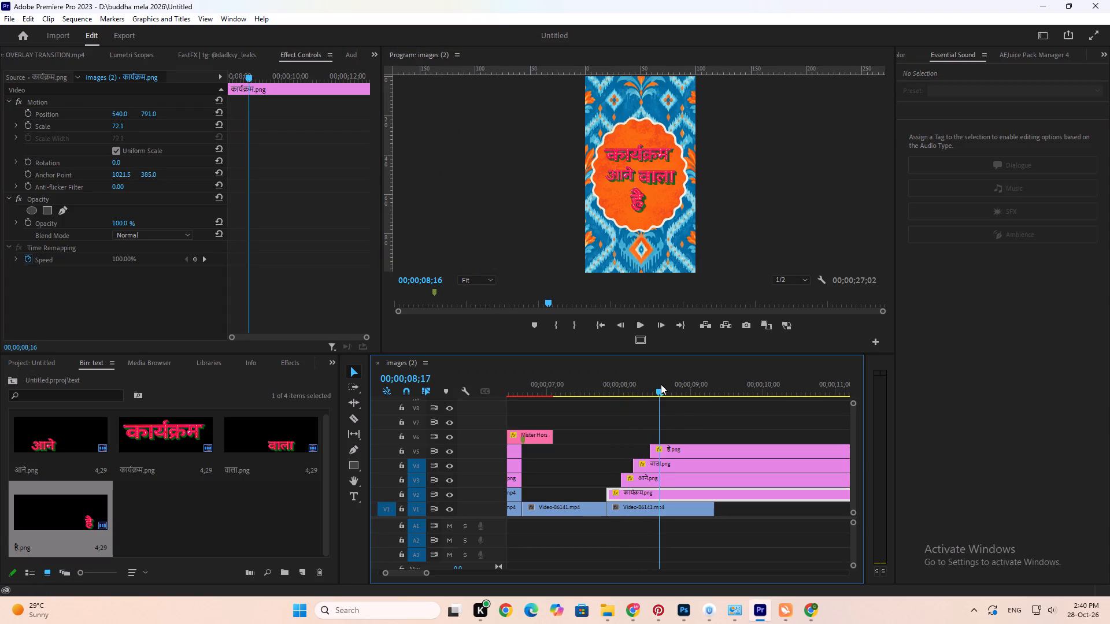
{"action": "left_click_drag", "start_coordinate": [661, 384], "coordinate": [663, 385]}
{"action": "left_click_drag", "start_coordinate": [147, 114], "coordinate": [132, 110]}
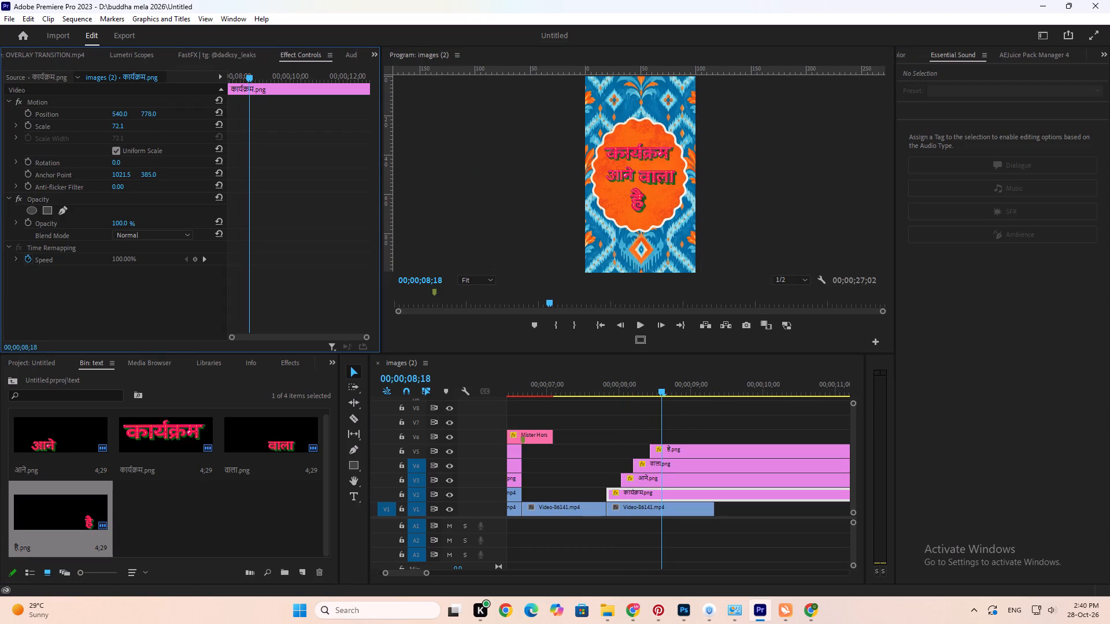
{"action": "left_click_drag", "start_coordinate": [132, 110], "coordinate": [129, 110]}
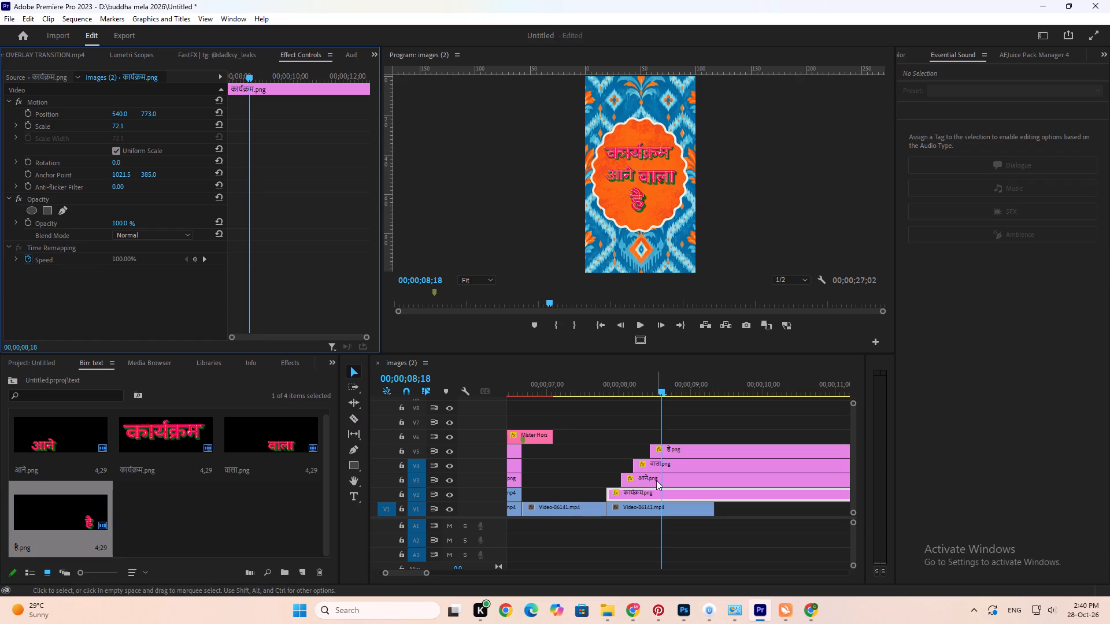
Centre आने beneath कार्यक्रम by setting its position to about 682, 808.5.
{"action": "left_click", "coordinate": [656, 480]}
{"action": "left_click_drag", "start_coordinate": [118, 111], "coordinate": [201, 113]}
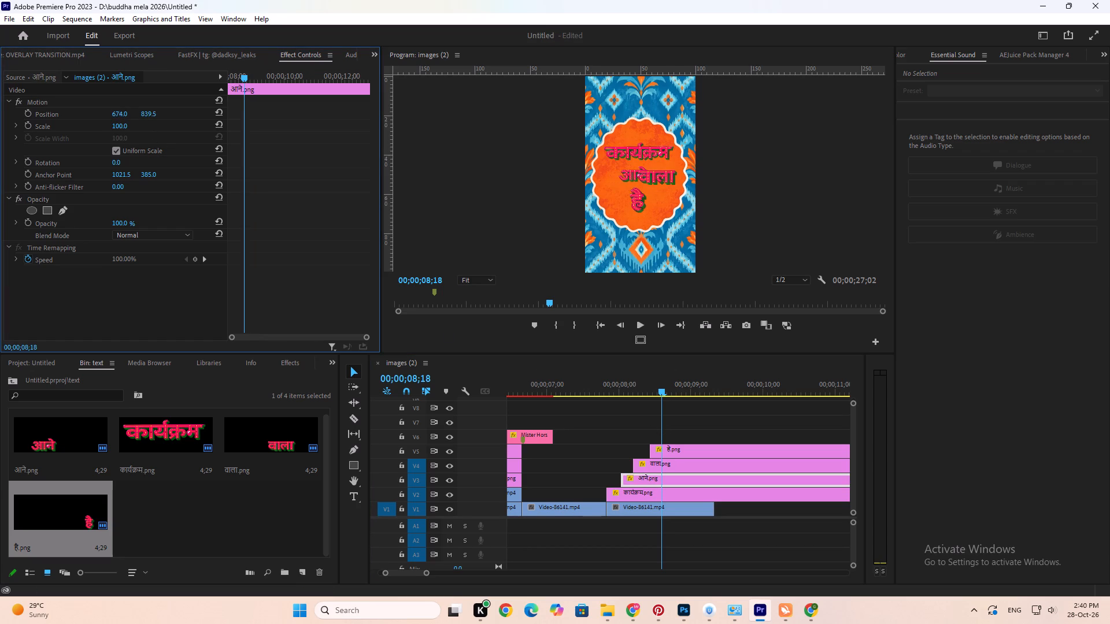
{"action": "left_click_drag", "start_coordinate": [201, 113], "coordinate": [205, 113]}
{"action": "left_click_drag", "start_coordinate": [153, 117], "coordinate": [128, 116]}
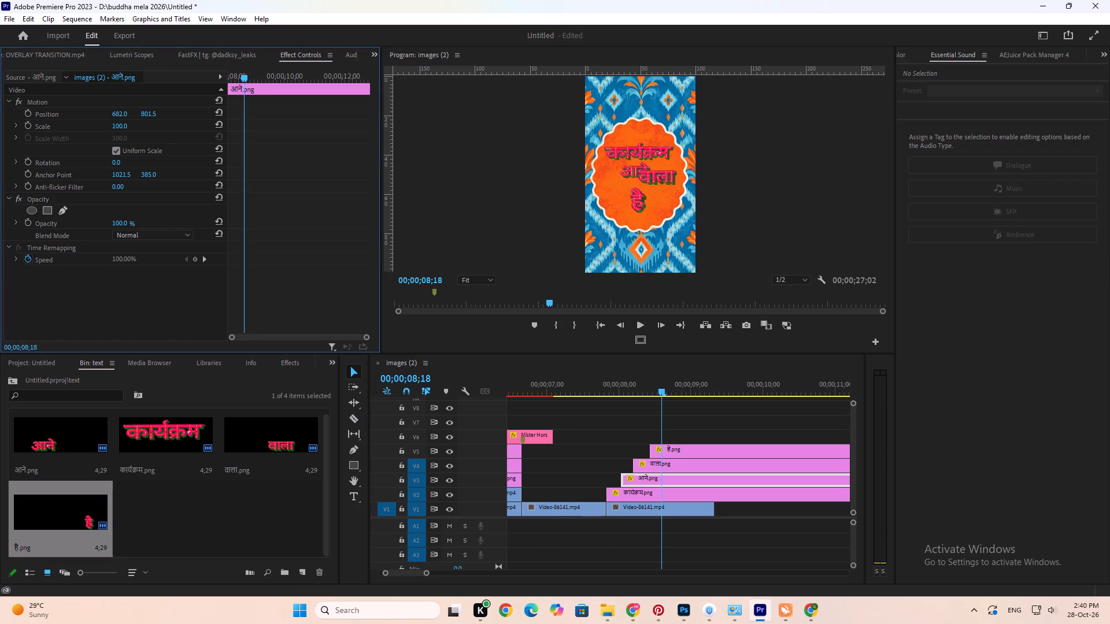
{"action": "left_click_drag", "start_coordinate": [128, 116], "coordinate": [131, 115]}
Move वाला onto its own line centred below आने, at a scale of 137.8 and a position of about 351, 928.
{"action": "left_click", "coordinate": [649, 465]}
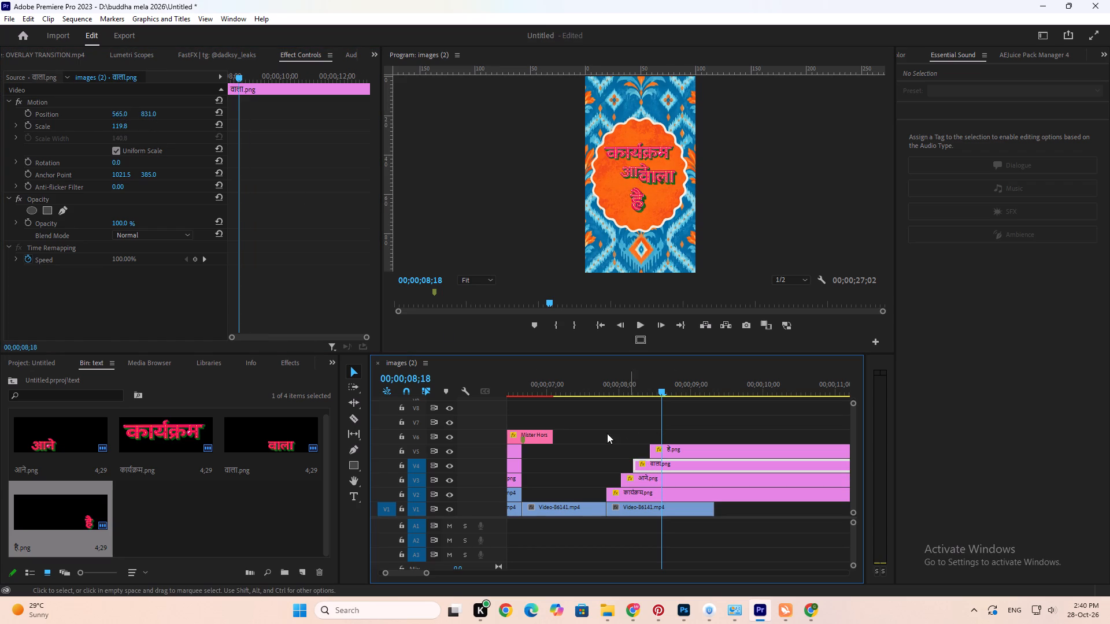
{"action": "left_click_drag", "start_coordinate": [148, 114], "coordinate": [213, 109]}
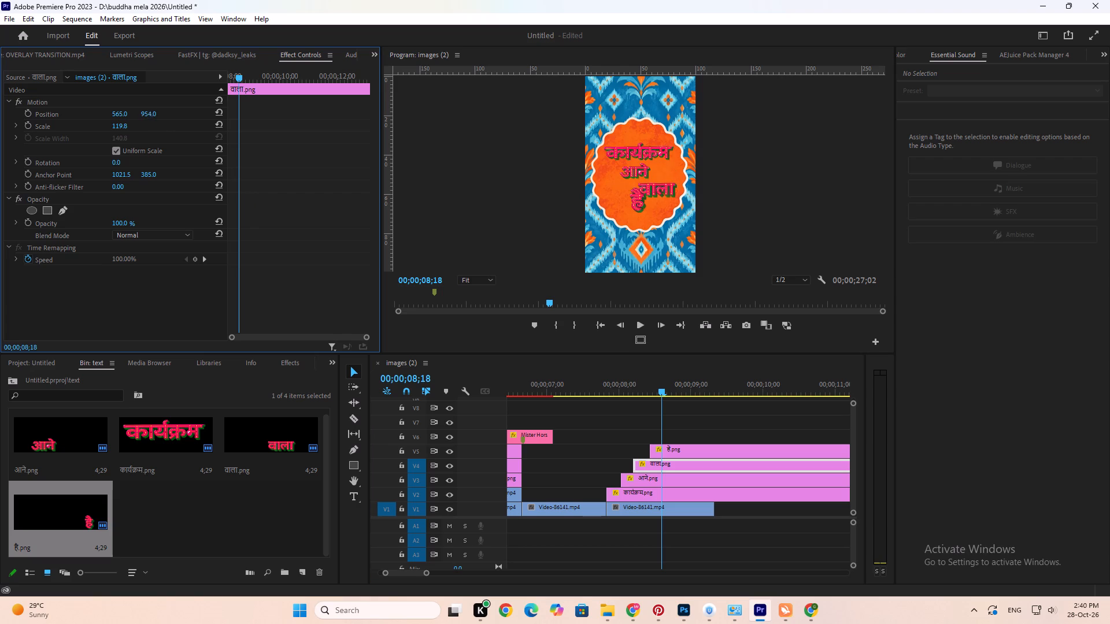
{"action": "left_click_drag", "start_coordinate": [213, 109], "coordinate": [207, 110]}
{"action": "left_click_drag", "start_coordinate": [119, 112], "coordinate": [8, 131]}
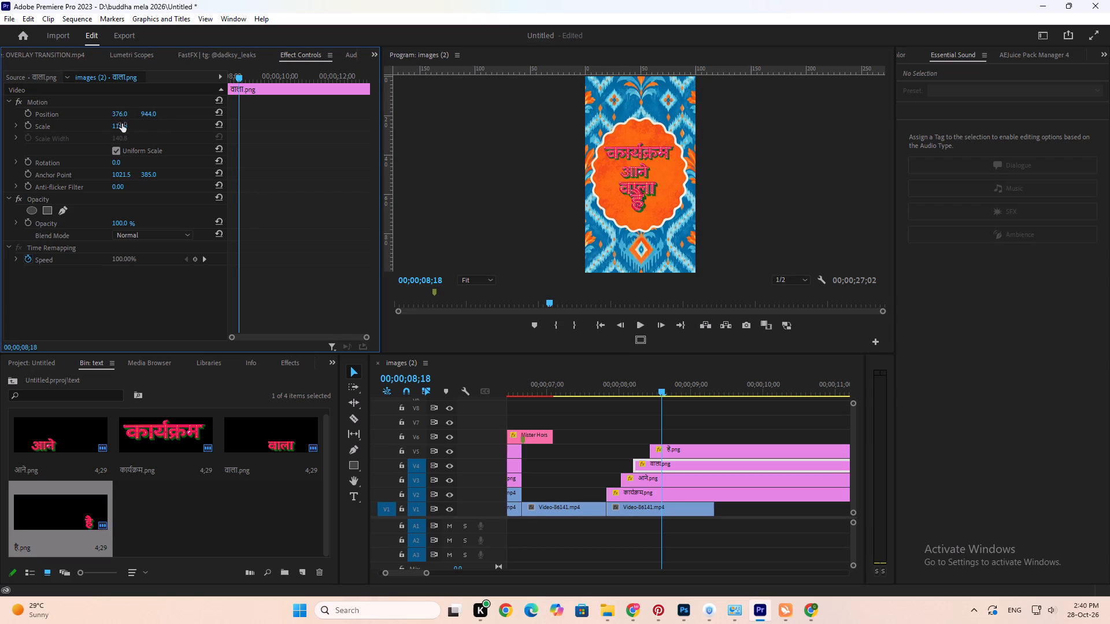
{"action": "left_click_drag", "start_coordinate": [122, 124], "coordinate": [134, 122]}
{"action": "left_click_drag", "start_coordinate": [119, 116], "coordinate": [108, 116]}
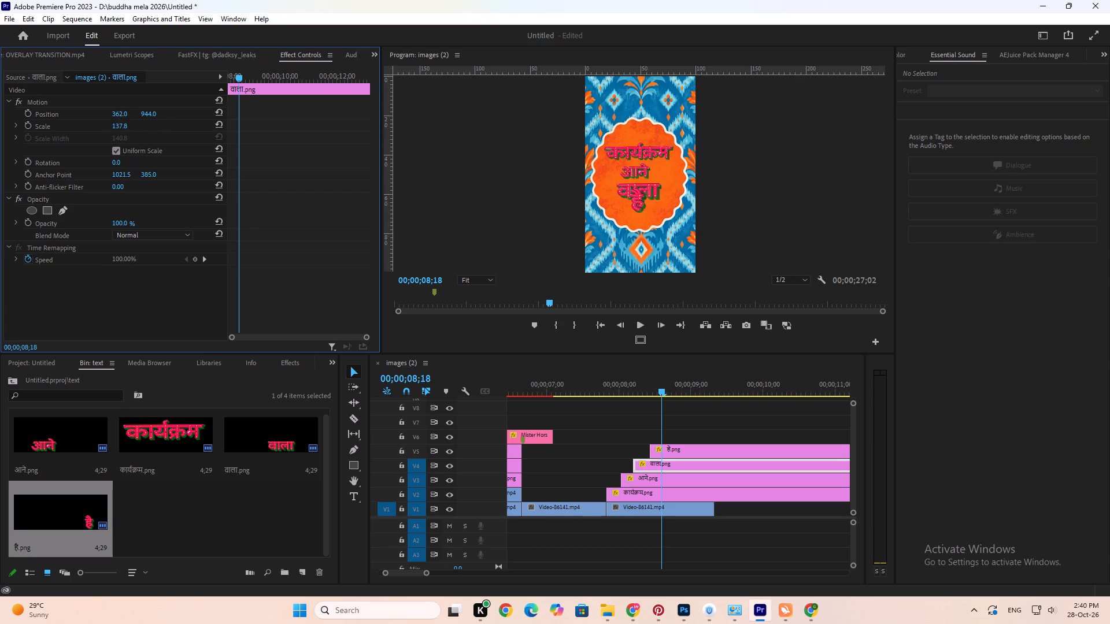
{"action": "left_click_drag", "start_coordinate": [108, 116], "coordinate": [102, 117]}
{"action": "left_click_drag", "start_coordinate": [151, 113], "coordinate": [145, 117]}
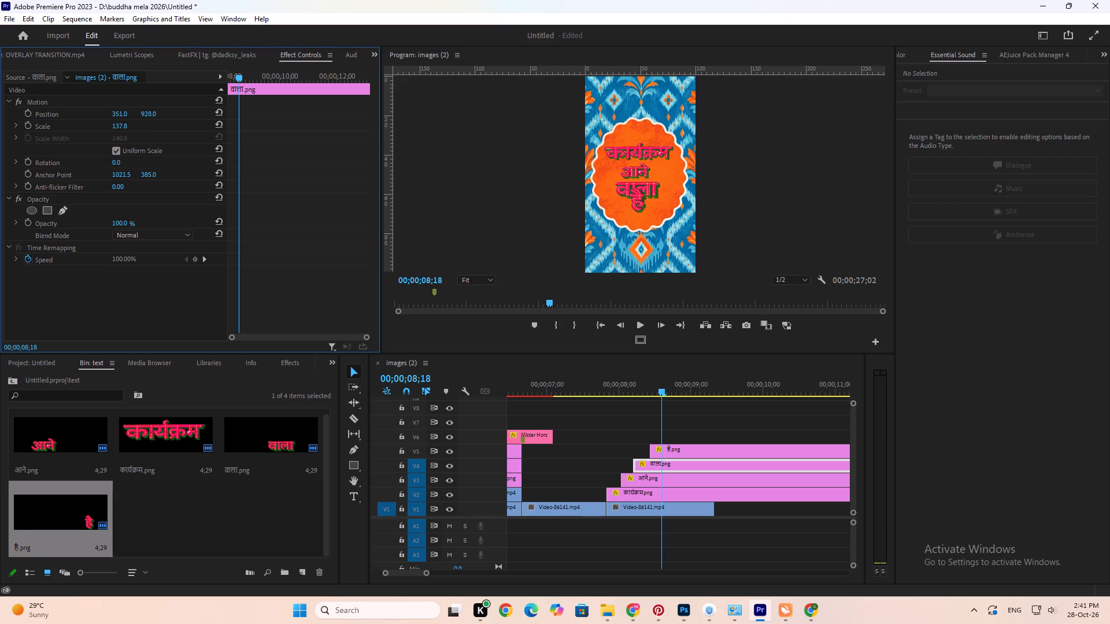
{"action": "left_click_drag", "start_coordinate": [145, 117], "coordinate": [145, 117]}
Reduce the scale of है to 129 and position it at about 98, 1174, centred on its own line below वाला.
{"action": "left_click", "coordinate": [672, 454]}
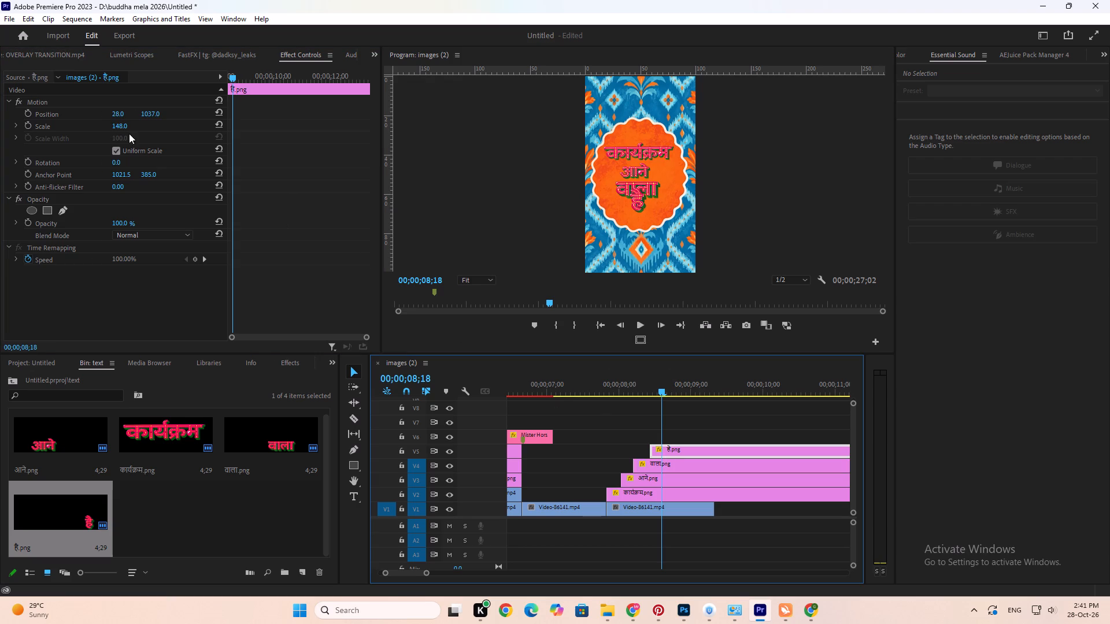
{"action": "left_click_drag", "start_coordinate": [116, 124], "coordinate": [106, 129]}
{"action": "left_click_drag", "start_coordinate": [121, 116], "coordinate": [133, 117]}
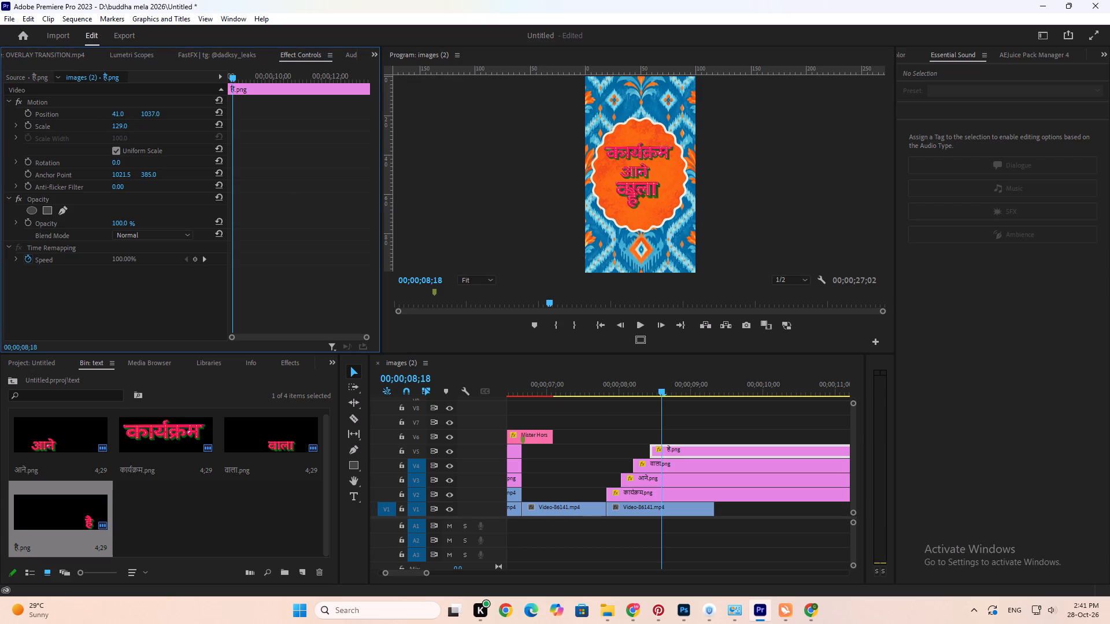
{"action": "left_click_drag", "start_coordinate": [133, 117], "coordinate": [155, 113]}
{"action": "left_click_drag", "start_coordinate": [161, 115], "coordinate": [173, 116]}
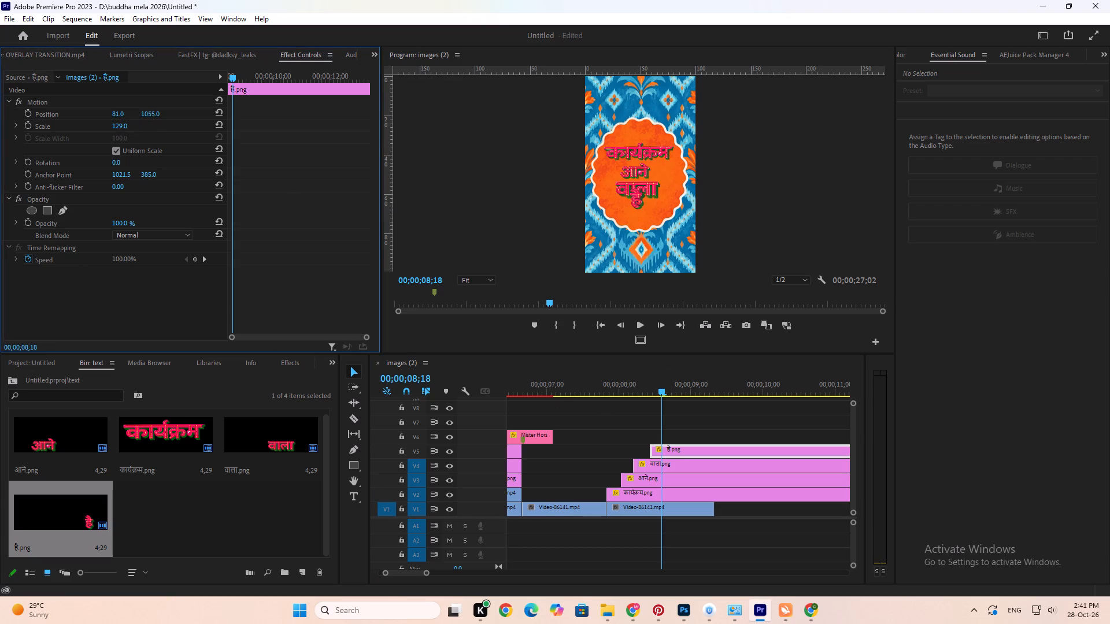
{"action": "left_click_drag", "start_coordinate": [173, 116], "coordinate": [245, 103]}
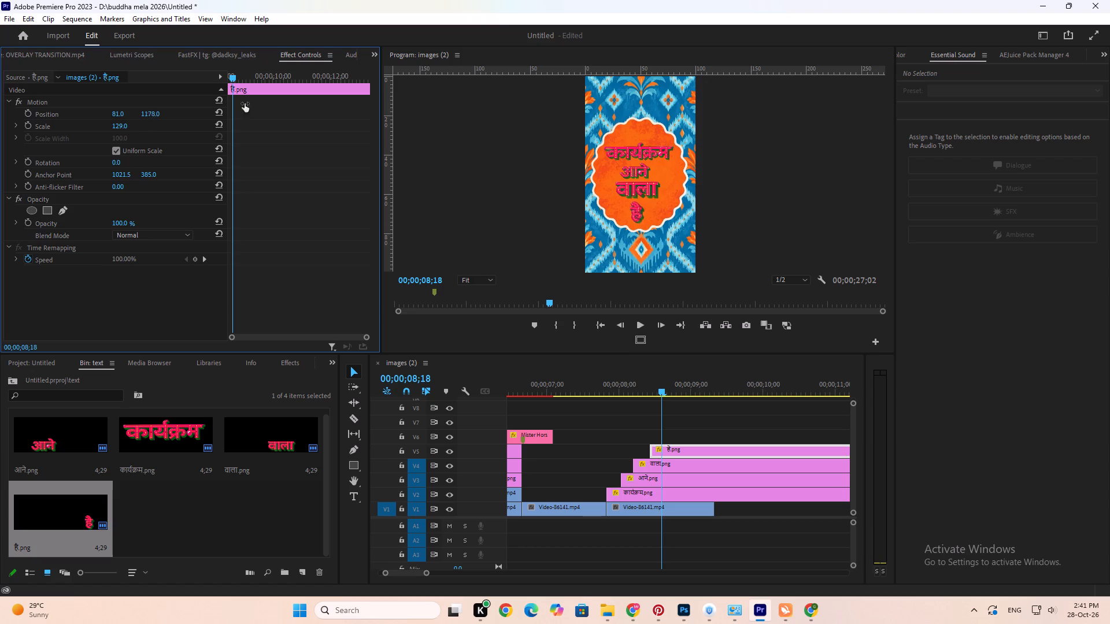
{"action": "left_click_drag", "start_coordinate": [245, 103], "coordinate": [244, 103]}
{"action": "left_click_drag", "start_coordinate": [116, 113], "coordinate": [134, 114]}
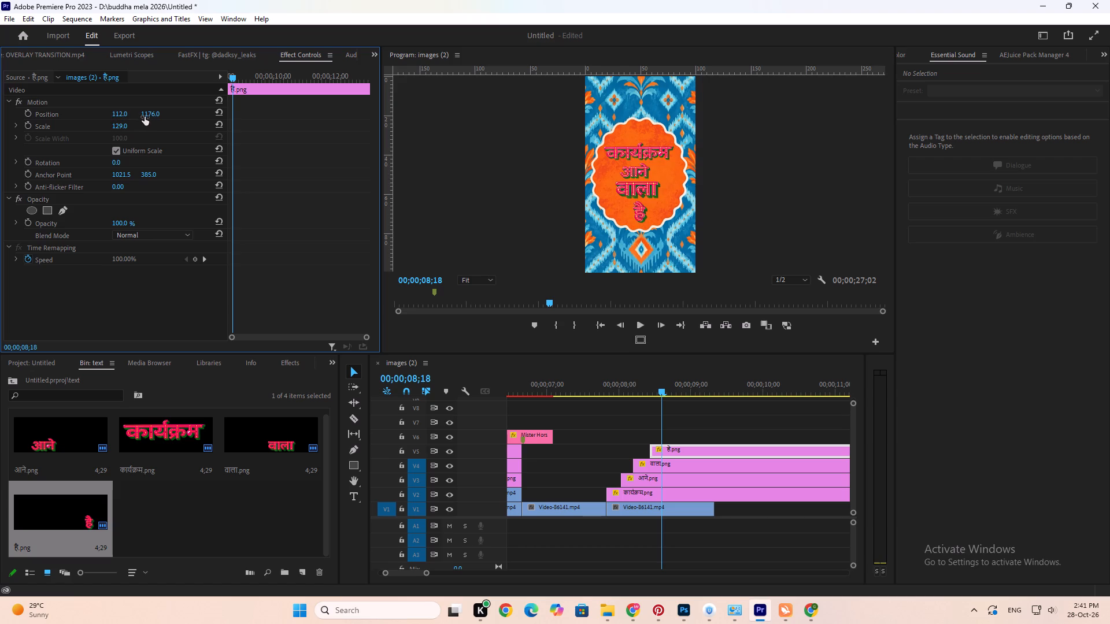
{"action": "left_click_drag", "start_coordinate": [147, 116], "coordinate": [134, 123]}
{"action": "left_click_drag", "start_coordinate": [124, 115], "coordinate": [116, 118]}
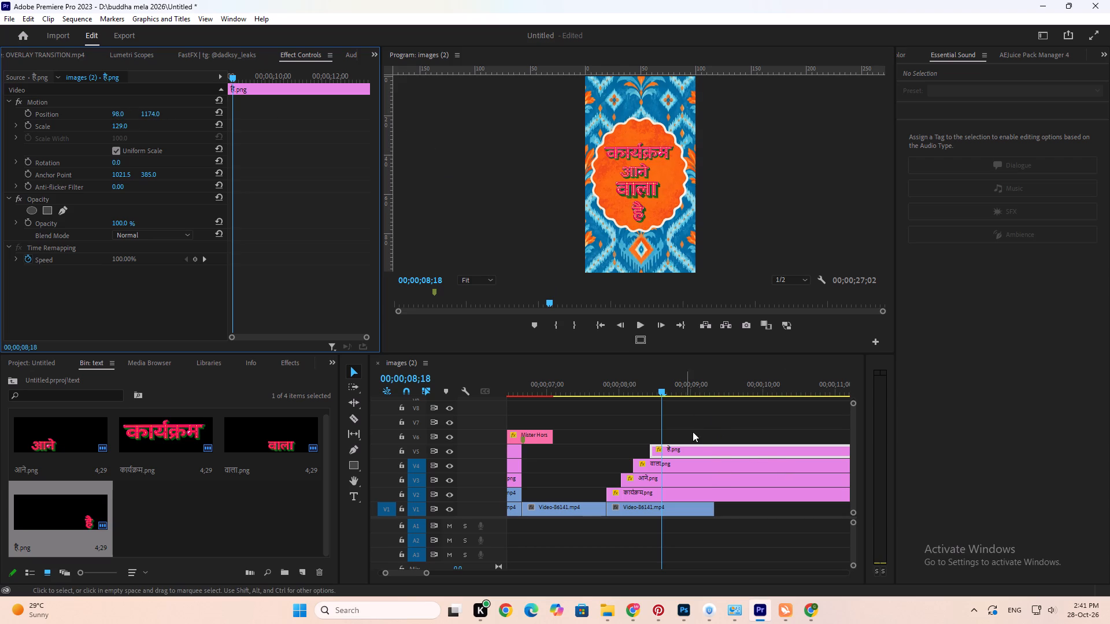
Raise आने slightly to a vertical position of 799.5 and save the project.
{"action": "left_click", "coordinate": [692, 473]}
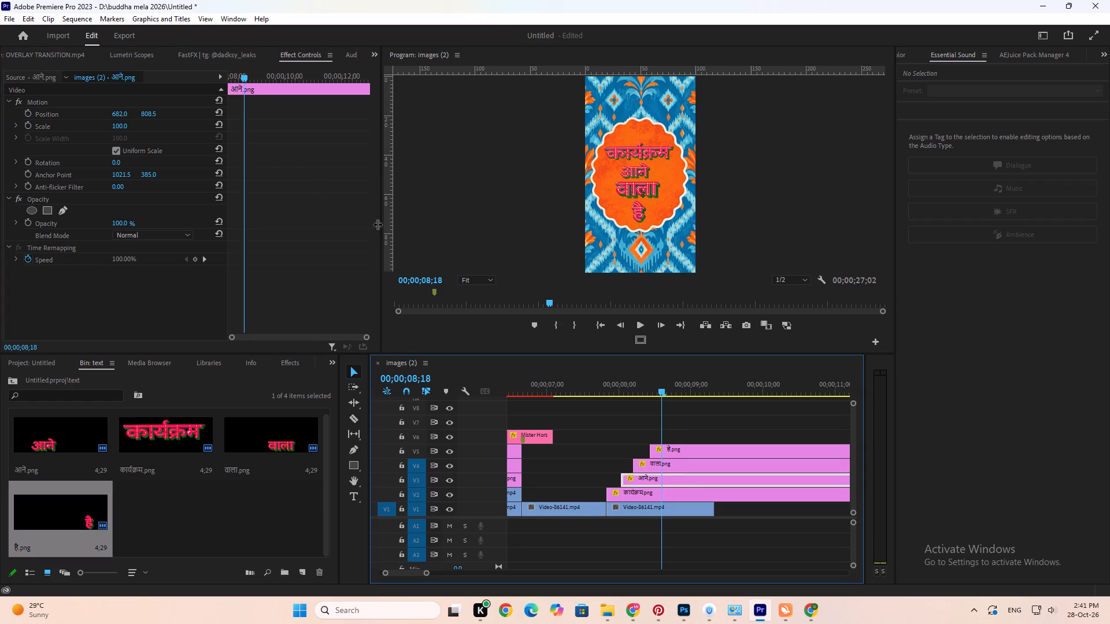
{"action": "left_click_drag", "start_coordinate": [149, 117], "coordinate": [142, 116]}
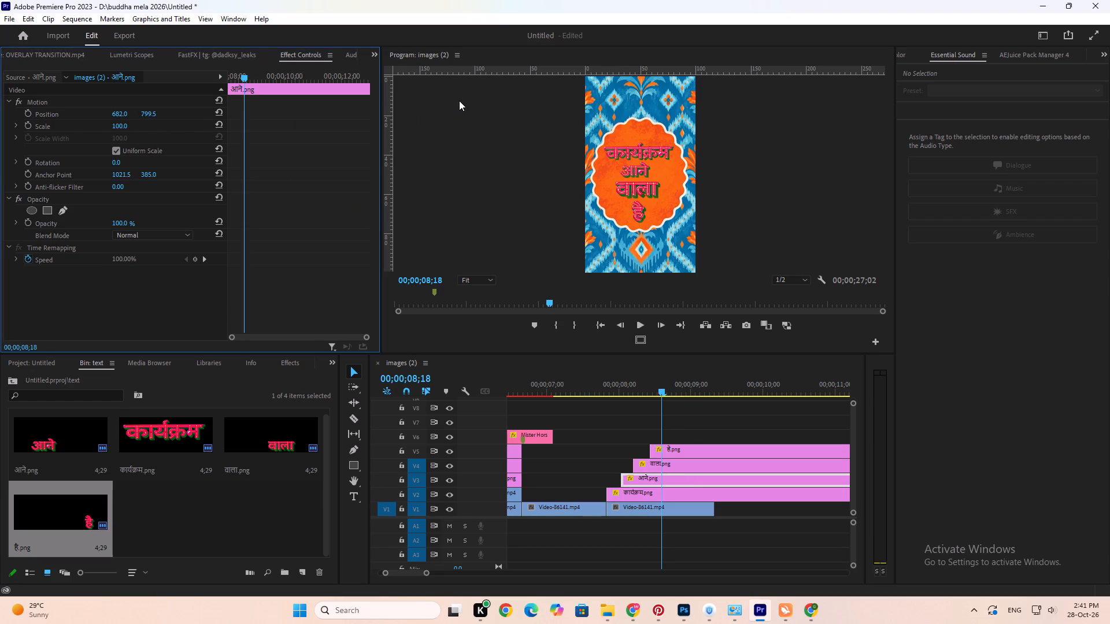
{"action": "key", "text": "ctrl+s"}
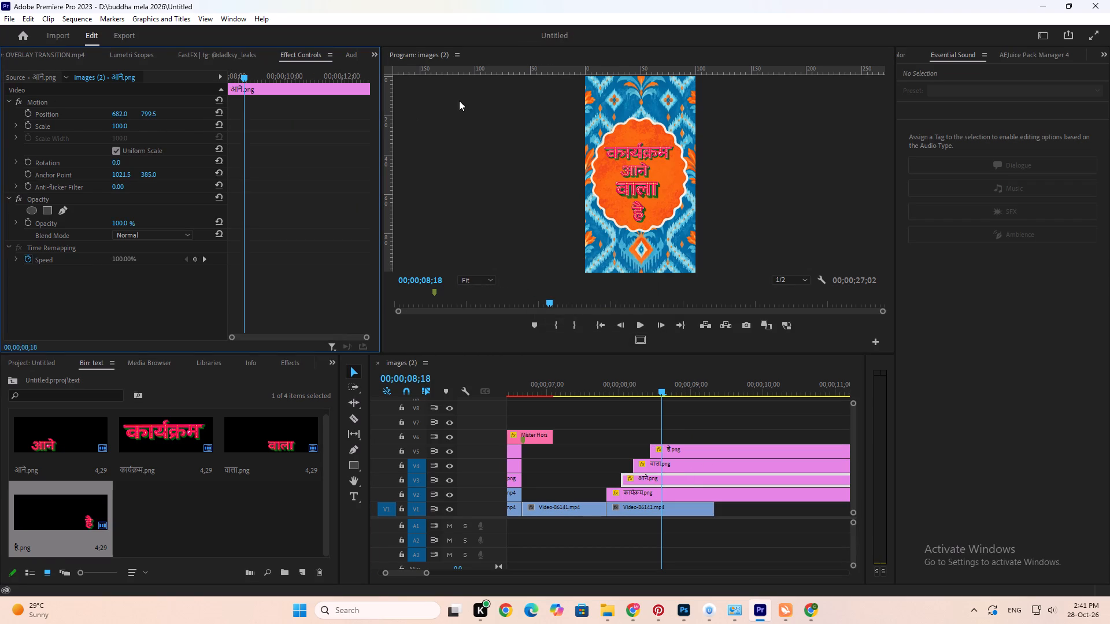
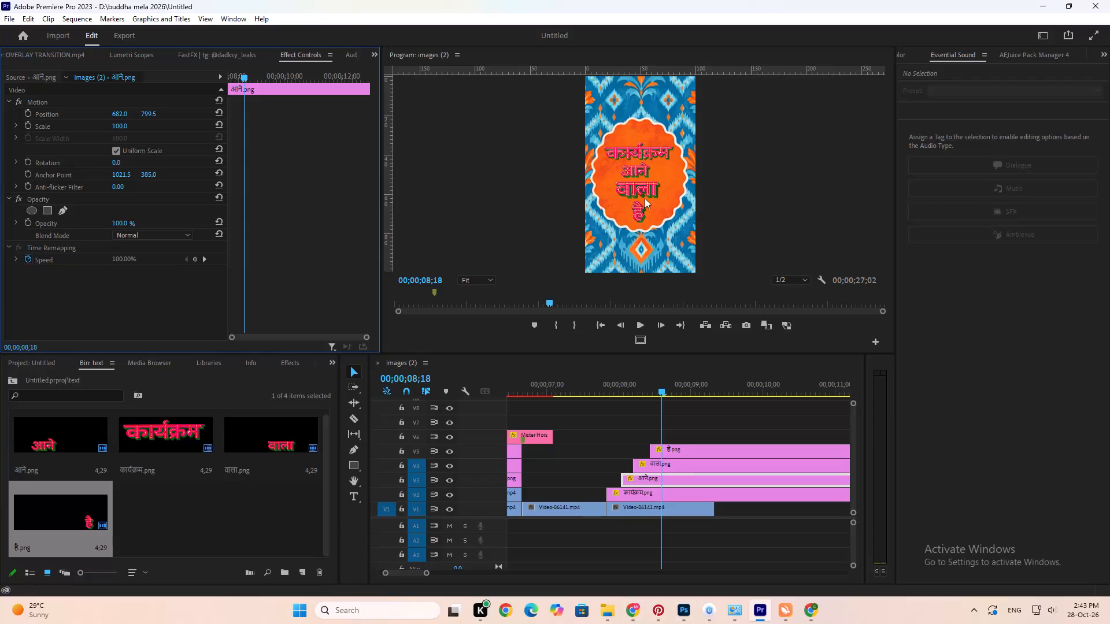
Inspect the stacked title in an enlarged program preview, undoing the accidental nudge of आने.
{"action": "left_click", "coordinate": [732, 165]}
{"action": "key", "text": "Escape"}
{"action": "left_click", "coordinate": [691, 250]}
{"action": "key", "text": "Escape"}
{"action": "key", "text": "grave"}
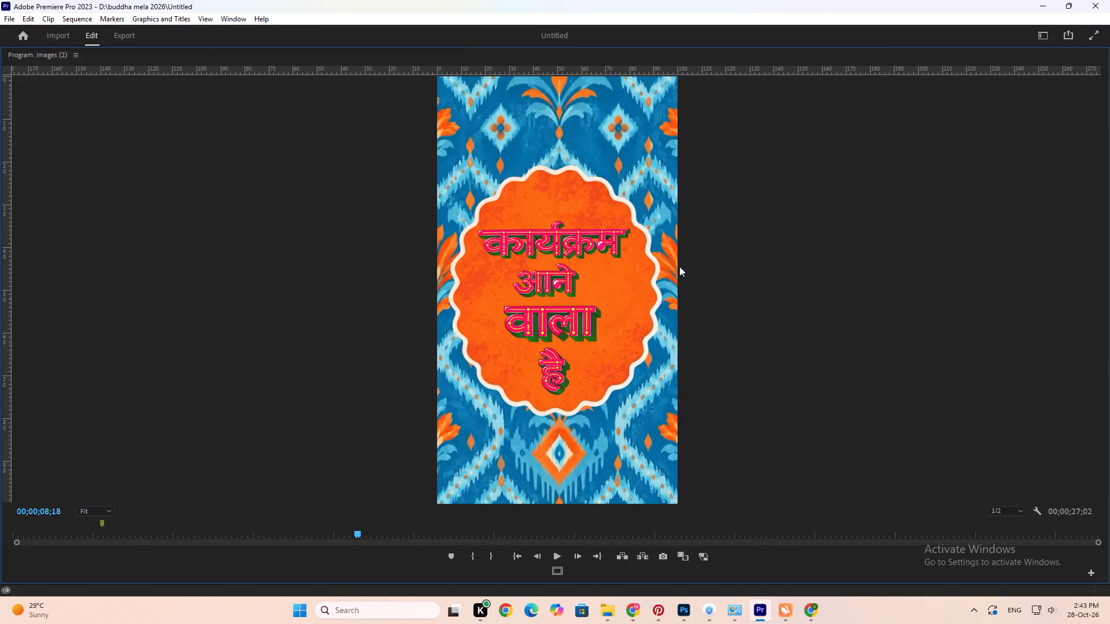
{"action": "double_click", "coordinate": [552, 280]}
{"action": "left_click", "coordinate": [691, 294]}
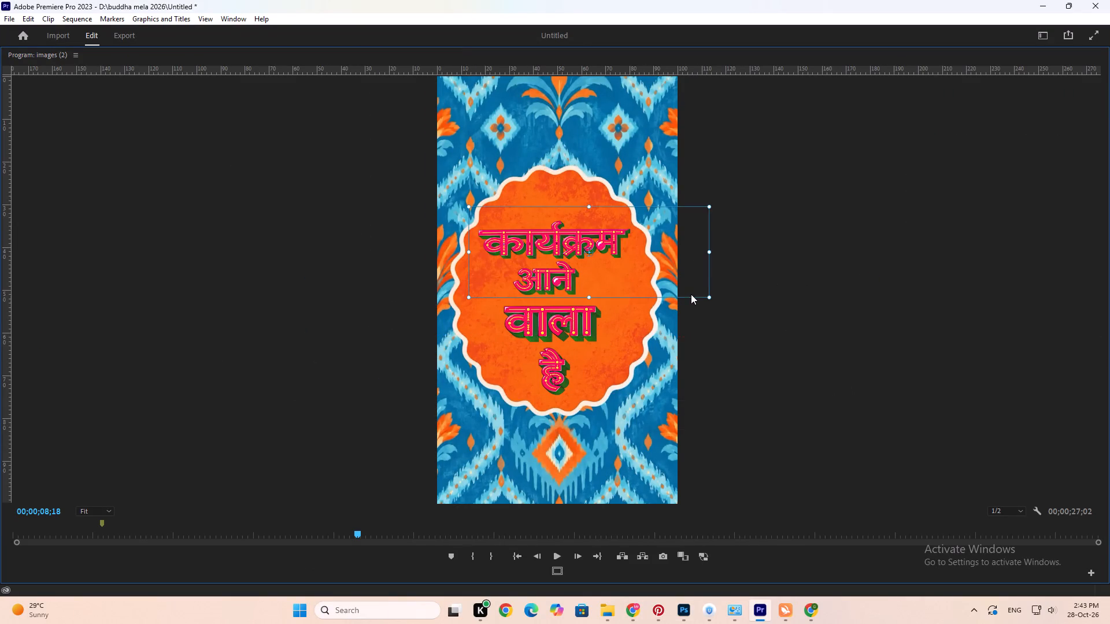
{"action": "key", "text": "ctrl+z"}
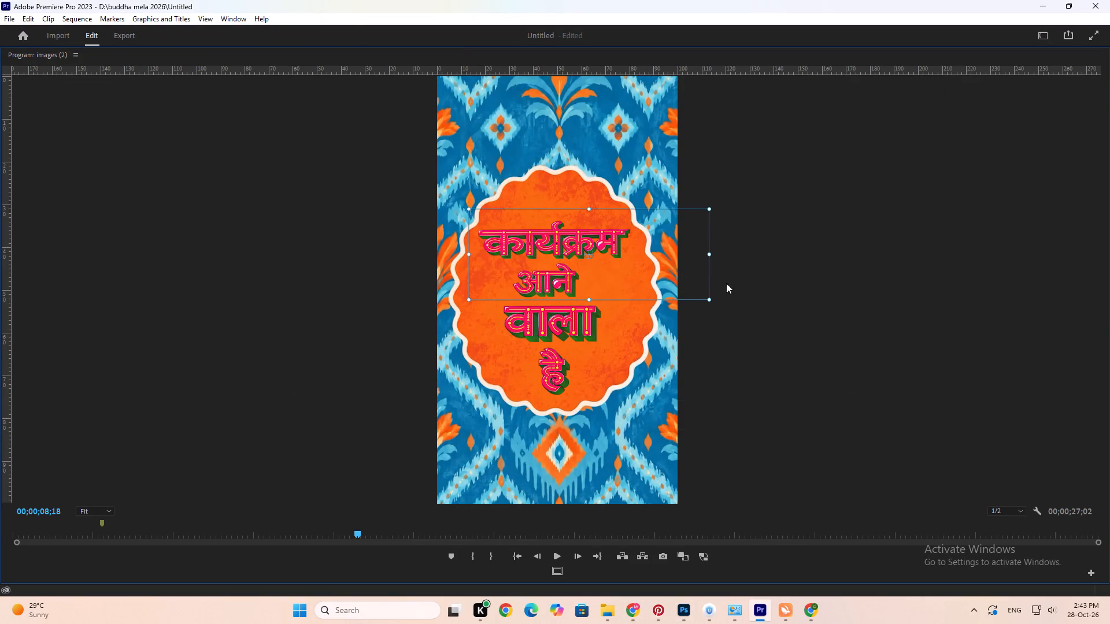
{"action": "left_click", "coordinate": [783, 259]}
{"action": "key", "text": "grave"}
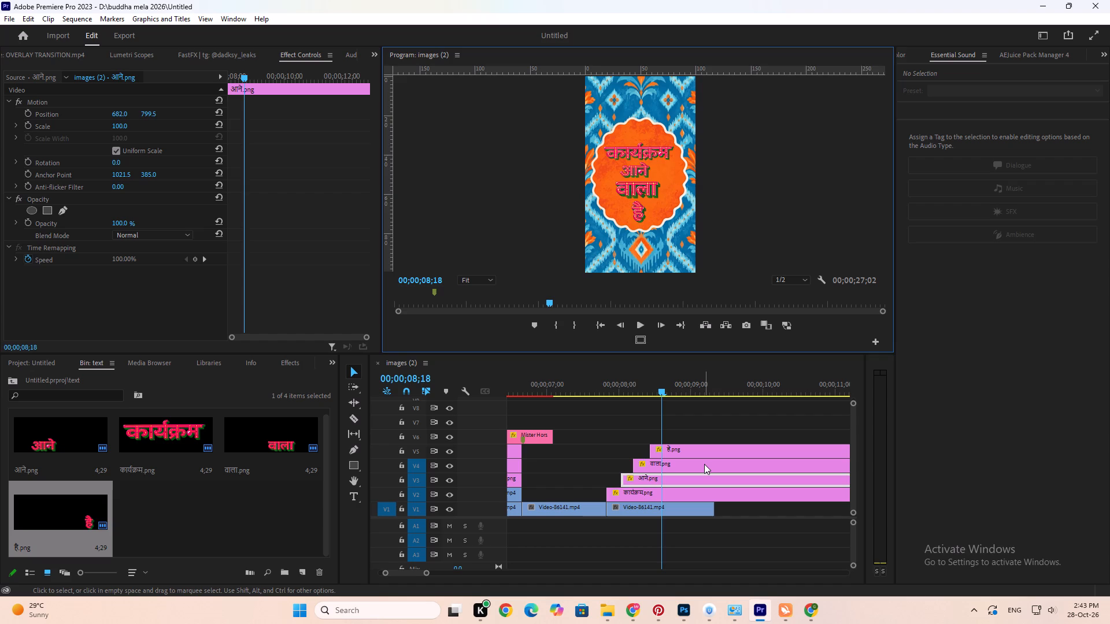
Shift वाला slightly up and sideways to a position of 333, 906.
{"action": "left_click", "coordinate": [704, 464]}
{"action": "left_click_drag", "start_coordinate": [153, 116], "coordinate": [140, 118]}
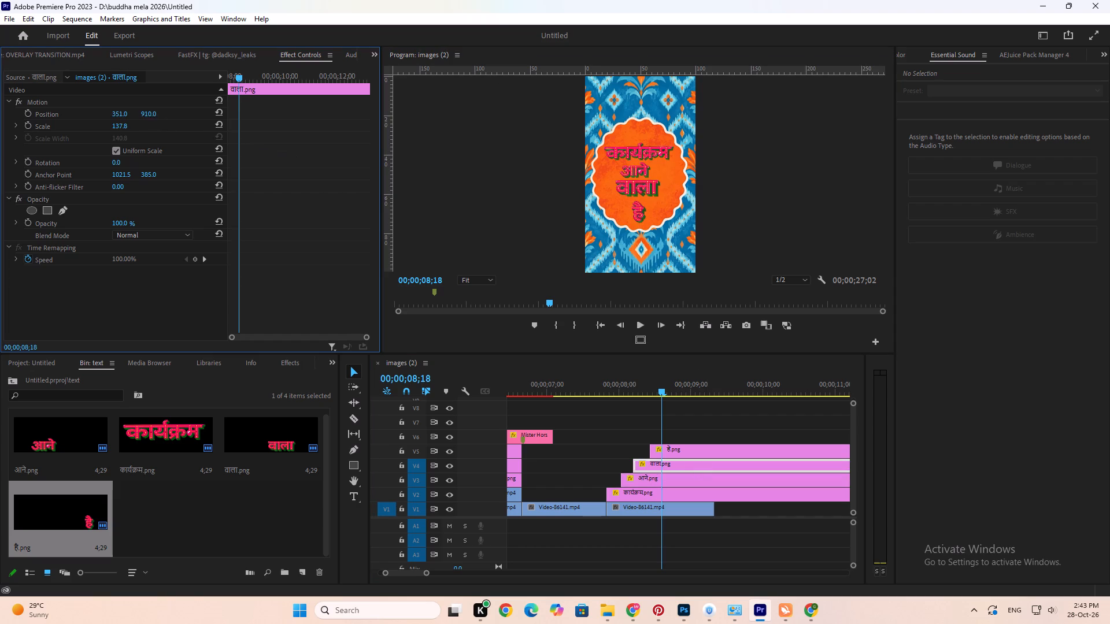
{"action": "left_click_drag", "start_coordinate": [140, 118], "coordinate": [144, 122]}
{"action": "left_click_drag", "start_coordinate": [126, 114], "coordinate": [117, 120]}
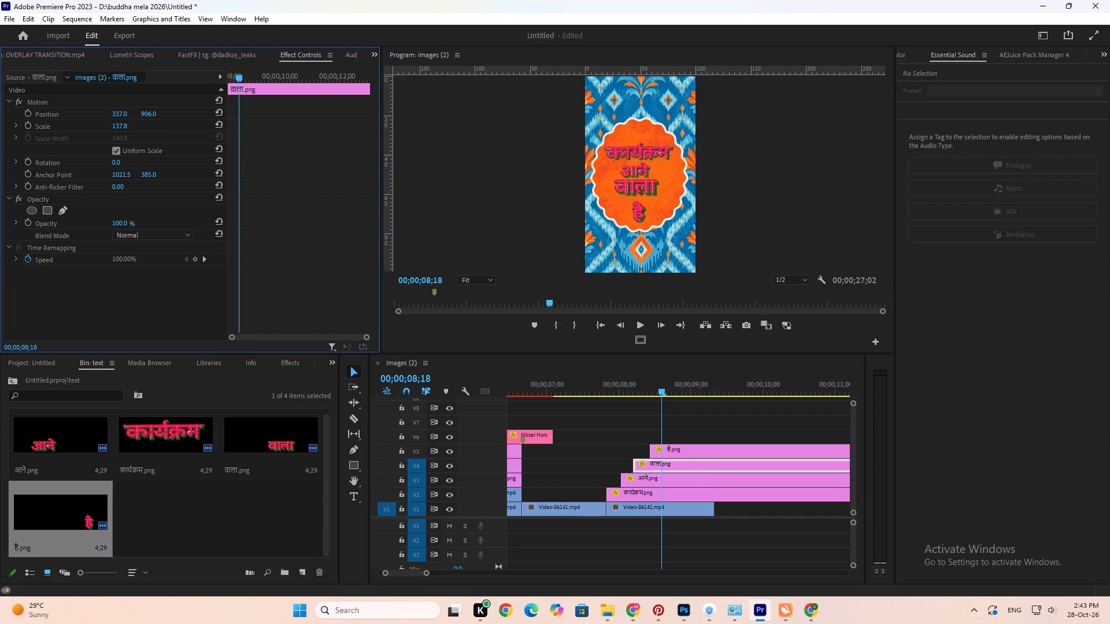
{"action": "left_click_drag", "start_coordinate": [117, 120], "coordinate": [114, 121]}
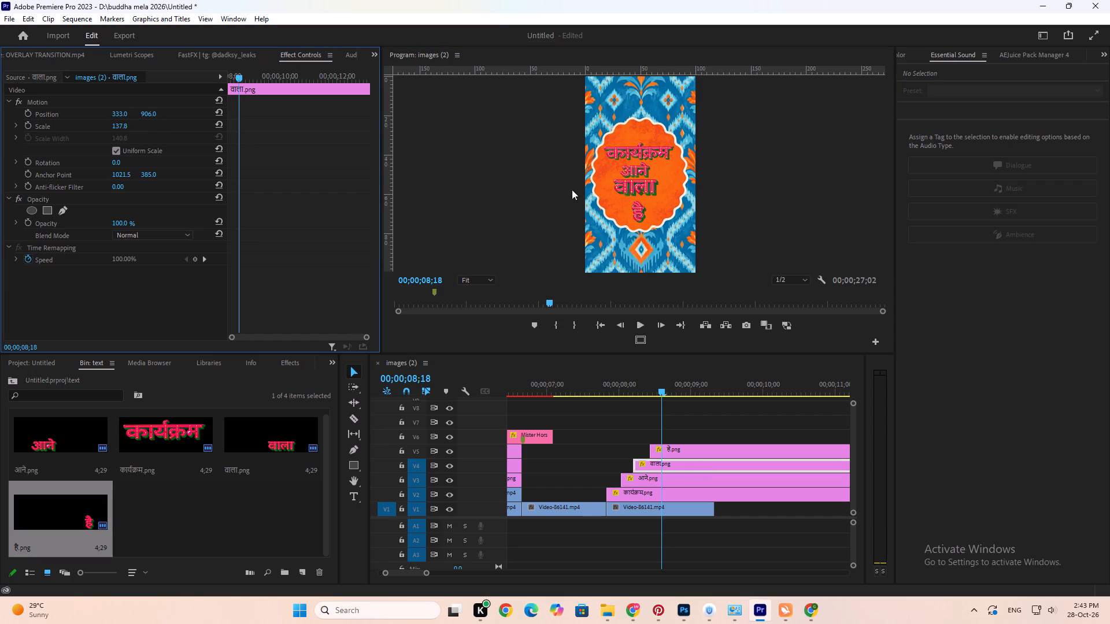
Lower कार्यक्रम slightly to a vertical position of 787.
{"action": "left_click", "coordinate": [676, 489]}
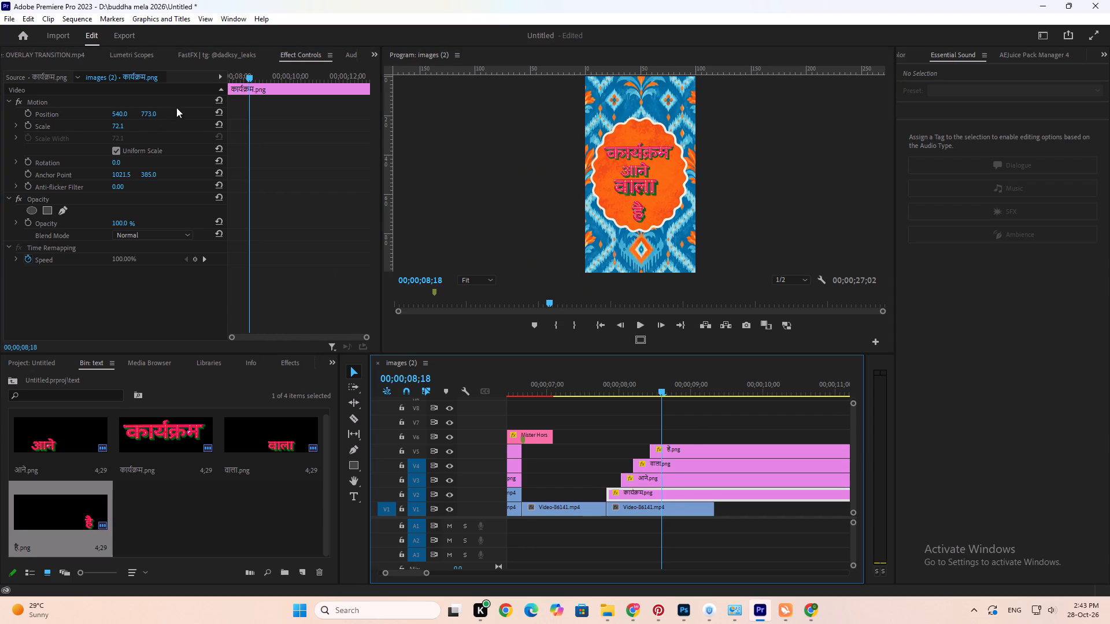
{"action": "left_click_drag", "start_coordinate": [155, 113], "coordinate": [162, 110]}
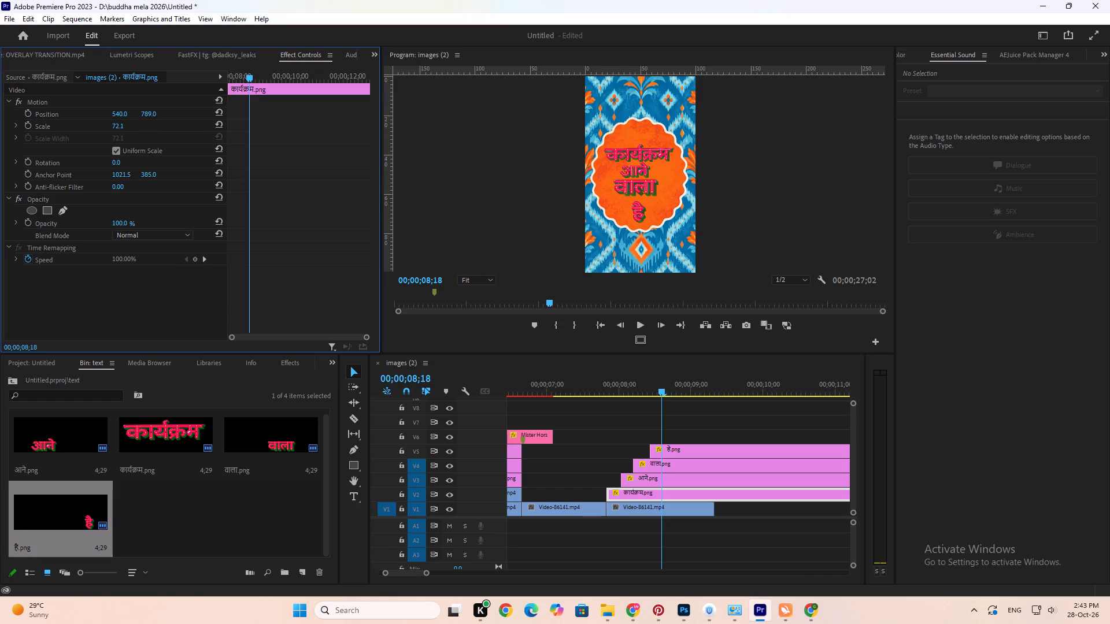
{"action": "left_click_drag", "start_coordinate": [162, 110], "coordinate": [161, 110]}
Raise है closer to वाला, at a vertical position of 1148.
{"action": "left_click", "coordinate": [680, 448]}
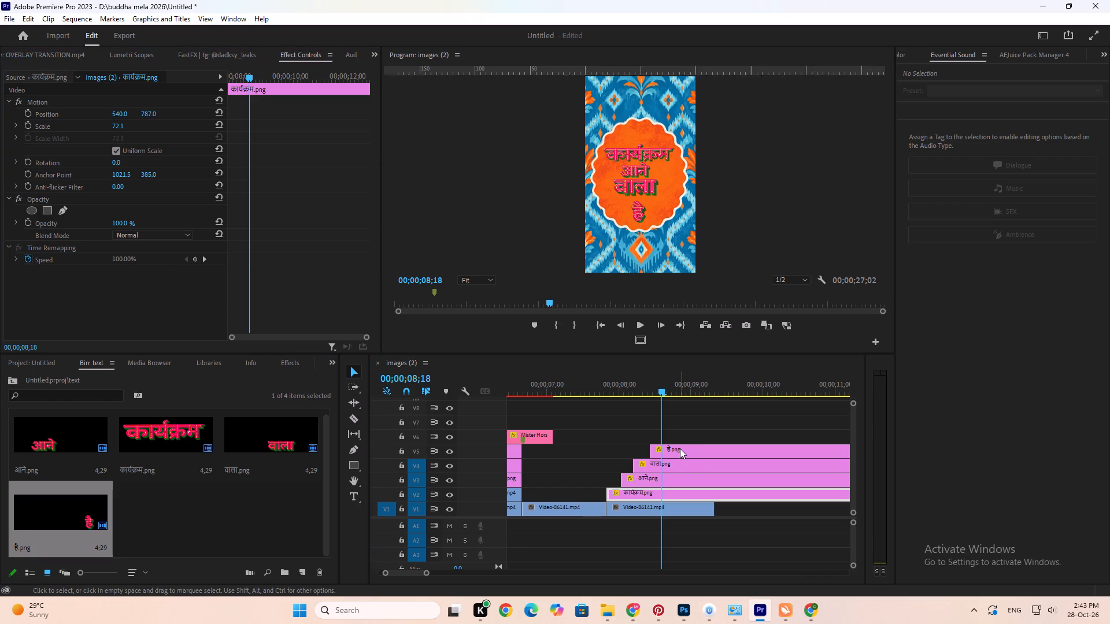
{"action": "left_click_drag", "start_coordinate": [156, 112], "coordinate": [139, 121]}
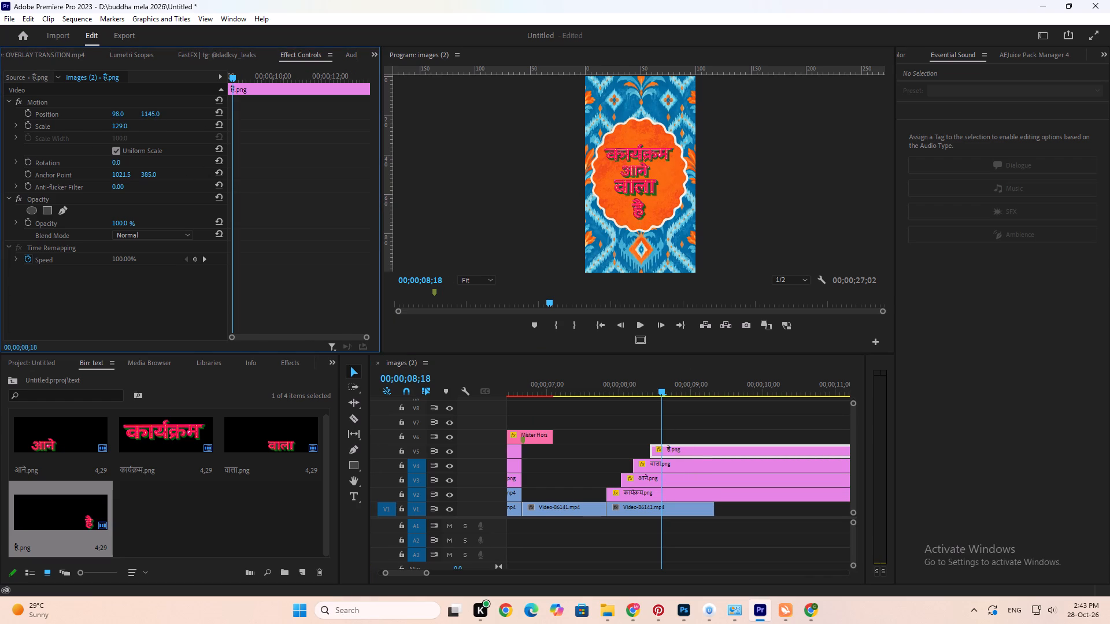
{"action": "left_click_drag", "start_coordinate": [139, 121], "coordinate": [141, 121]}
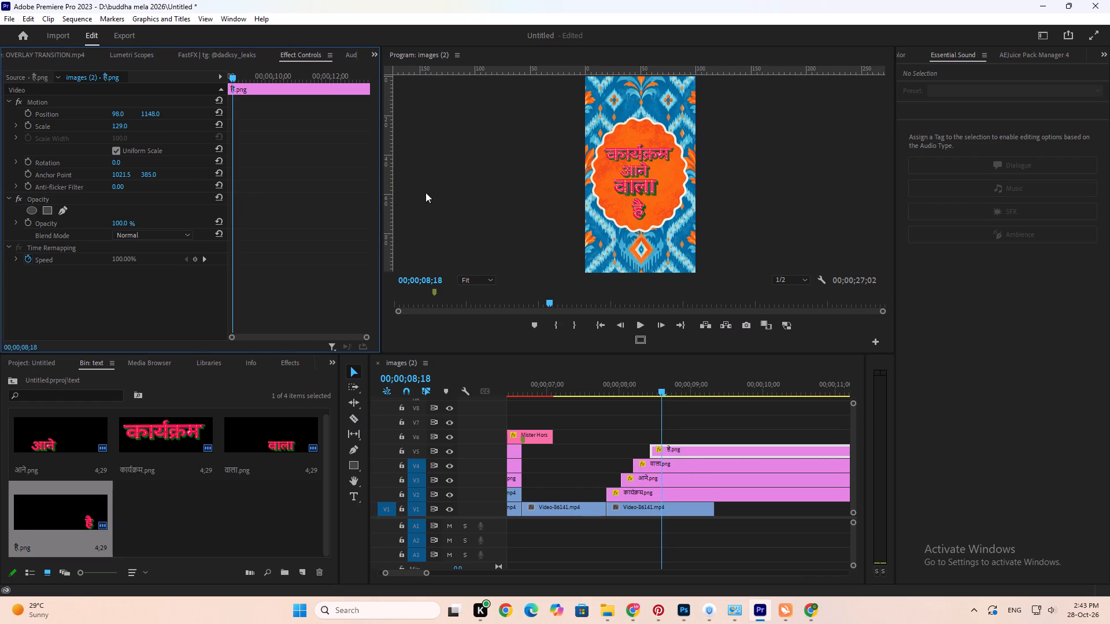
Play back the title's entrance and delay the आने clip to start at about 00;00;08;06.
{"action": "left_click", "coordinate": [591, 382]}
{"action": "key", "text": "space"}
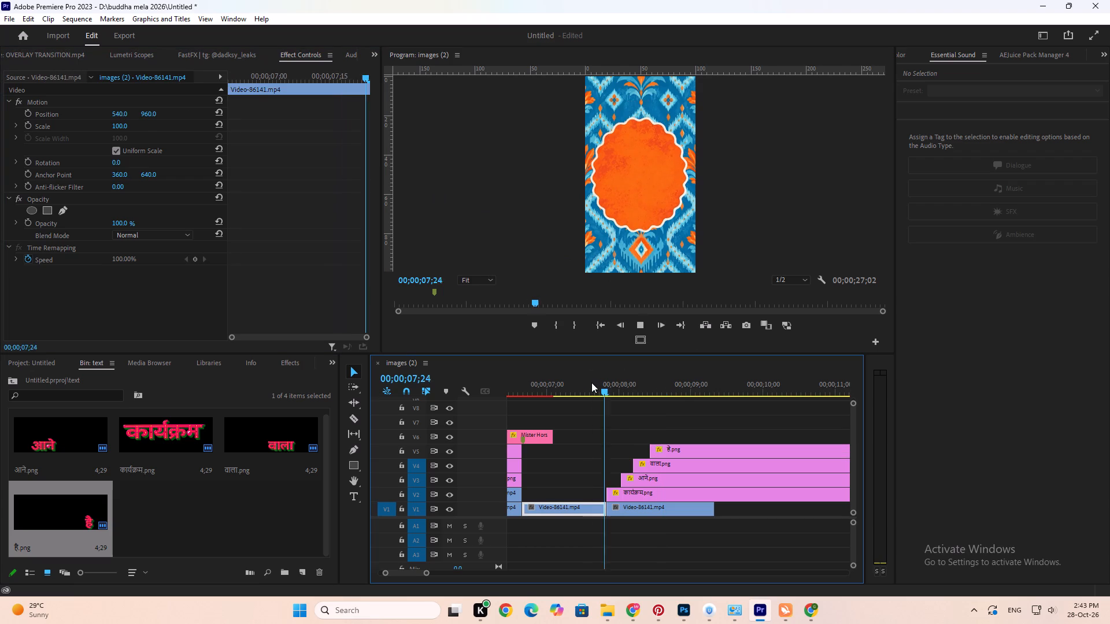
{"action": "key", "text": "space"}
{"action": "left_click_drag", "start_coordinate": [591, 382], "coordinate": [576, 387]}
{"action": "key", "text": "space"}
{"action": "left_click", "coordinate": [577, 386]}
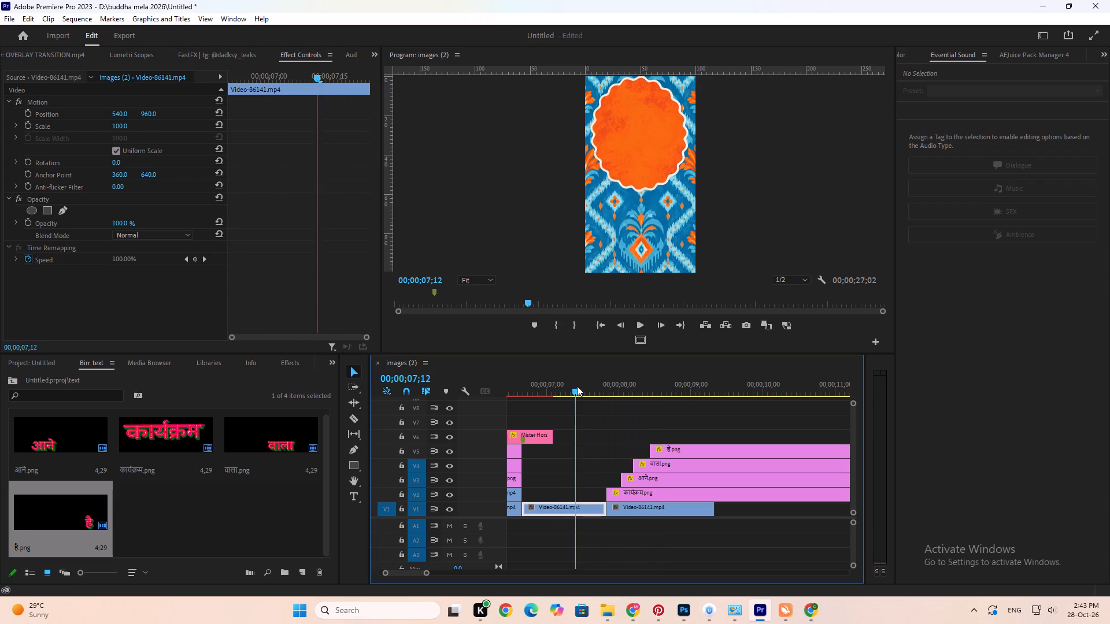
{"action": "key", "text": "space"}
{"action": "key", "text": "space"}
{"action": "key", "text": "space"}
{"action": "key", "text": "space"}
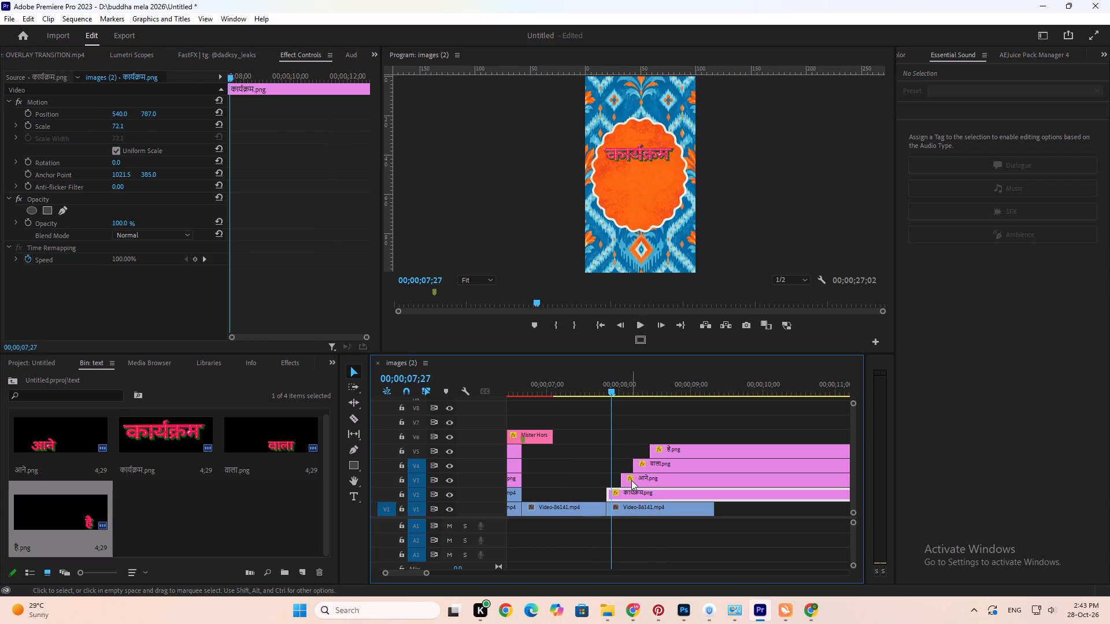
{"action": "left_click_drag", "start_coordinate": [631, 480], "coordinate": [645, 481]}
Delay the वाला clip so it starts at about 00;00;08;18, after आने.
{"action": "key", "text": "space"}
{"action": "key", "text": "space"}
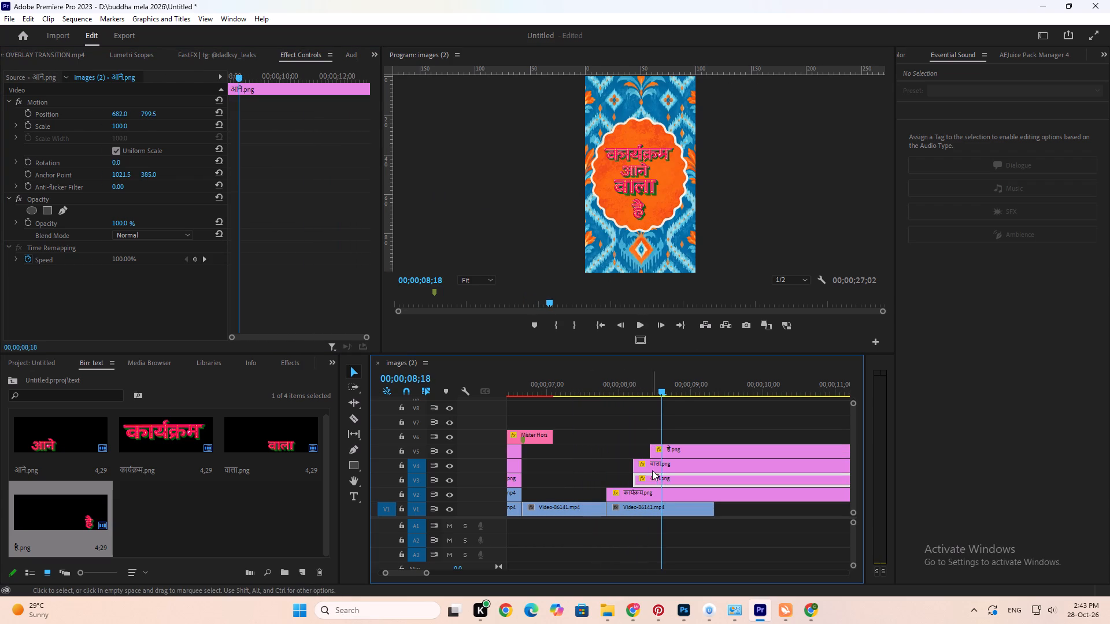
{"action": "left_click_drag", "start_coordinate": [652, 466], "coordinate": [679, 467]}
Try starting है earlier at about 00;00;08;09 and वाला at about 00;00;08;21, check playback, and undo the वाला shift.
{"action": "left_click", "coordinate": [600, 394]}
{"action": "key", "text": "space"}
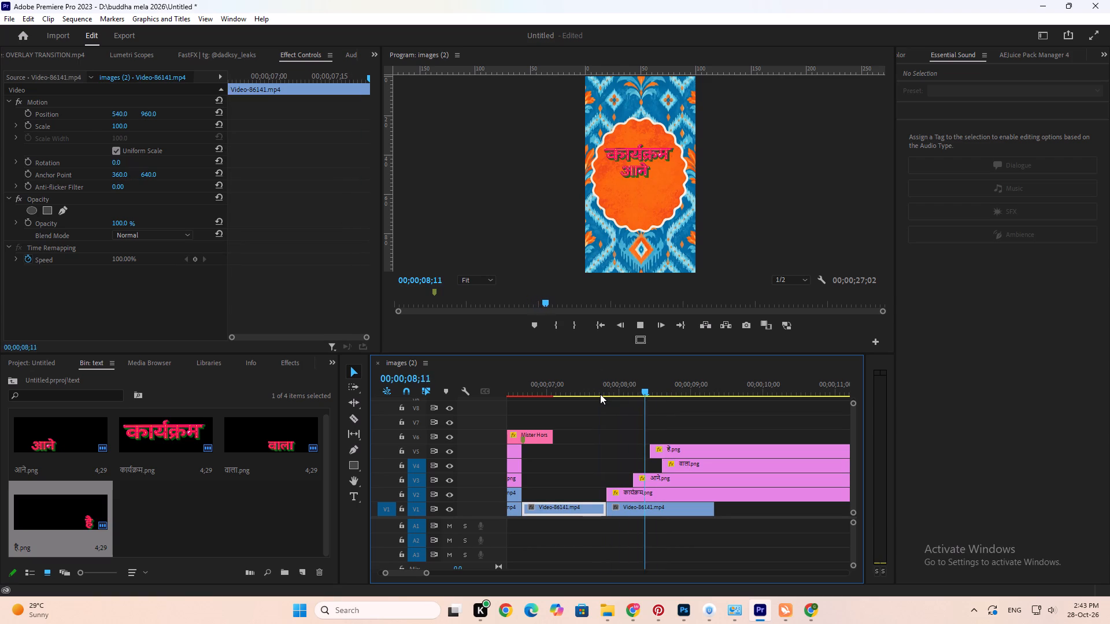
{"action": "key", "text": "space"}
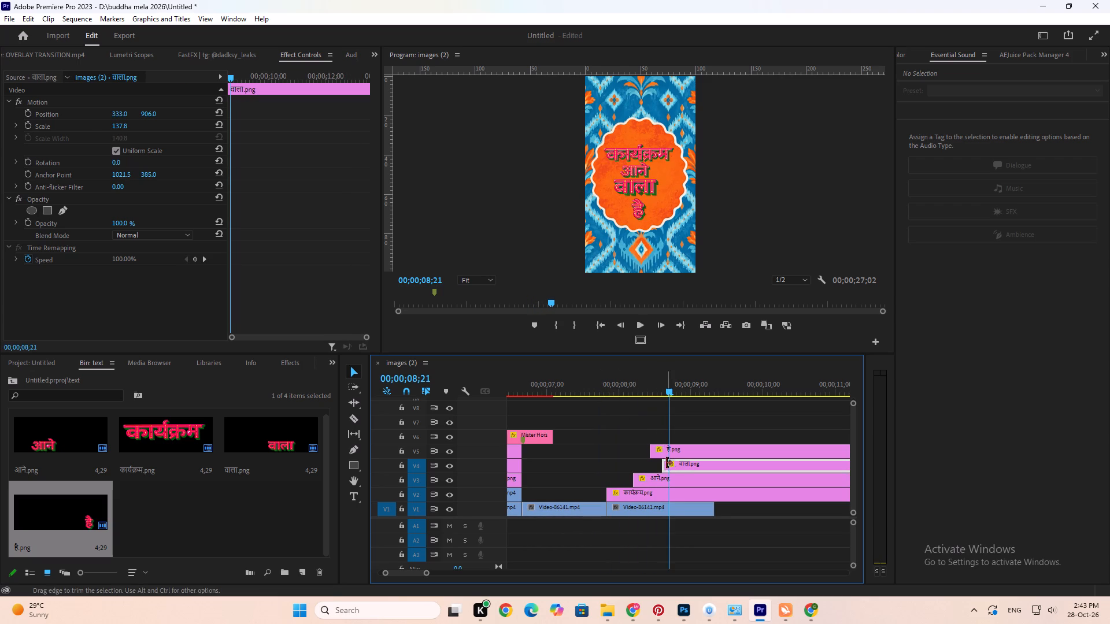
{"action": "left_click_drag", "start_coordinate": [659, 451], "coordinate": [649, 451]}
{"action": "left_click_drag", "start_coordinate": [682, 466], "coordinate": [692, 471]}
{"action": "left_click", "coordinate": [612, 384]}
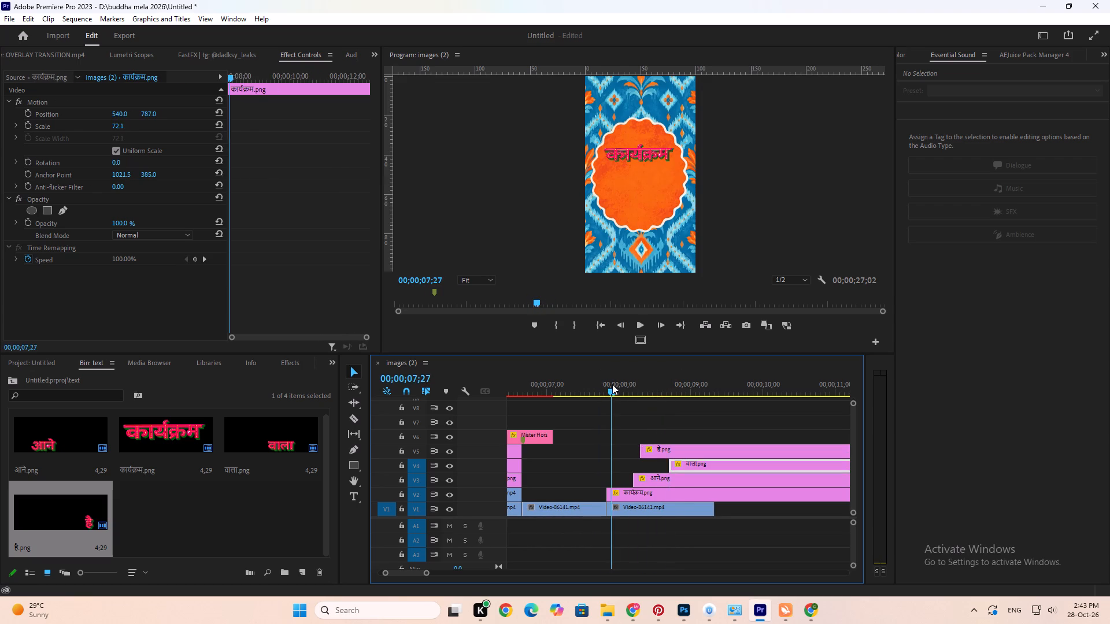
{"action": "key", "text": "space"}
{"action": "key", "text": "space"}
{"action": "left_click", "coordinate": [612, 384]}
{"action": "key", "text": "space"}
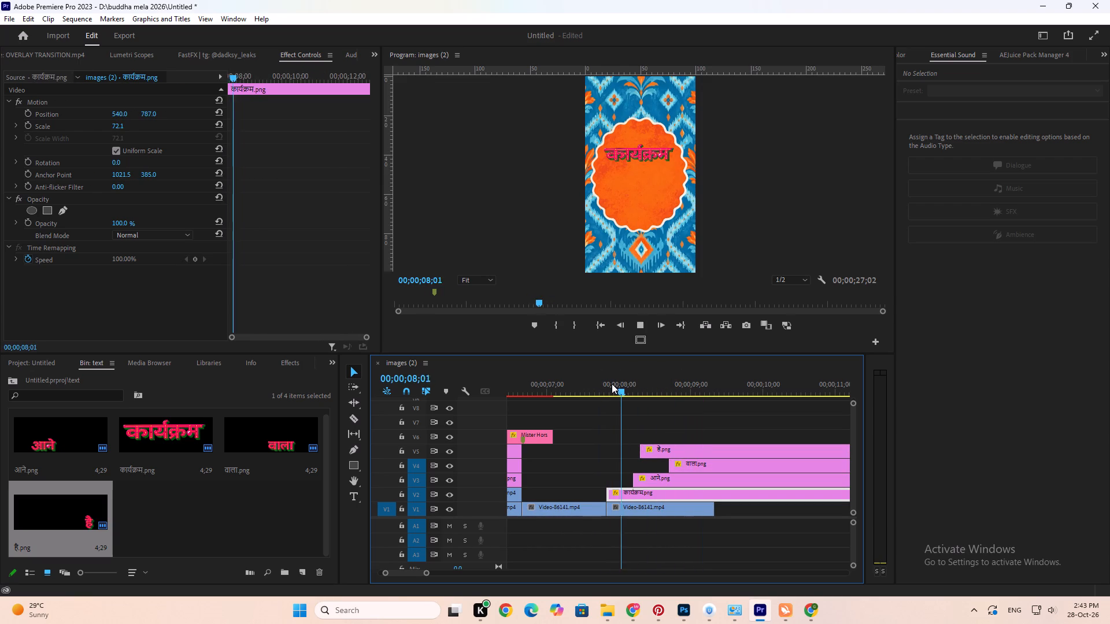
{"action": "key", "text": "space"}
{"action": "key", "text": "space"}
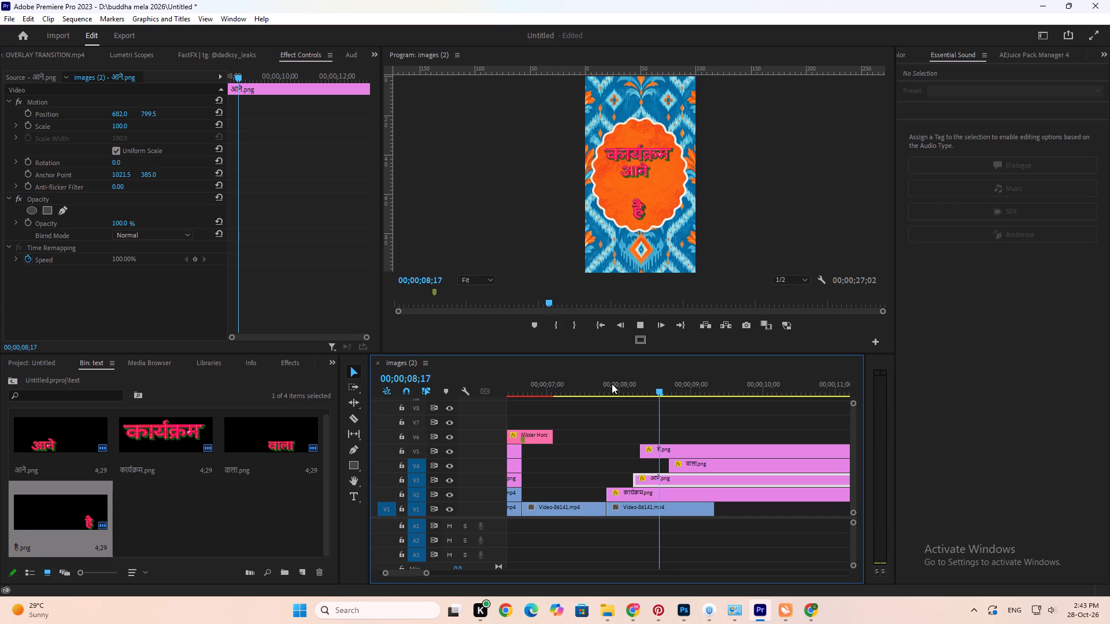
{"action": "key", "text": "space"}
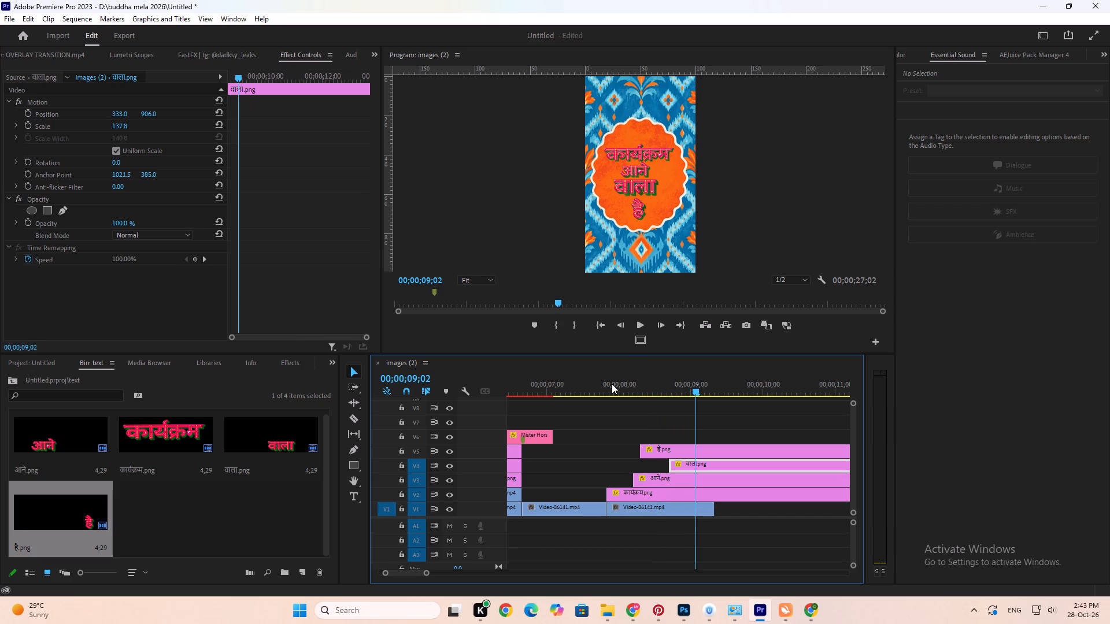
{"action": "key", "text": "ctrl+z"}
Delay the है clip on its own track to start at about 00;00;09;05, after वाला, checking the timing in playback.
{"action": "left_click", "coordinate": [602, 378]}
{"action": "key", "text": "space"}
{"action": "key", "text": "space"}
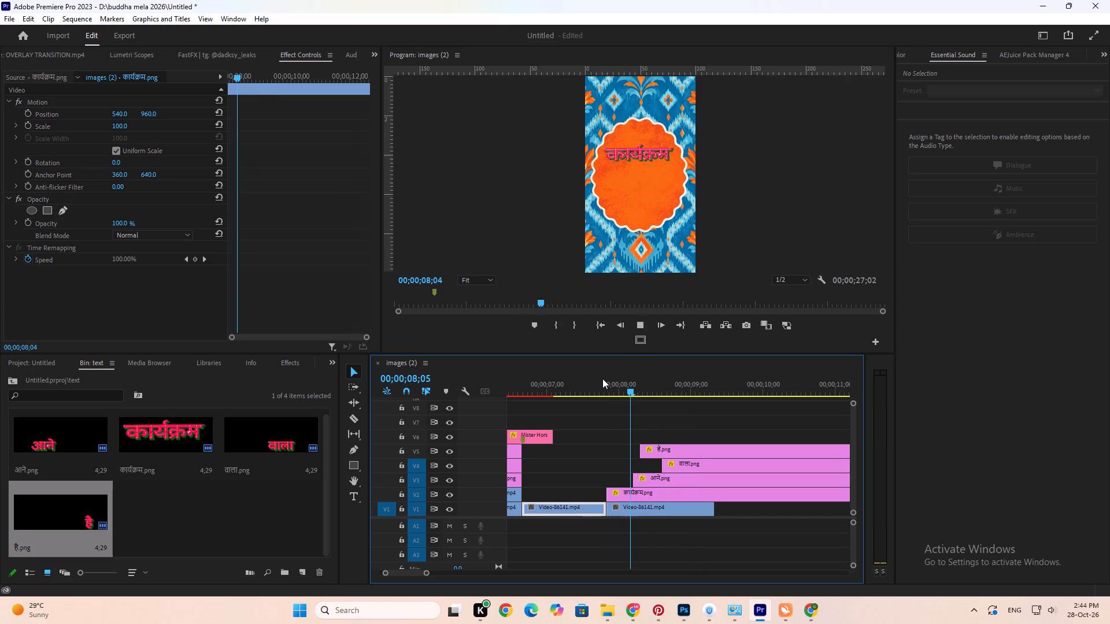
{"action": "key", "text": "space"}
{"action": "key", "text": "space"}
{"action": "left_click_drag", "start_coordinate": [663, 455], "coordinate": [697, 451]}
{"action": "left_click_drag", "start_coordinate": [638, 394], "coordinate": [615, 396]}
{"action": "key", "text": "space"}
{"action": "key", "text": "space"}
{"action": "key", "text": "space"}
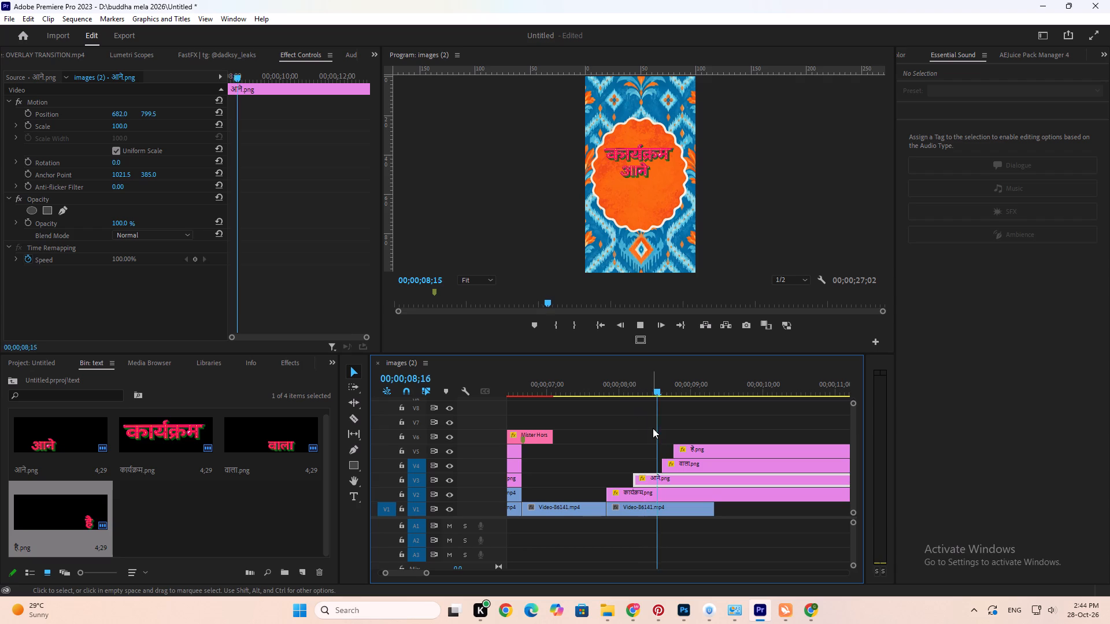
{"action": "key", "text": "space"}
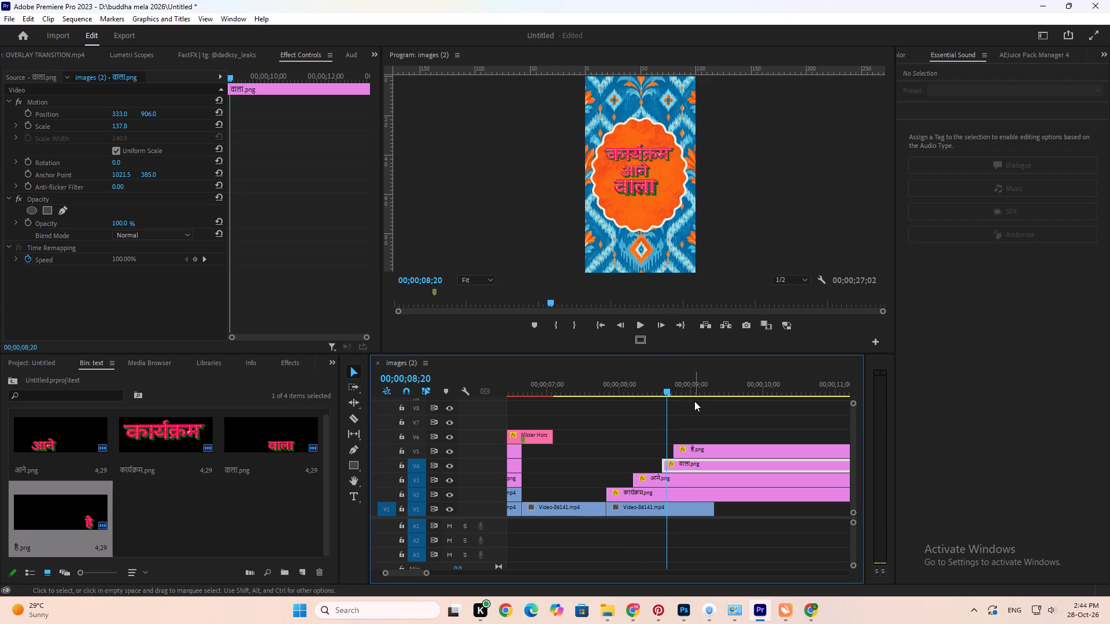
{"action": "left_click_drag", "start_coordinate": [698, 454], "coordinate": [743, 464]}
{"action": "key", "text": "ctrl+z"}
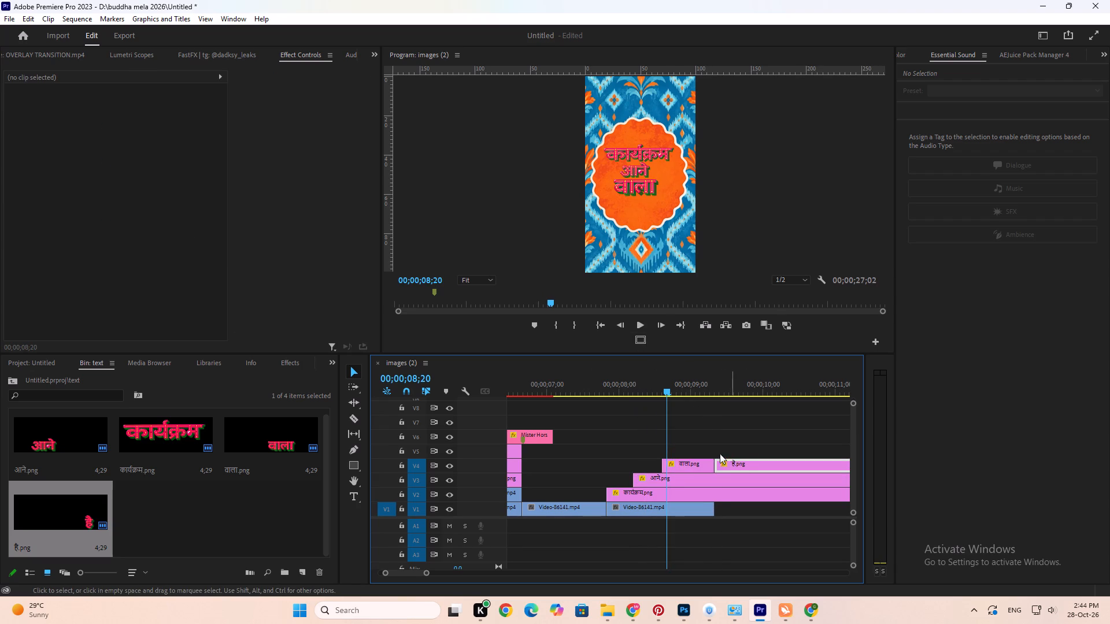
{"action": "left_click_drag", "start_coordinate": [716, 450], "coordinate": [750, 449]}
{"action": "left_click_drag", "start_coordinate": [734, 448], "coordinate": [723, 449]}
Play the title from its start and delay the आने clip to begin at about 00;00;08;11.
{"action": "key", "text": "space"}
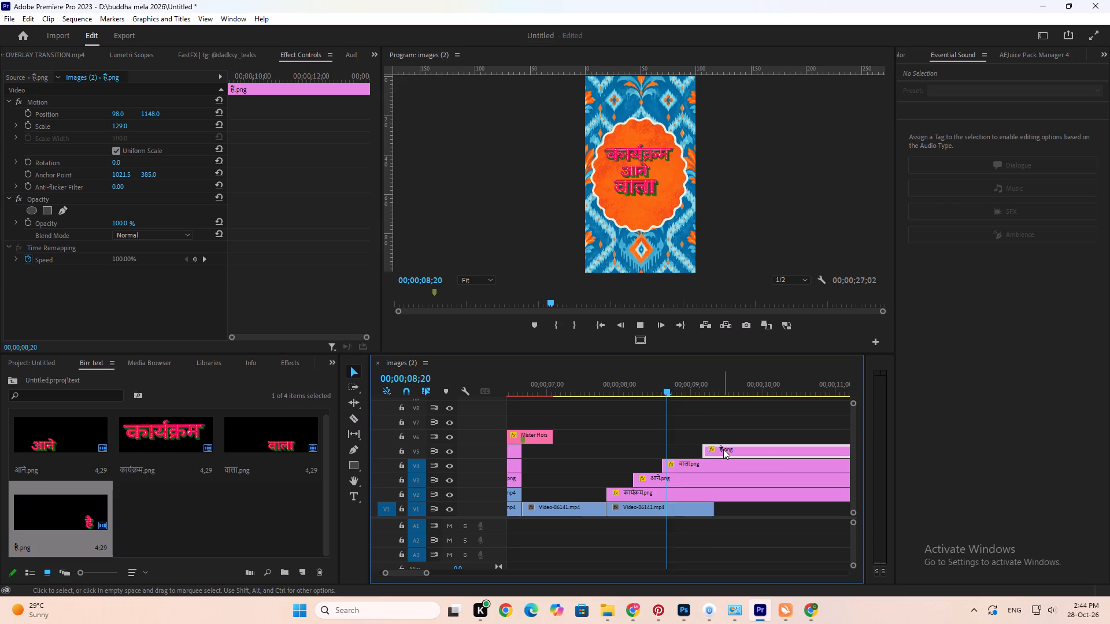
{"action": "key", "text": "space"}
{"action": "left_click", "coordinate": [608, 382]}
{"action": "key", "text": "space"}
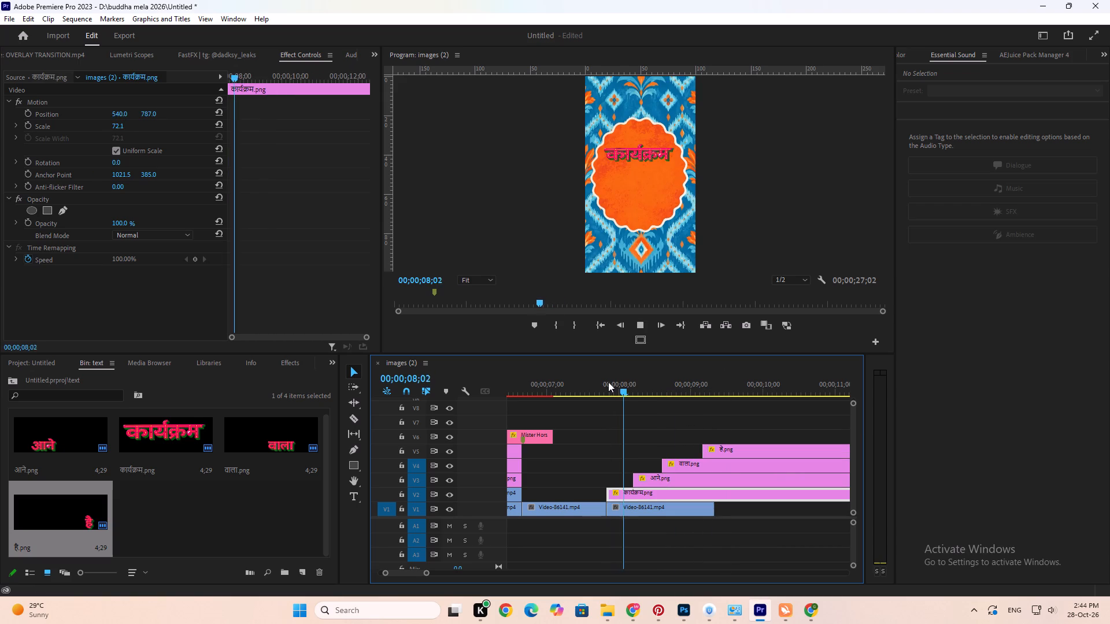
{"action": "key", "text": "space"}
{"action": "left_click_drag", "start_coordinate": [661, 484], "coordinate": [672, 481]}
Replay the word sequence and delay the वाला clip to begin at about 00;00;08;22.
{"action": "left_click", "coordinate": [597, 395]}
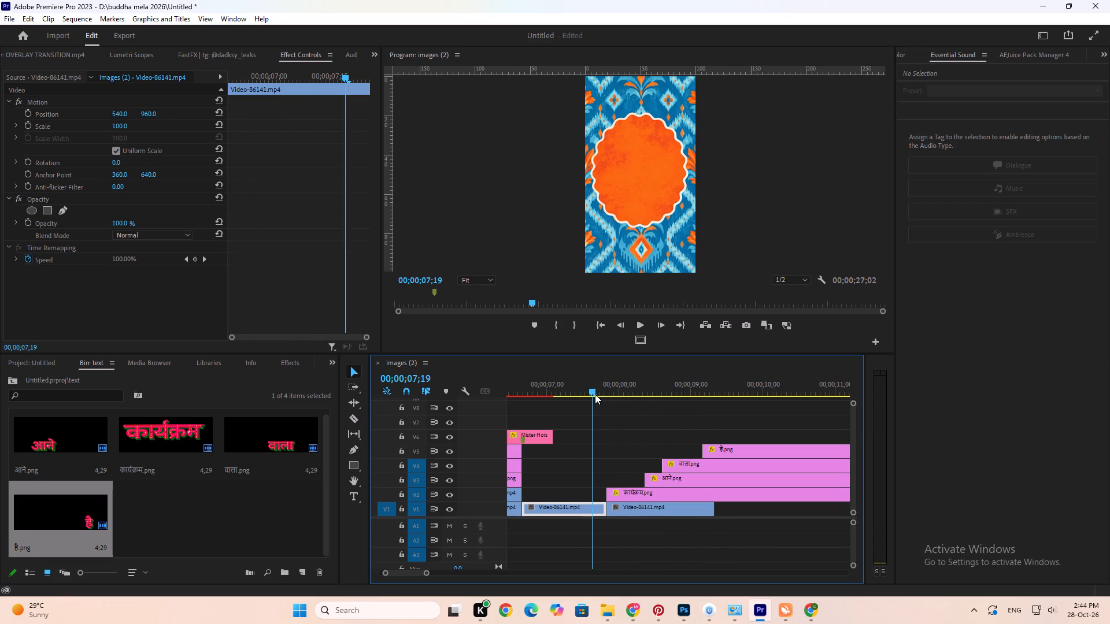
{"action": "left_click", "coordinate": [575, 389]}
{"action": "key", "text": "space"}
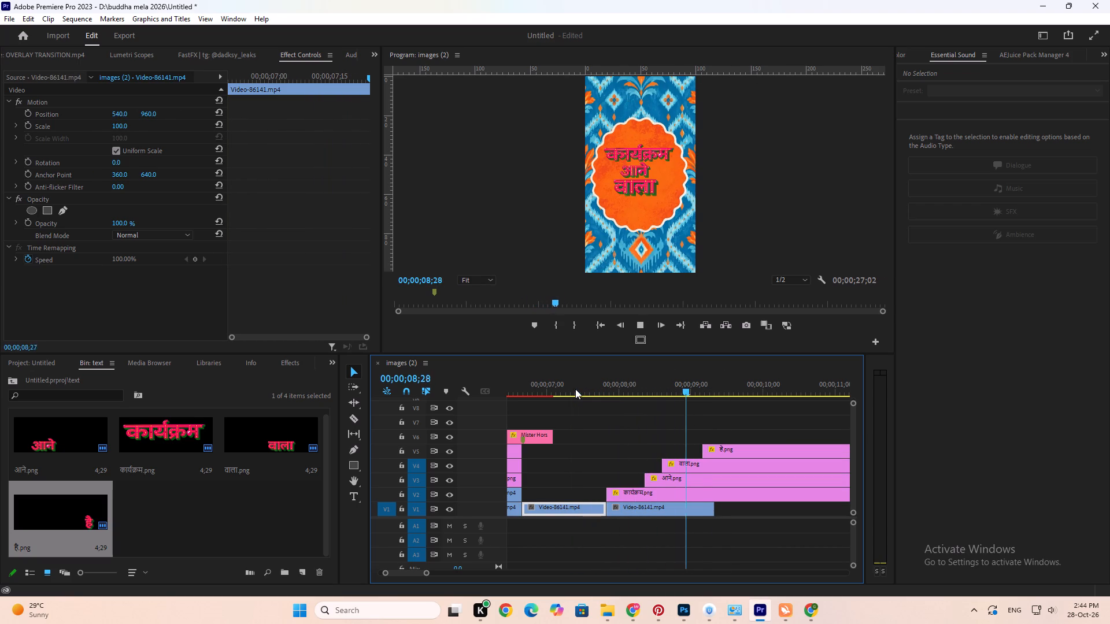
{"action": "key", "text": "space"}
{"action": "left_click_drag", "start_coordinate": [678, 461], "coordinate": [687, 461]}
Extend the background video beneath the title to end at about 00;00;09;24, checking it in playback.
{"action": "left_click", "coordinate": [610, 392]}
{"action": "key", "text": "space"}
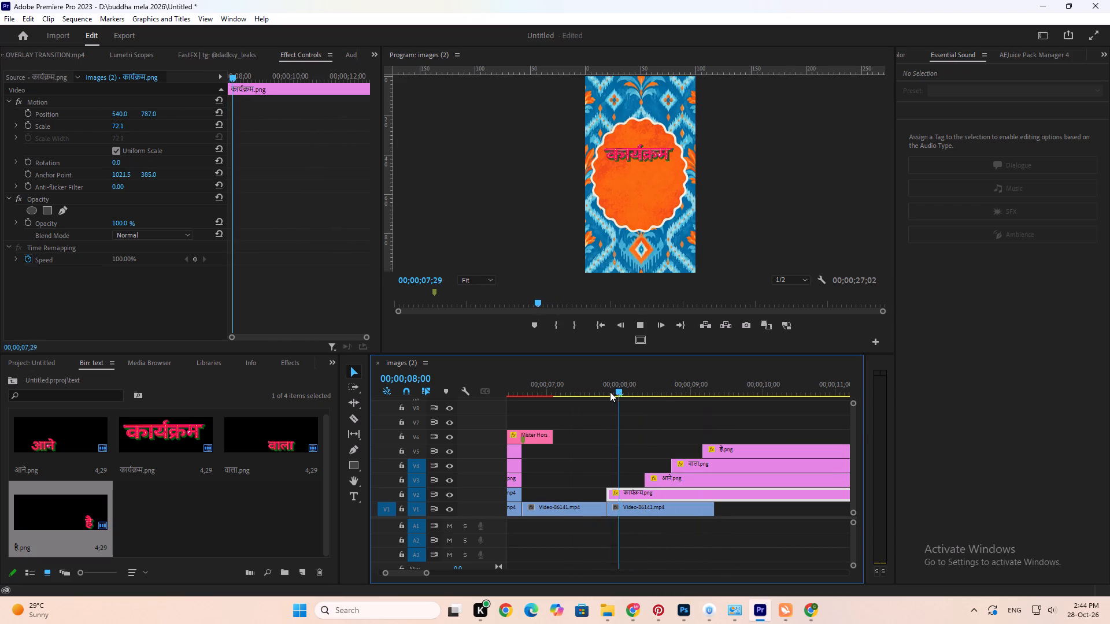
{"action": "key", "text": "space"}
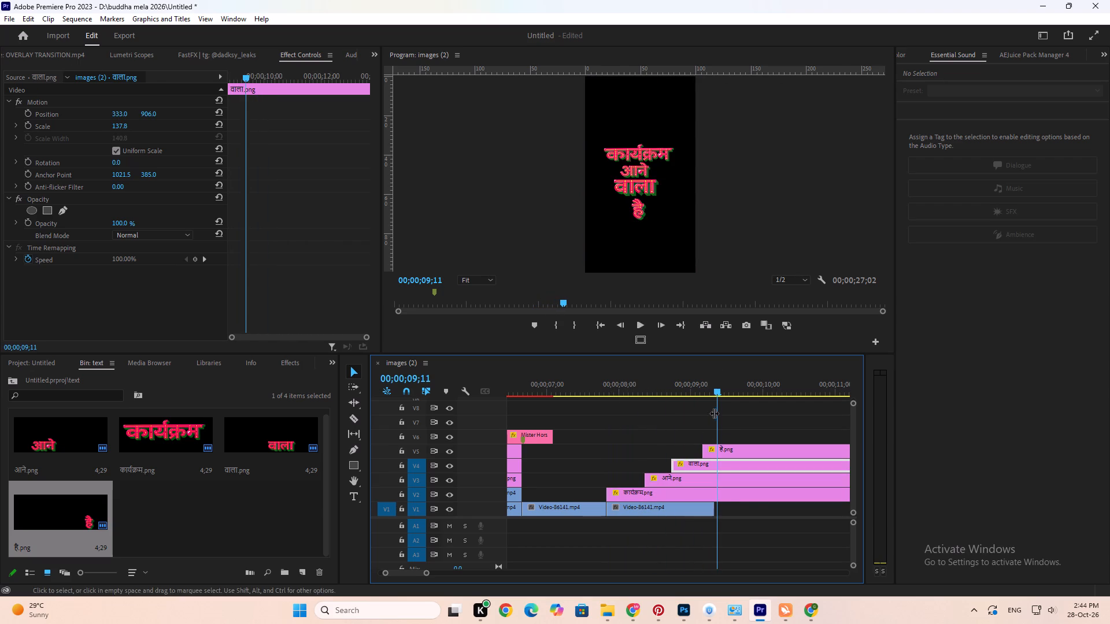
{"action": "left_click_drag", "start_coordinate": [716, 508], "coordinate": [752, 508]}
{"action": "key", "text": "space"}
{"action": "key", "text": "space"}
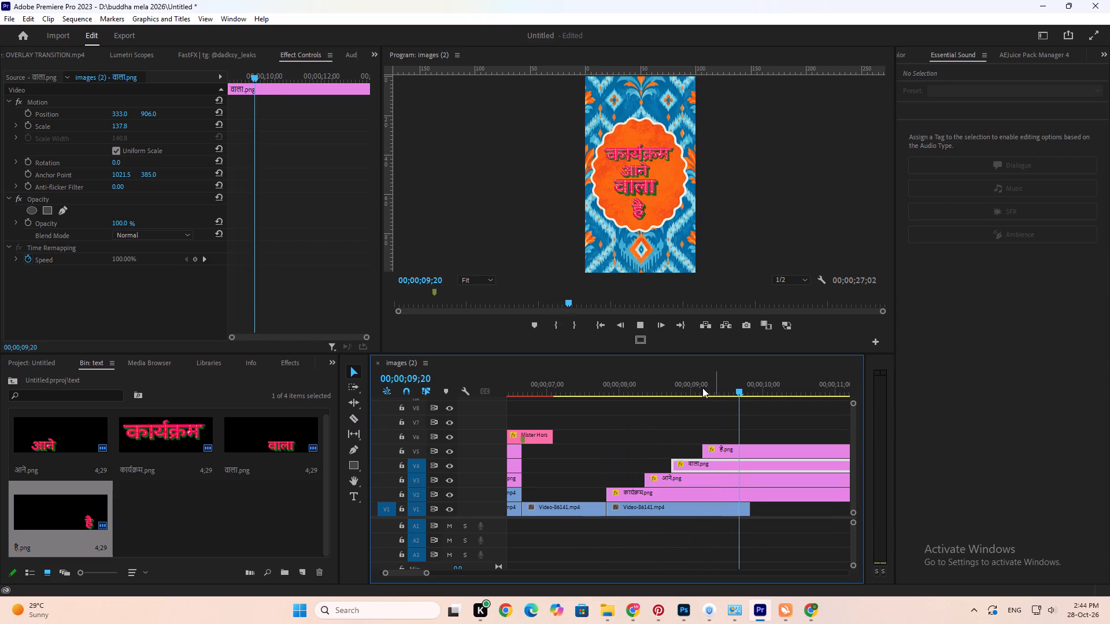
{"action": "left_click_drag", "start_coordinate": [693, 392], "coordinate": [682, 392]}
{"action": "key", "text": "space"}
{"action": "key", "text": "space"}
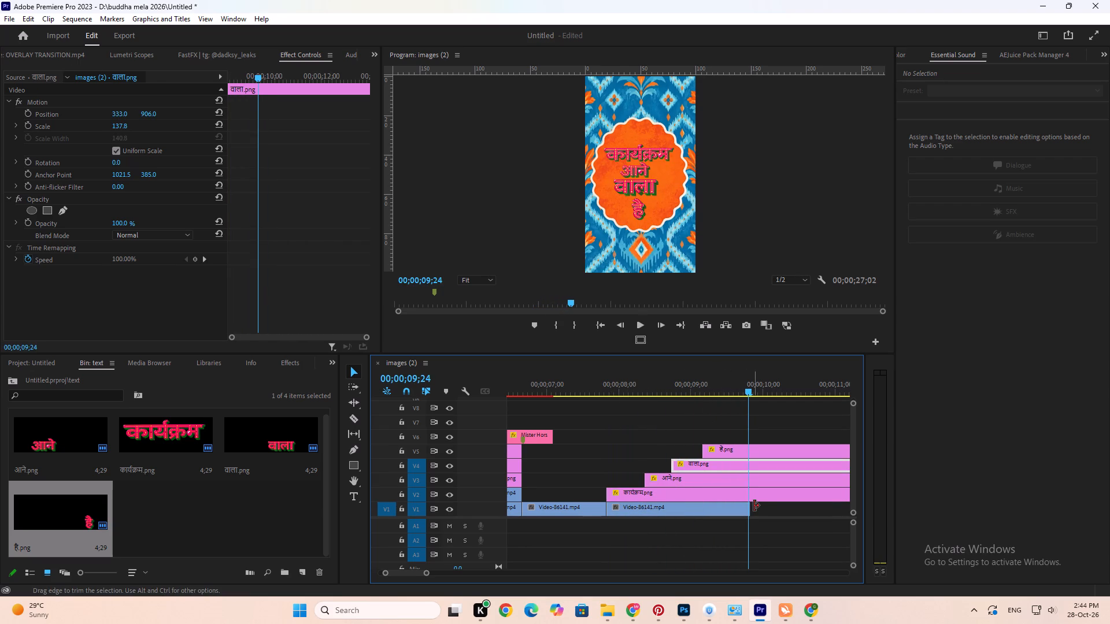
{"action": "left_click", "coordinate": [753, 508]}
Trim all four title word clips to end with the background video at 00;00;09;24, removing the excess beyond it.
{"action": "left_click_drag", "start_coordinate": [767, 398], "coordinate": [772, 514]}
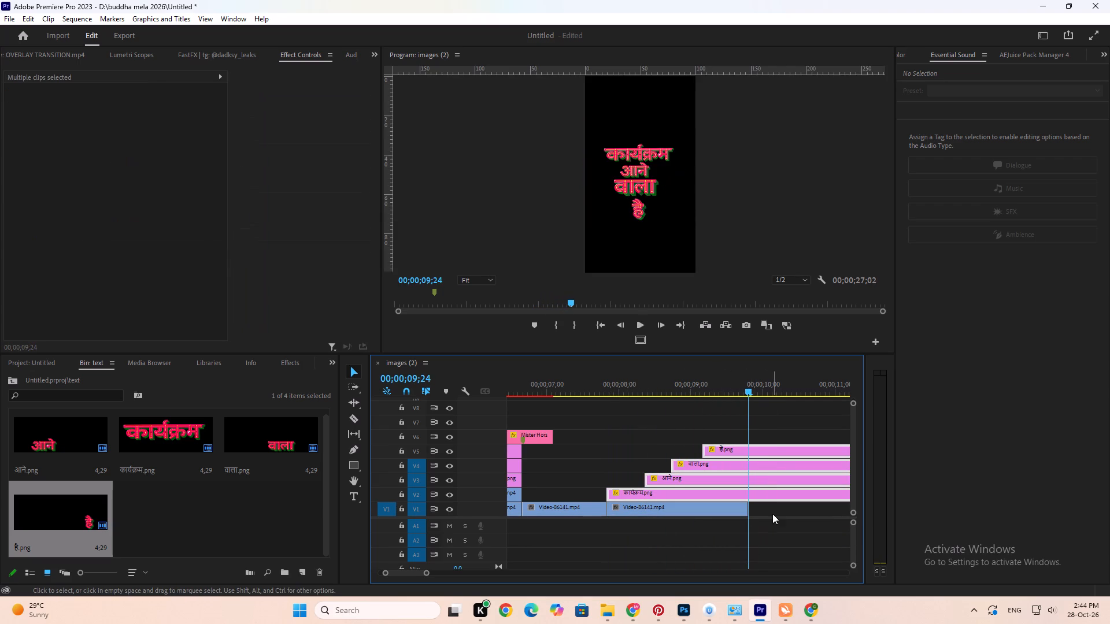
{"action": "key", "text": "c"}
{"action": "left_click_drag", "start_coordinate": [789, 432], "coordinate": [791, 502]}
{"action": "key", "text": "Delete"}
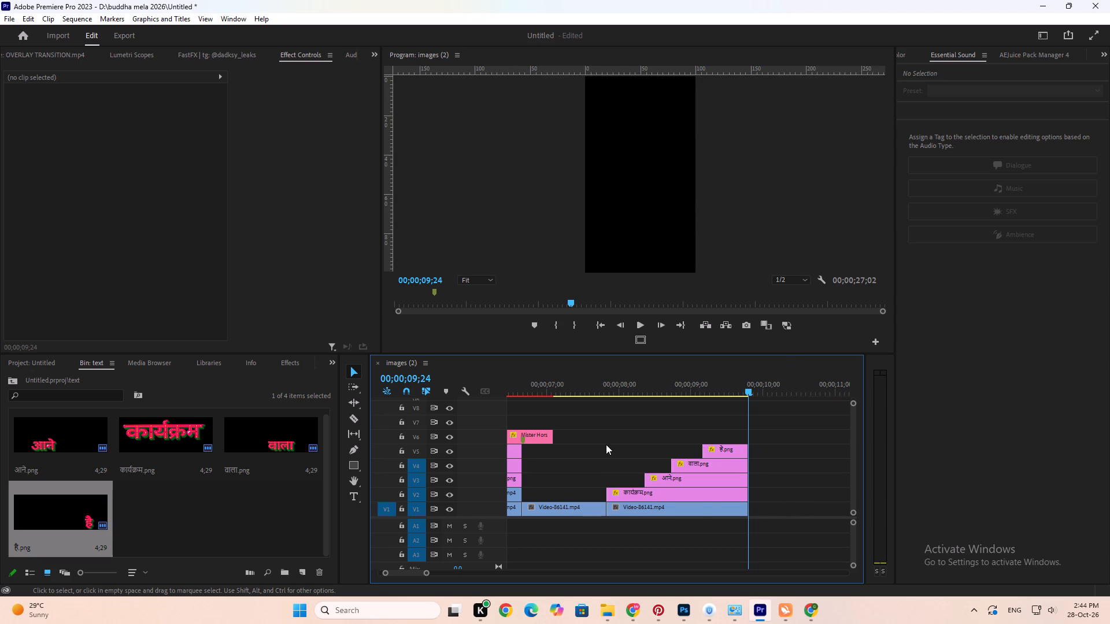
Play the title from the start of कार्यक्रम and review the word-by-word appearance in full screen.
{"action": "left_click", "coordinate": [605, 385]}
{"action": "key", "text": "space"}
{"action": "key", "text": "space"}
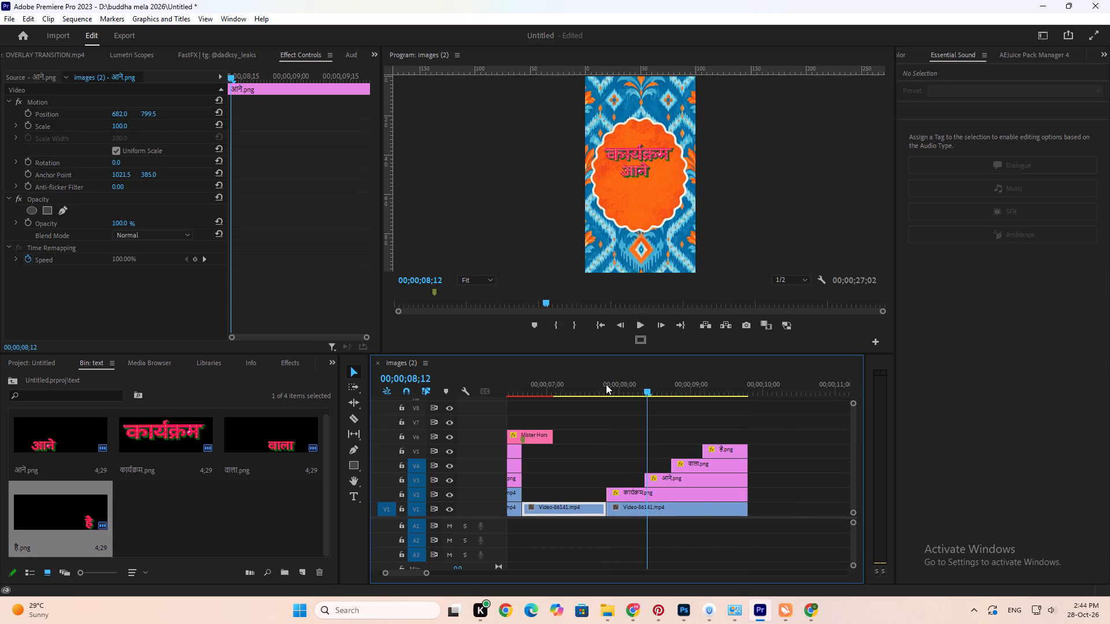
{"action": "left_click", "coordinate": [589, 188]}
{"action": "key", "text": "ctrl+grave"}
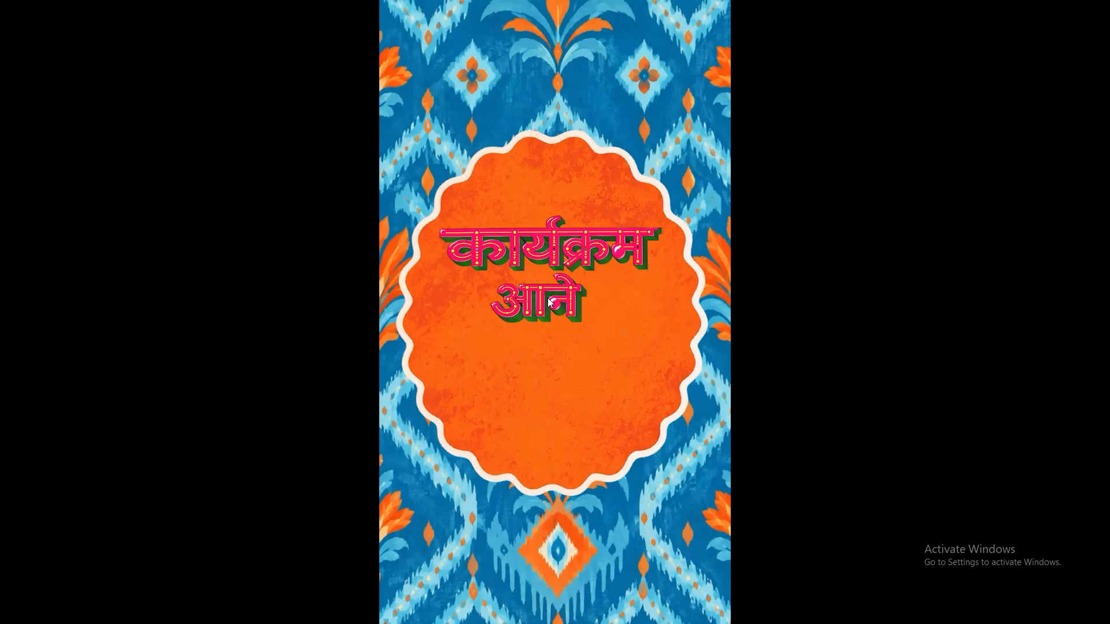
{"action": "key", "text": "space"}
{"action": "key", "text": "space"}
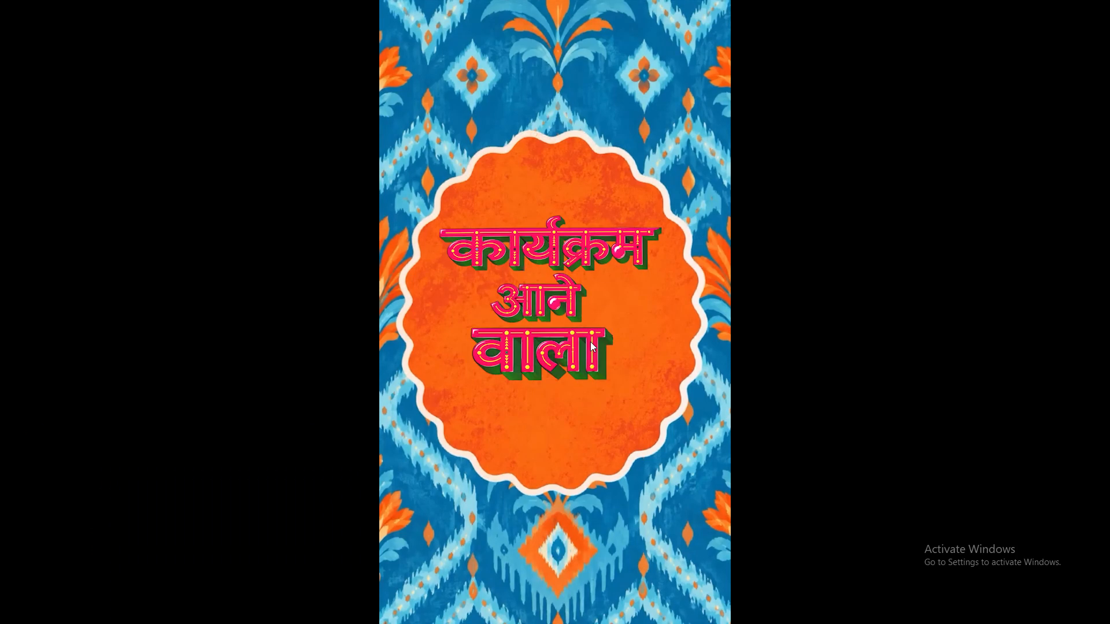
{"action": "key", "text": "space"}
{"action": "key", "text": "space"}
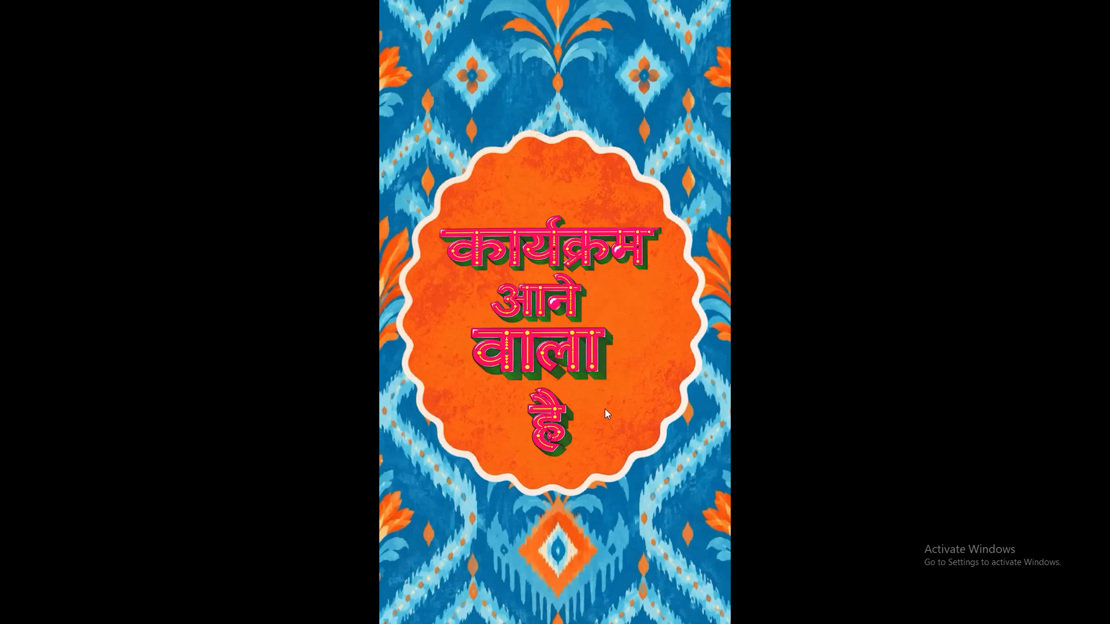
{"action": "key", "text": "grave"}
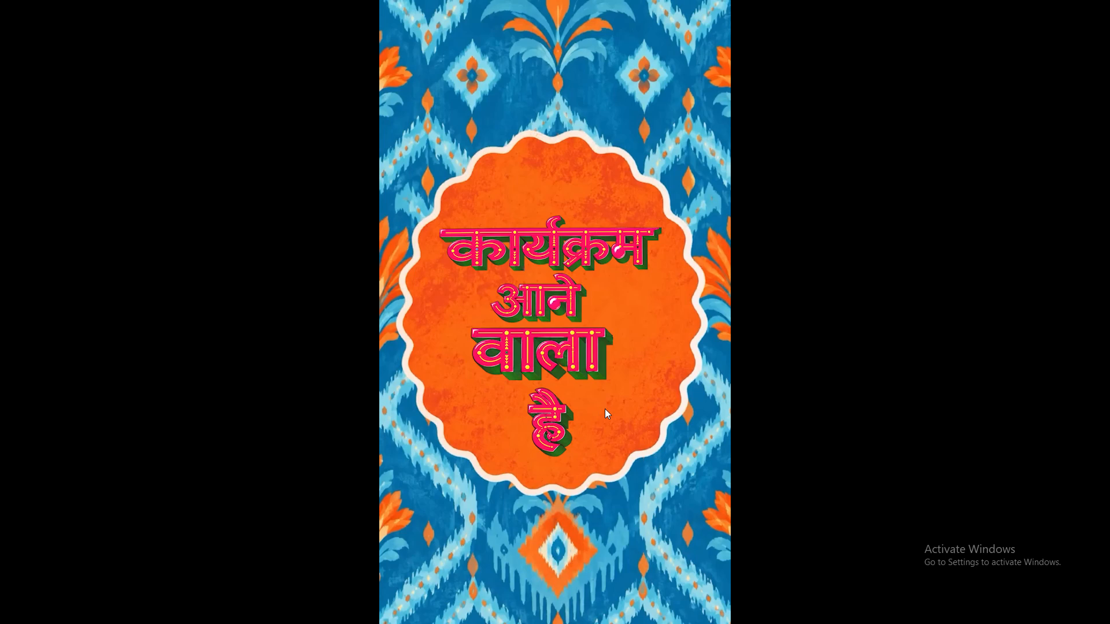
{"action": "left_click", "coordinate": [609, 406]}
{"action": "key", "text": "ctrl+grave"}
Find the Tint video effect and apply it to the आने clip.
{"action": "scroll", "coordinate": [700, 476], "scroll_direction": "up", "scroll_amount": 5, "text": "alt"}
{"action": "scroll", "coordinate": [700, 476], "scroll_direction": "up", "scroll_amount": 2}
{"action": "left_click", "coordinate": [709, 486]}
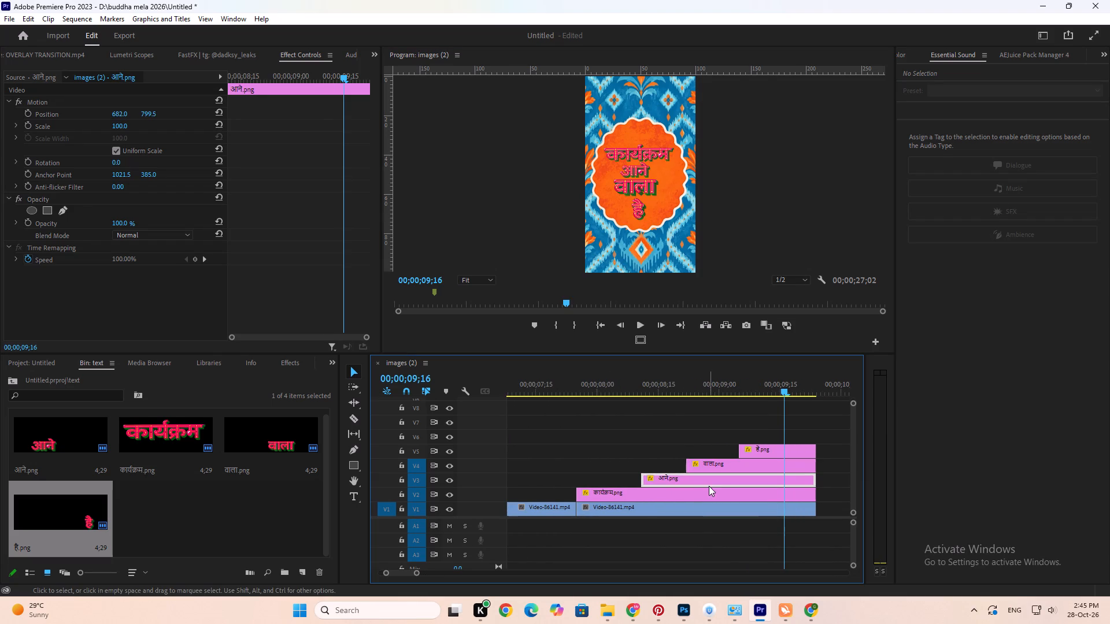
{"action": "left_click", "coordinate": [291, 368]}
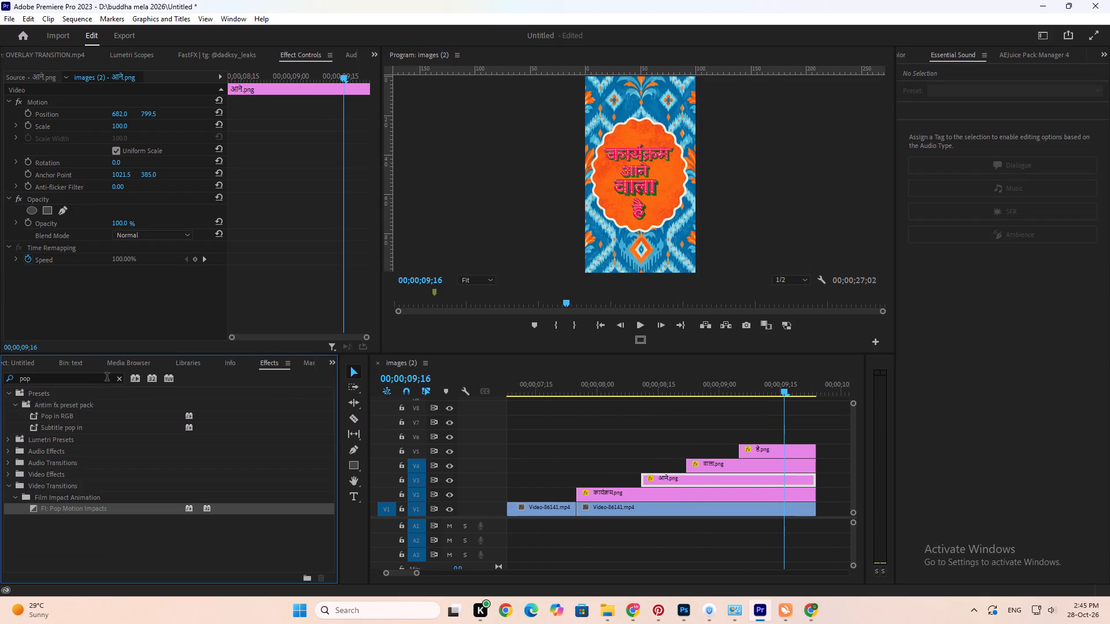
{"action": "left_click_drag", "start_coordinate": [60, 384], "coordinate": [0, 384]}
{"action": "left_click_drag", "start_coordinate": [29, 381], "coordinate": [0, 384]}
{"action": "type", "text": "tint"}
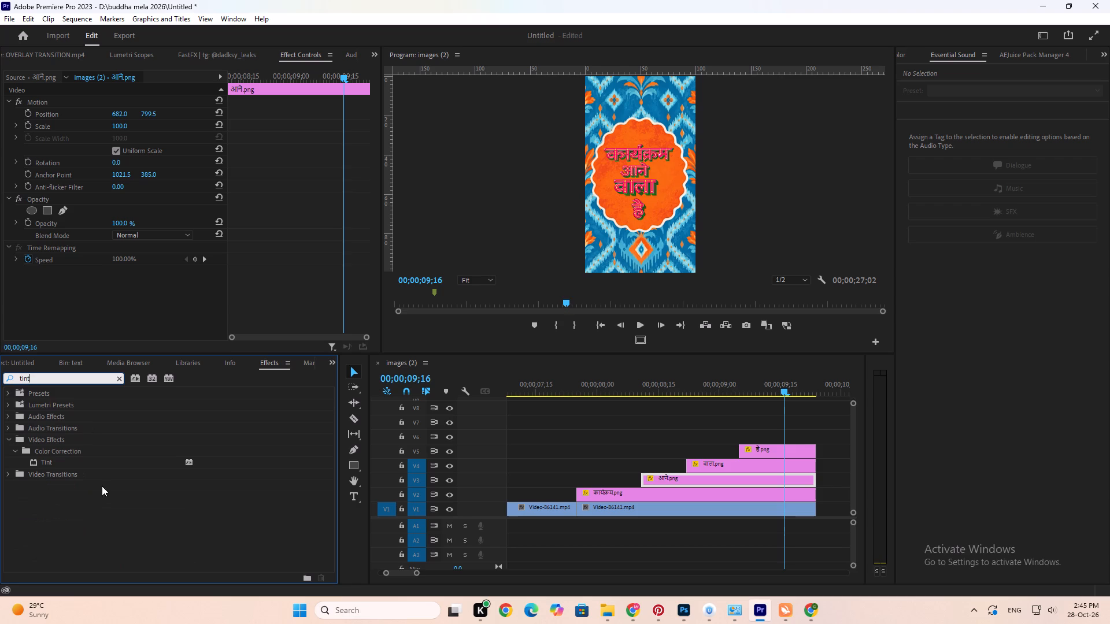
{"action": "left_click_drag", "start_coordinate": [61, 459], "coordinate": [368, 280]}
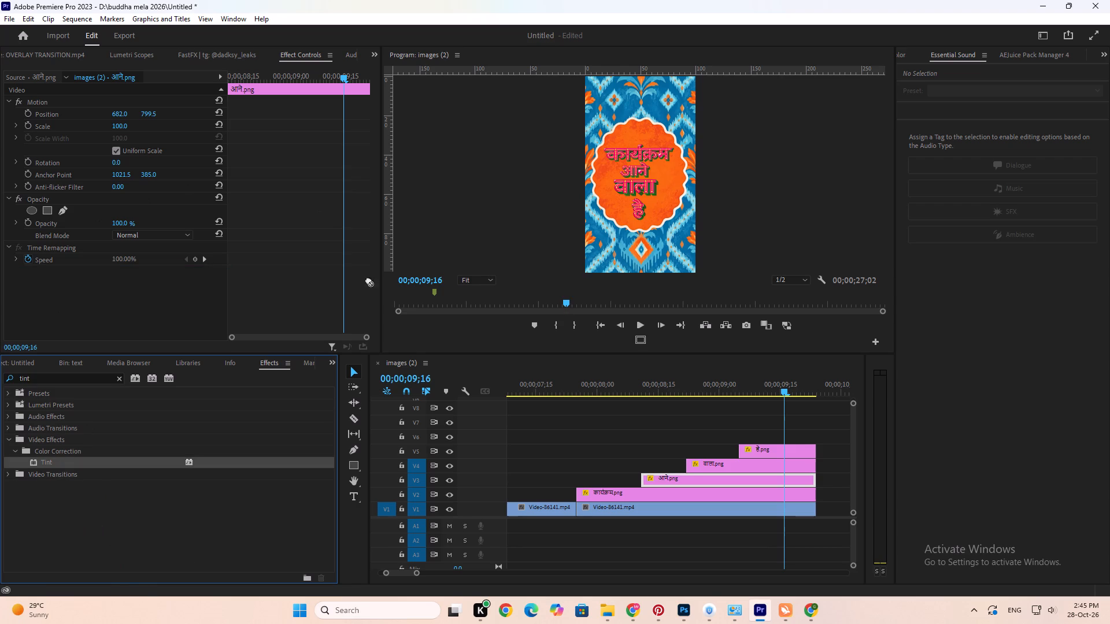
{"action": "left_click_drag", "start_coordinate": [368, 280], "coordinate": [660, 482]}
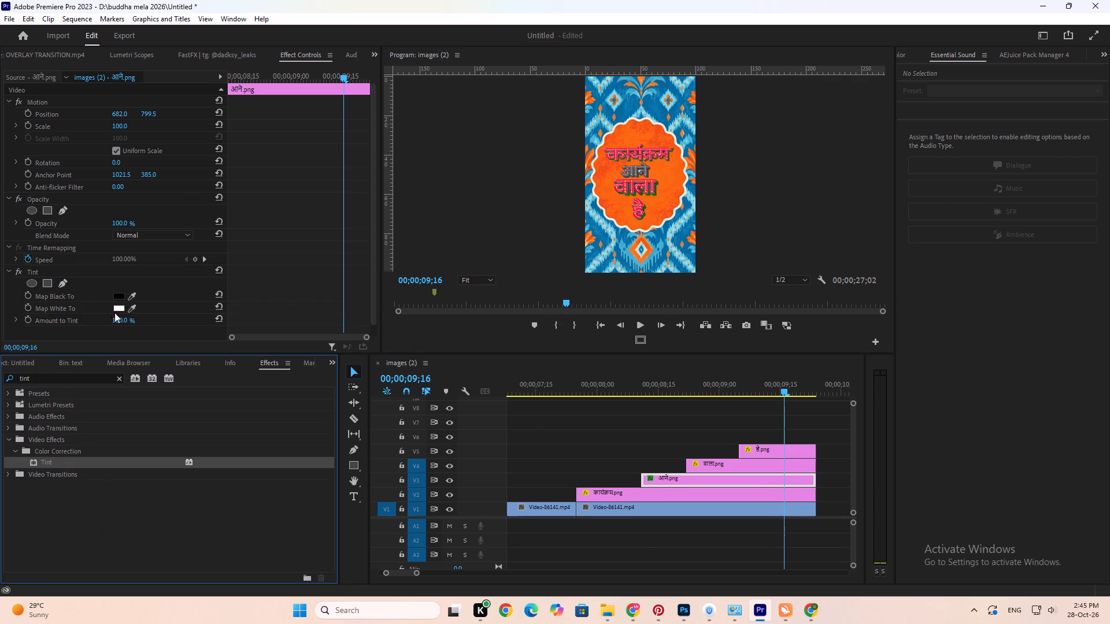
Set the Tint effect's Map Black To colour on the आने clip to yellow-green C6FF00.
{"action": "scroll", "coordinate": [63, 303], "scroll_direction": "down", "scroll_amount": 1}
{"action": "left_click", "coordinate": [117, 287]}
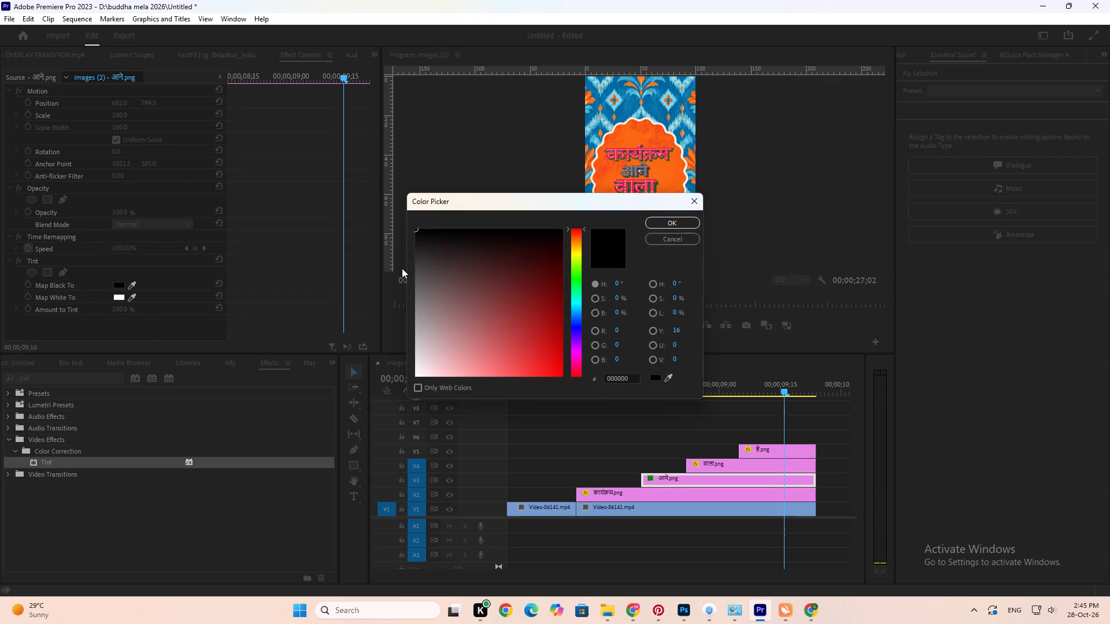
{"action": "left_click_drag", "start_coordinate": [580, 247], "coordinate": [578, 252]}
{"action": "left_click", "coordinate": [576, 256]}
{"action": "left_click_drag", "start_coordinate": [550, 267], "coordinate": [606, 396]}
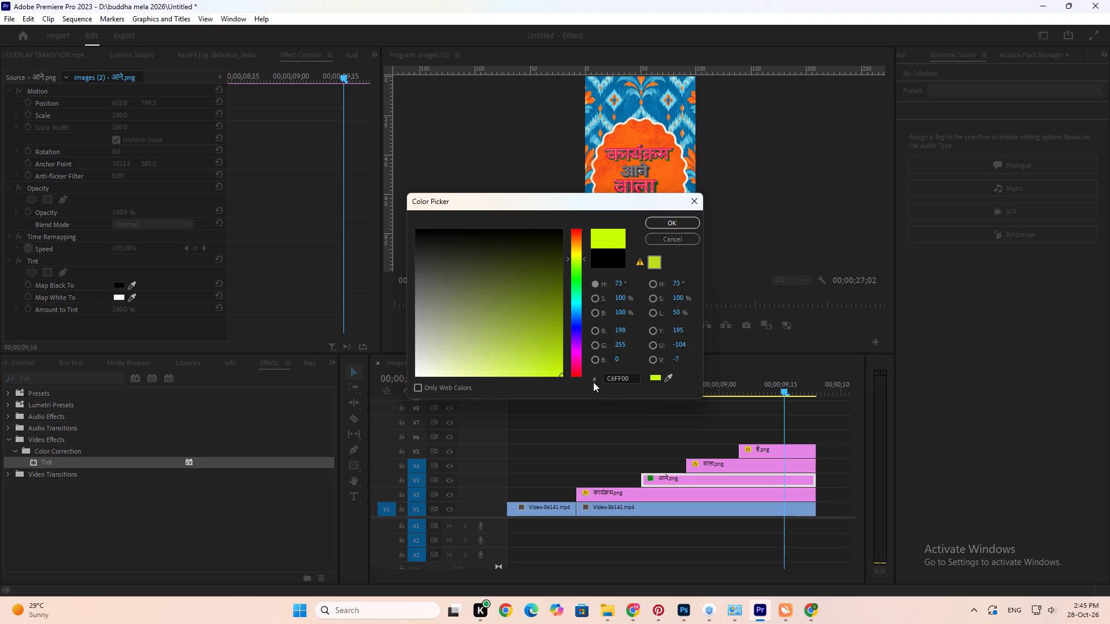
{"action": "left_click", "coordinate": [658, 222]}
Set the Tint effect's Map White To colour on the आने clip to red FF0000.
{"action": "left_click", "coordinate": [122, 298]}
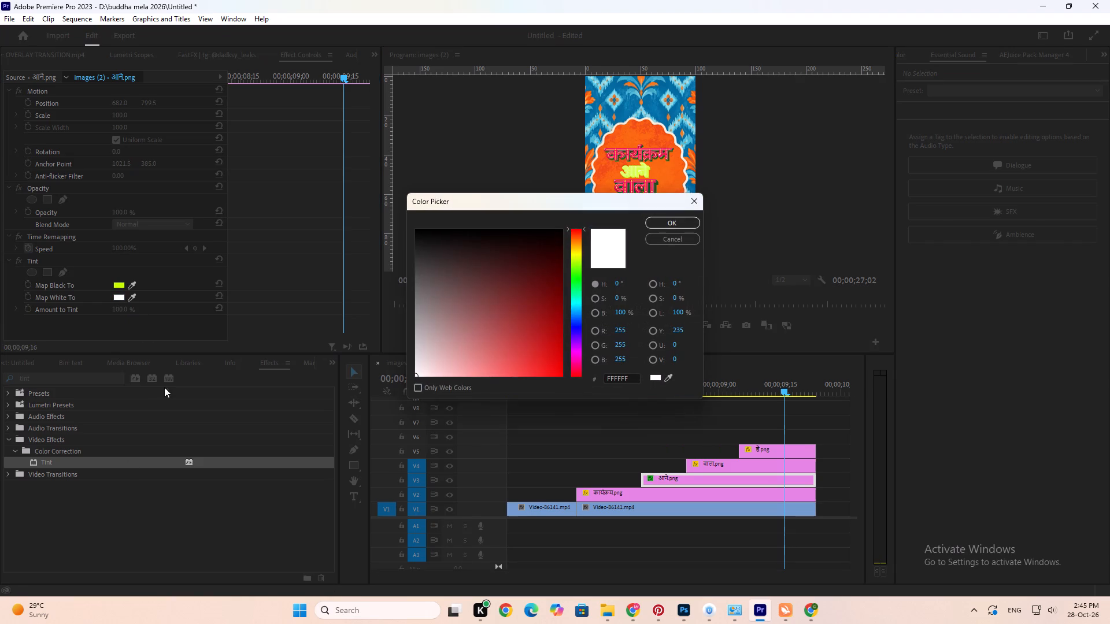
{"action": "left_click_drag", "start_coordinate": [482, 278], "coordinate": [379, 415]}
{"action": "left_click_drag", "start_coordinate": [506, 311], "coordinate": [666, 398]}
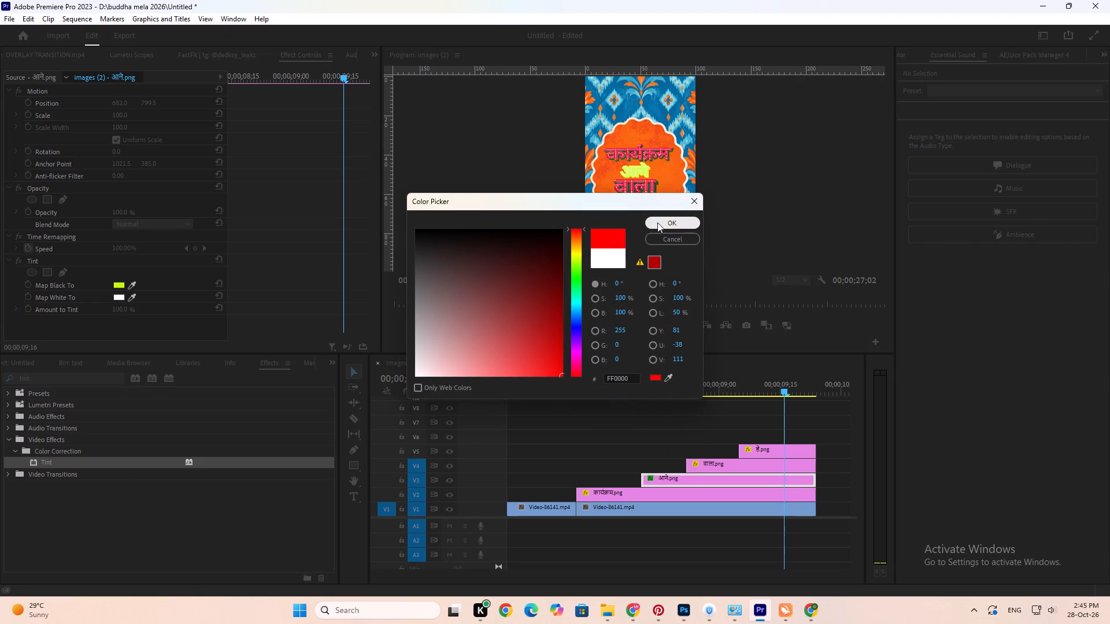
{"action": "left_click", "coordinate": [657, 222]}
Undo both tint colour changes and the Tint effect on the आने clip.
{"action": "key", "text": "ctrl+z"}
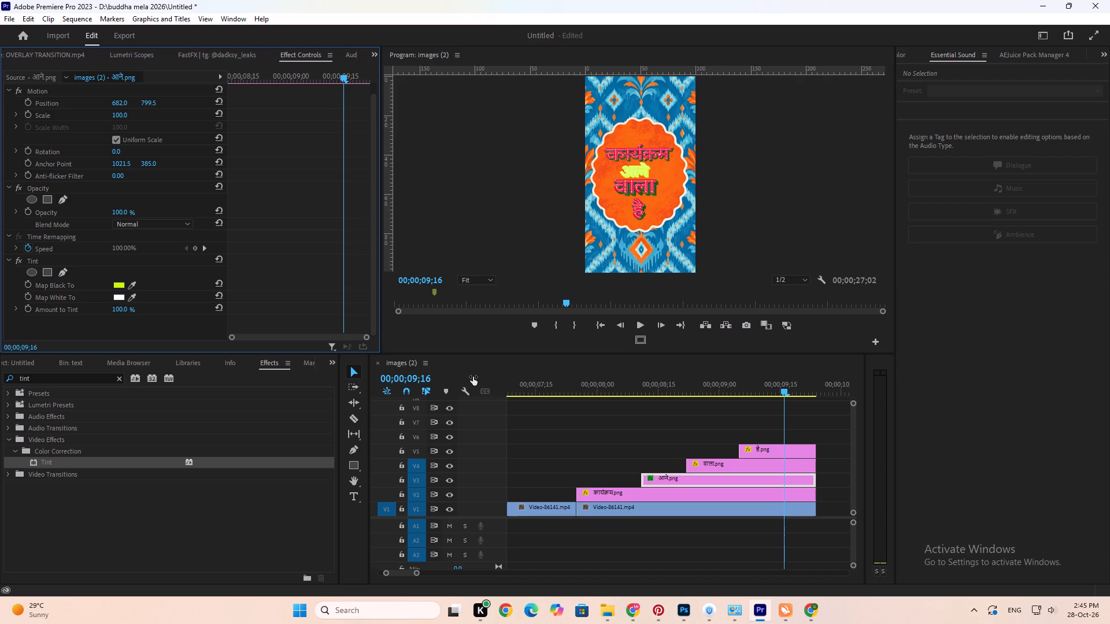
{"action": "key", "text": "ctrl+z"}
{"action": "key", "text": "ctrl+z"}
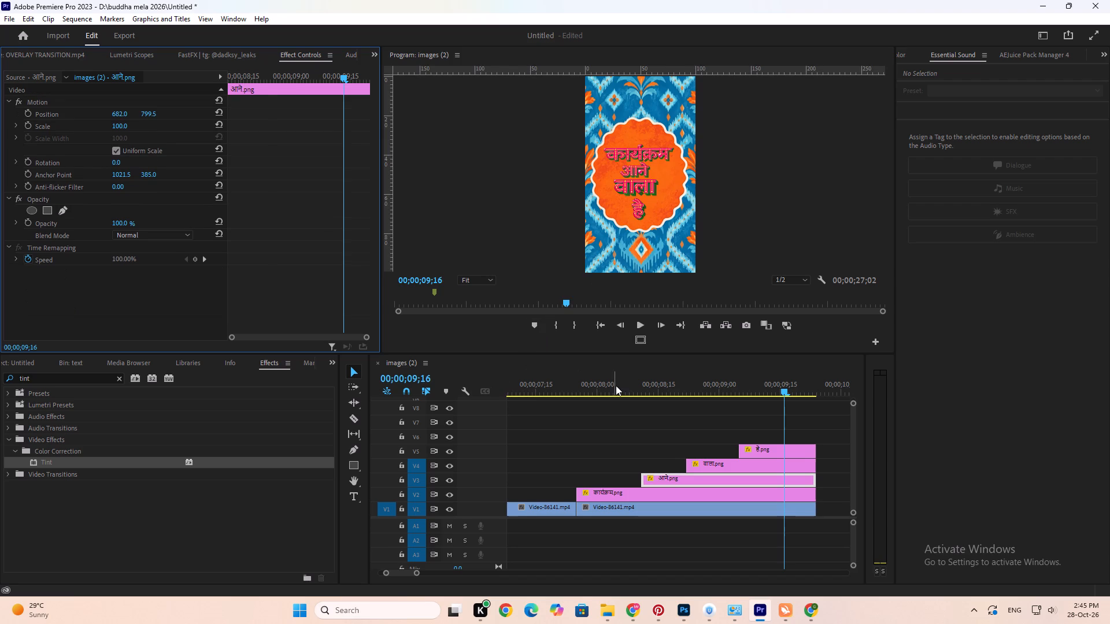
Apply the Block Motion animation transition from the Film Impact Dashboard to the start of the कार्यक्रम clip.
{"action": "left_click", "coordinate": [616, 385]}
{"action": "scroll", "coordinate": [583, 408], "scroll_direction": "down", "scroll_amount": 5, "text": "alt"}
{"action": "left_click", "coordinate": [568, 390]}
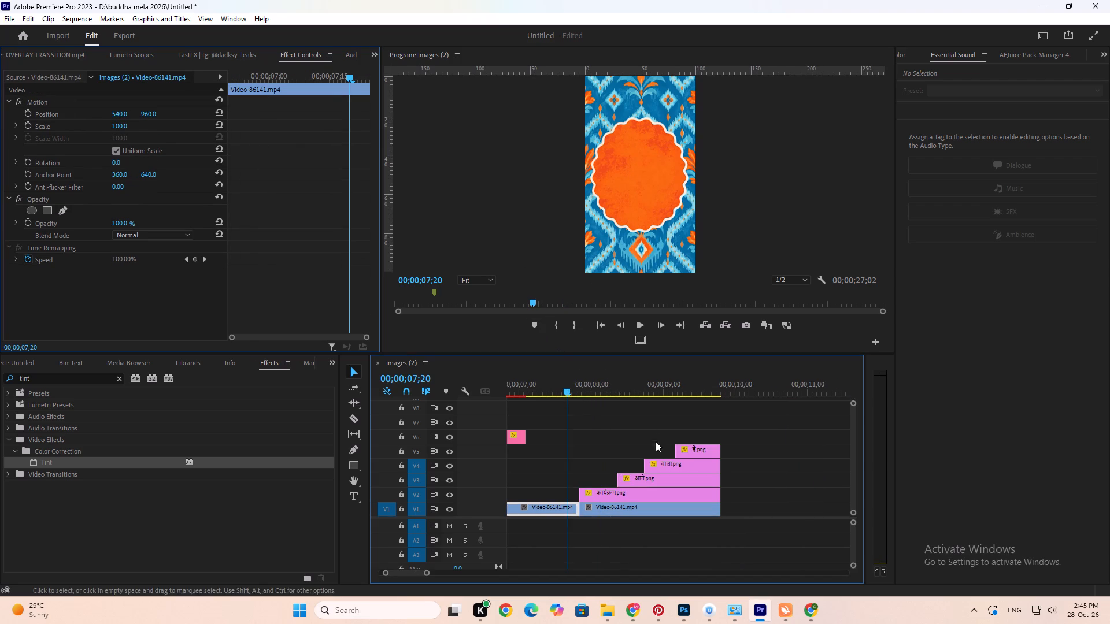
{"action": "key", "text": "Down"}
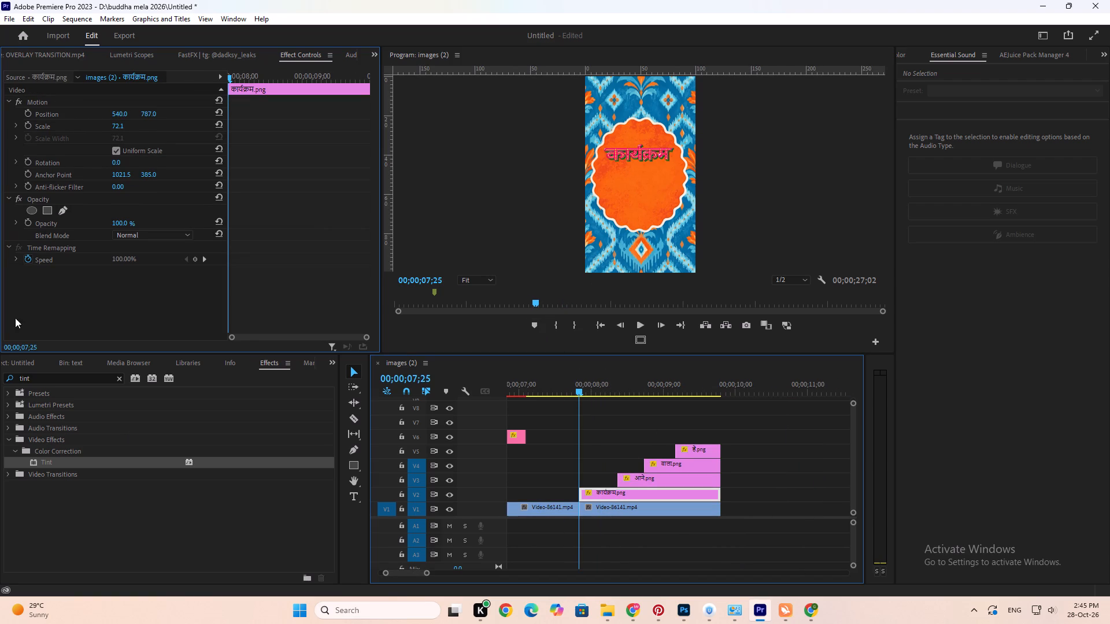
{"action": "left_click_drag", "start_coordinate": [31, 378], "coordinate": [0, 372]}
{"action": "key", "text": "BackSpace"}
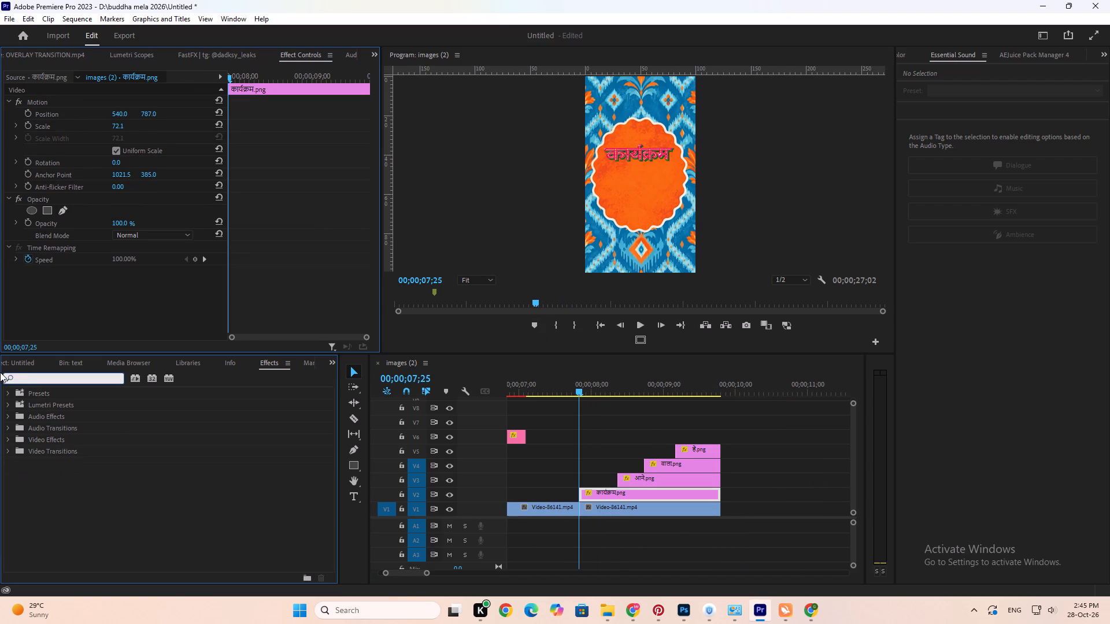
{"action": "left_click", "coordinate": [239, 25]}
{"action": "left_click", "coordinate": [239, 20]}
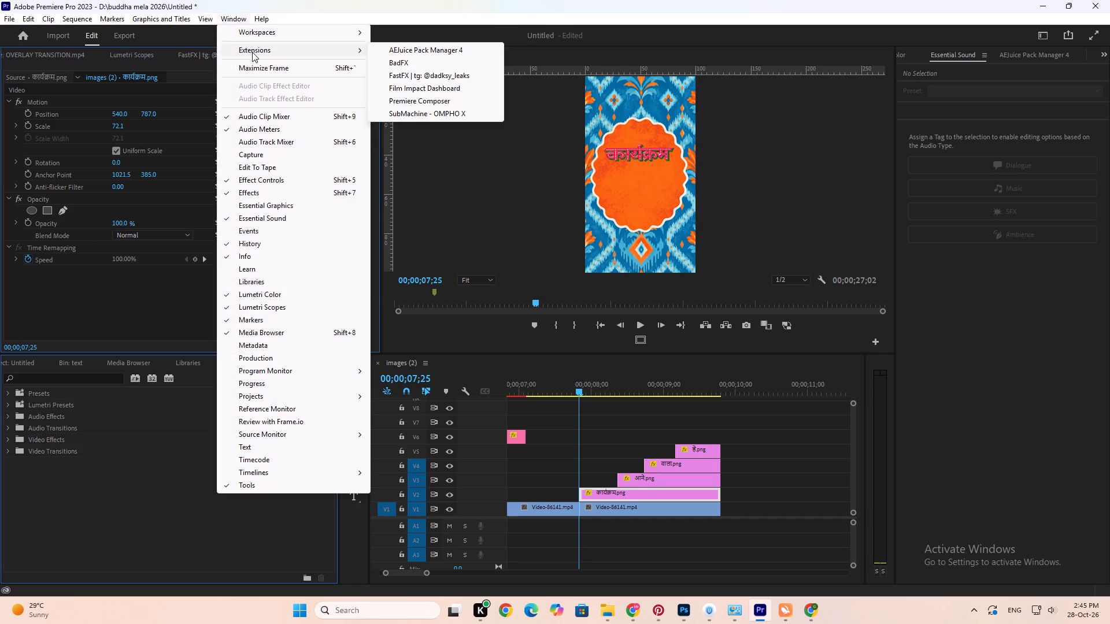
{"action": "left_click", "coordinate": [435, 90]}
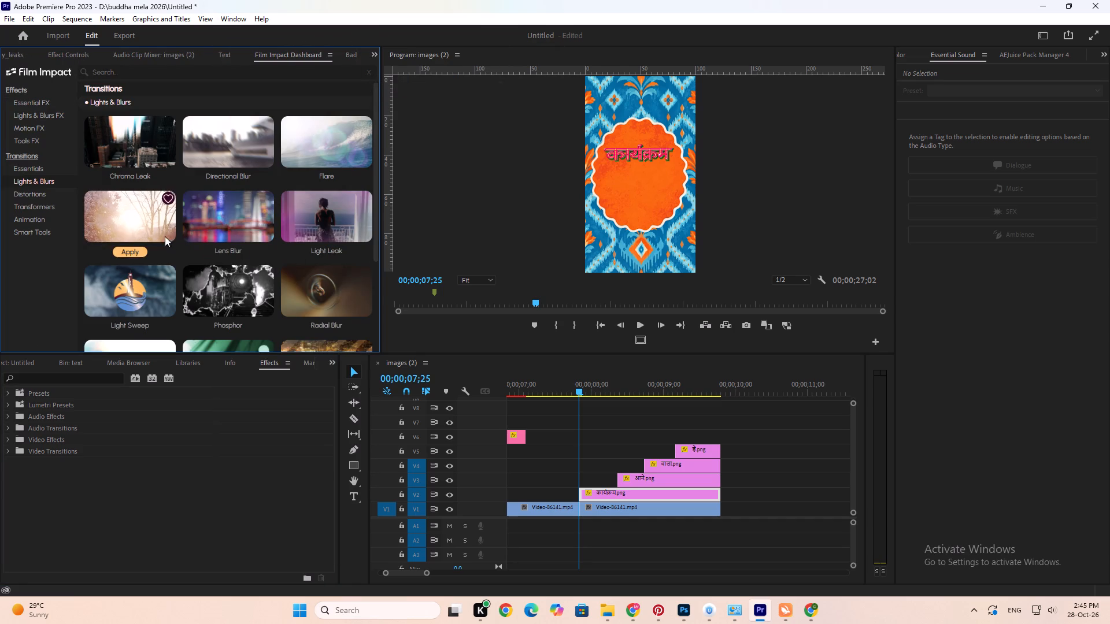
{"action": "left_click", "coordinate": [28, 229]}
{"action": "left_click", "coordinate": [32, 222]}
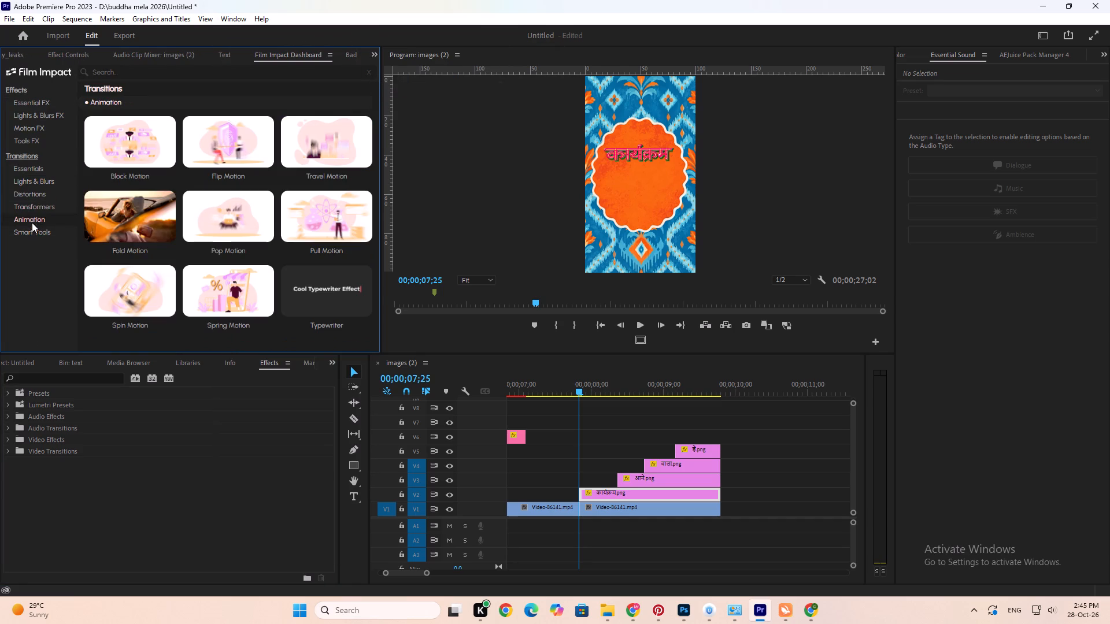
{"action": "left_click", "coordinate": [140, 176]}
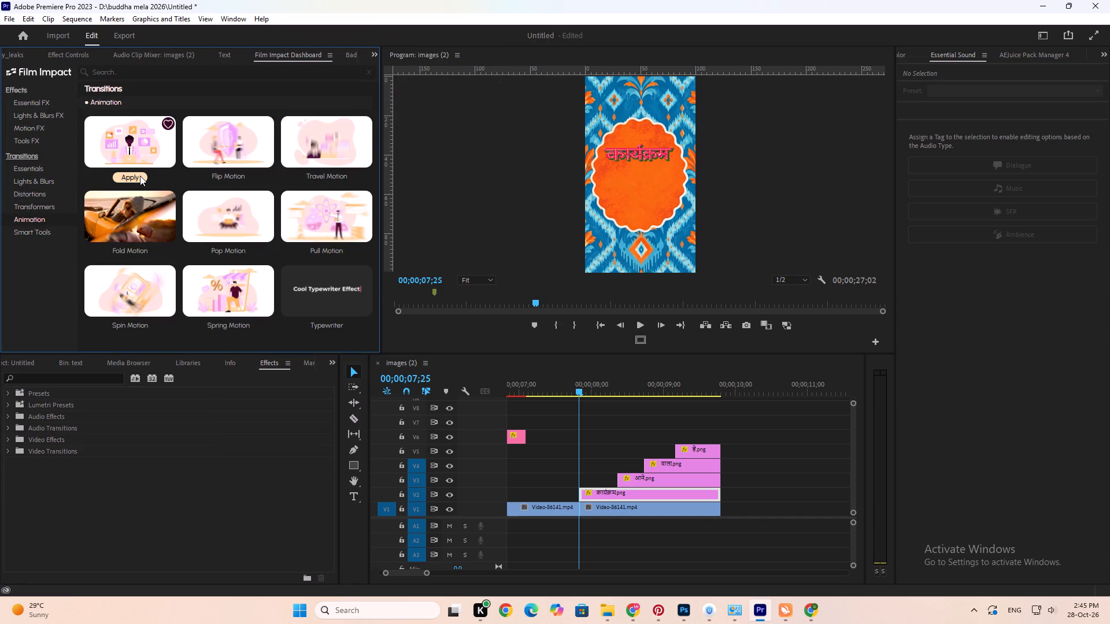
{"action": "left_click", "coordinate": [132, 178]}
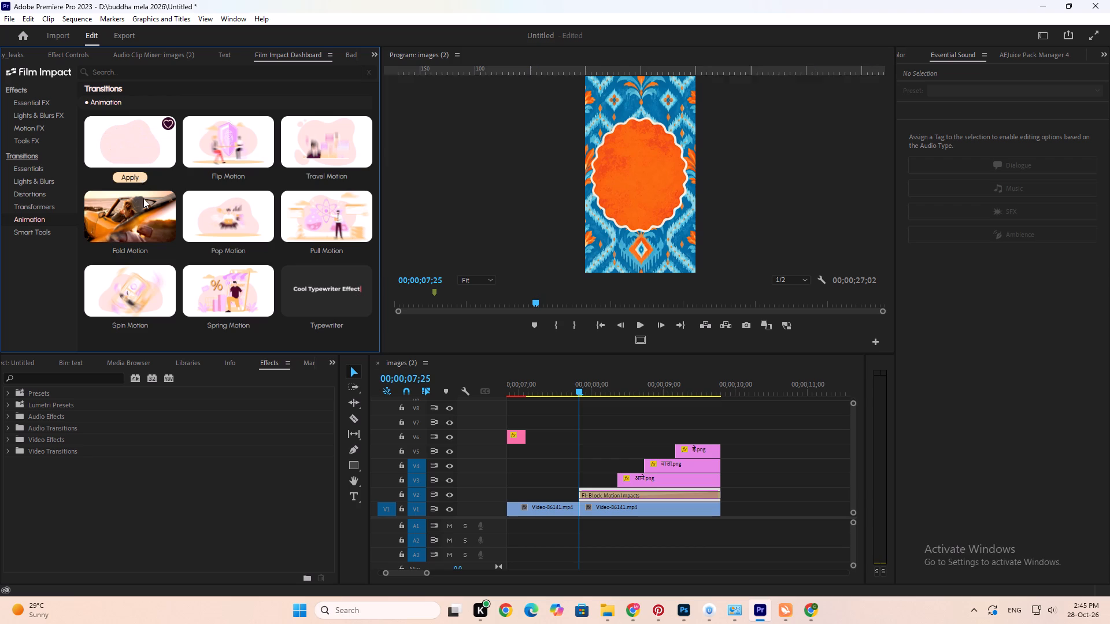
Shorten the Block Motion transition on कार्यक्रम to end about where the वाला clip starts, checking the animation in playback.
{"action": "key", "text": "space"}
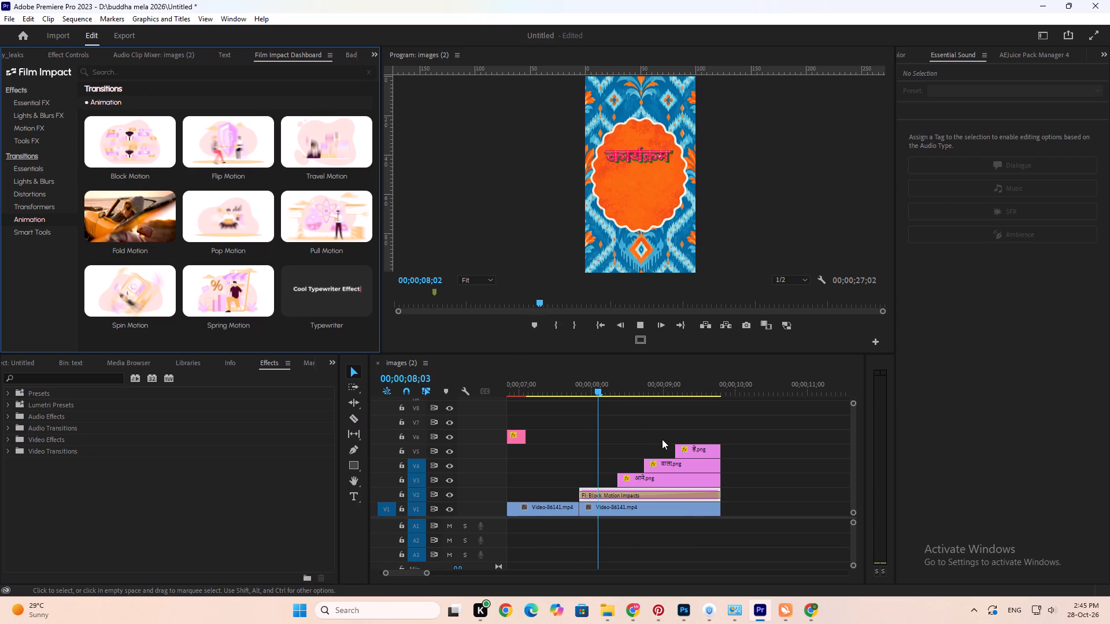
{"action": "key", "text": "space"}
{"action": "left_click", "coordinate": [686, 492]}
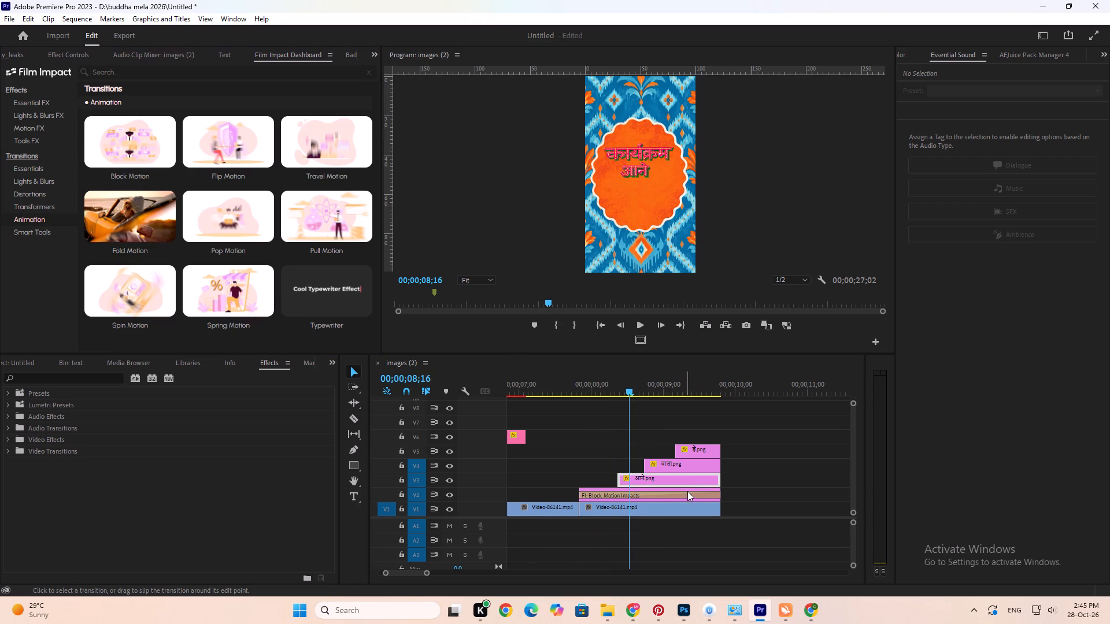
{"action": "left_click_drag", "start_coordinate": [717, 496], "coordinate": [644, 496]}
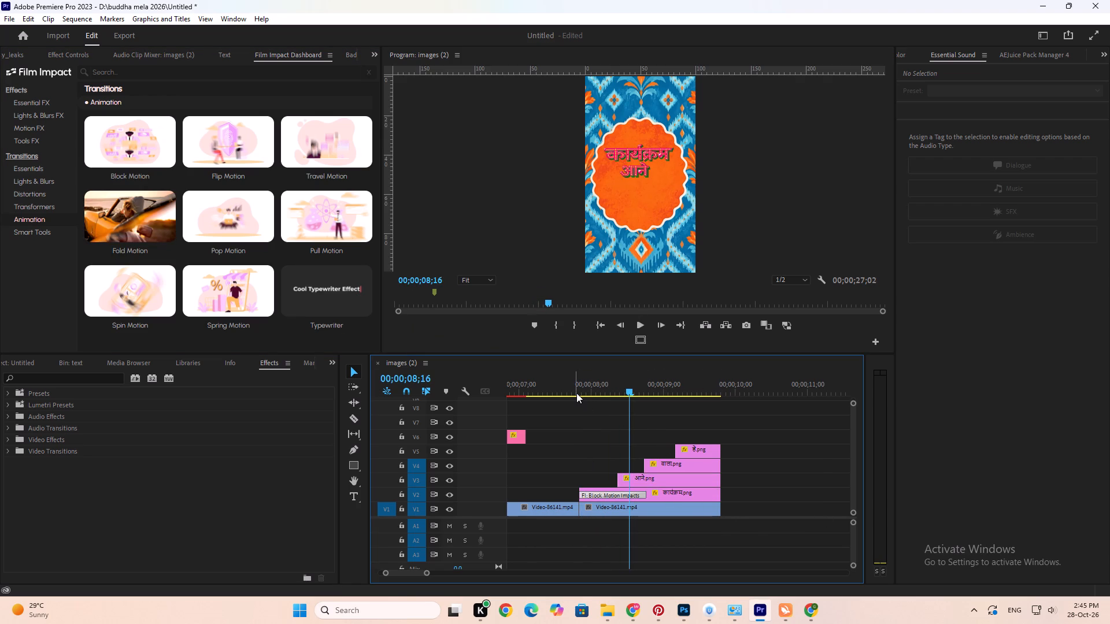
{"action": "left_click", "coordinate": [576, 393]}
{"action": "key", "text": "space"}
{"action": "key", "text": "space"}
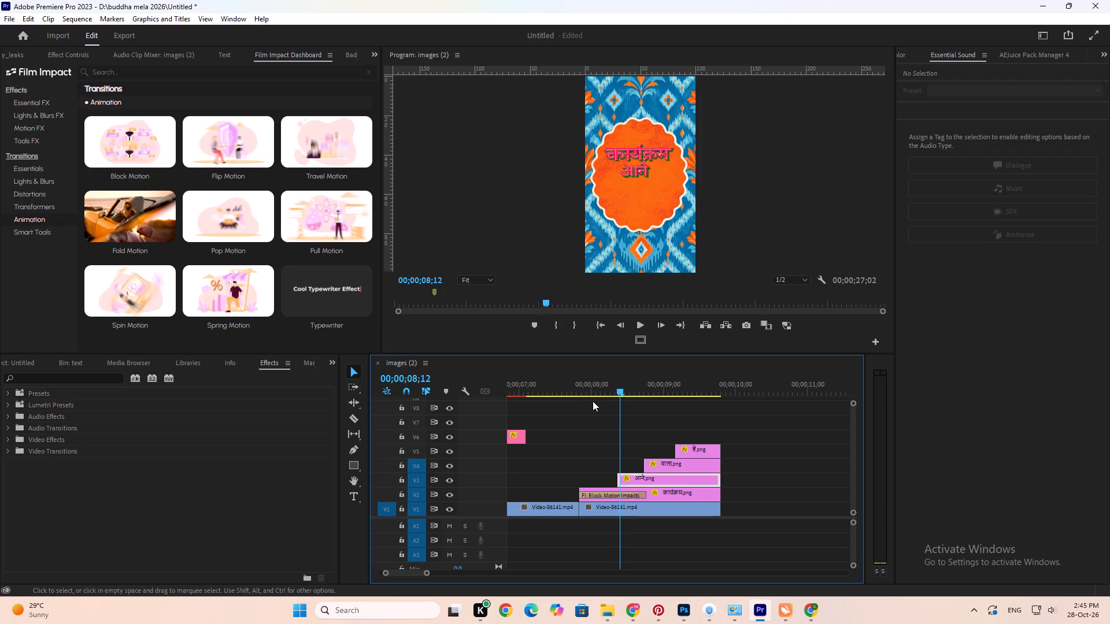
{"action": "left_click", "coordinate": [578, 390]}
{"action": "key", "text": "space"}
{"action": "key", "text": "space"}
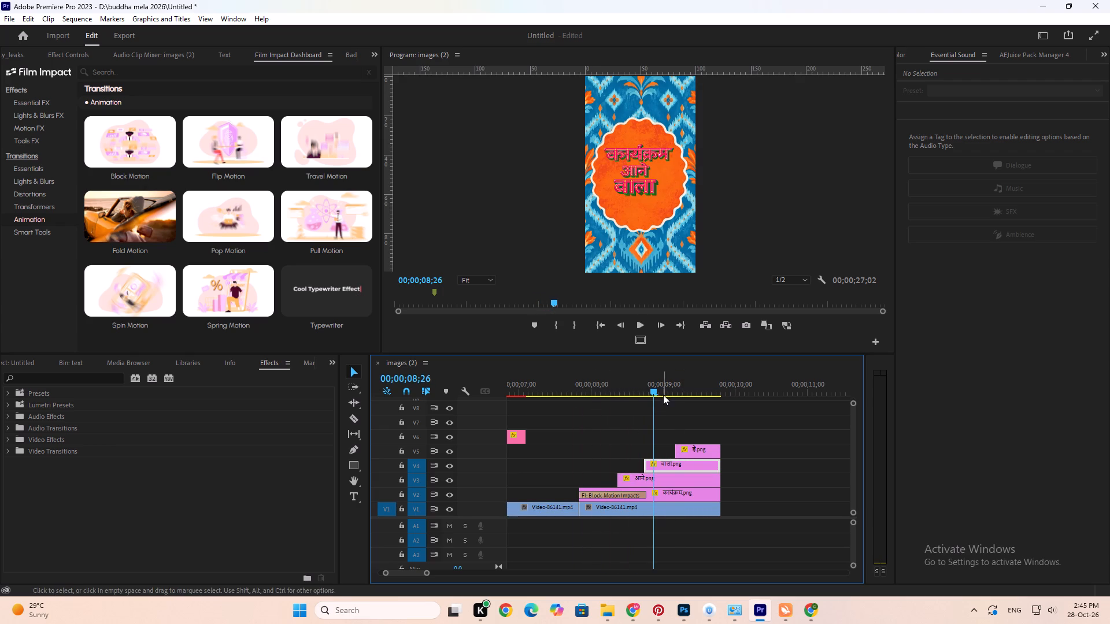
Apply Film Impact's Pop Motion transition to the start of the है clip at 00;00;09;05 and preview it.
{"action": "left_click_drag", "start_coordinate": [664, 393], "coordinate": [676, 399]}
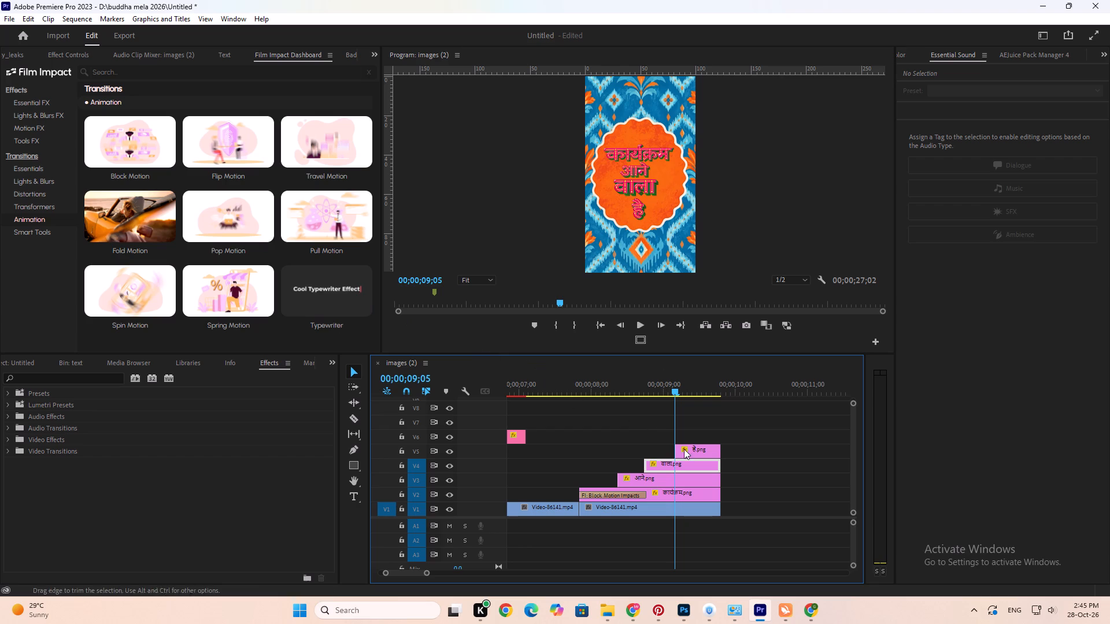
{"action": "left_click", "coordinate": [684, 446]}
{"action": "left_click", "coordinate": [238, 250]}
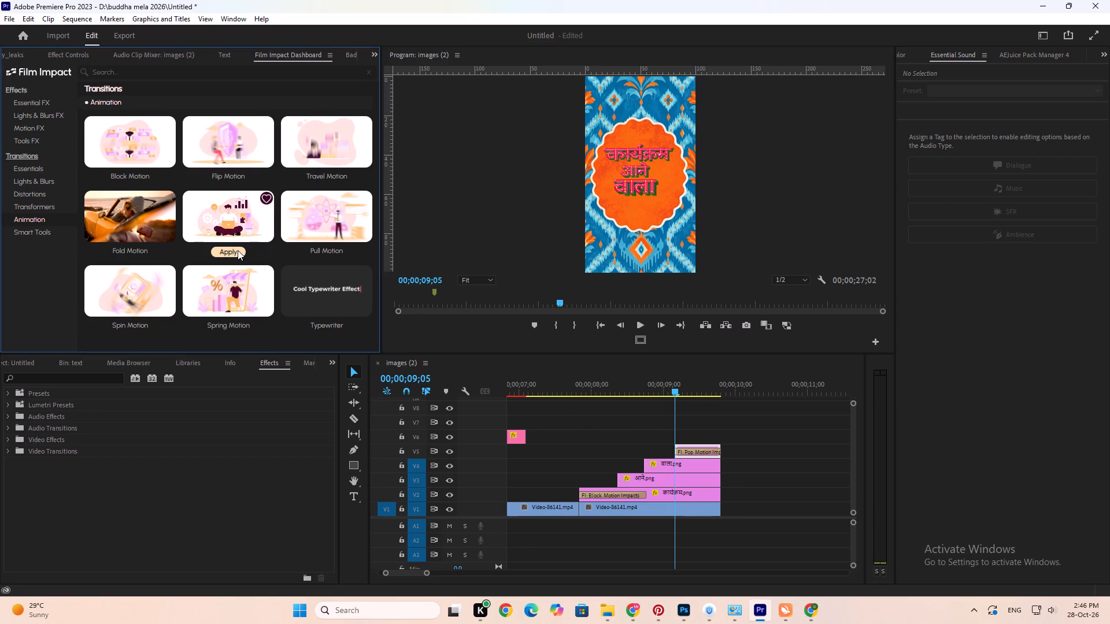
{"action": "key", "text": "space"}
{"action": "key", "text": "space"}
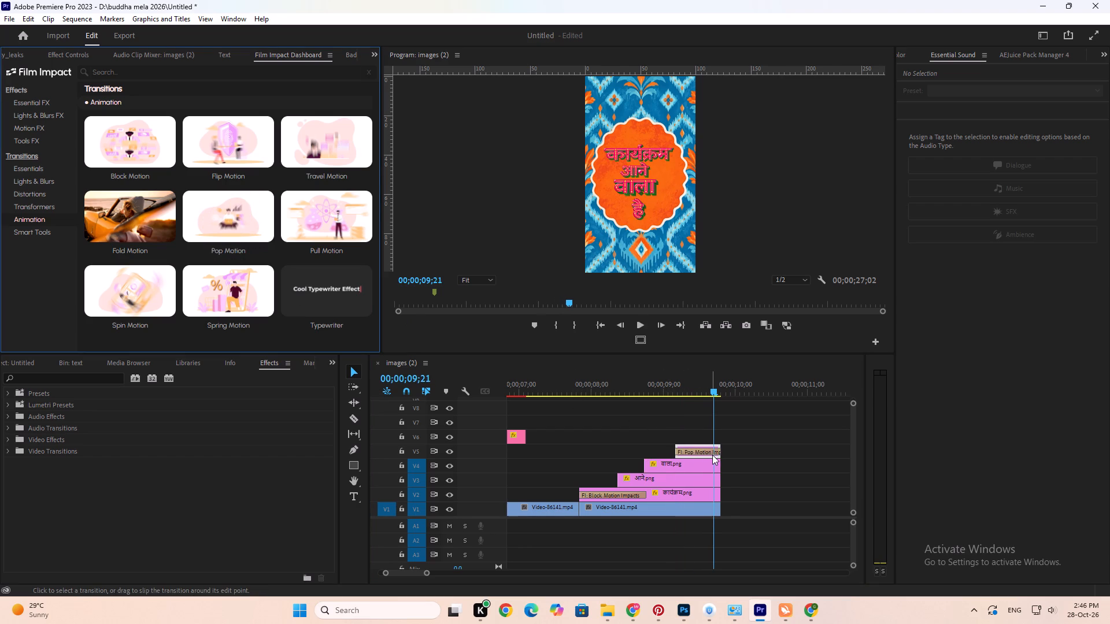
Shorten the Pop Motion transition on the है clip to roughly the first half of the clip.
{"action": "left_click", "coordinate": [711, 452]}
{"action": "left_click_drag", "start_coordinate": [719, 452], "coordinate": [693, 452]}
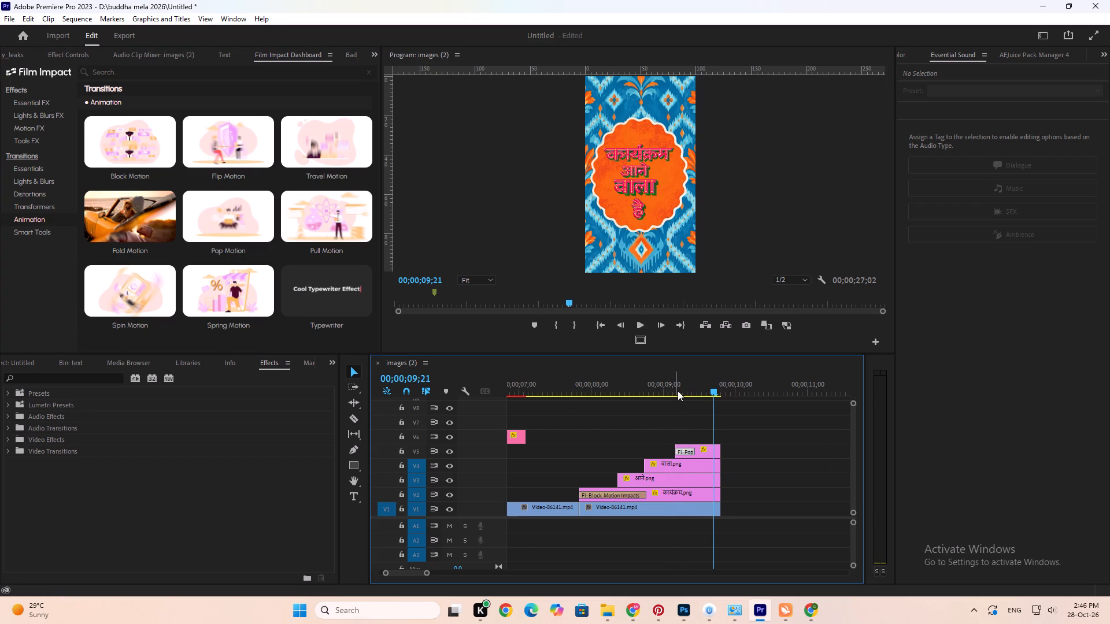
Play back the कार्यक्रम आने वाला है title from about 00;00;07;24 to check how its words animate in.
{"action": "left_click", "coordinate": [678, 391]}
{"action": "key", "text": "space"}
{"action": "key", "text": "space"}
{"action": "left_click_drag", "start_coordinate": [674, 389], "coordinate": [576, 404]}
{"action": "key", "text": "space"}
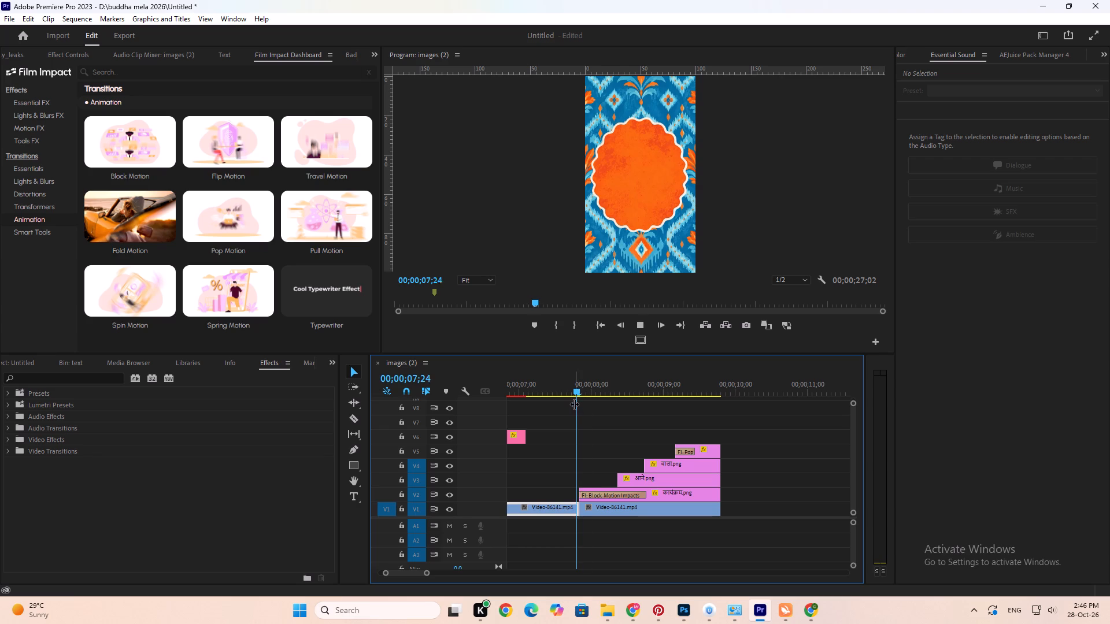
{"action": "key", "text": "space"}
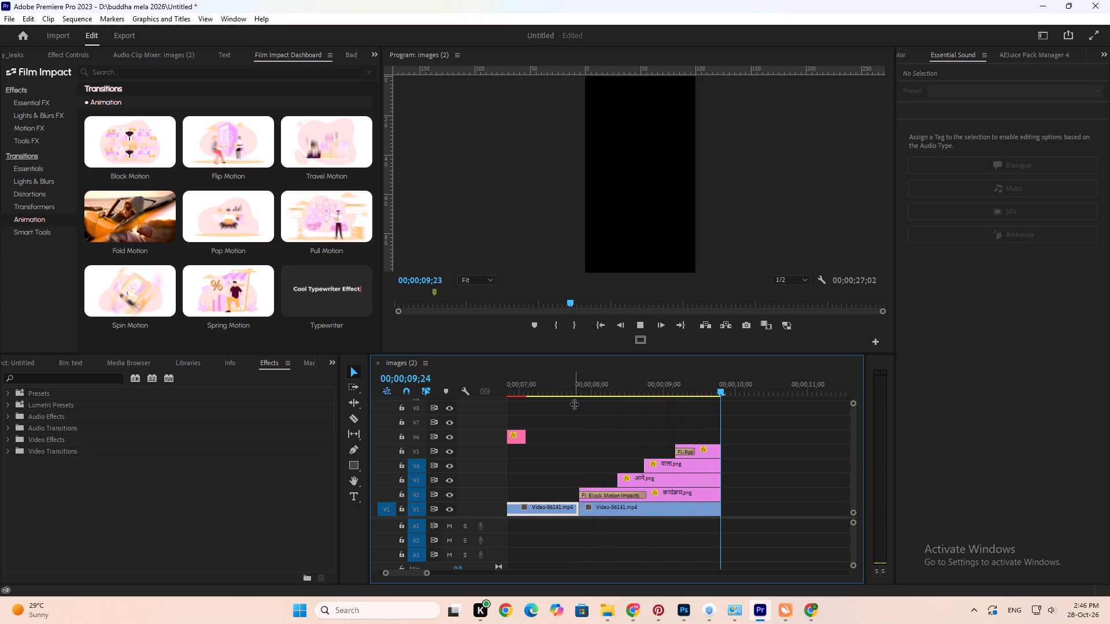
Extend the ends of the four word clips and their background video together by about 25 frames, and replay the title.
{"action": "left_click", "coordinate": [574, 404]}
{"action": "scroll", "coordinate": [574, 404], "scroll_direction": "down", "scroll_amount": 7, "text": "alt"}
{"action": "scroll", "coordinate": [574, 404], "scroll_direction": "up", "scroll_amount": 7}
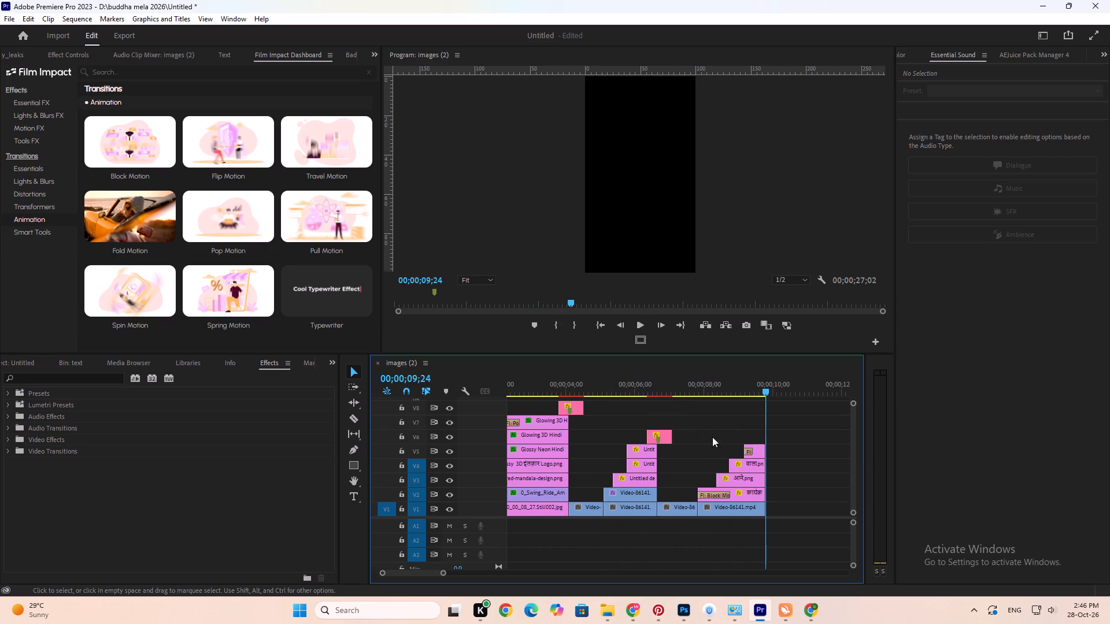
{"action": "left_click_drag", "start_coordinate": [781, 437], "coordinate": [745, 521]}
{"action": "left_click_drag", "start_coordinate": [764, 480], "coordinate": [792, 481]}
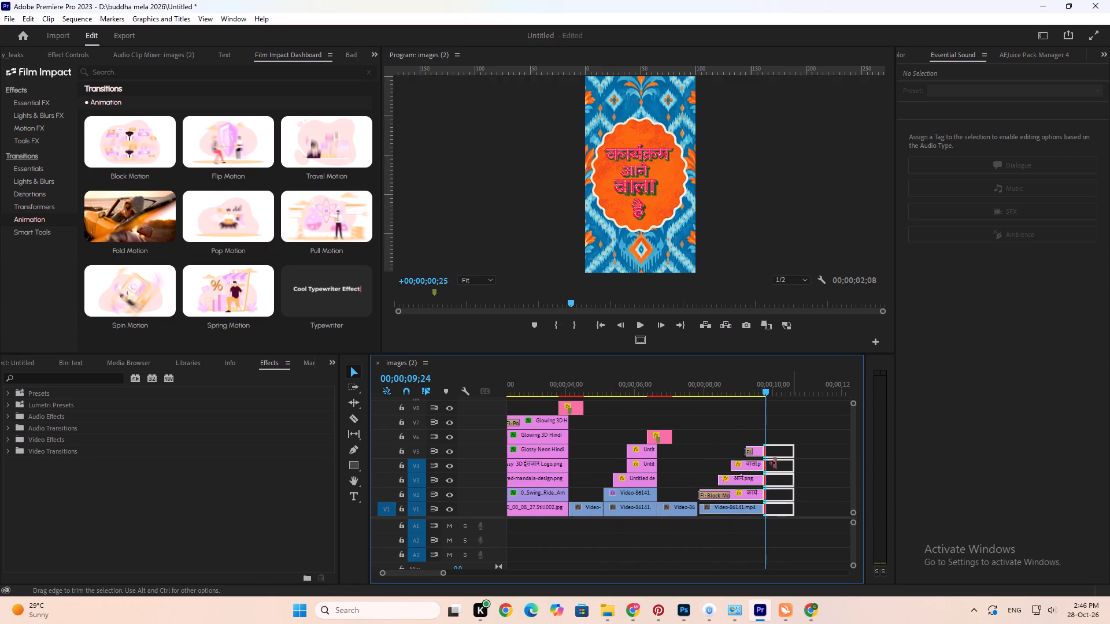
{"action": "left_click_drag", "start_coordinate": [664, 388], "coordinate": [630, 401]}
{"action": "scroll", "coordinate": [624, 398], "scroll_direction": "down", "scroll_amount": 2, "text": "alt"}
{"action": "key", "text": "space"}
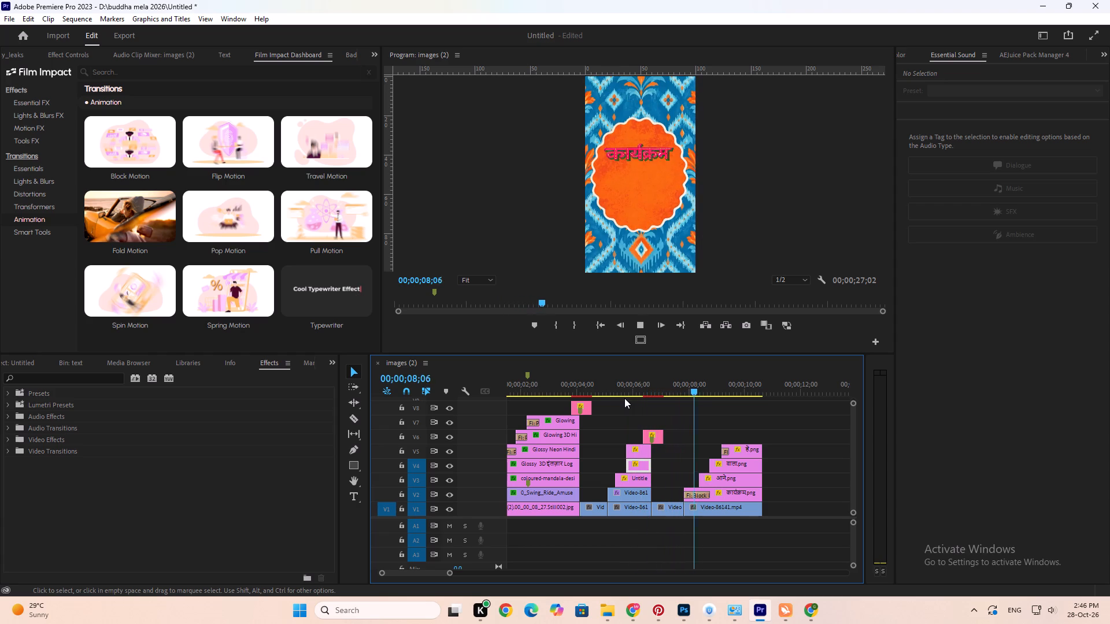
{"action": "key", "text": "space"}
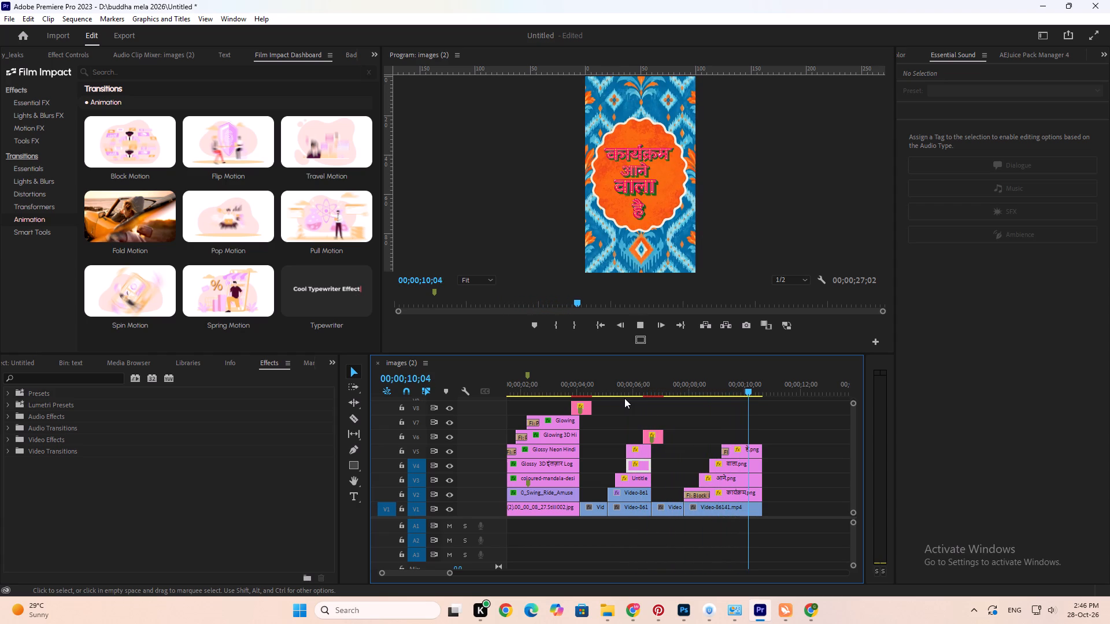
{"action": "key", "text": "space"}
{"action": "key", "text": "space"}
Duplicate the short pink V6 overlay clip over the title's end, starting at about 00;00;10;10, and replay the title section.
{"action": "left_click", "coordinate": [660, 439]}
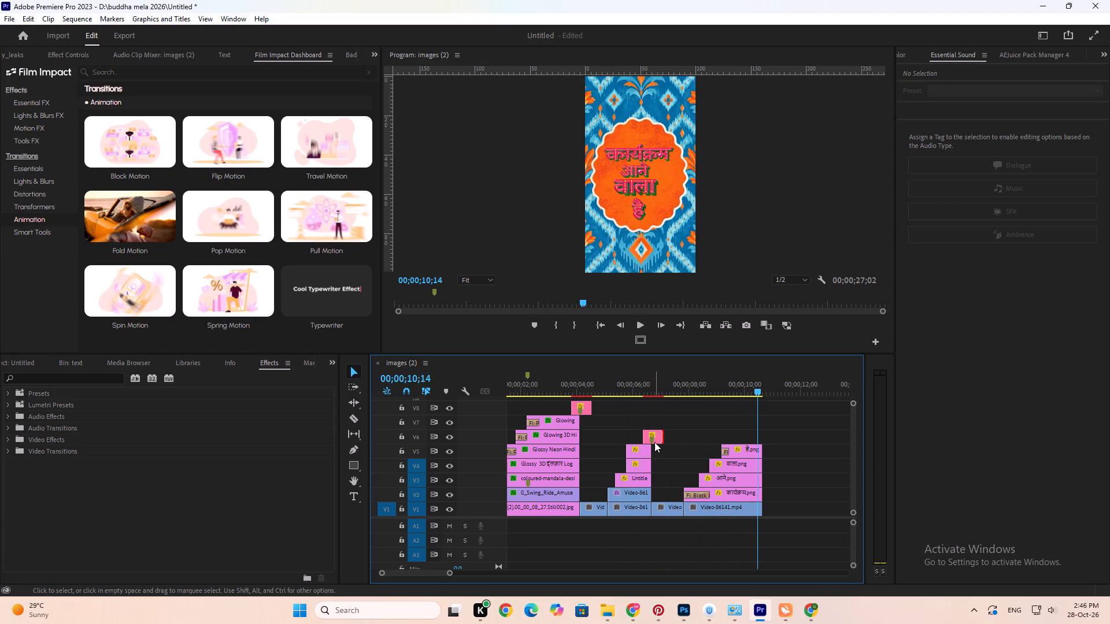
{"action": "left_click", "coordinate": [654, 442]}
{"action": "left_click_drag", "start_coordinate": [658, 439], "coordinate": [767, 434], "text": "alt"}
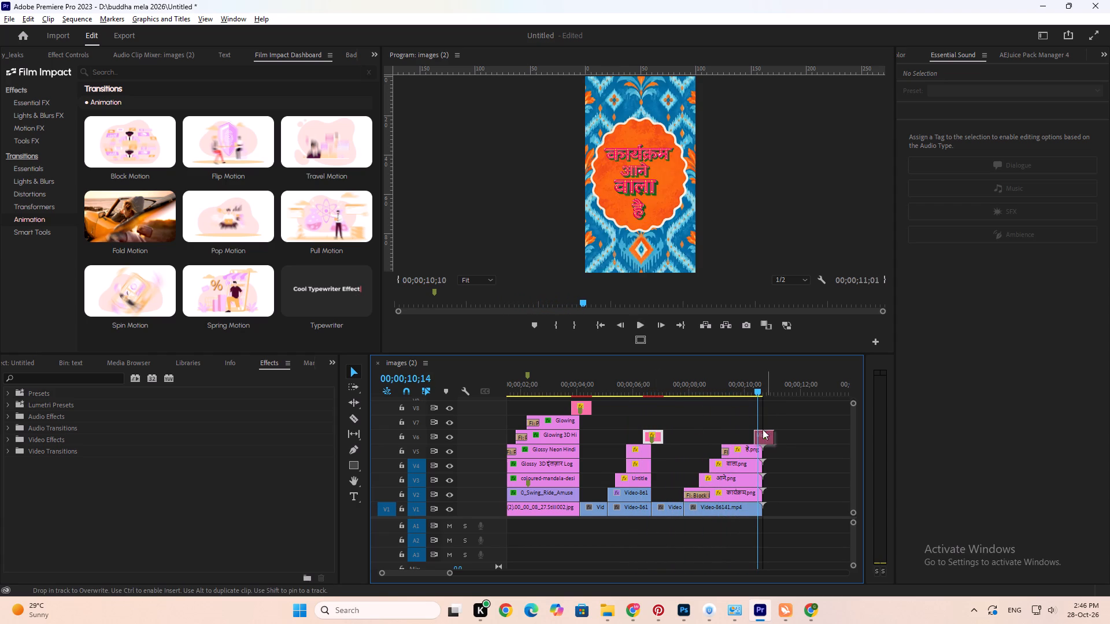
{"action": "scroll", "coordinate": [756, 414], "scroll_direction": "up", "scroll_amount": 7, "text": "alt"}
{"action": "scroll", "coordinate": [756, 414], "scroll_direction": "down", "scroll_amount": 6, "text": "alt"}
{"action": "scroll", "coordinate": [649, 400], "scroll_direction": "down", "scroll_amount": 6, "text": "alt"}
{"action": "scroll", "coordinate": [631, 393], "scroll_direction": "up", "scroll_amount": 5}
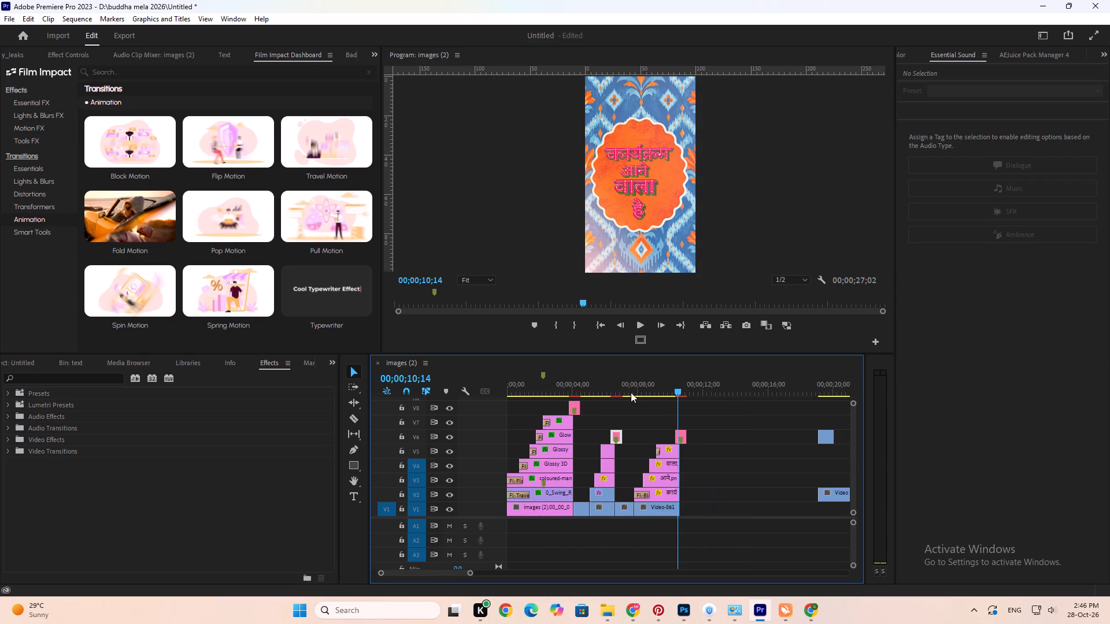
{"action": "left_click", "coordinate": [638, 390]}
{"action": "key", "text": "space"}
{"action": "left_click", "coordinate": [634, 386]}
{"action": "key", "text": "space"}
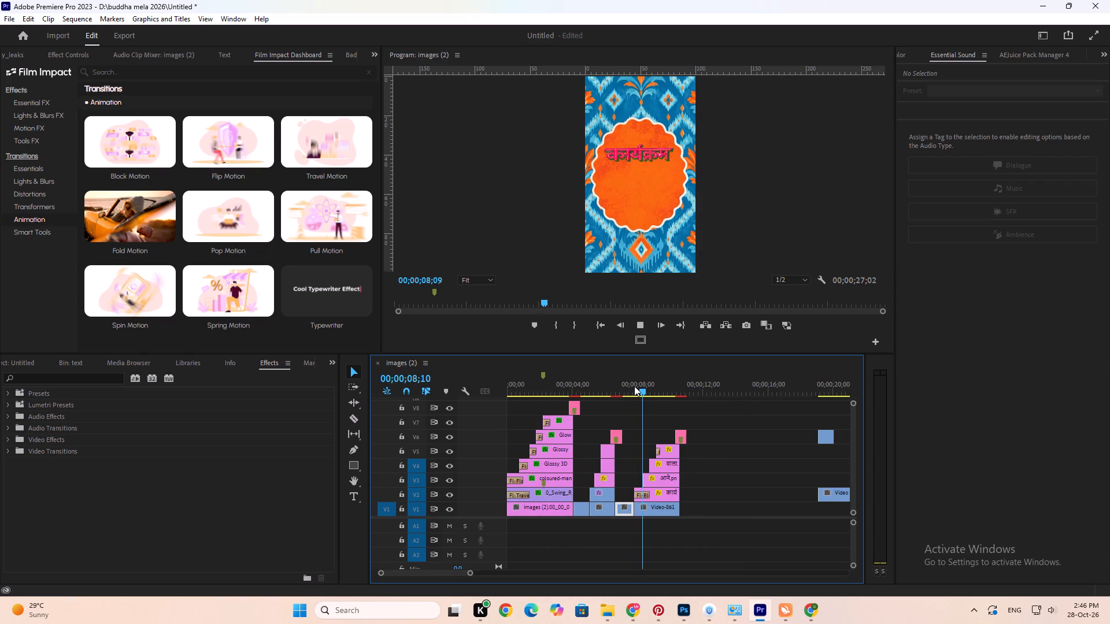
{"action": "key", "text": "space"}
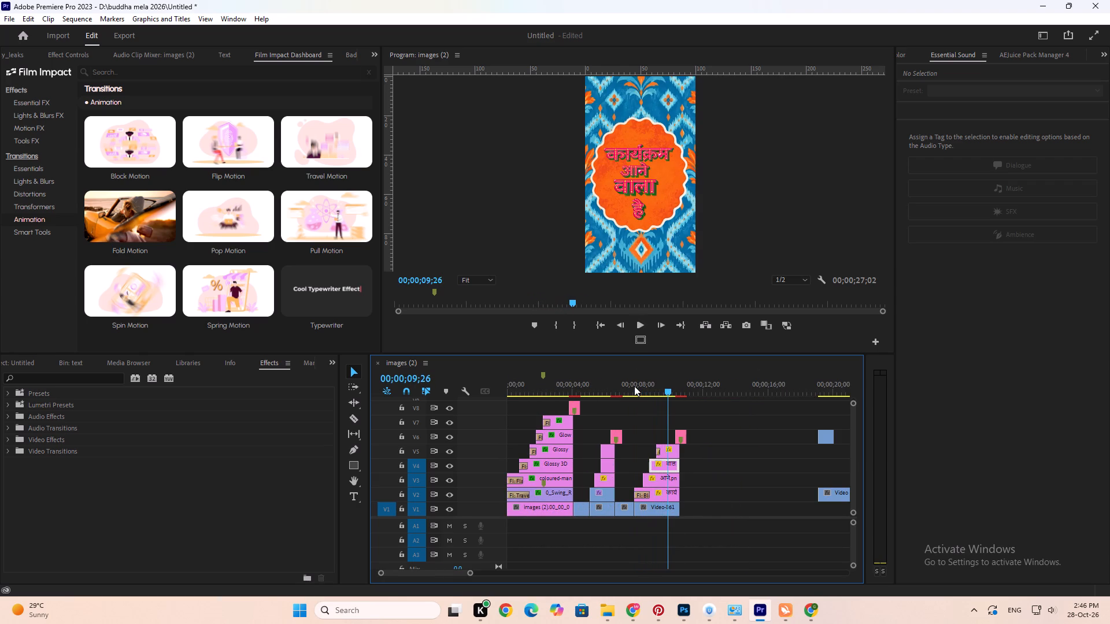
View the complete title frame at 00;00;09;26 full screen to check the word layout.
{"action": "left_click", "coordinate": [656, 170]}
{"action": "key", "text": "ctrl+grave"}
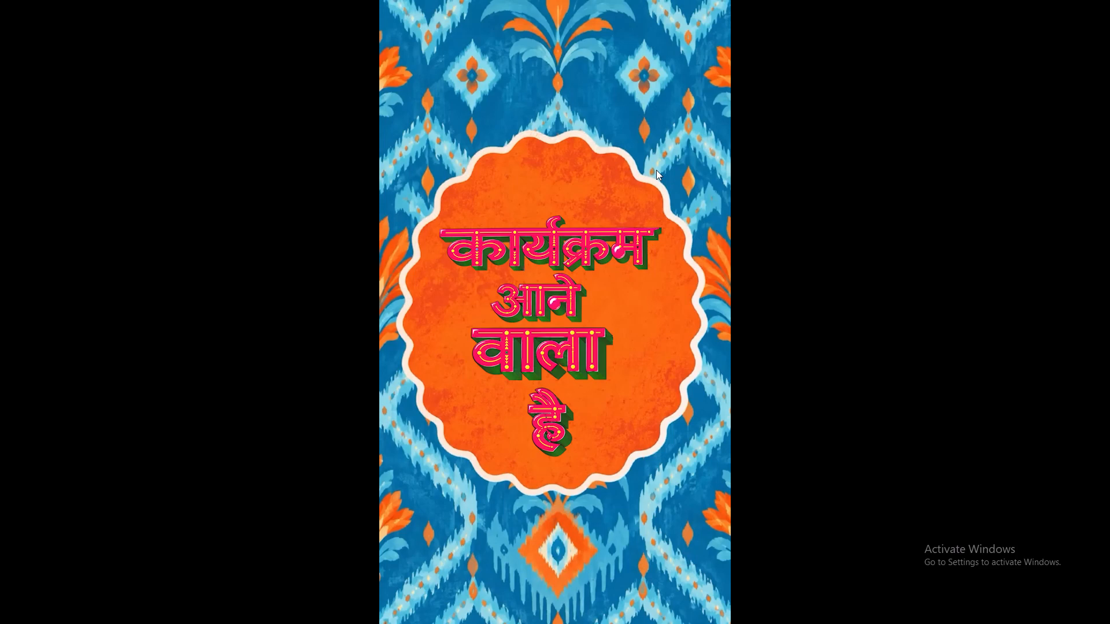
{"action": "key", "text": "grave"}
{"action": "left_click", "coordinate": [627, 176]}
{"action": "key", "text": "ctrl+grave"}
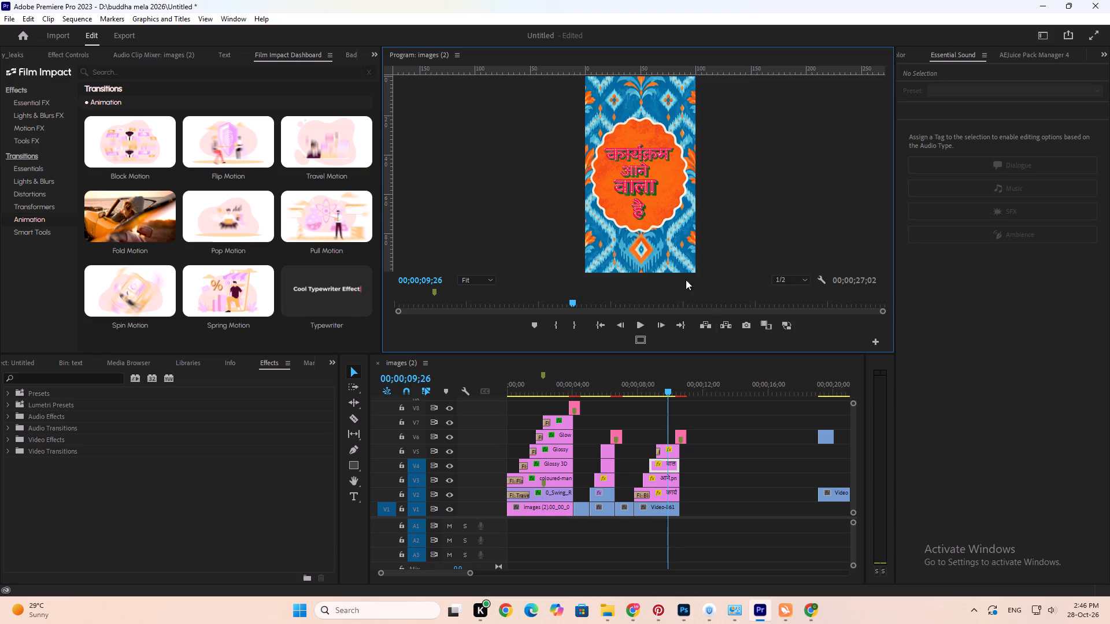
{"action": "left_click", "coordinate": [695, 251]}
Turn on the safe margins overlay in the Program monitor.
{"action": "right_click", "coordinate": [605, 69]}
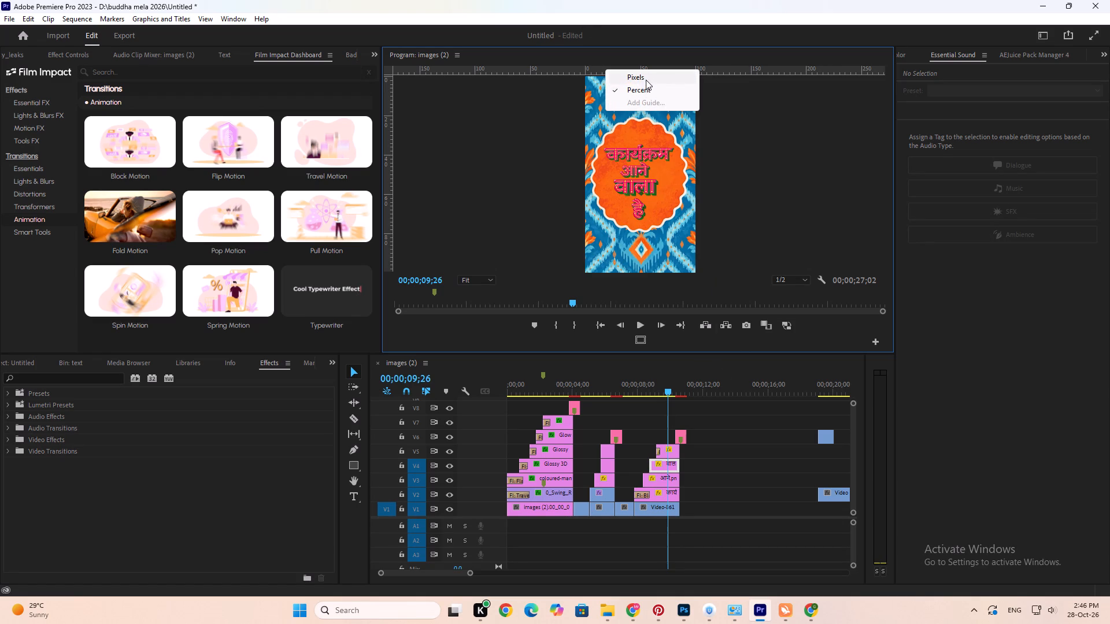
{"action": "left_click", "coordinate": [763, 153]}
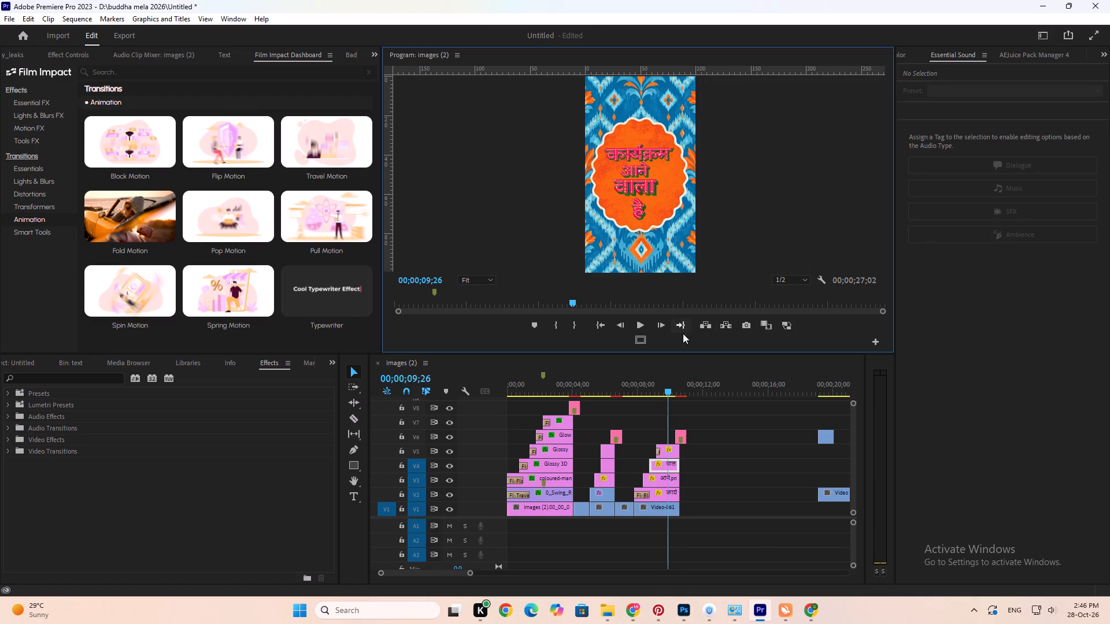
{"action": "left_click", "coordinate": [642, 344]}
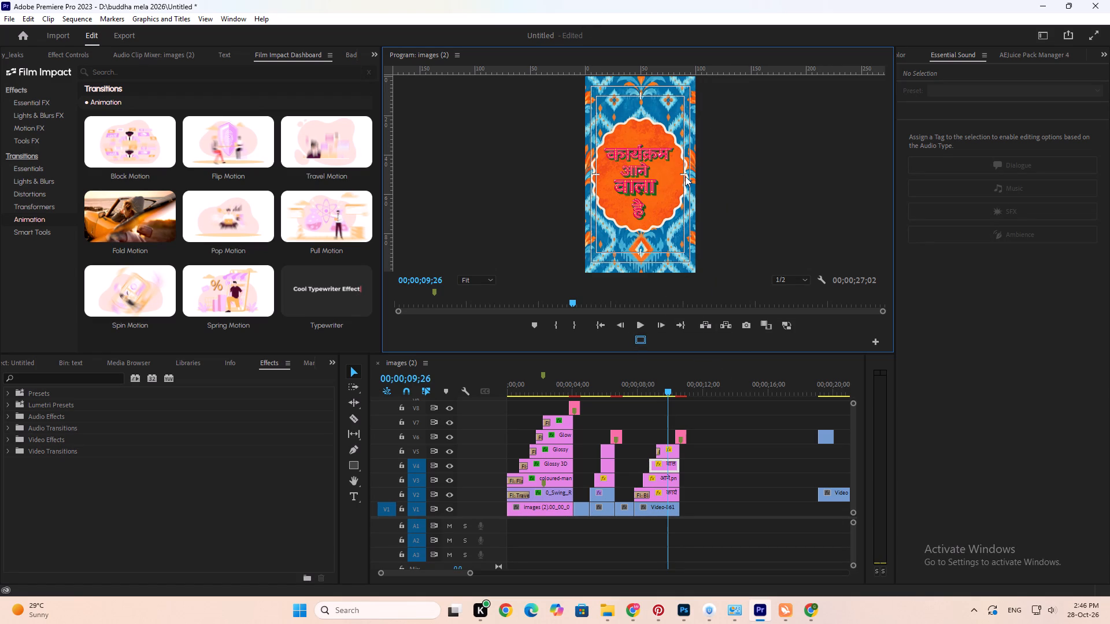
In the maximized Program monitor, move the word है slightly down and toward the frame's centre, to about position 114, 1185.
{"action": "key", "text": "ctrl+grave"}
{"action": "key", "text": "ctrl+grave"}
{"action": "key", "text": "grave"}
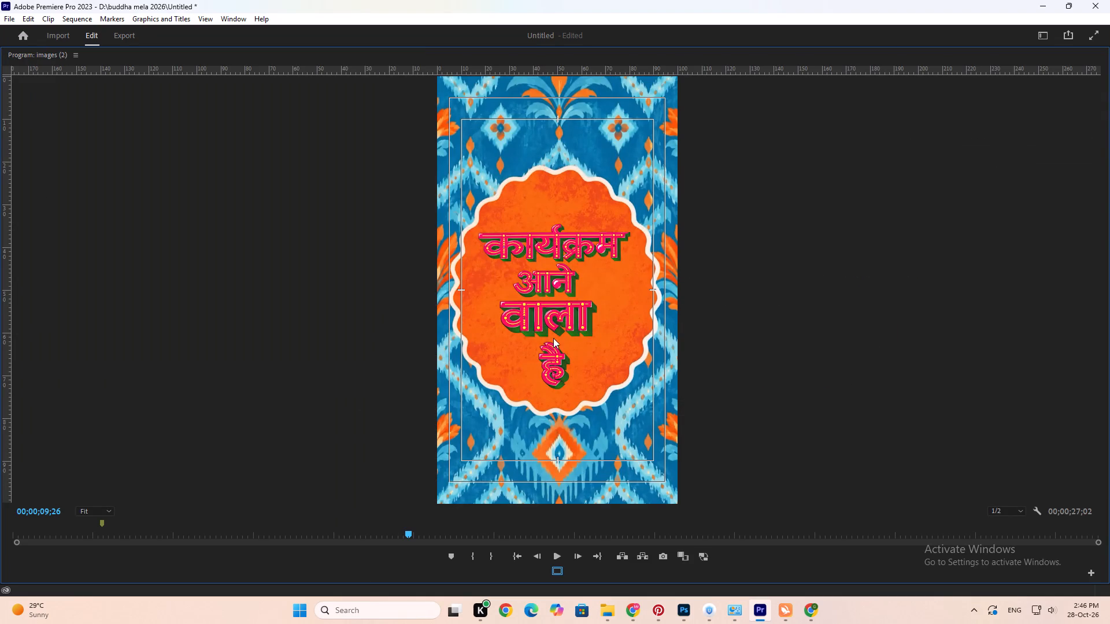
{"action": "left_click", "coordinate": [557, 328]}
{"action": "double_click", "coordinate": [565, 320]}
{"action": "left_click", "coordinate": [567, 324]}
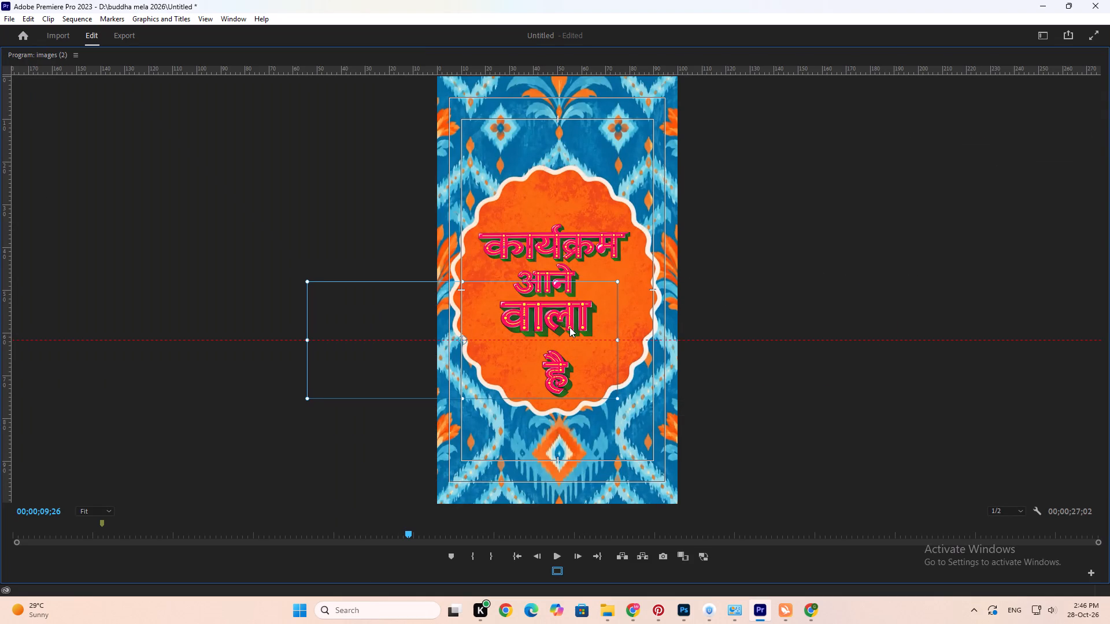
{"action": "left_click", "coordinate": [746, 243]}
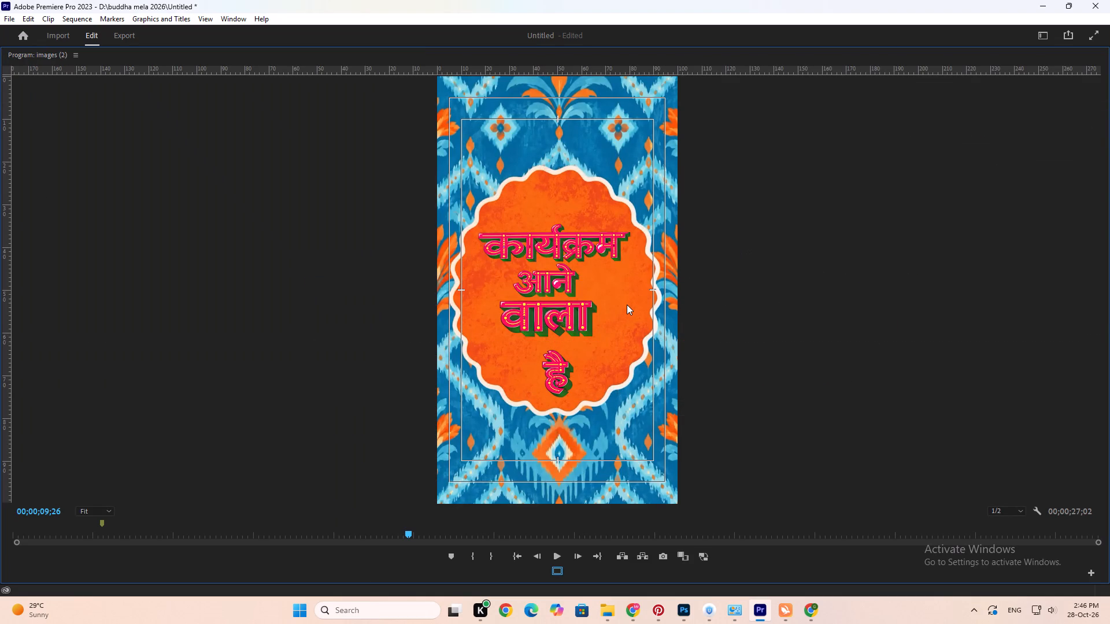
Add a vertical guide through the frame's horizontal centre, and restore the normal workspace view.
{"action": "left_click_drag", "start_coordinate": [9, 274], "coordinate": [499, 300]}
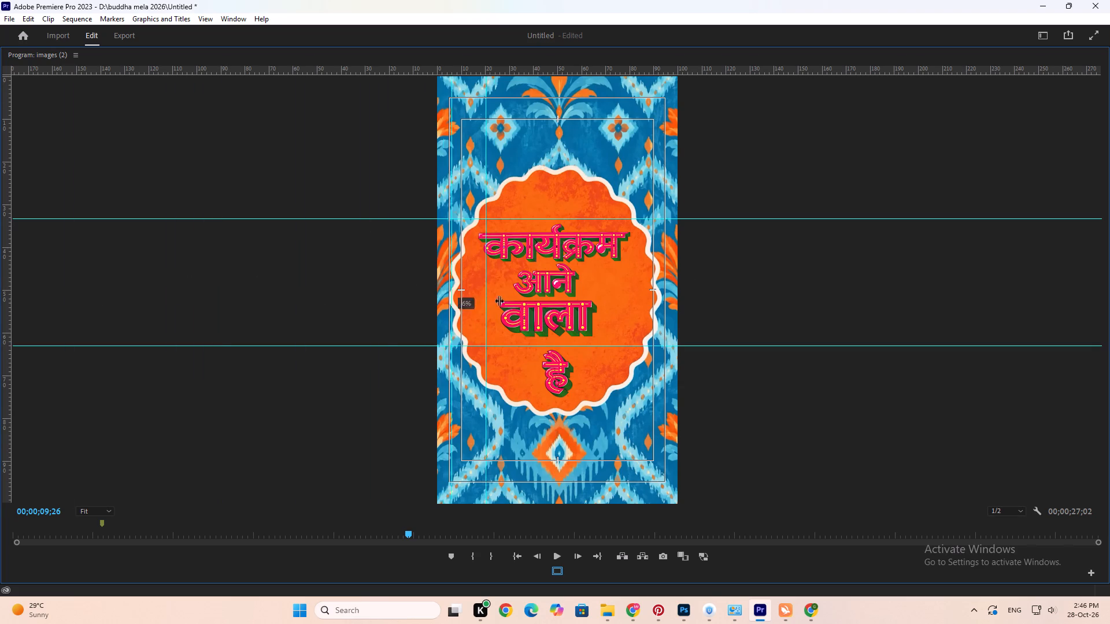
{"action": "left_click_drag", "start_coordinate": [499, 300], "coordinate": [557, 311]}
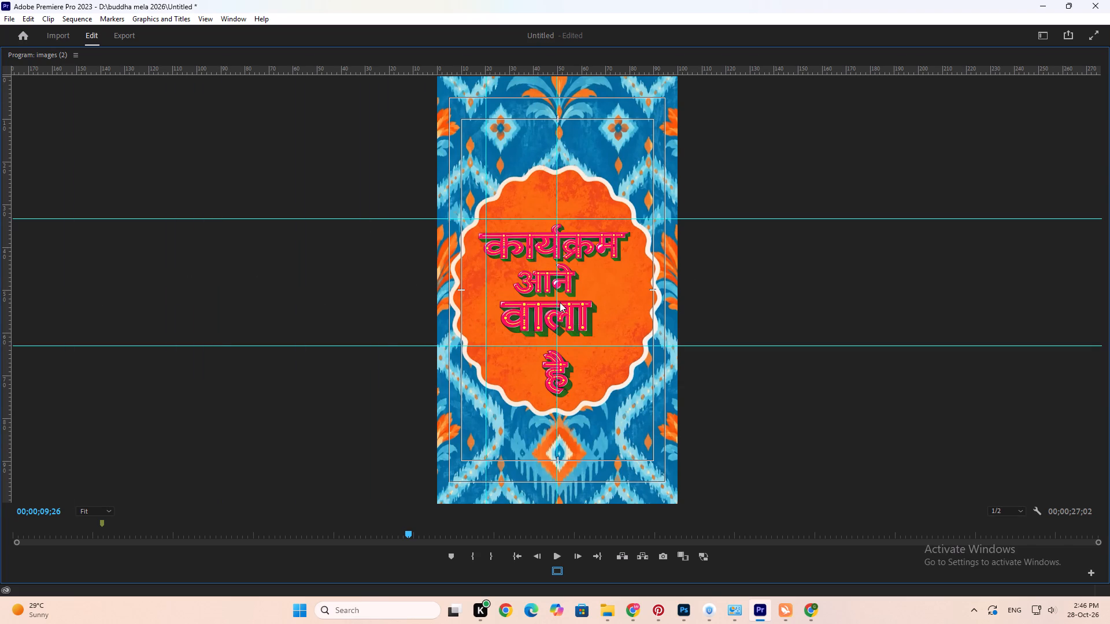
{"action": "left_click", "coordinate": [719, 288]}
{"action": "key", "text": "grave"}
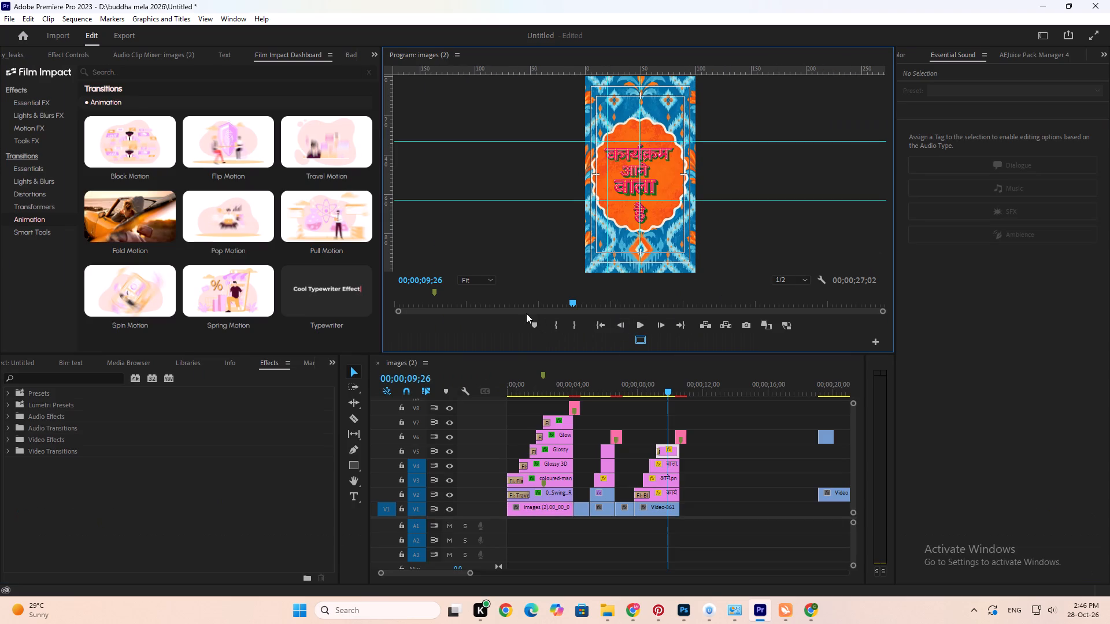
Enlarge the Program monitor by shortening the timeline area below it.
{"action": "left_click_drag", "start_coordinate": [515, 354], "coordinate": [521, 410]}
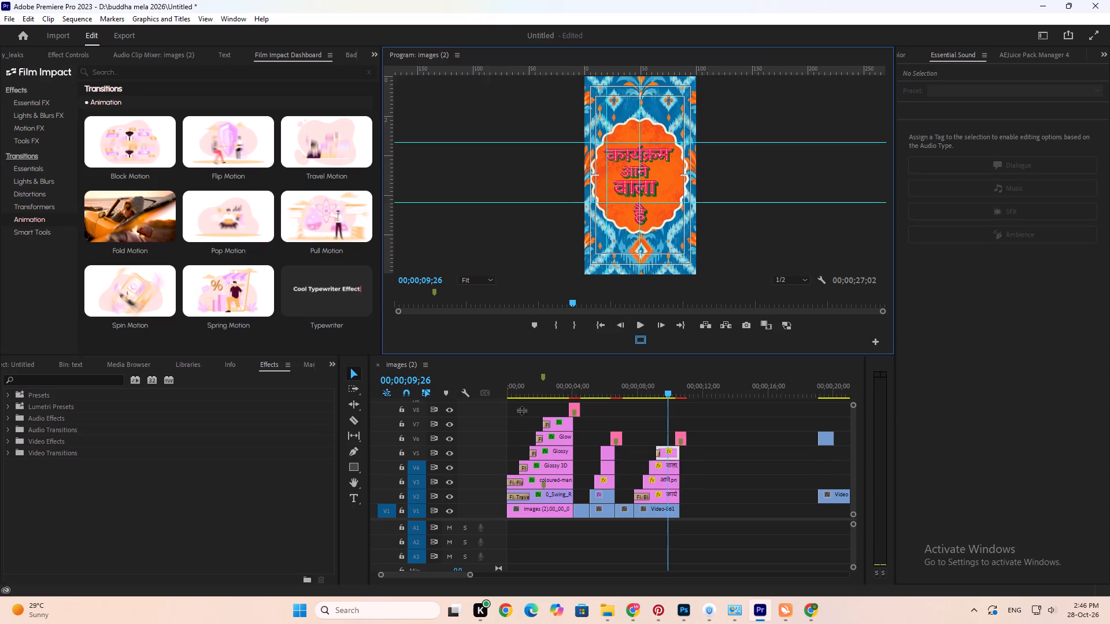
{"action": "left_click_drag", "start_coordinate": [521, 410], "coordinate": [527, 461]}
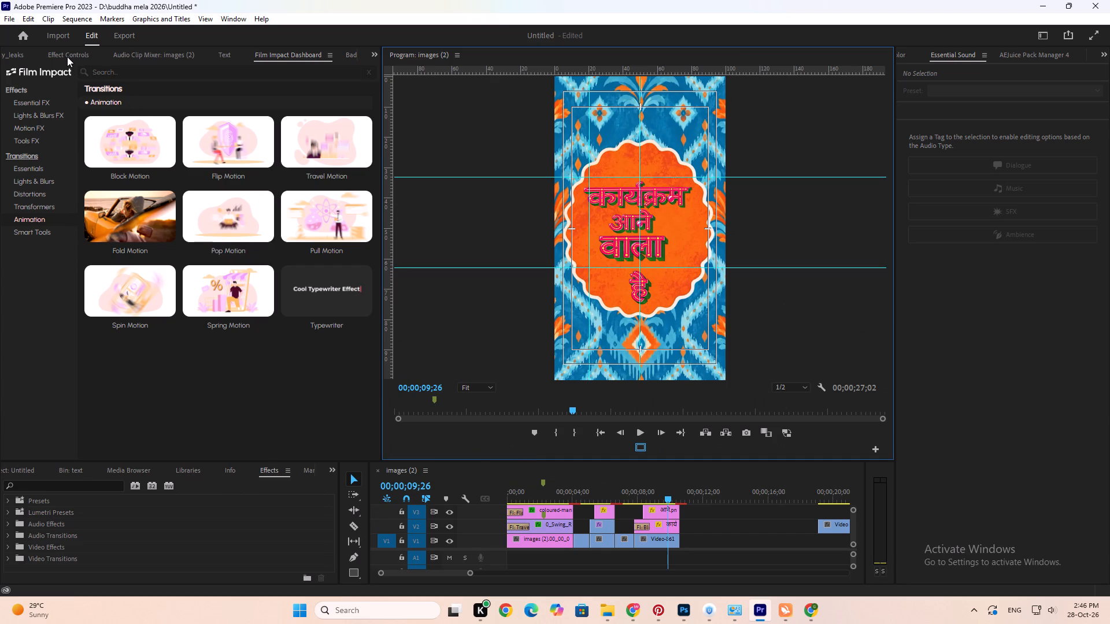
Increase the horizontal Position of the आने clip in Effect Controls to centre the word on the vertical guide.
{"action": "left_click", "coordinate": [67, 57]}
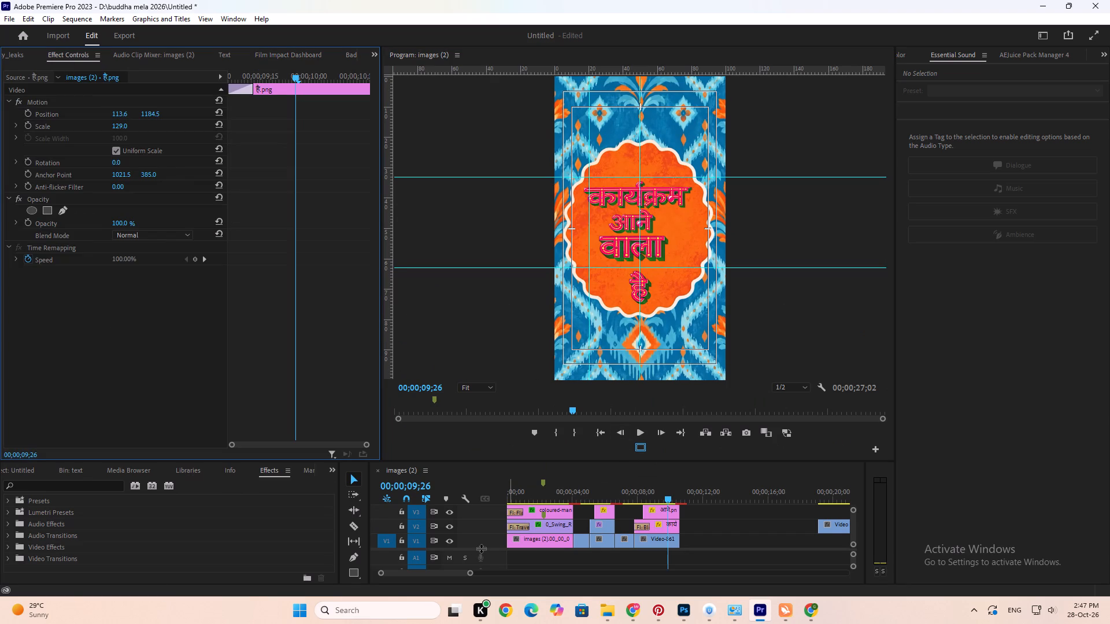
{"action": "left_click_drag", "start_coordinate": [481, 548], "coordinate": [484, 560]}
{"action": "left_click", "coordinate": [661, 536]}
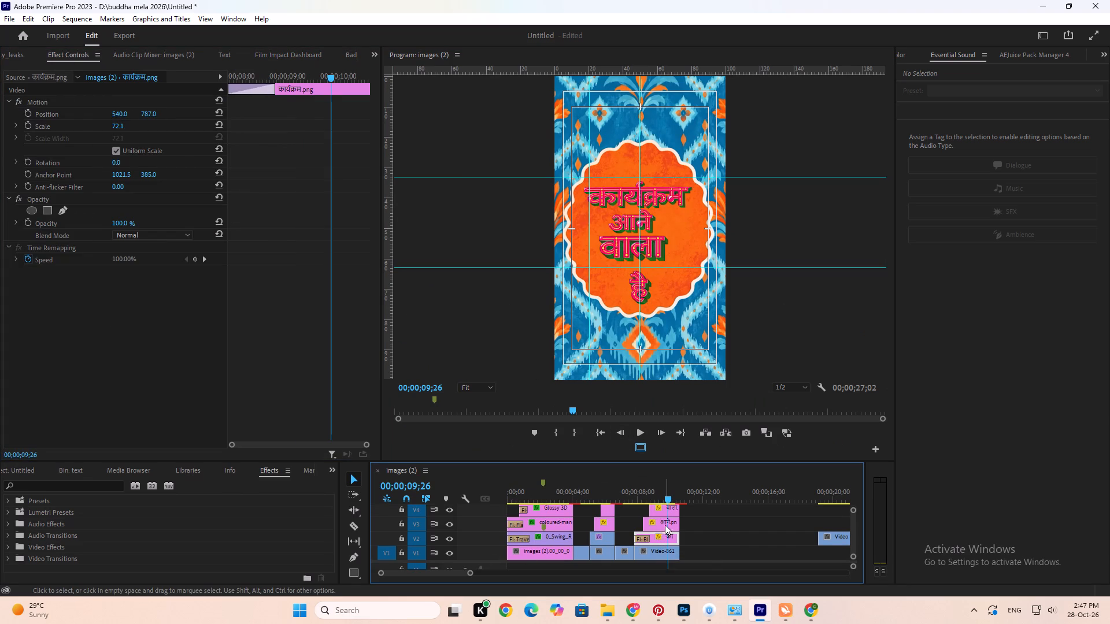
{"action": "left_click", "coordinate": [665, 523]}
{"action": "left_click_drag", "start_coordinate": [121, 113], "coordinate": [147, 117]}
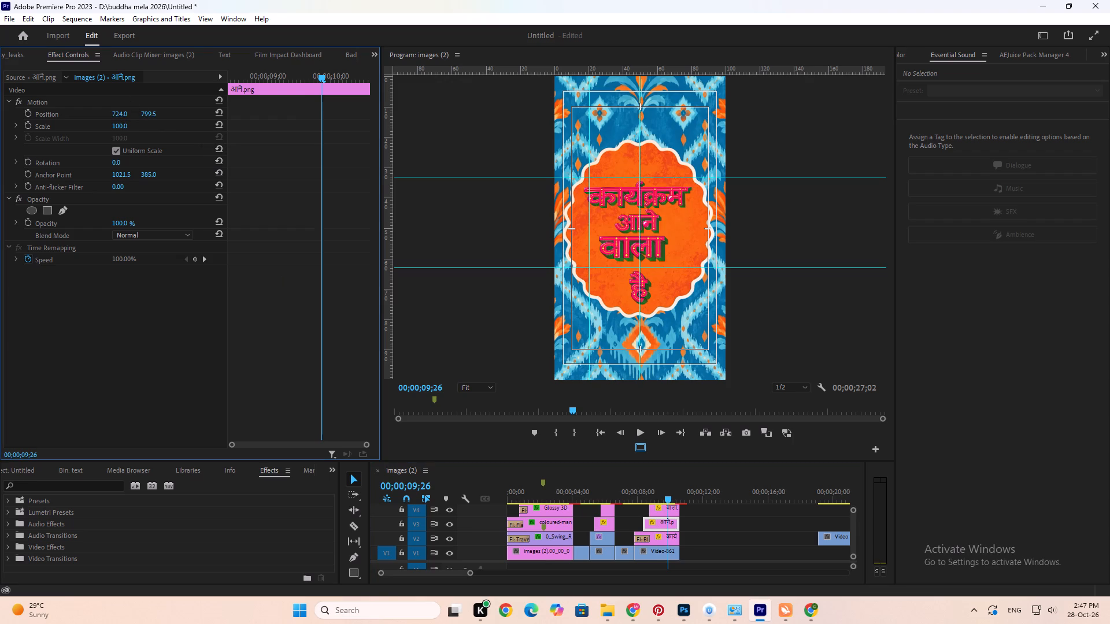
{"action": "left_click_drag", "start_coordinate": [147, 117], "coordinate": [155, 117]}
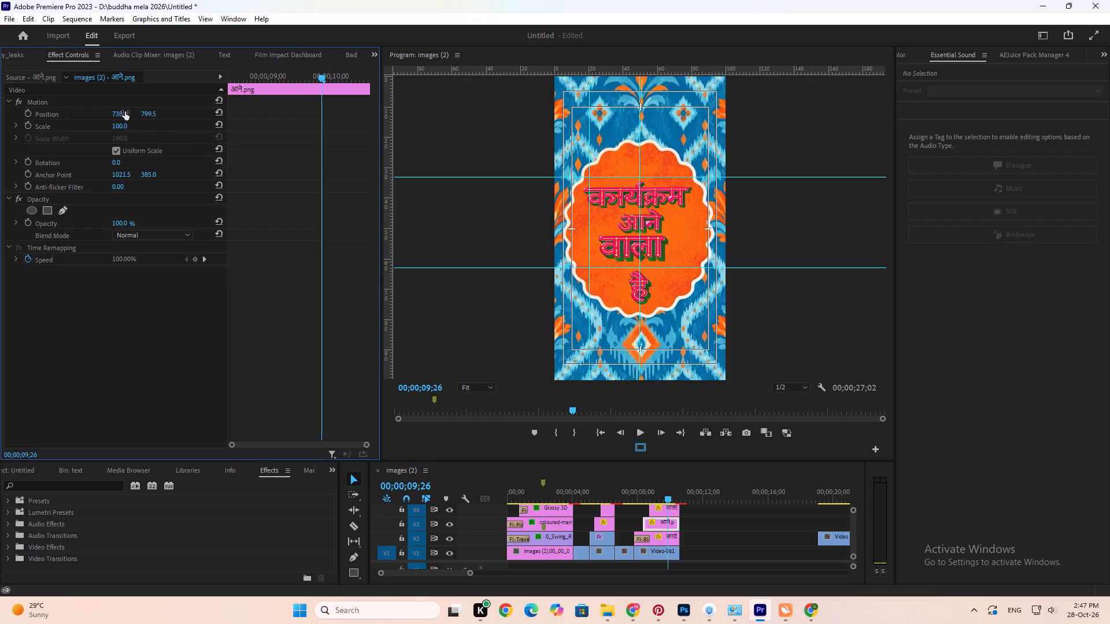
Set the horizontal Position of the वाला clip to 378 to centre the word on the vertical guide.
{"action": "left_click", "coordinate": [660, 509]}
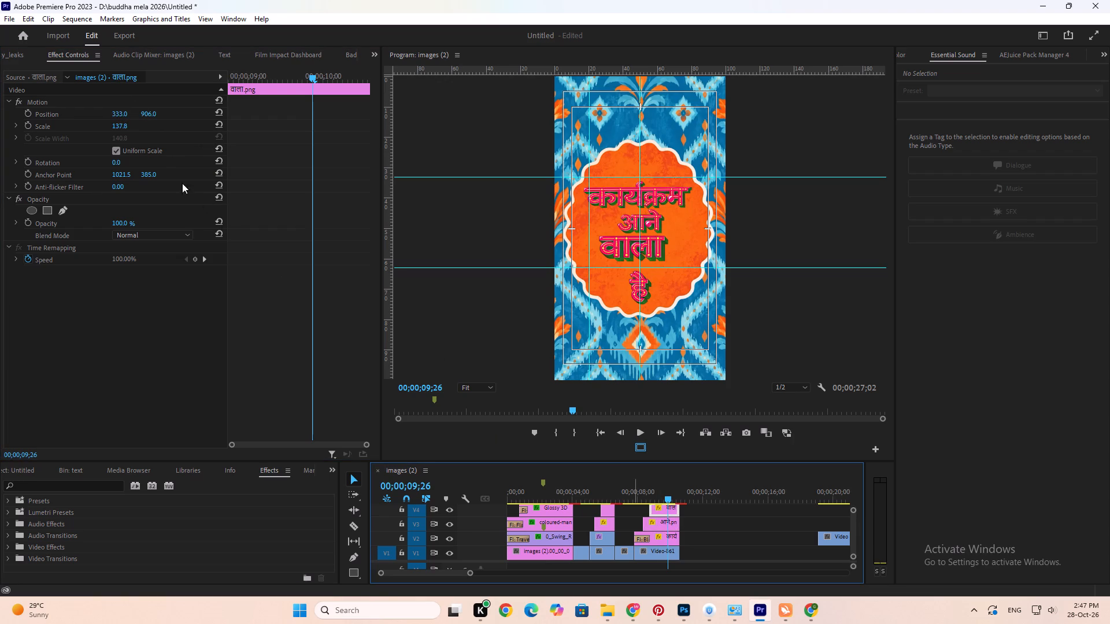
{"action": "left_click_drag", "start_coordinate": [123, 114], "coordinate": [153, 117]}
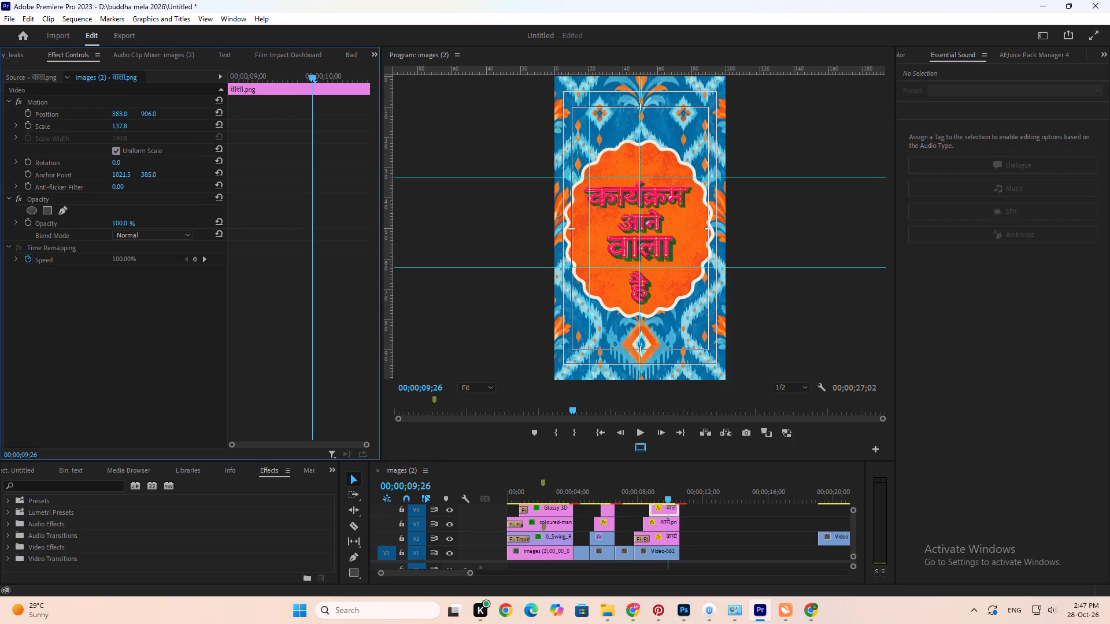
{"action": "left_click_drag", "start_coordinate": [153, 117], "coordinate": [151, 118]}
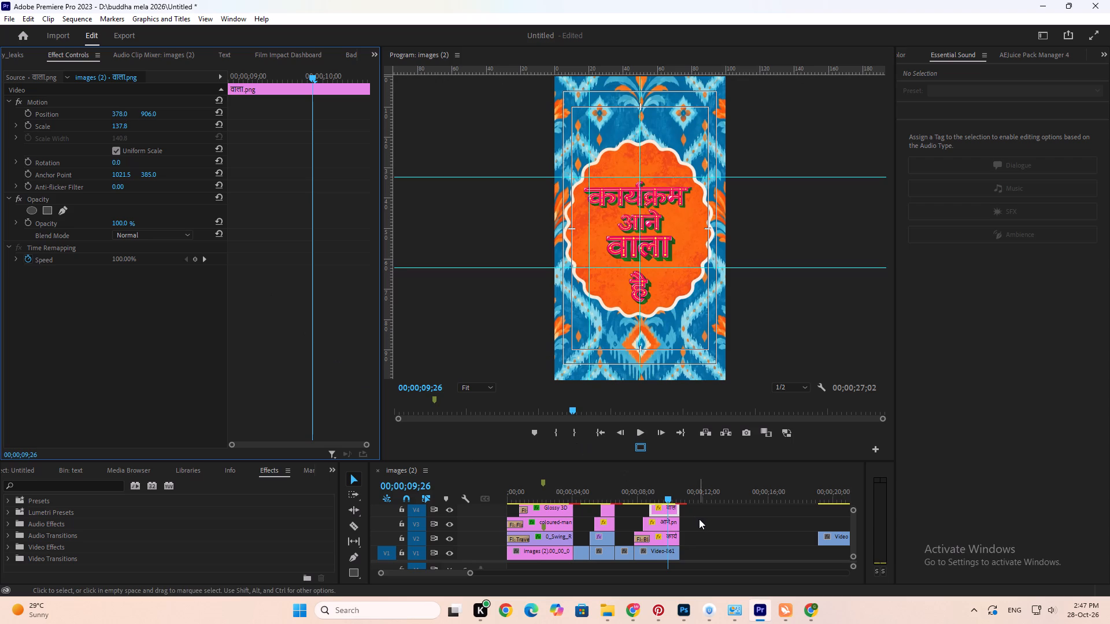
Set the Position of the है clip to 117.6, 1147.5, centring the word and raising it closer to वाला.
{"action": "scroll", "coordinate": [744, 523], "scroll_direction": "up", "scroll_amount": 1}
{"action": "left_click", "coordinate": [852, 526]}
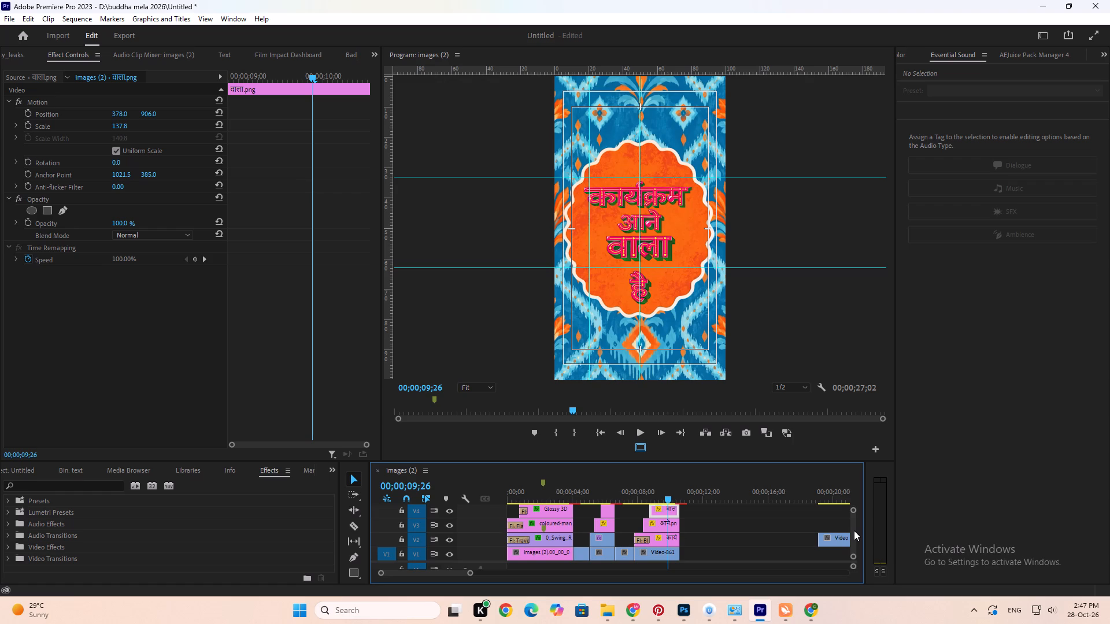
{"action": "left_click", "coordinate": [853, 530]}
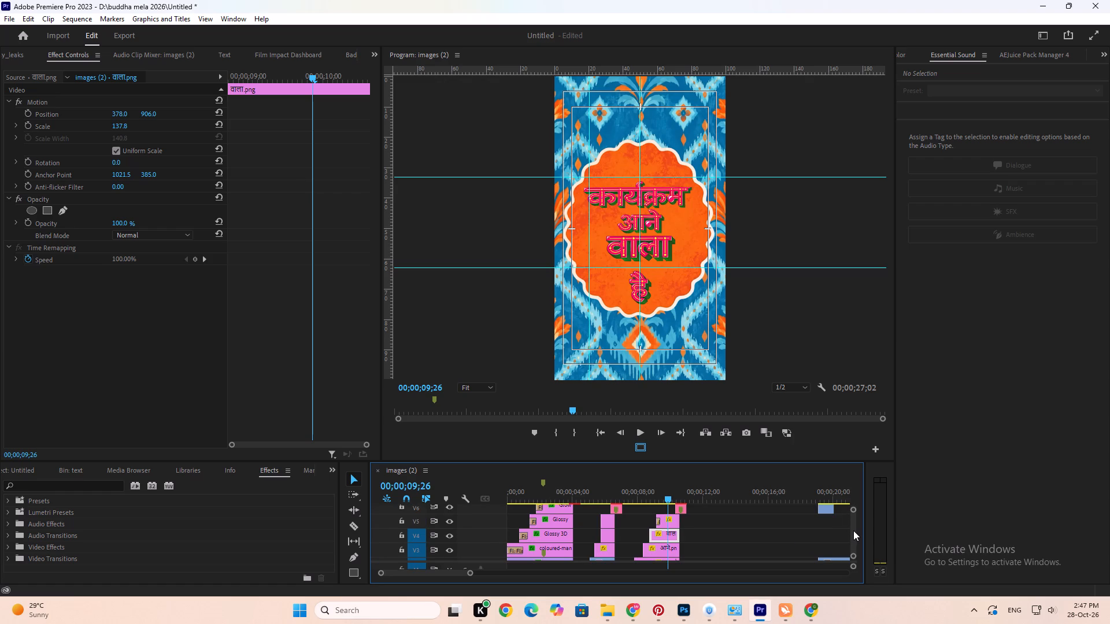
{"action": "left_click", "coordinate": [667, 528]}
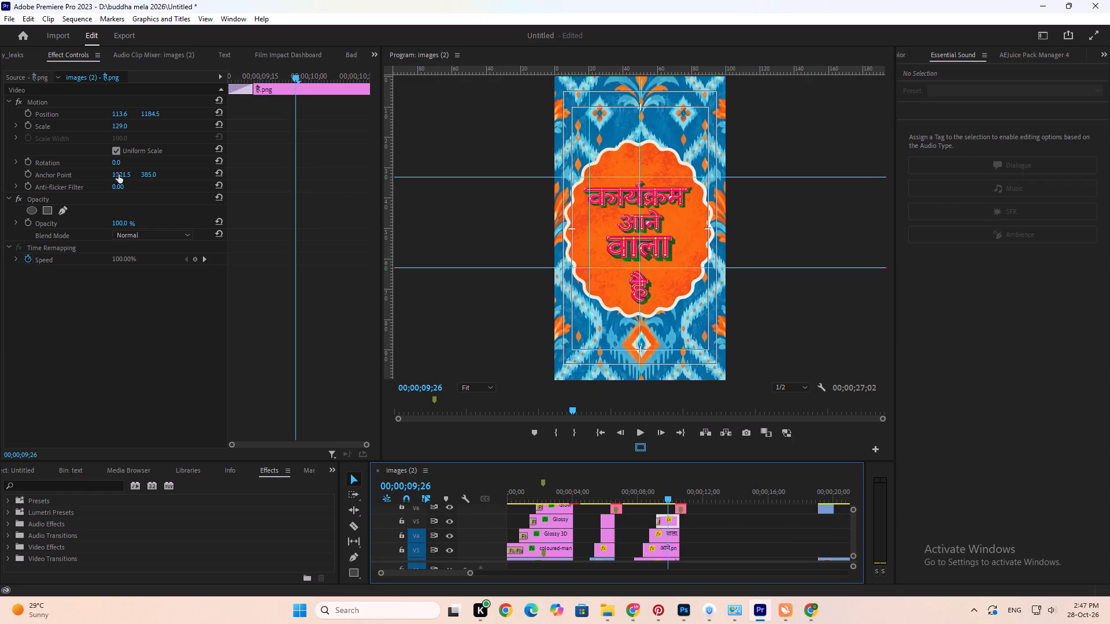
{"action": "left_click_drag", "start_coordinate": [154, 114], "coordinate": [139, 122]}
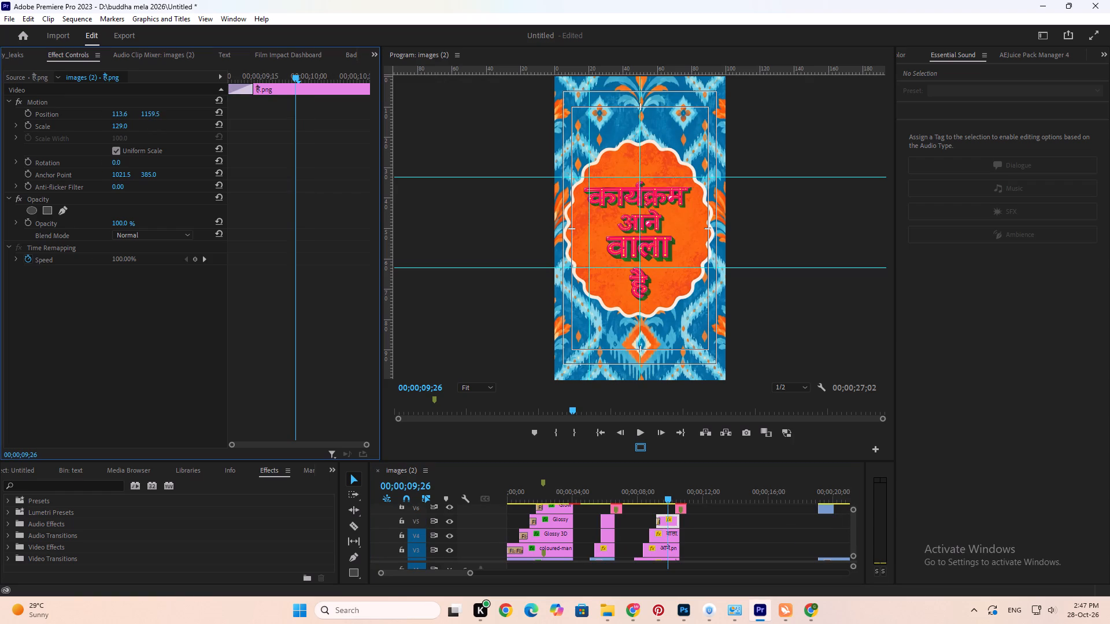
{"action": "left_click_drag", "start_coordinate": [139, 122], "coordinate": [136, 121]}
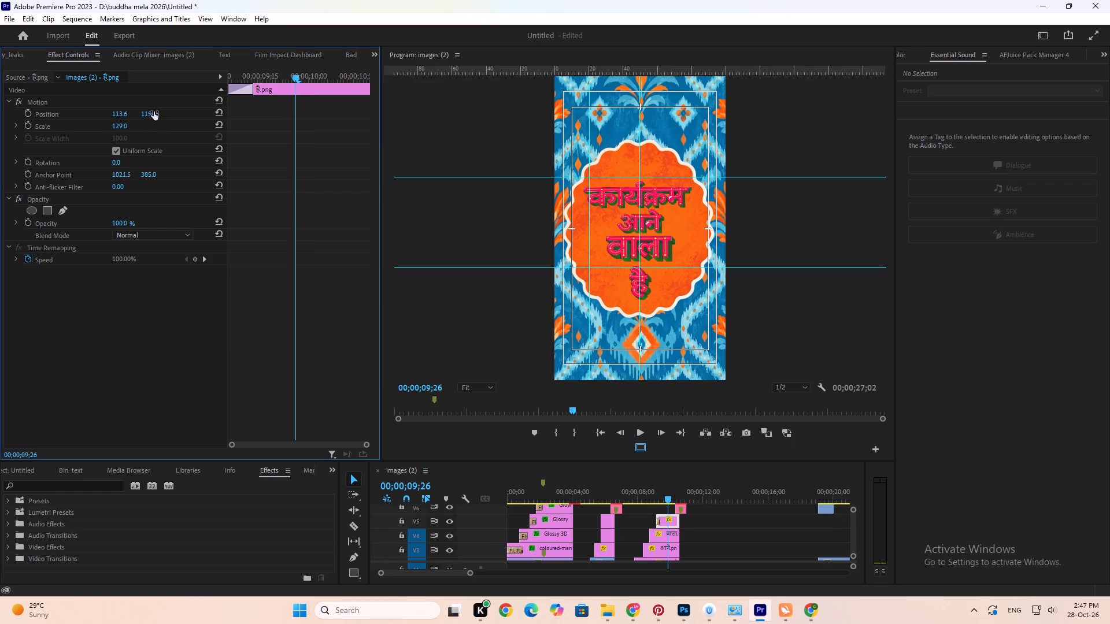
{"action": "left_click", "coordinate": [125, 114]}
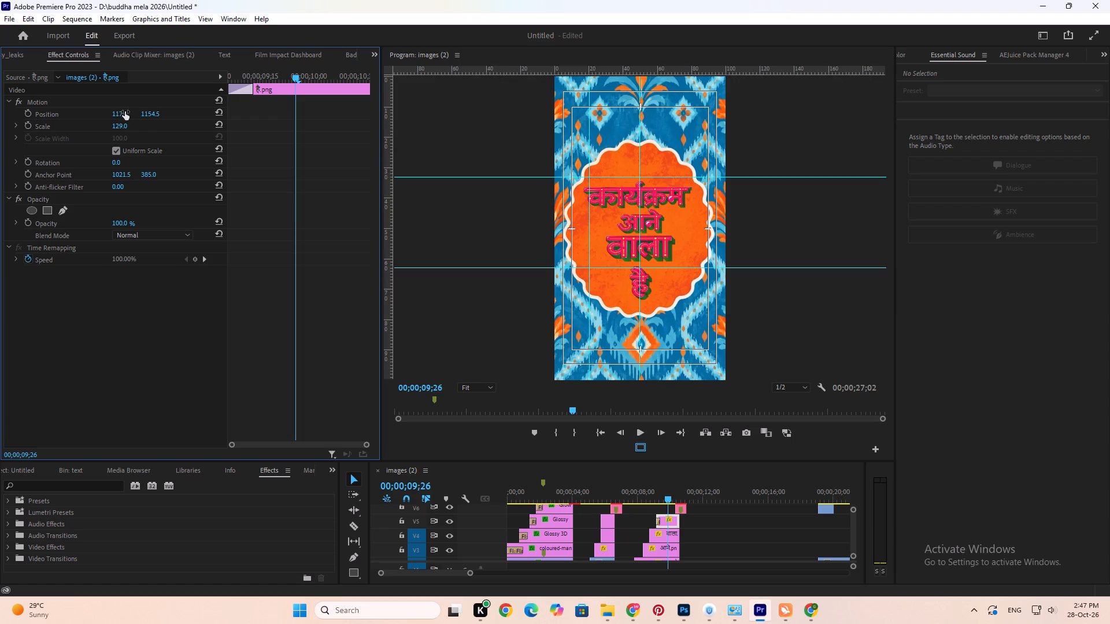
{"action": "left_click_drag", "start_coordinate": [152, 114], "coordinate": [146, 117]}
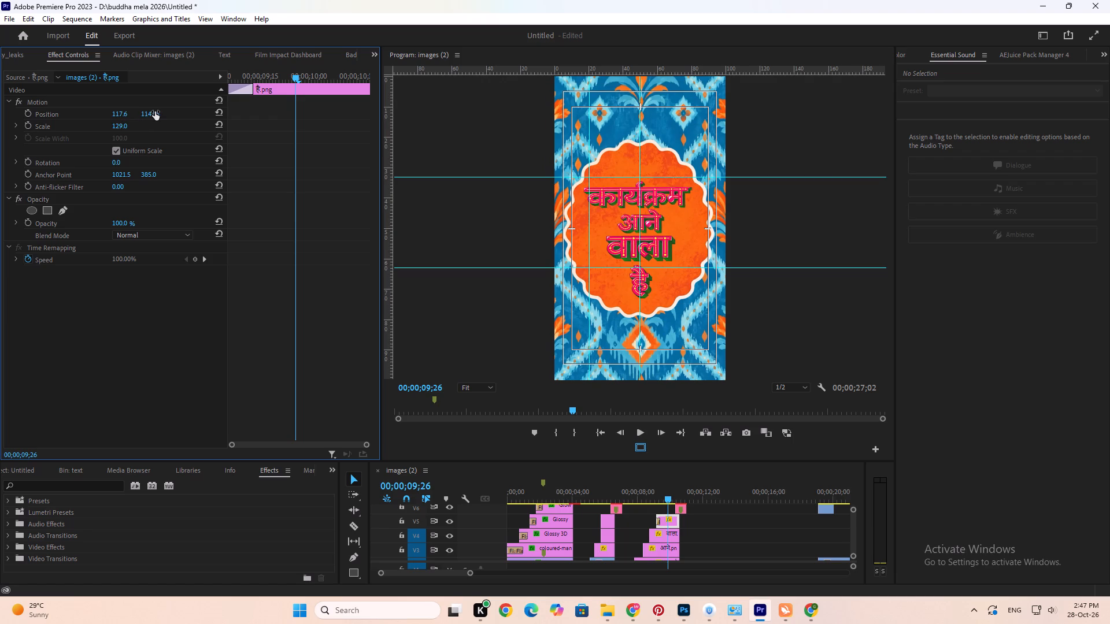
Hide the guides over the video frame and save the project.
{"action": "left_click", "coordinate": [675, 314]}
{"action": "key", "text": "ctrl+semicolon"}
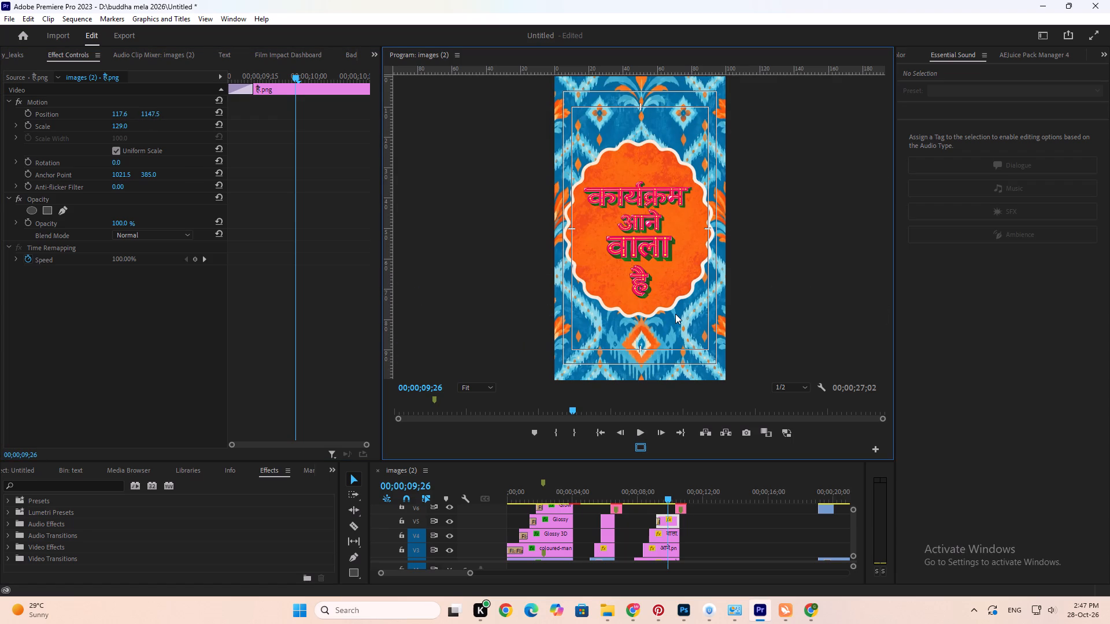
{"action": "key", "text": "ctrl+s"}
Enlarge the timeline area to show the stacked video tracks, and save the project.
{"action": "left_click_drag", "start_coordinate": [458, 460], "coordinate": [464, 310]}
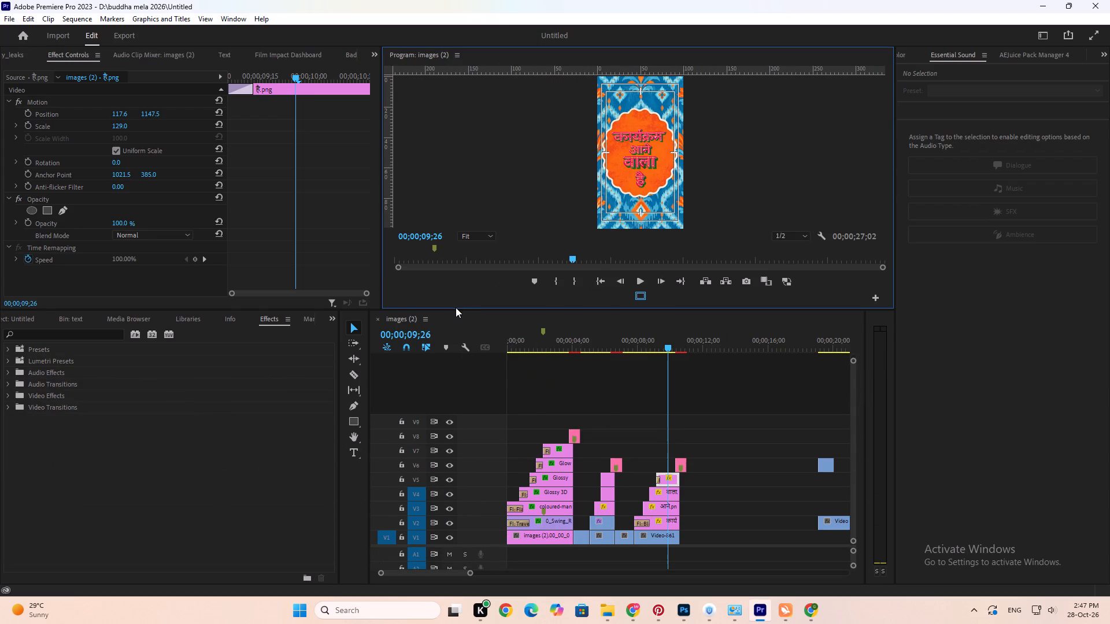
{"action": "left_click_drag", "start_coordinate": [456, 309], "coordinate": [458, 343]}
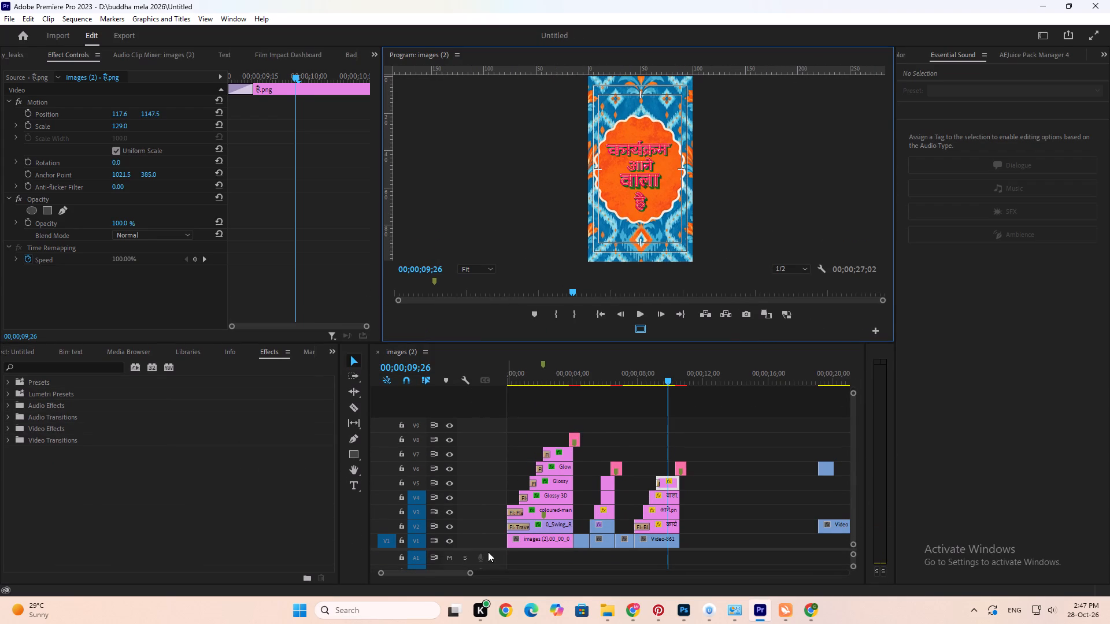
{"action": "left_click", "coordinate": [486, 548]}
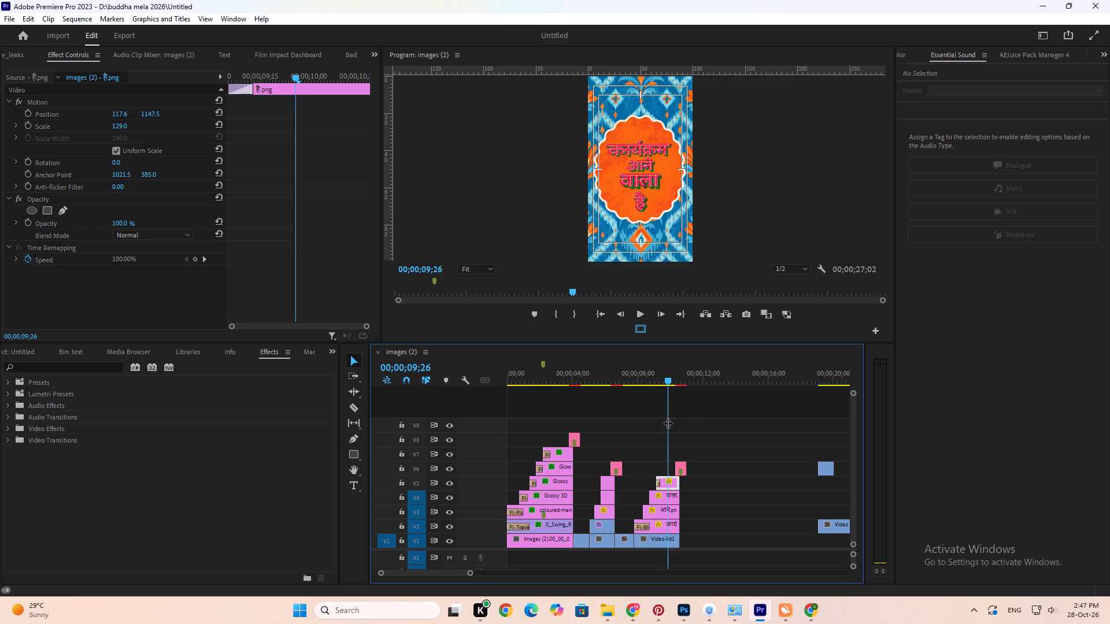
{"action": "key", "text": "ctrl+s"}
Play back the कार्यक्रम आने वाला है title section to check how the words animate in.
{"action": "key", "text": "space"}
{"action": "key", "text": "space"}
{"action": "scroll", "coordinate": [663, 399], "scroll_direction": "up", "scroll_amount": 11, "text": "alt"}
{"action": "left_click", "coordinate": [675, 380]}
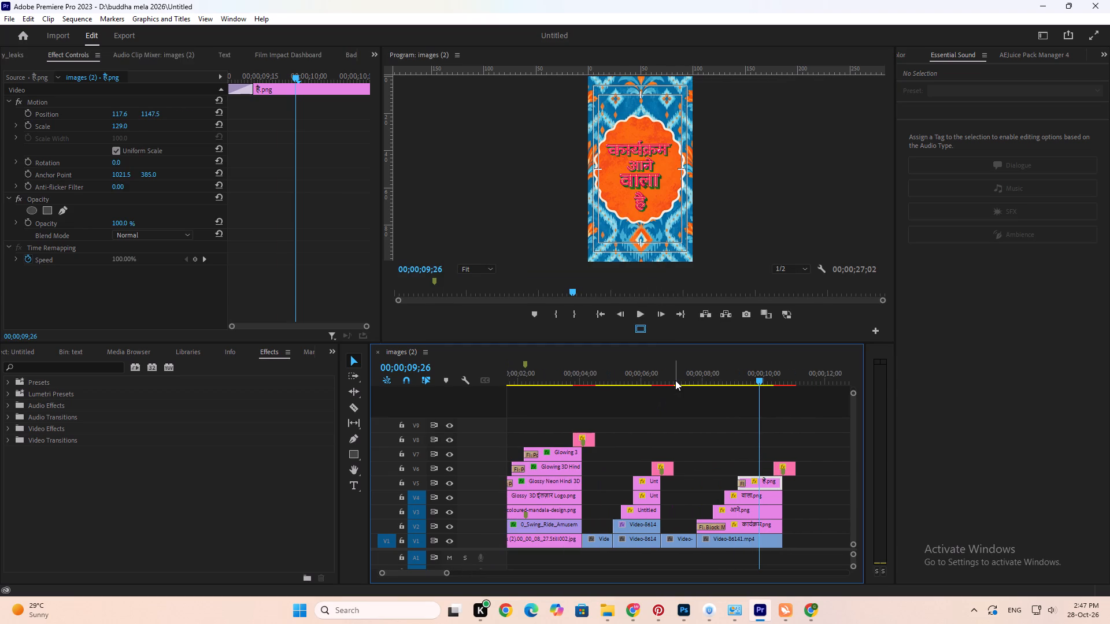
{"action": "left_click", "coordinate": [675, 380]}
{"action": "key", "text": "space"}
{"action": "scroll", "coordinate": [683, 377], "scroll_direction": "up", "scroll_amount": 5, "text": "alt"}
{"action": "scroll", "coordinate": [683, 377], "scroll_direction": "down", "scroll_amount": 5}
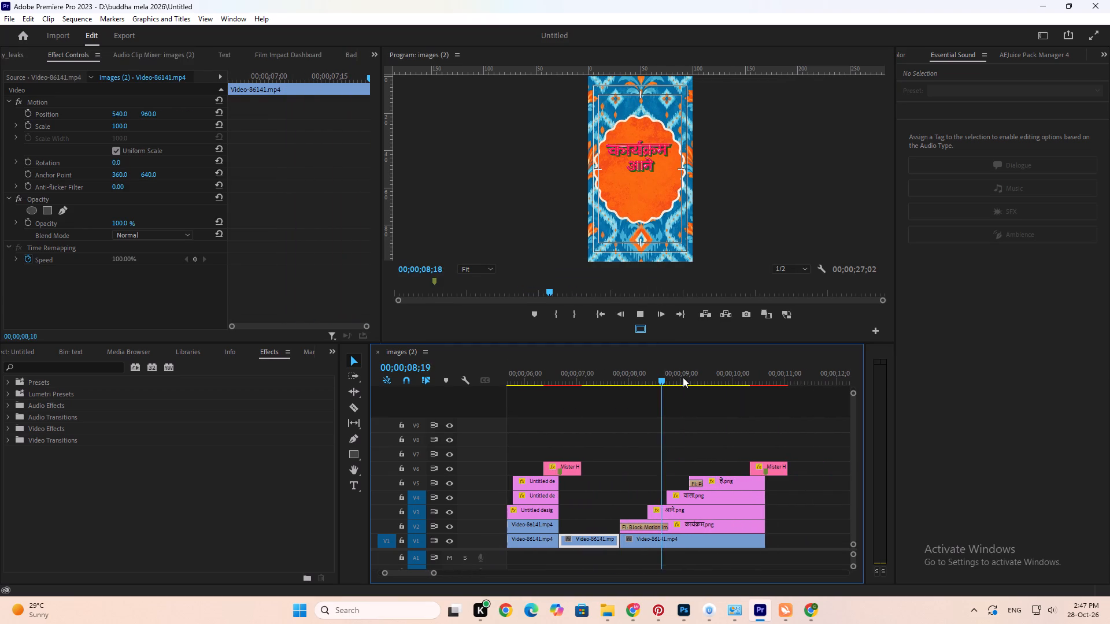
{"action": "key", "text": "space"}
{"action": "key", "text": "space"}
{"action": "key", "text": "space"}
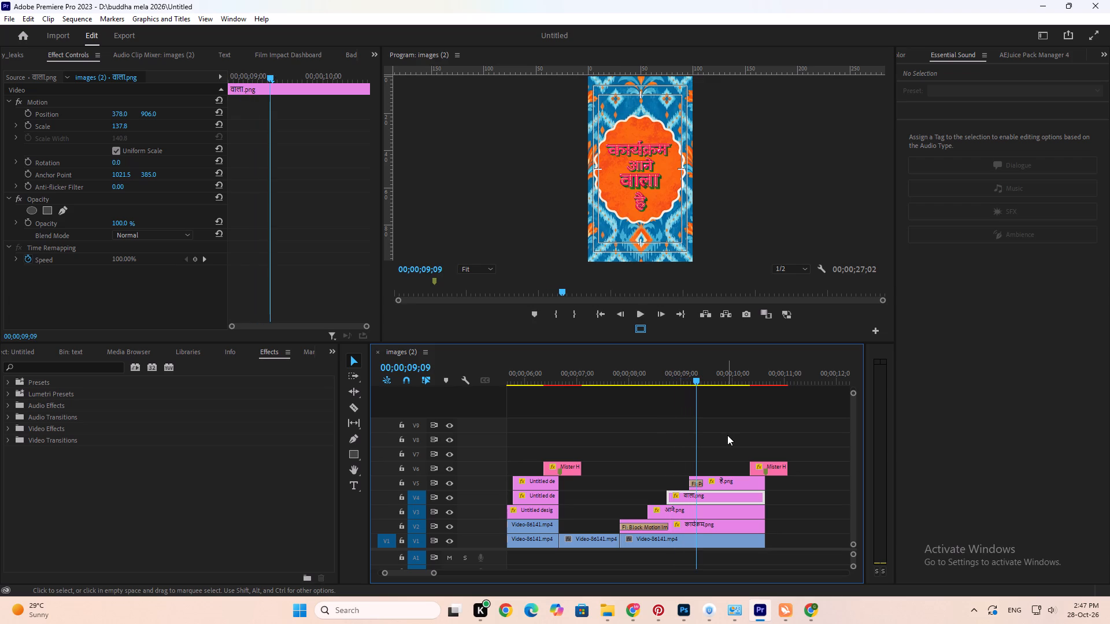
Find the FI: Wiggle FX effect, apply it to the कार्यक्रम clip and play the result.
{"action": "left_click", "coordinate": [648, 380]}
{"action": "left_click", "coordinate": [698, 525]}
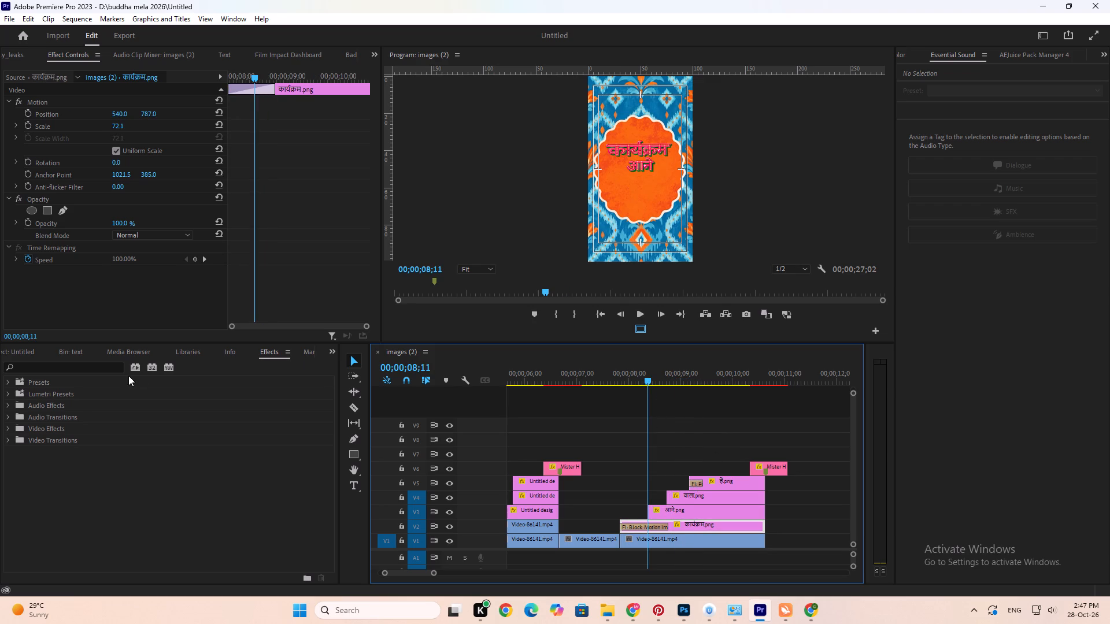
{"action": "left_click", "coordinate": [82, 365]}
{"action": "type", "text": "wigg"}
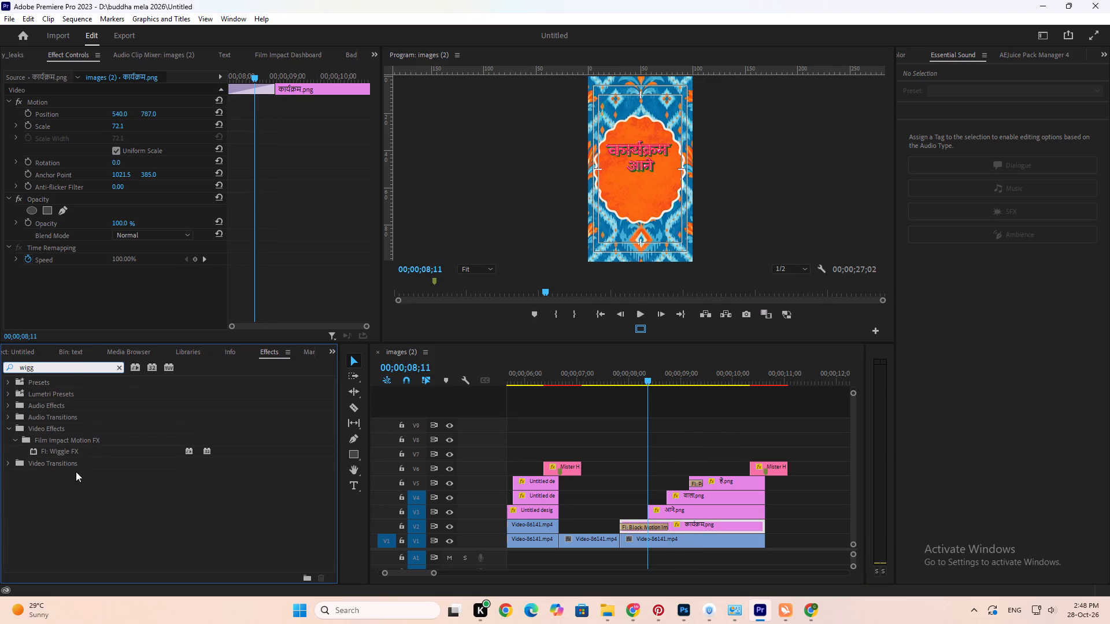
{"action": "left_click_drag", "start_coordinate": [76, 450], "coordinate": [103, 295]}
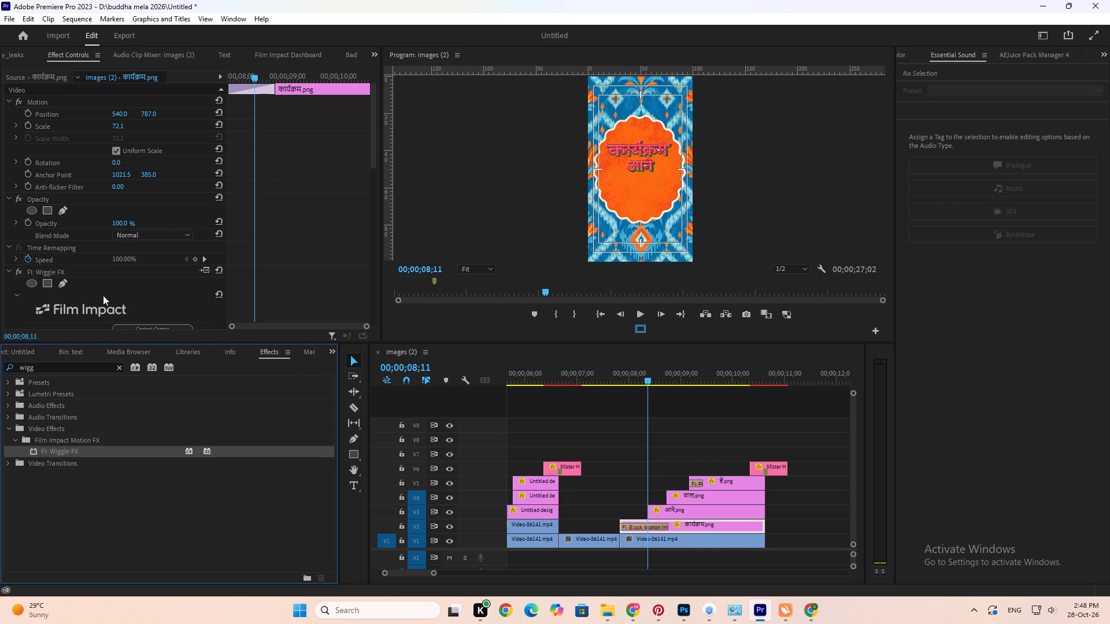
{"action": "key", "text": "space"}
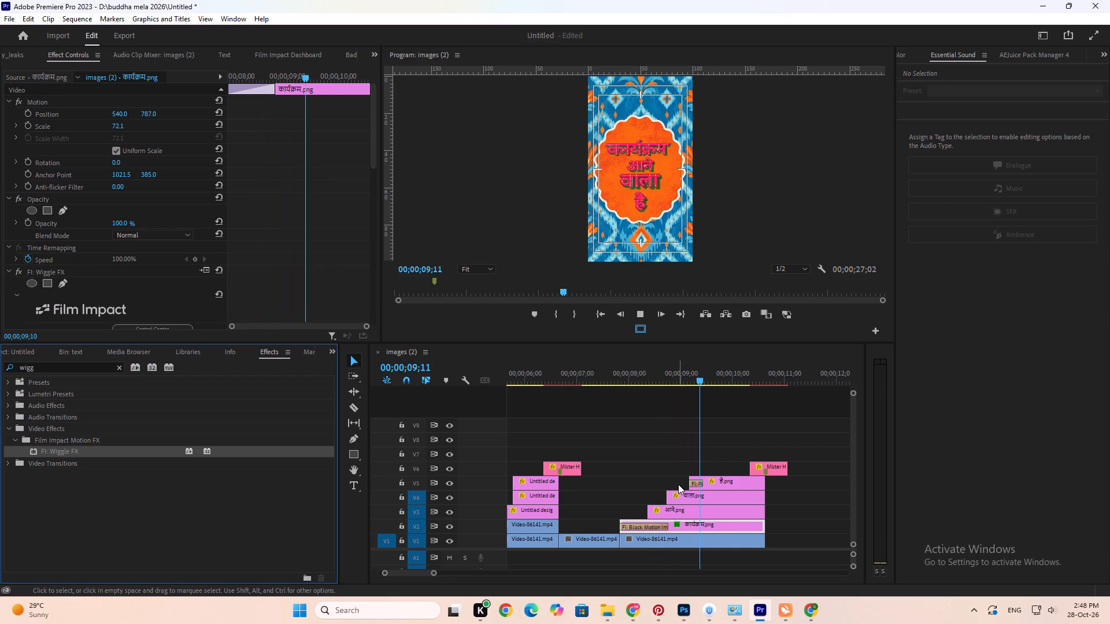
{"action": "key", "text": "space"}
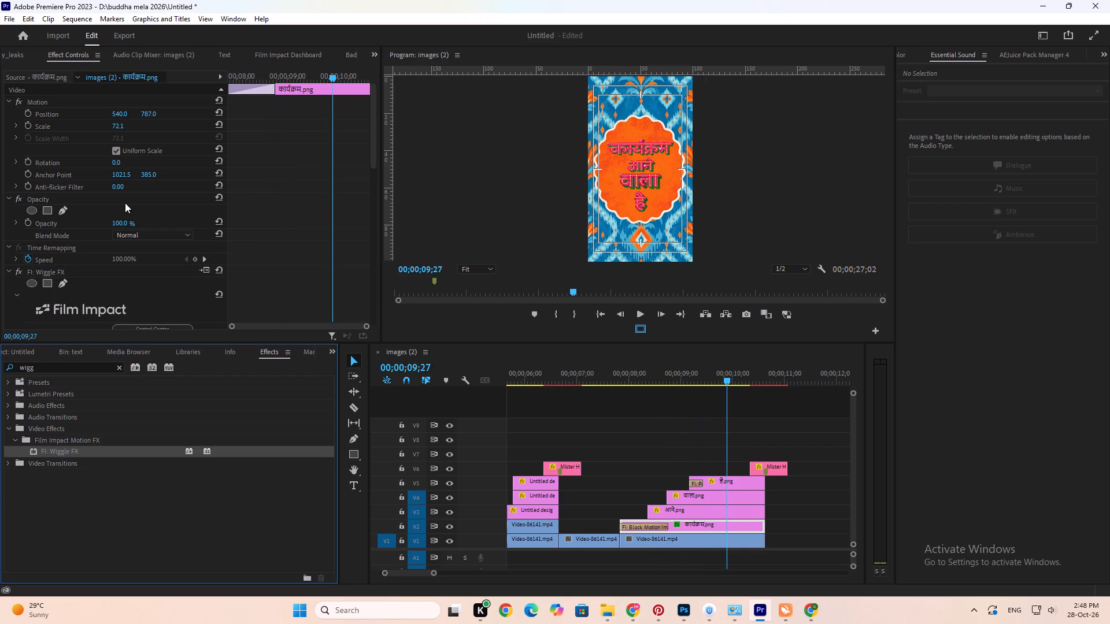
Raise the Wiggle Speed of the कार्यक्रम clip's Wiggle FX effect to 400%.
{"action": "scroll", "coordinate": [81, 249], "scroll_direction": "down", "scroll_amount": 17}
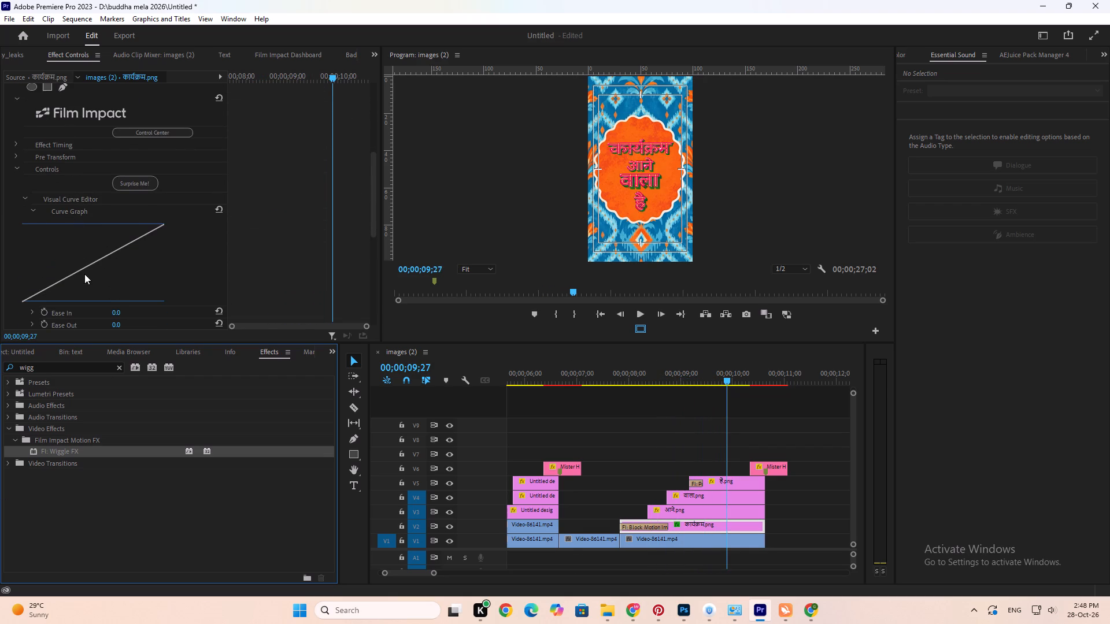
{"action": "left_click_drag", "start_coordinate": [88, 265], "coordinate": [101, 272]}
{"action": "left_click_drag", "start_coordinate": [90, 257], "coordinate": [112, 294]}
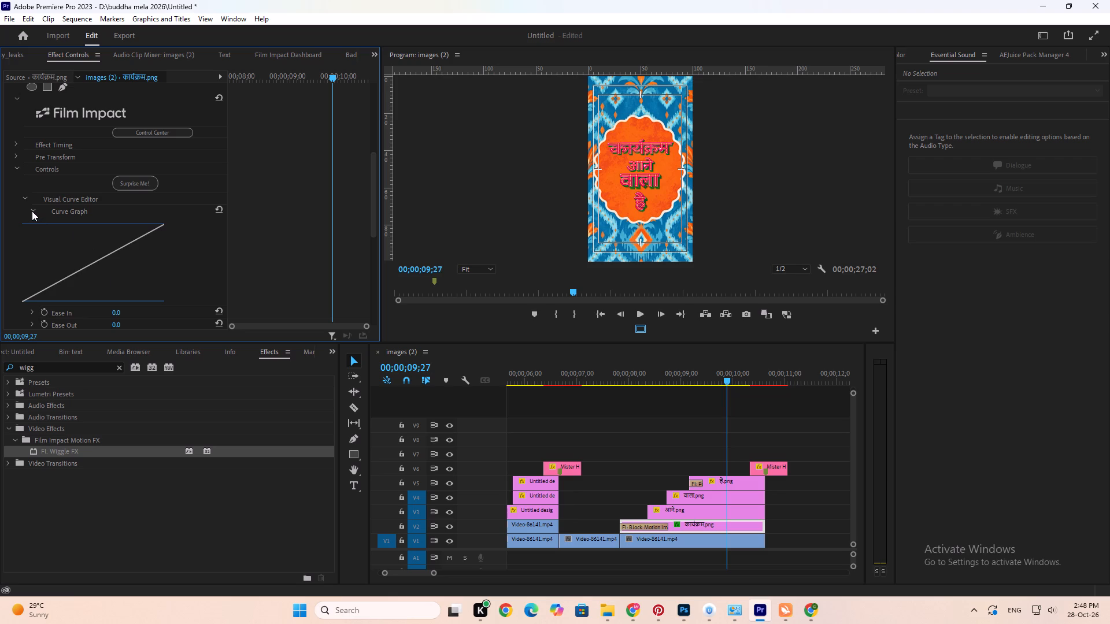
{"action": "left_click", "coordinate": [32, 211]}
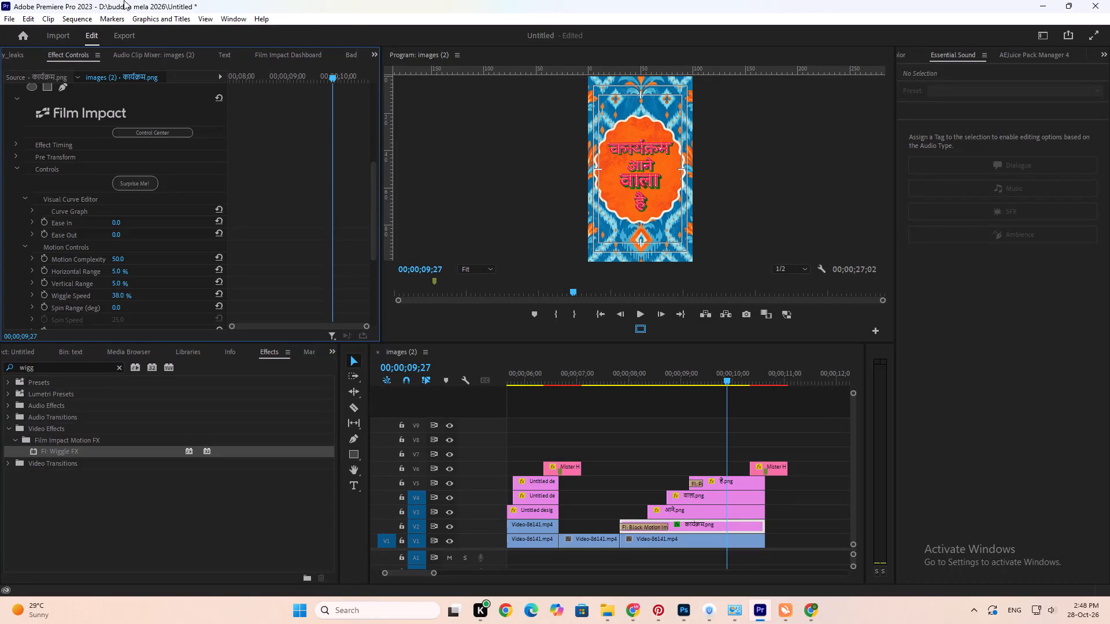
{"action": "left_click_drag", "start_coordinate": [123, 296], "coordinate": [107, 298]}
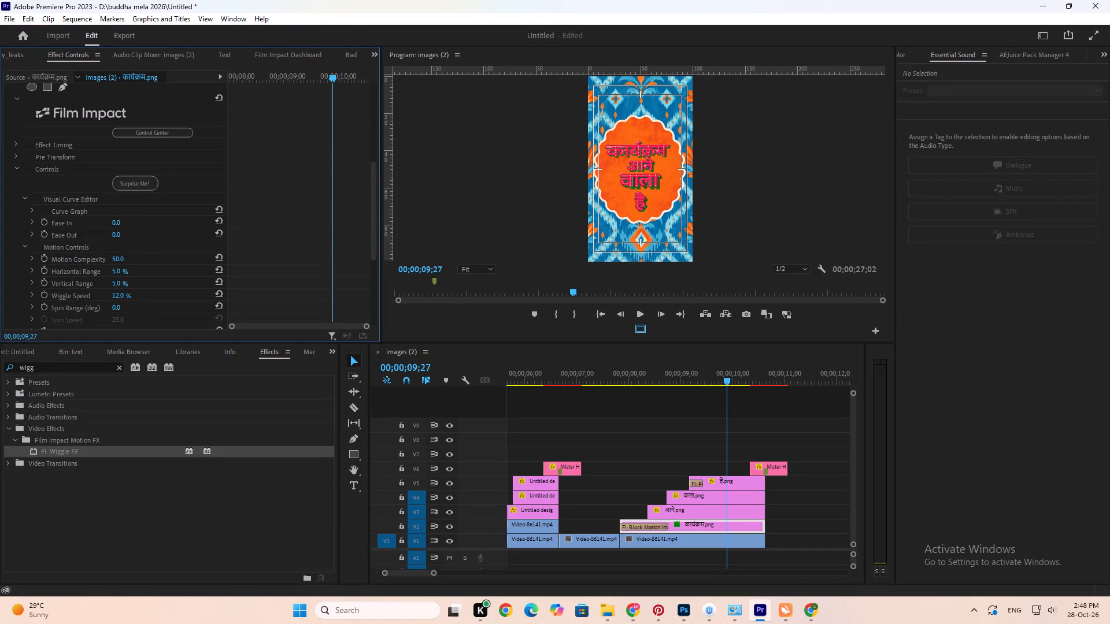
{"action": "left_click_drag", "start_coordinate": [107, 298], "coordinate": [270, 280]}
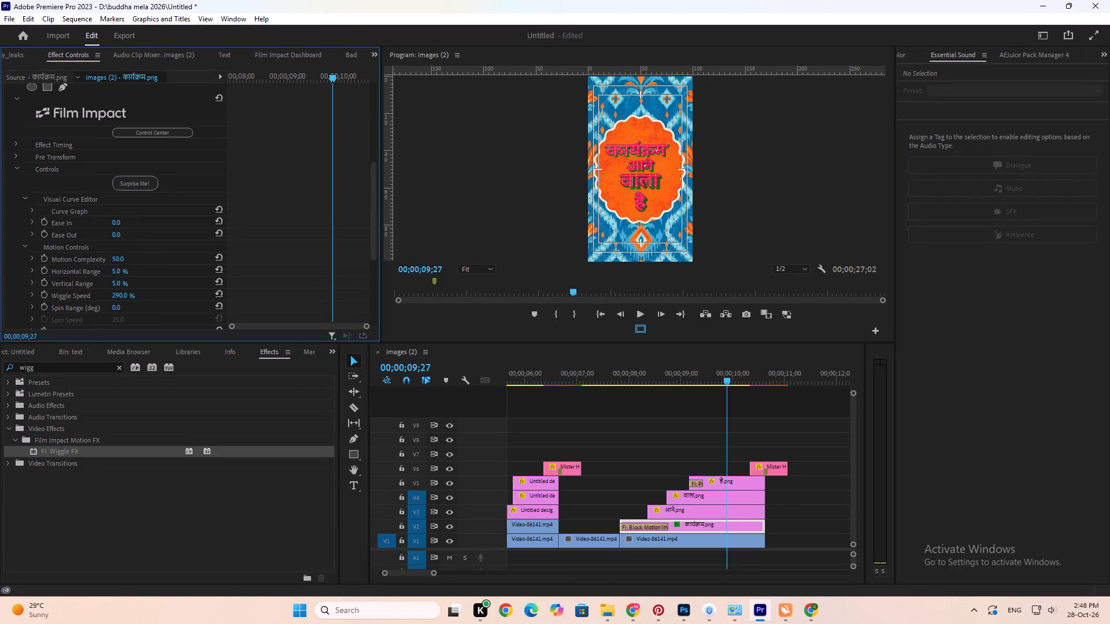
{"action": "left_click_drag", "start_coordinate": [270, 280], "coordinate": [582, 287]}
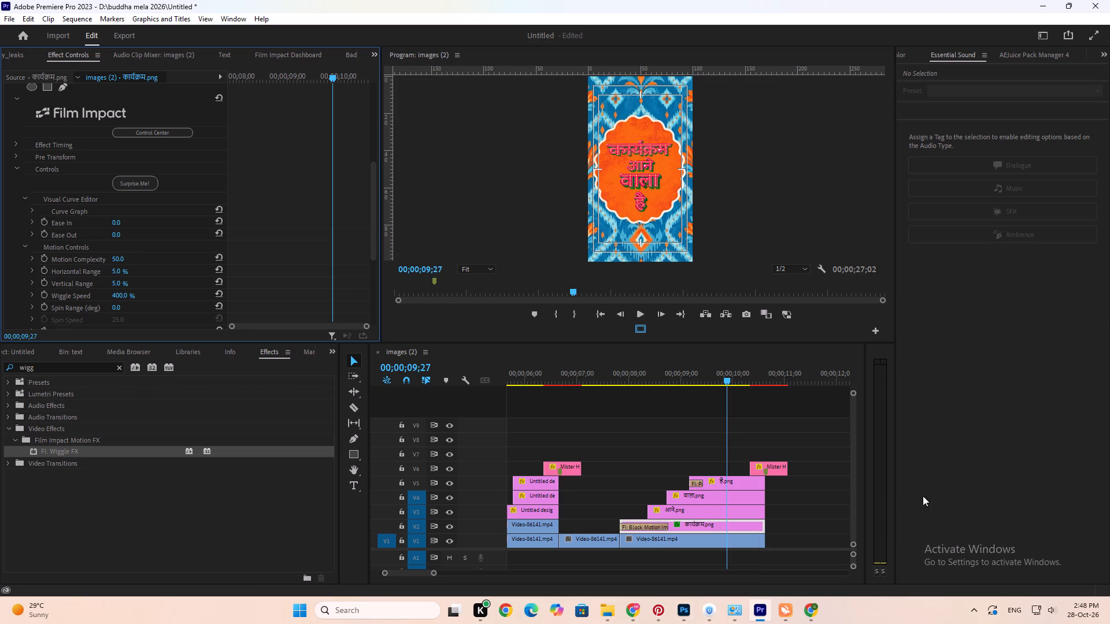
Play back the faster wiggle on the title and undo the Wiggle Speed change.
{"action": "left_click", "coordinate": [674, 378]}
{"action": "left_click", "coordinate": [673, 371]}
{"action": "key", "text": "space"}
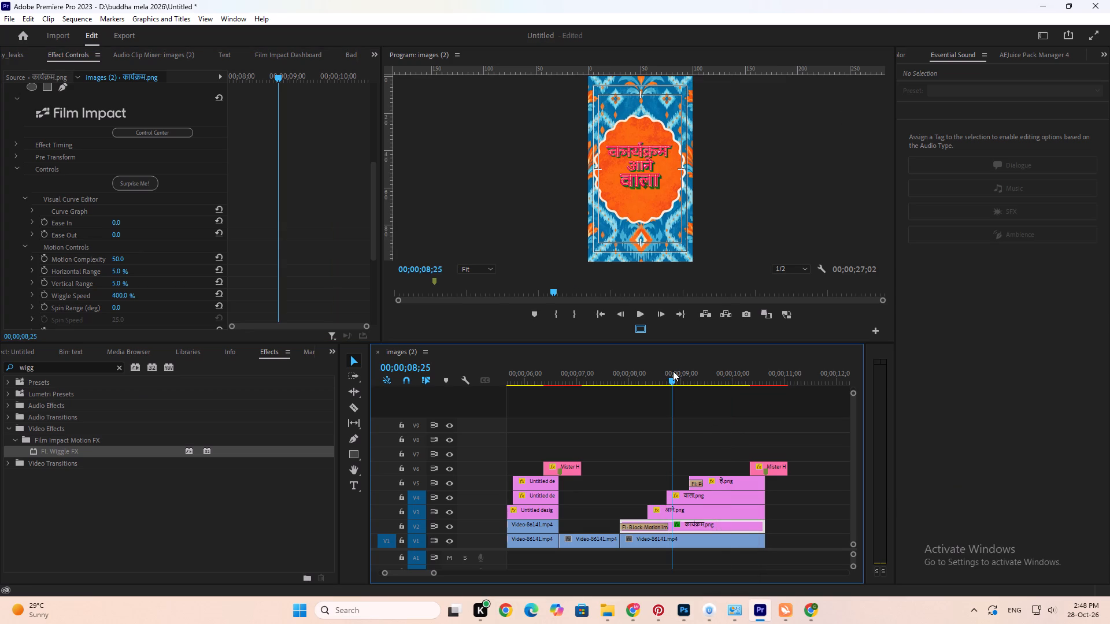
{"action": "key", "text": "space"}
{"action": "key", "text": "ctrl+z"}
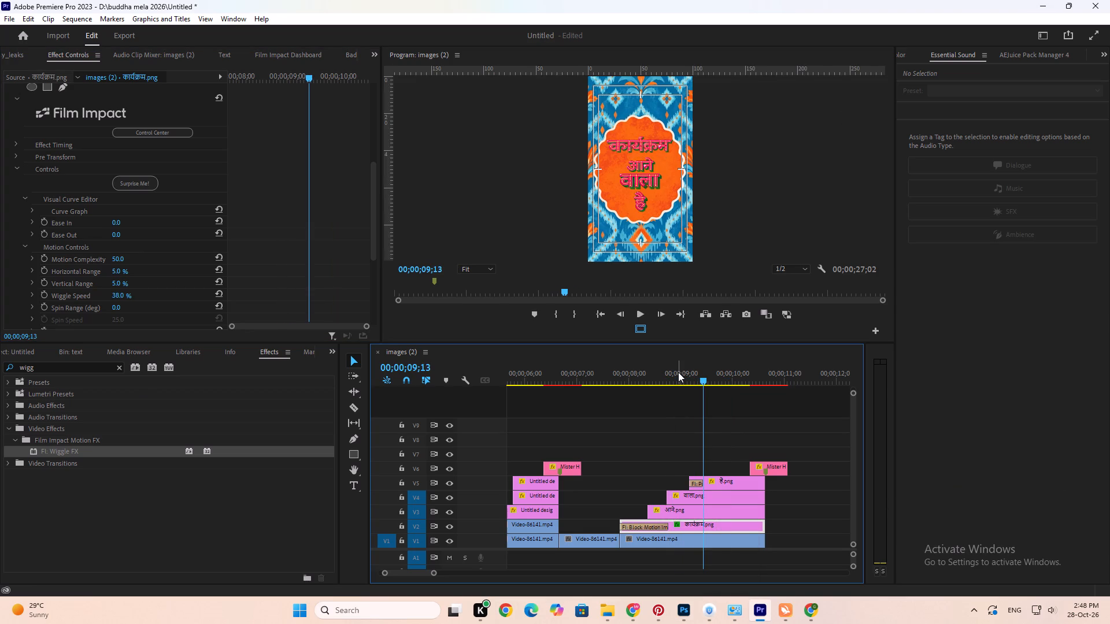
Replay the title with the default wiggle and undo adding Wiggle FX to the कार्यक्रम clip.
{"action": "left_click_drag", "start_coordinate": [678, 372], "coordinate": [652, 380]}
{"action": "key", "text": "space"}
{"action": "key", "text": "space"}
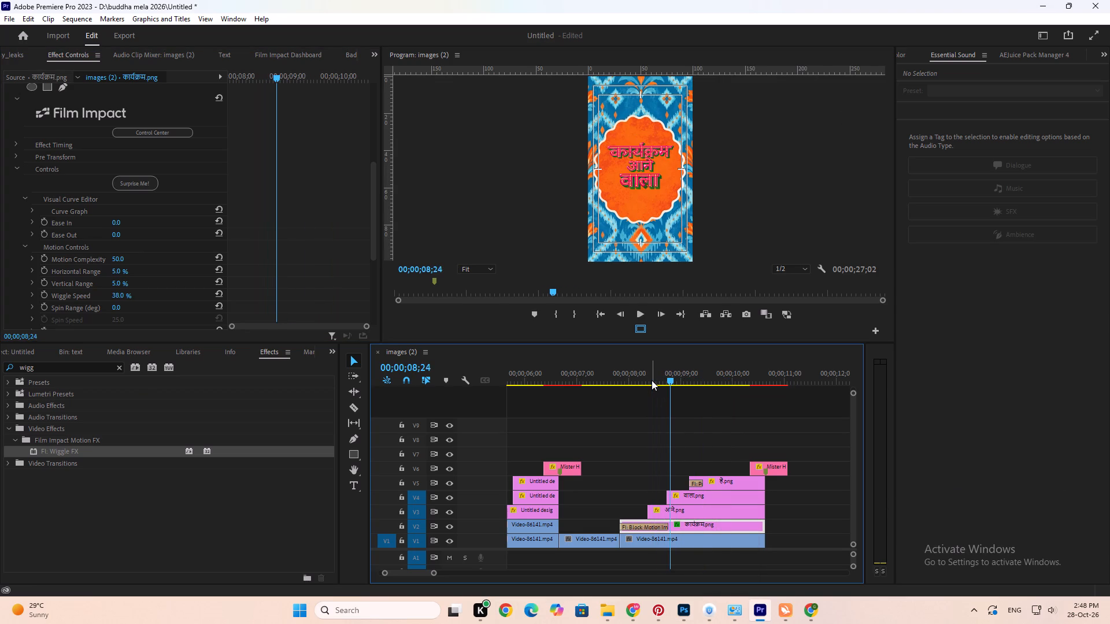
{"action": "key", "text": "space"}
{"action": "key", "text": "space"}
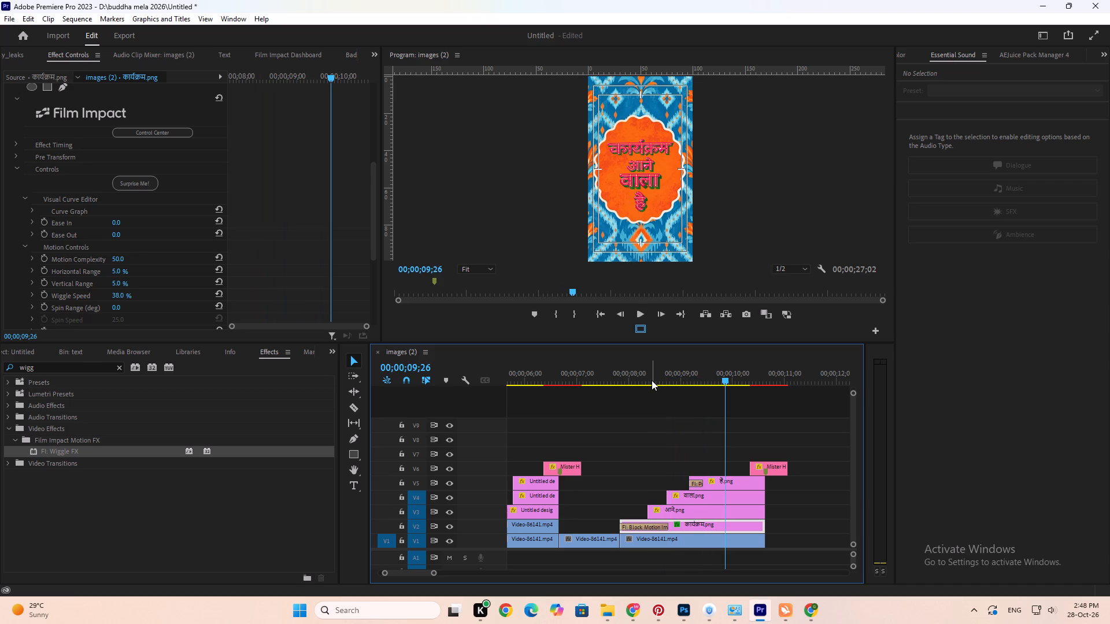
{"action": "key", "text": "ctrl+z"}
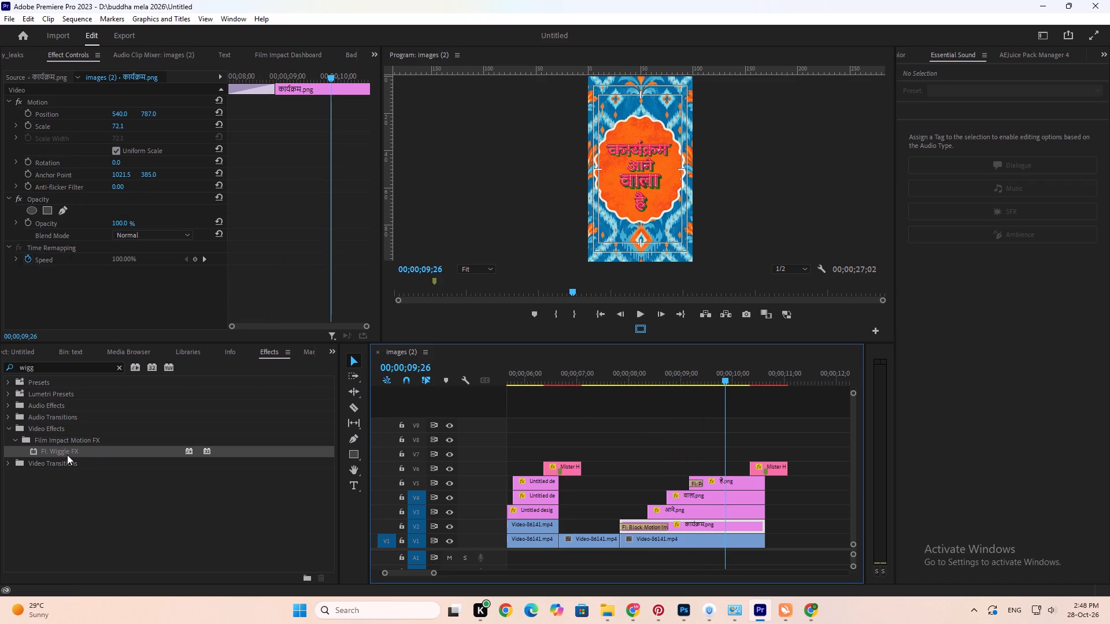
Apply the FI: Wiggle FX effect to the कार्यक्रम clip on track V2.
{"action": "left_click_drag", "start_coordinate": [66, 454], "coordinate": [688, 525]}
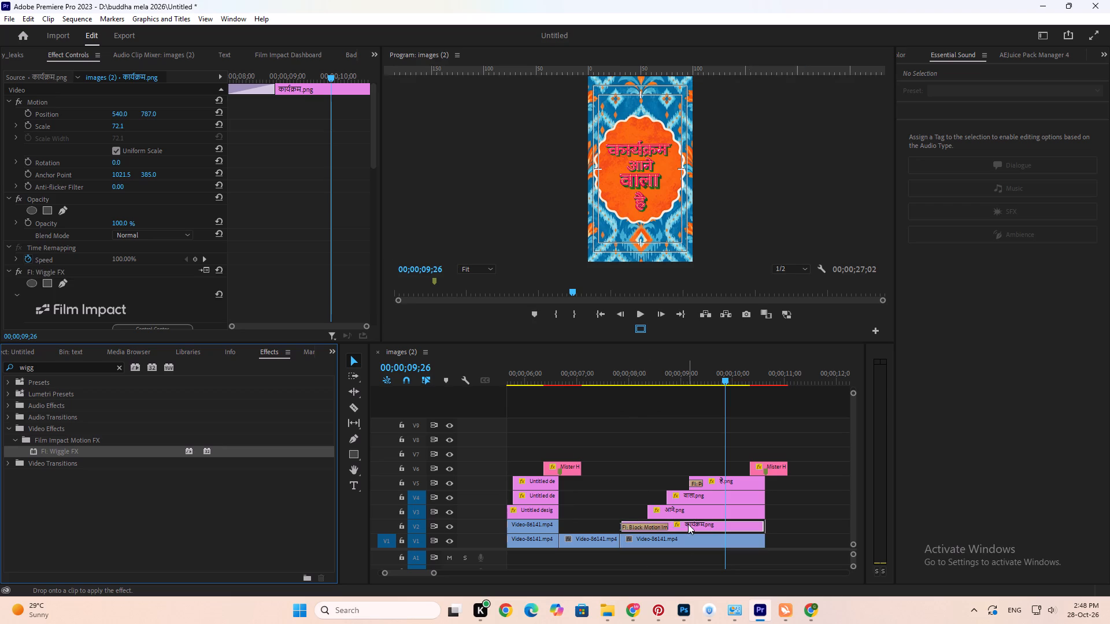
Play back the title animation with Wiggle FX applied to the कार्यक्रम clip.
{"action": "left_click_drag", "start_coordinate": [656, 370], "coordinate": [649, 372]}
{"action": "key", "text": "space"}
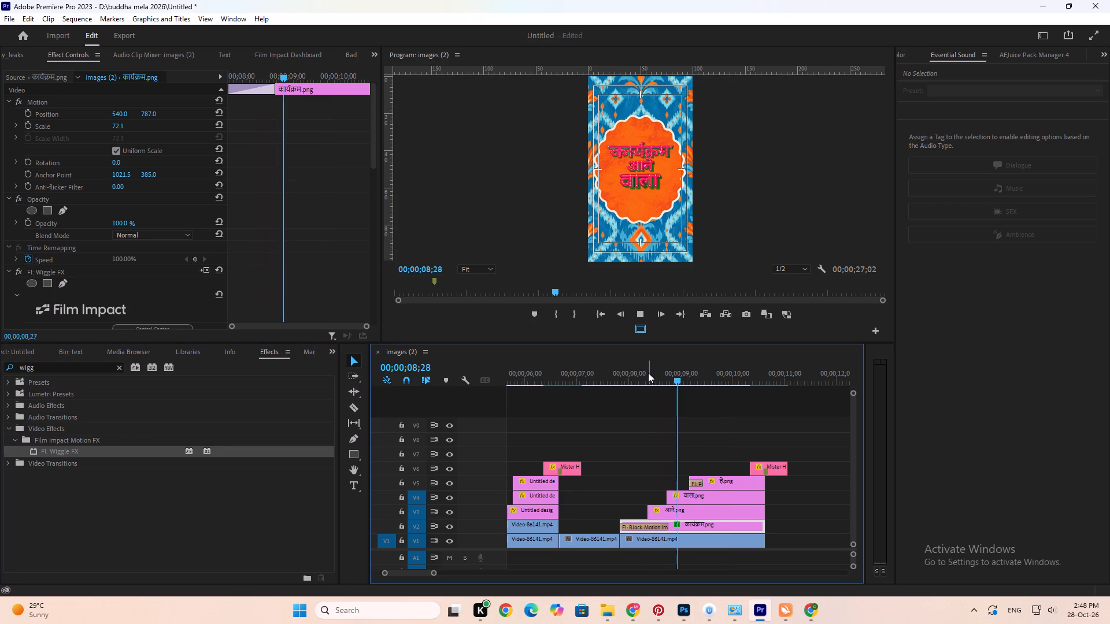
{"action": "key", "text": "space"}
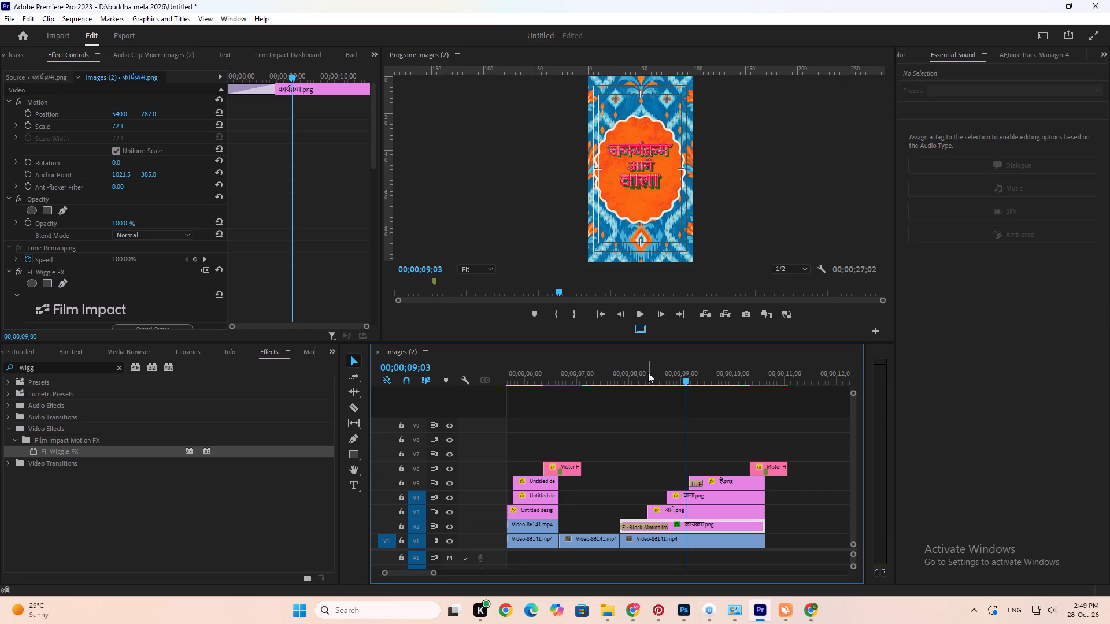
{"action": "scroll", "coordinate": [719, 437], "scroll_direction": "up", "scroll_amount": 6, "text": "alt"}
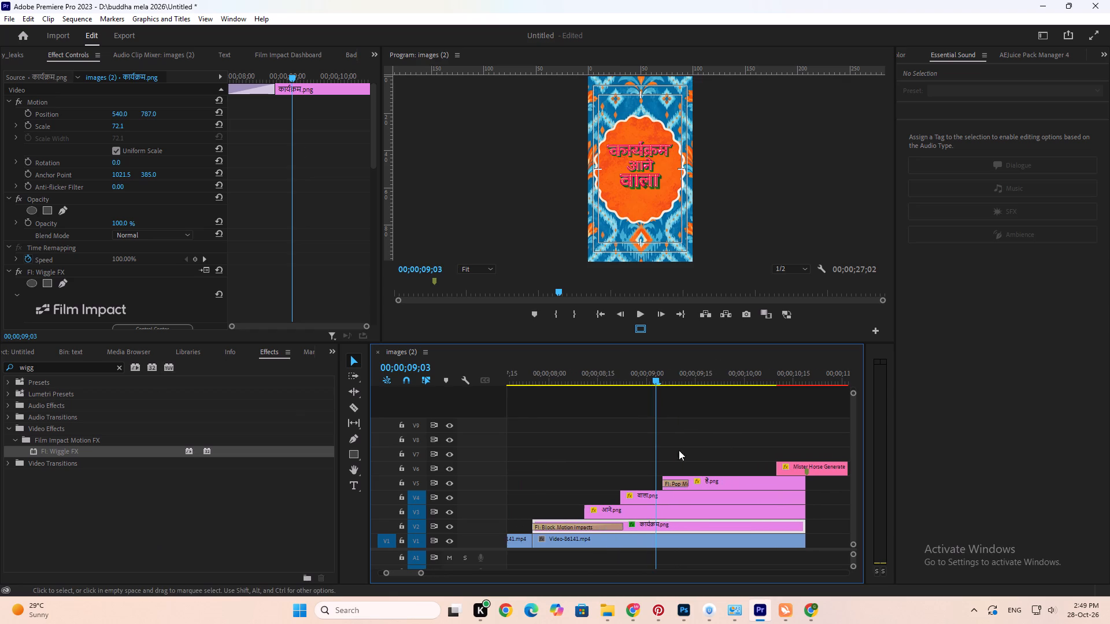
{"action": "scroll", "coordinate": [585, 372], "scroll_direction": "down", "scroll_amount": 4, "text": "alt"}
{"action": "left_click", "coordinate": [572, 375]}
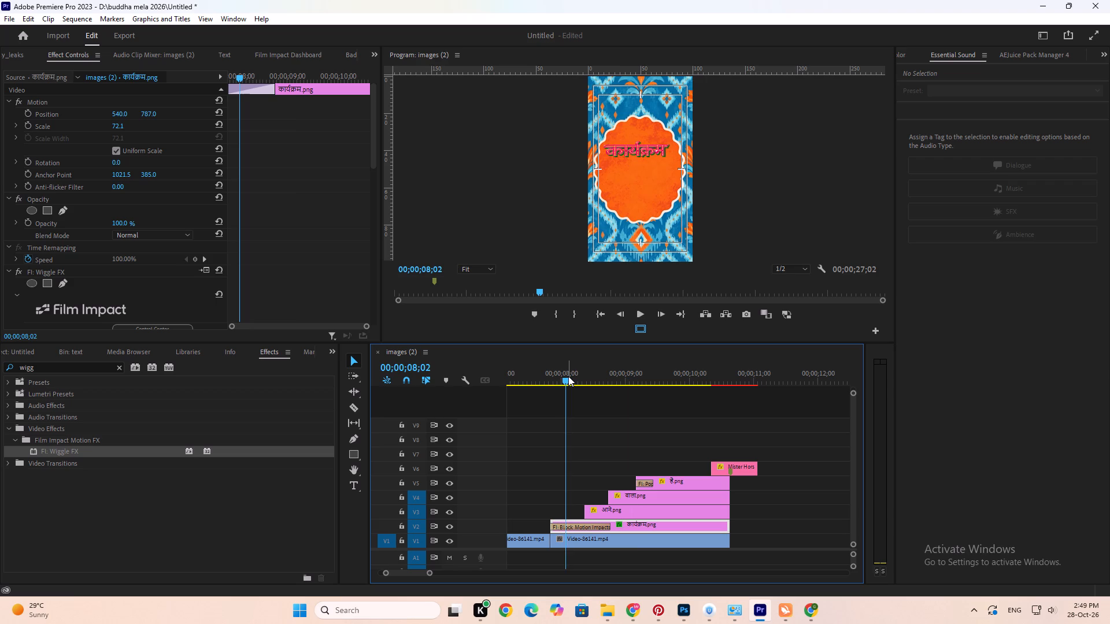
{"action": "key", "text": "space"}
{"action": "key", "text": "space"}
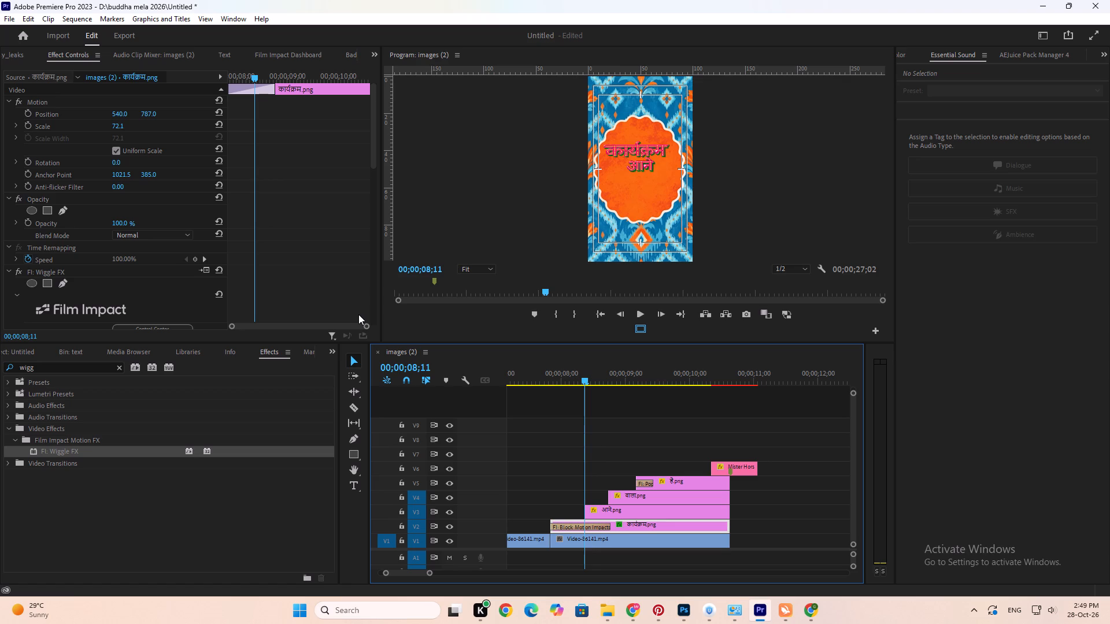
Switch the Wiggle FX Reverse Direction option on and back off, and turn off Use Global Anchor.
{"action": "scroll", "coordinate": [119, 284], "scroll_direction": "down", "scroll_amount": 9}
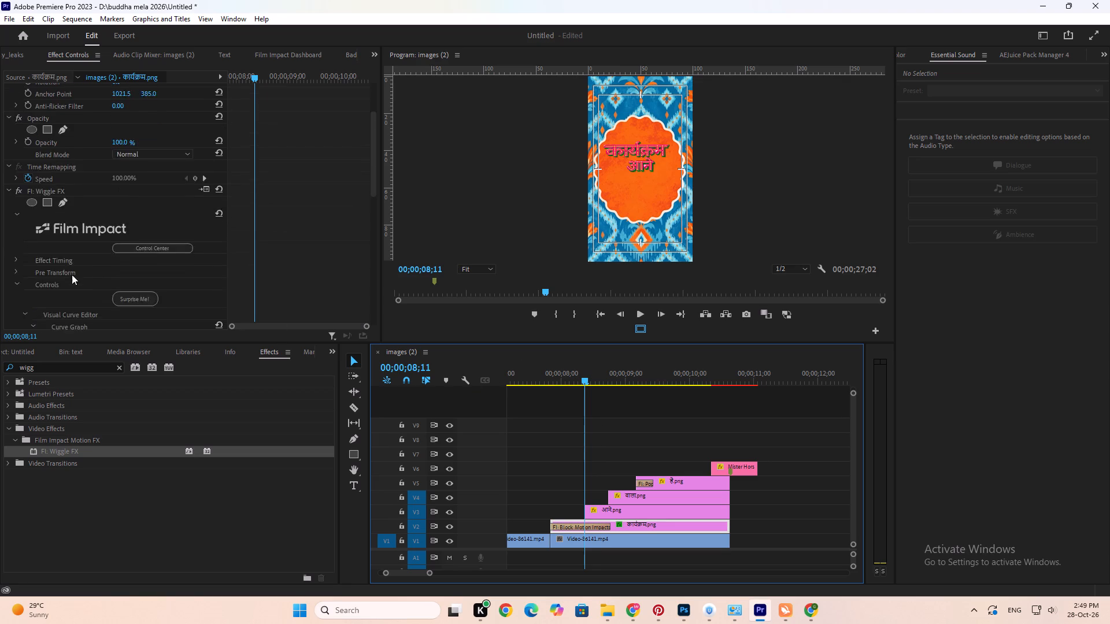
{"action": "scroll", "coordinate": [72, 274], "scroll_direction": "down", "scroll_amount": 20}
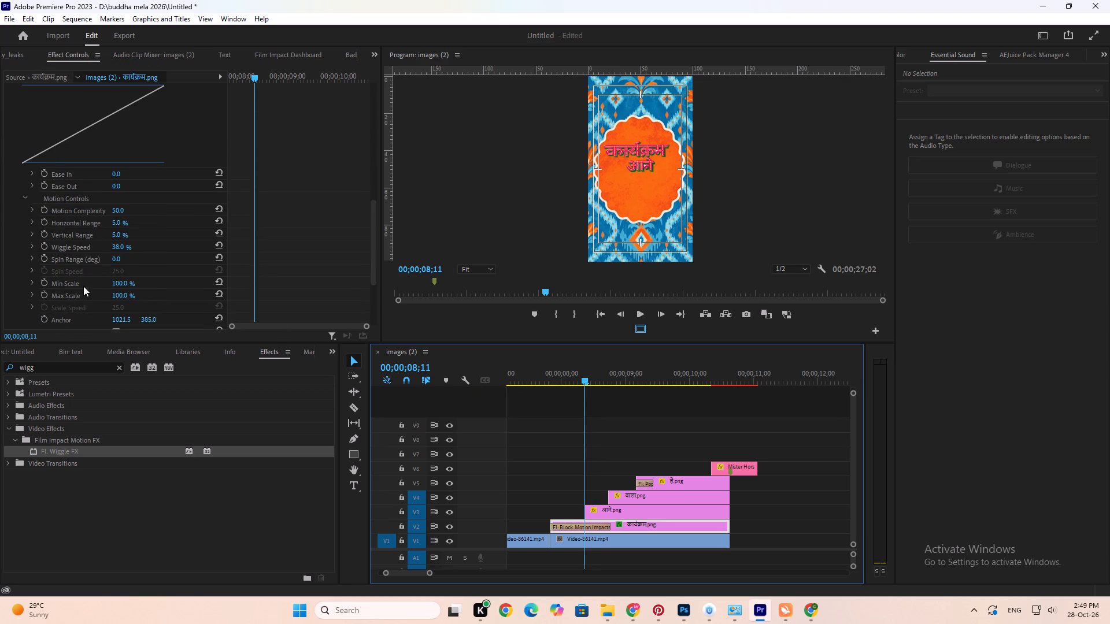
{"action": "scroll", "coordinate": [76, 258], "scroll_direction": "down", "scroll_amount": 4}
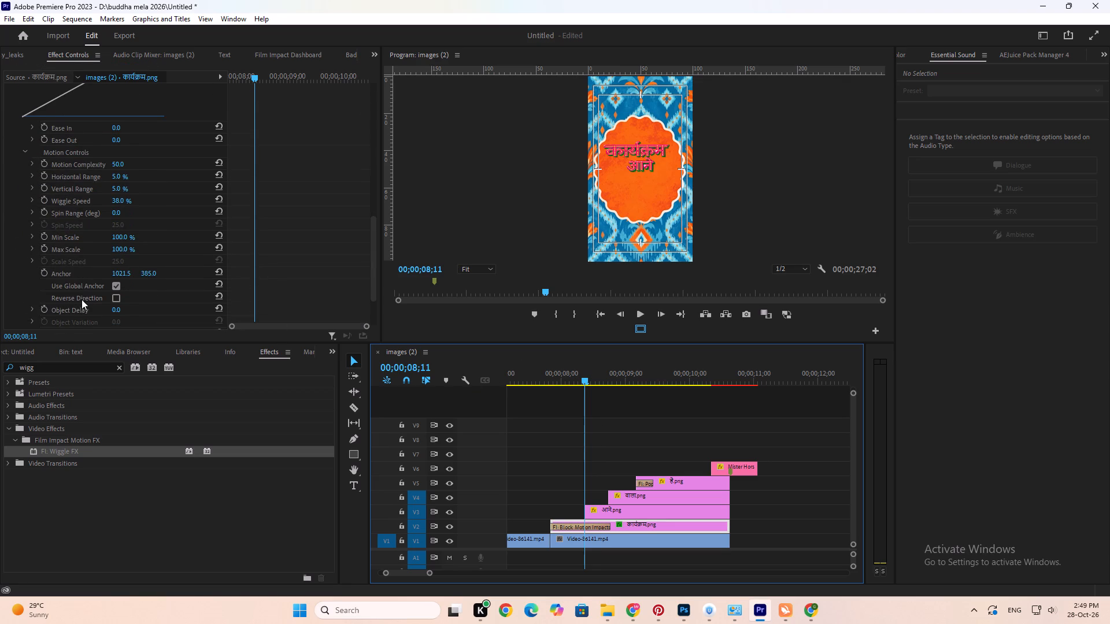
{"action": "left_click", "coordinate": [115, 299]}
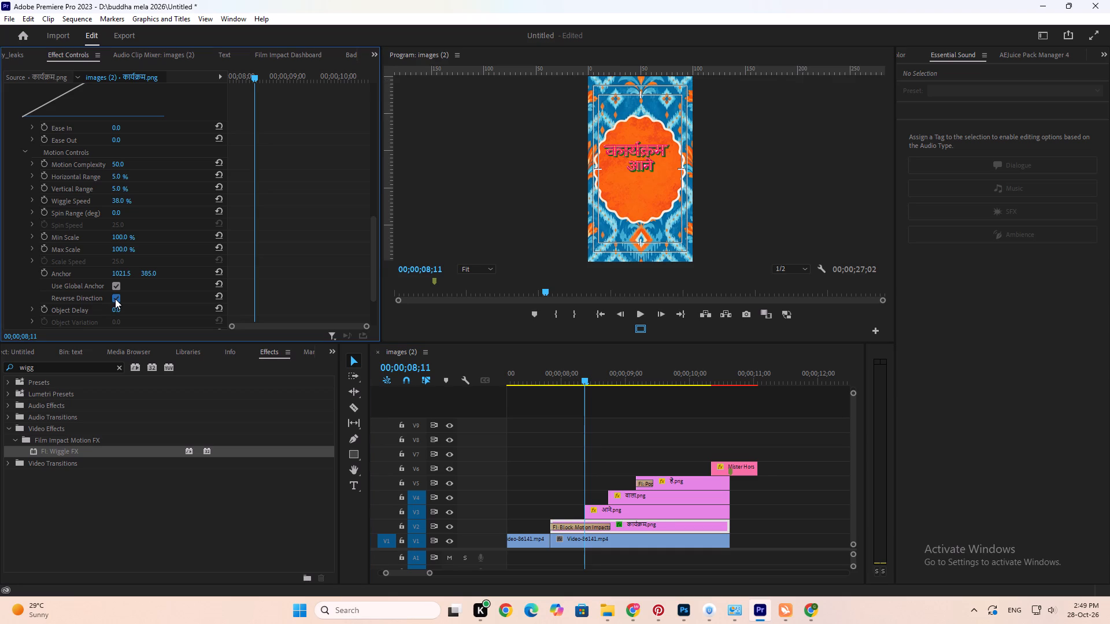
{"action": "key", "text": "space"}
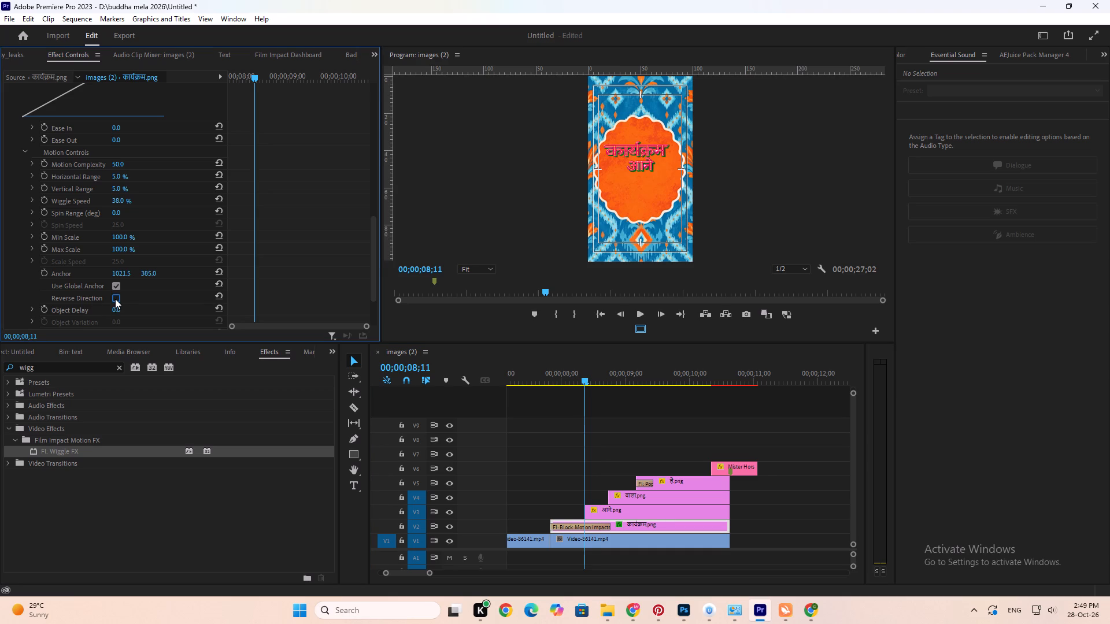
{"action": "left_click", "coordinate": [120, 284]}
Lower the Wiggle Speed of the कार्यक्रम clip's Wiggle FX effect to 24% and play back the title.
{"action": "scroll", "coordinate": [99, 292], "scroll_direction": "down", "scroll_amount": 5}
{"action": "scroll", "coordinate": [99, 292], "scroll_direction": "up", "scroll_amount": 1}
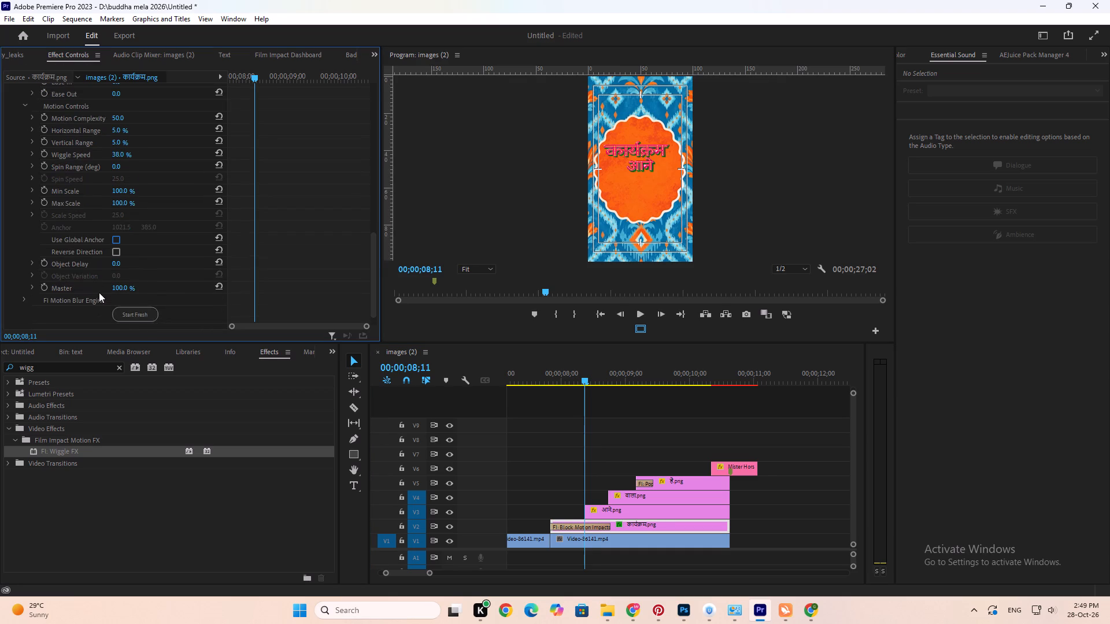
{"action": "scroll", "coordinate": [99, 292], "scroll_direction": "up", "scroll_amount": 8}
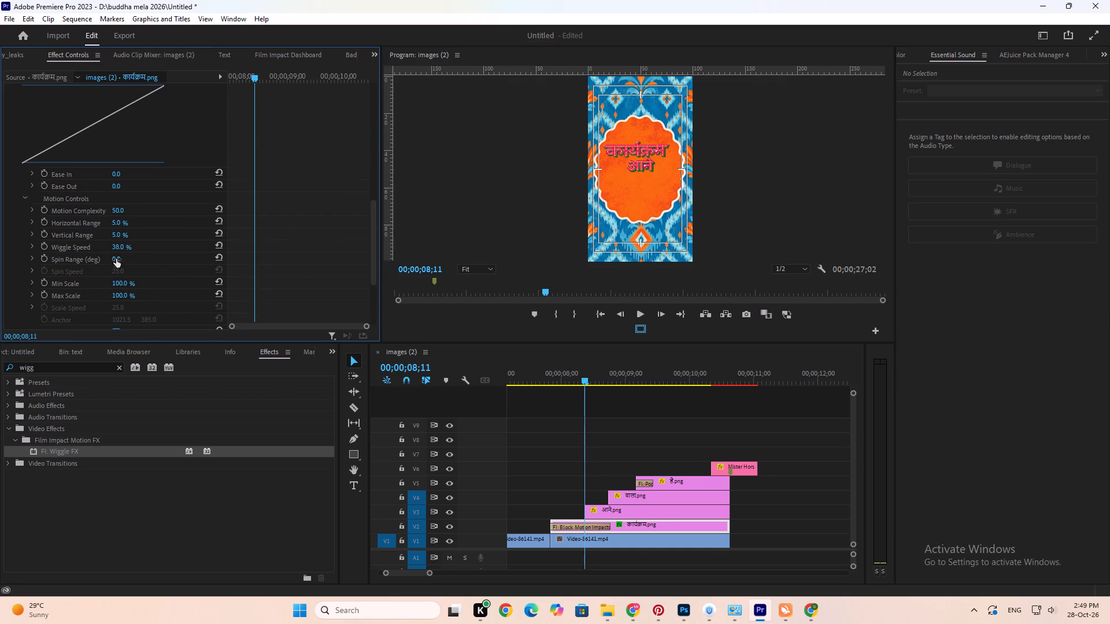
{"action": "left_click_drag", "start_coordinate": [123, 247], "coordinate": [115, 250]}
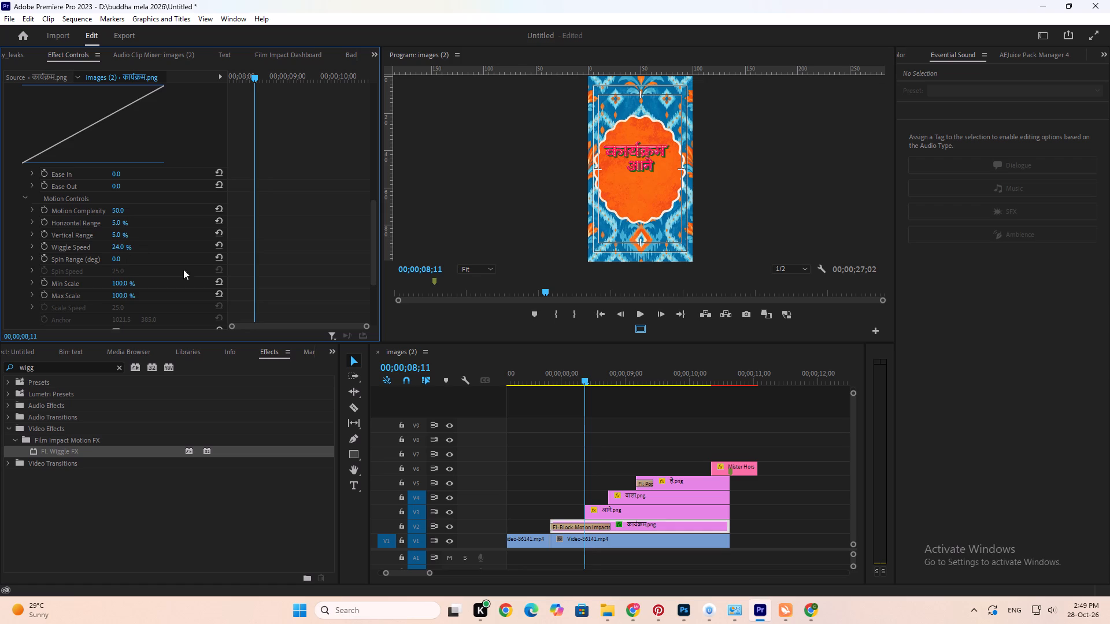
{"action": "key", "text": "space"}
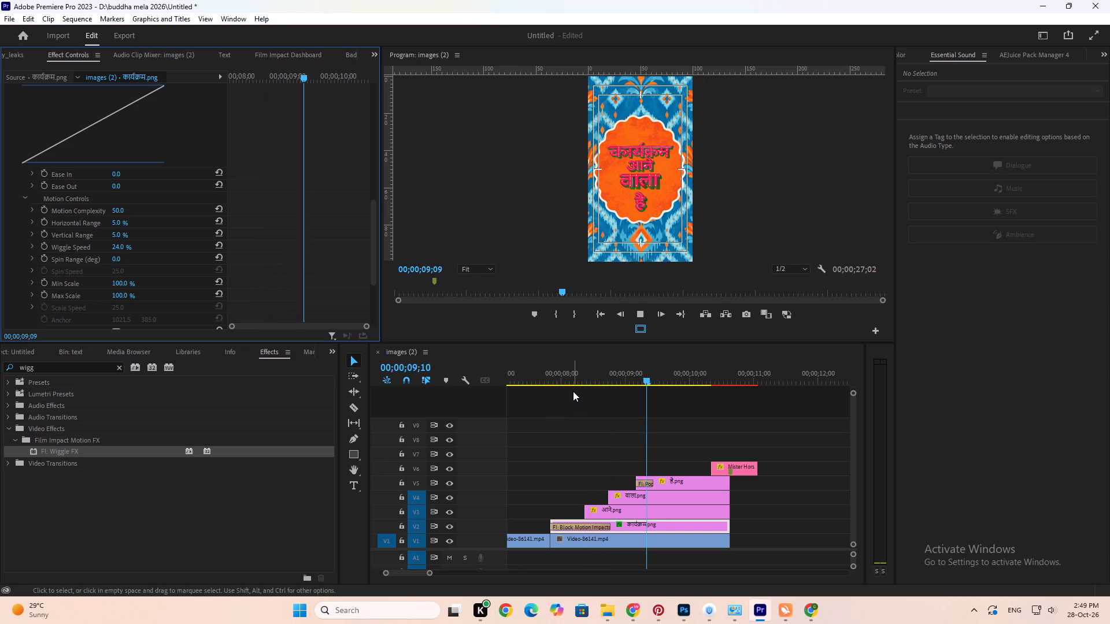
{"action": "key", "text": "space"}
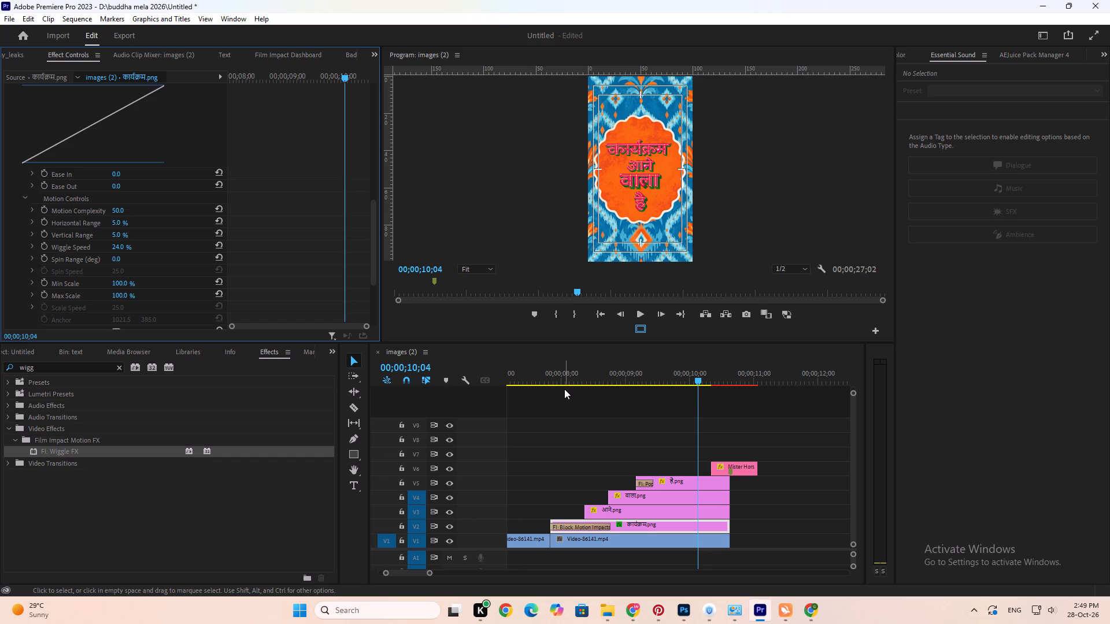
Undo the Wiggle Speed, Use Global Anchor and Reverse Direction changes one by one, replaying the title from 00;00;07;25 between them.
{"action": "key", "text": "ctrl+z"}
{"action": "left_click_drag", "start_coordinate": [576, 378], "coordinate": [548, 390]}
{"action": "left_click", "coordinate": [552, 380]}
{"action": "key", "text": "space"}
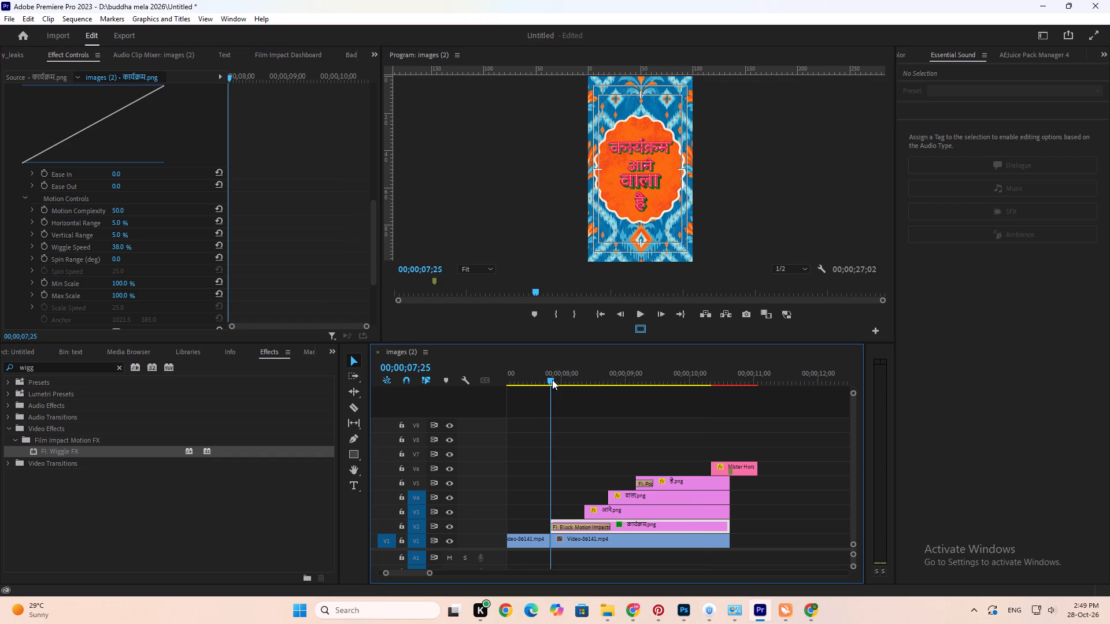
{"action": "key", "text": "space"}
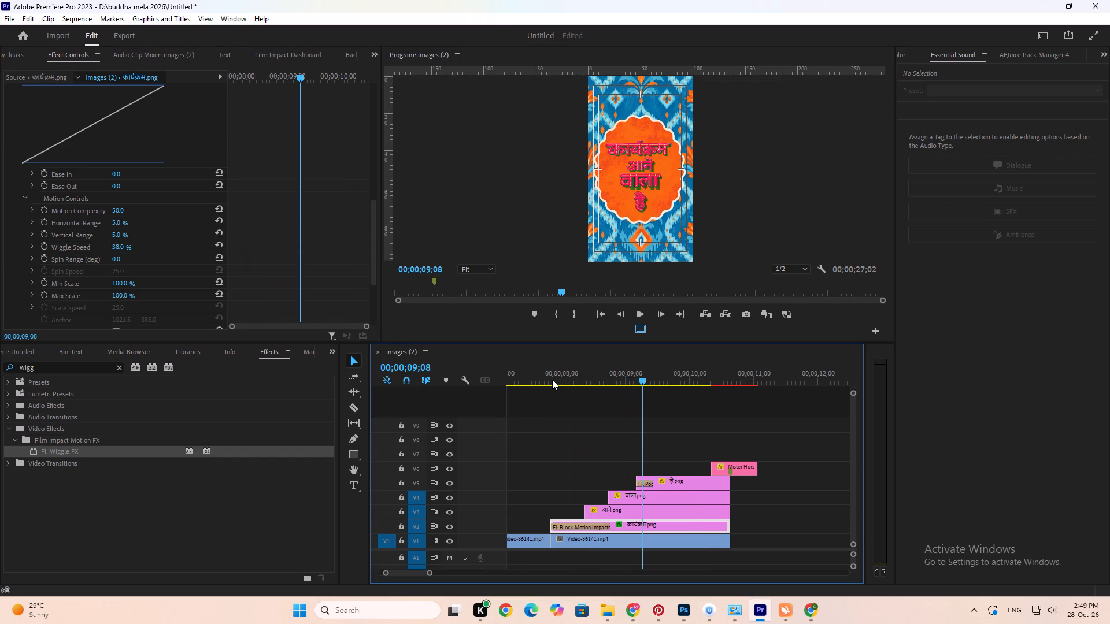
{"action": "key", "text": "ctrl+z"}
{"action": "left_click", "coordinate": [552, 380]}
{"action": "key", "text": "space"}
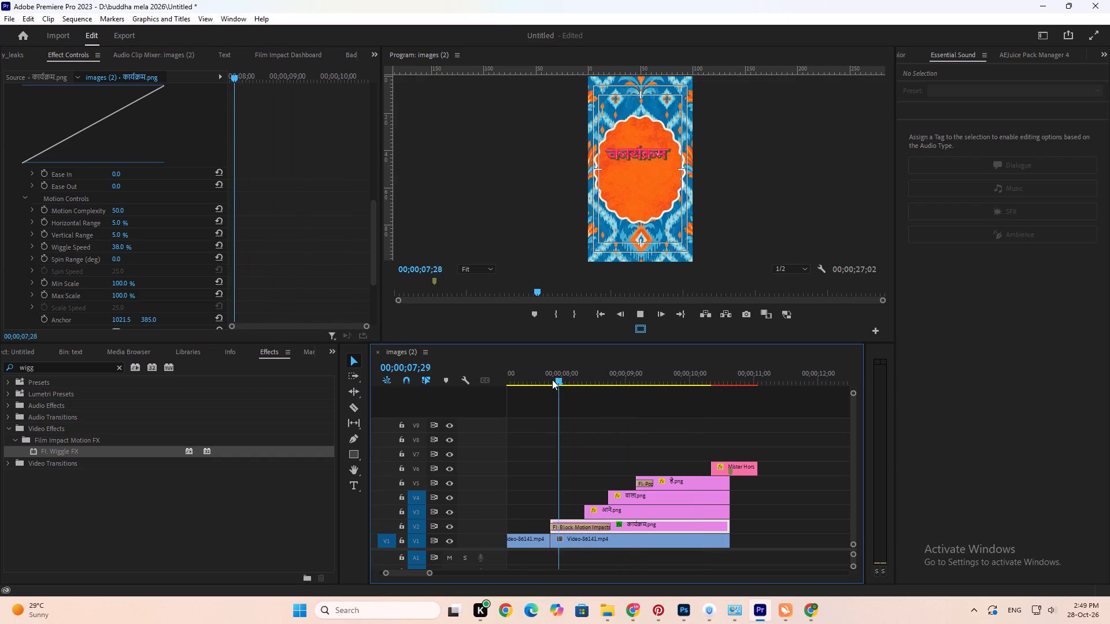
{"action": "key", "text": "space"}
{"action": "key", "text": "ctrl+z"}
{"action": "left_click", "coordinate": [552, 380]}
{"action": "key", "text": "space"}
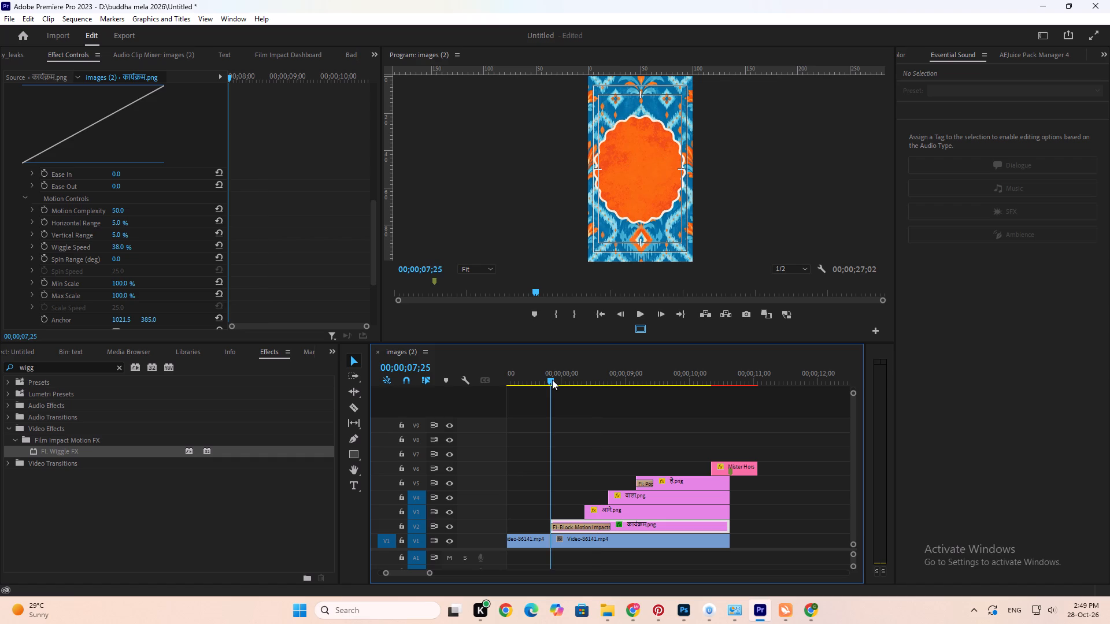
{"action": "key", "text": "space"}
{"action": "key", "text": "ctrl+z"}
Replay the title from 00;00;07;25 and undo adding Wiggle FX to the कार्यक्रम clip.
{"action": "left_click", "coordinate": [552, 380]}
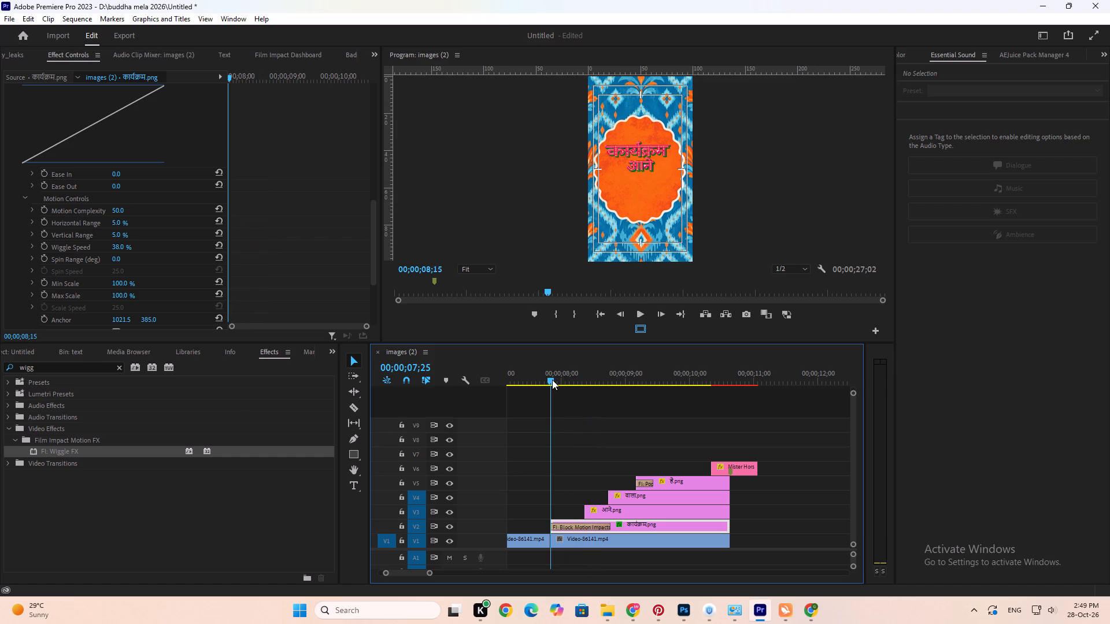
{"action": "key", "text": "space"}
{"action": "key", "text": "space"}
{"action": "key", "text": "ctrl+z"}
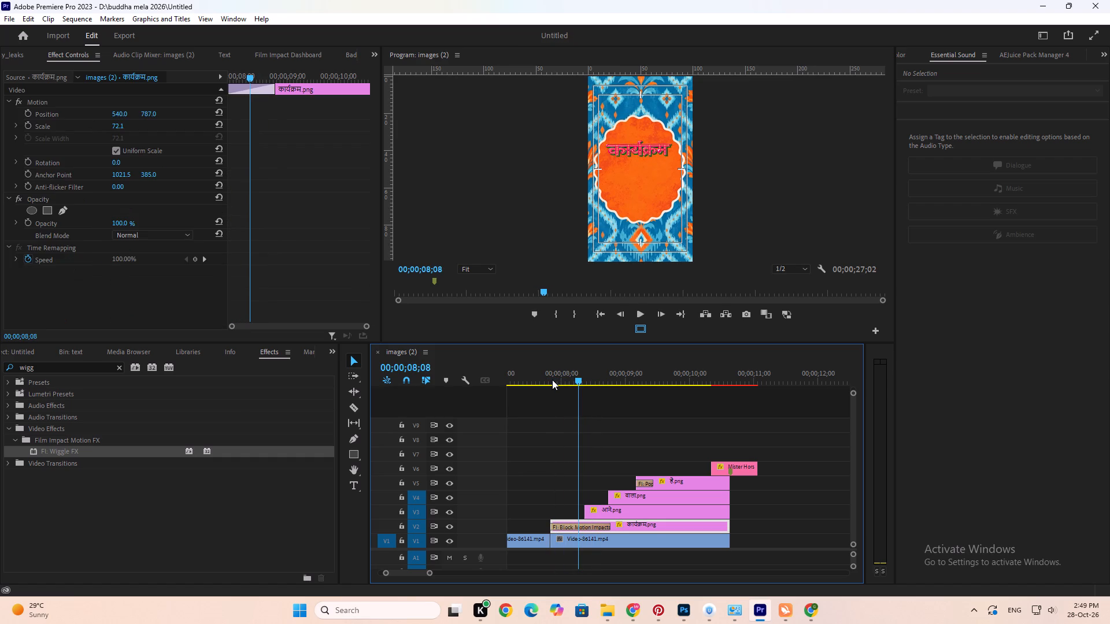
Play back the title without the wiggle effect and save the project.
{"action": "key", "text": "space"}
{"action": "key", "text": "space"}
{"action": "key", "text": "ctrl+s"}
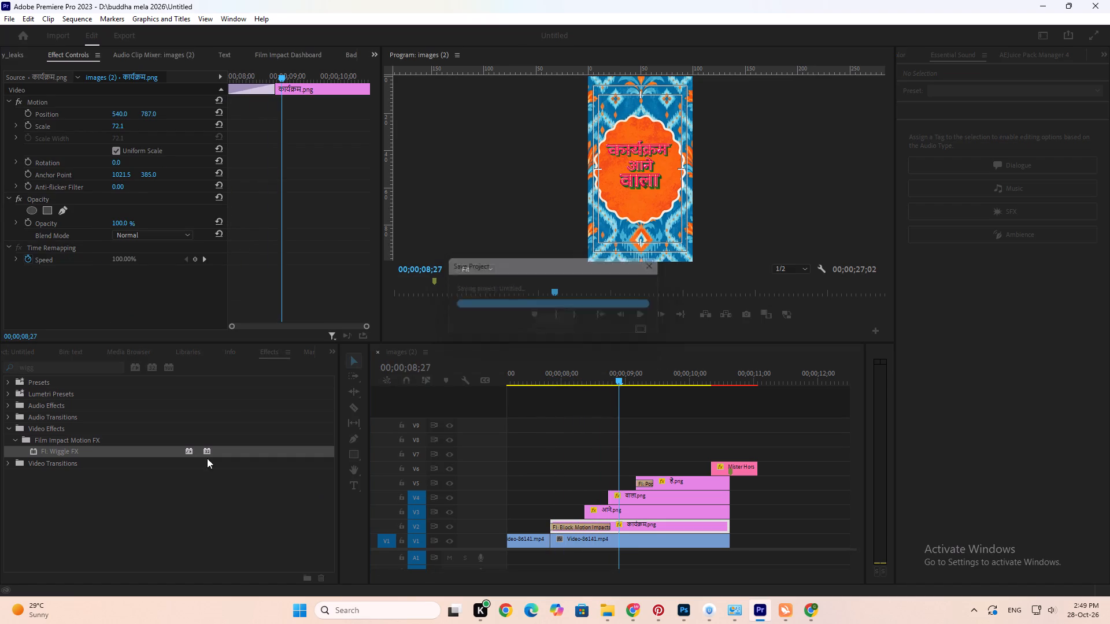
Clear the "wigg" search from the Effects library.
{"action": "left_click", "coordinate": [20, 352]}
{"action": "left_click", "coordinate": [294, 355]}
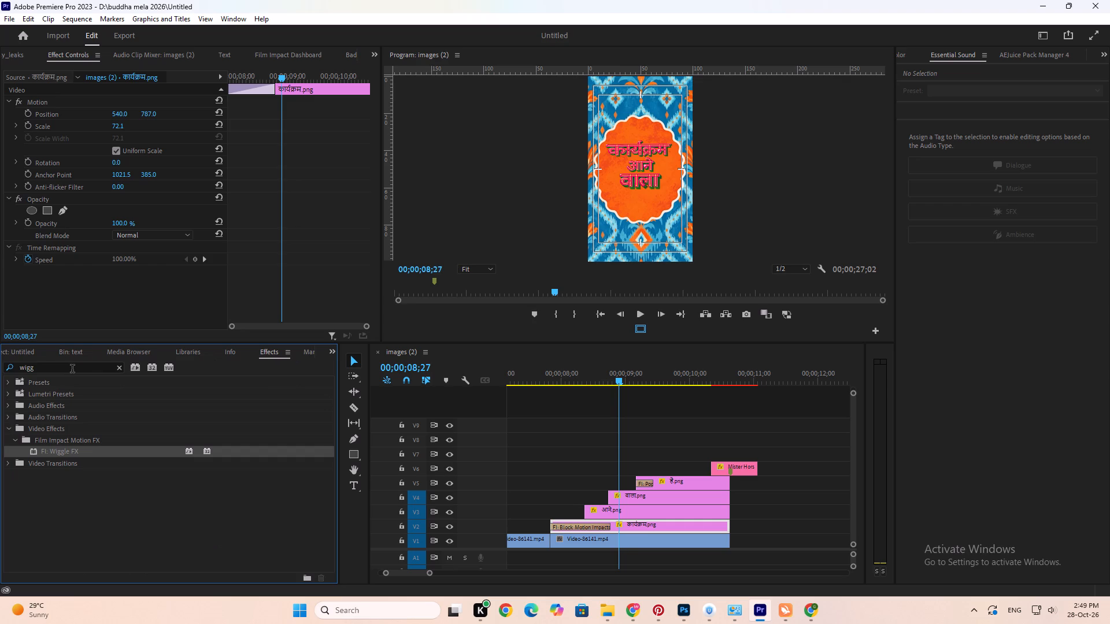
{"action": "left_click", "coordinate": [72, 370]}
{"action": "key", "text": "BackSpace"}
{"action": "key", "text": "BackSpace"}
{"action": "key", "text": "BackSpace"}
{"action": "key", "text": "BackSpace"}
{"action": "key", "text": "BackSpace"}
{"action": "key", "text": "BackSpace"}
{"action": "key", "text": "BackSpace"}
{"action": "key", "text": "BackSpace"}
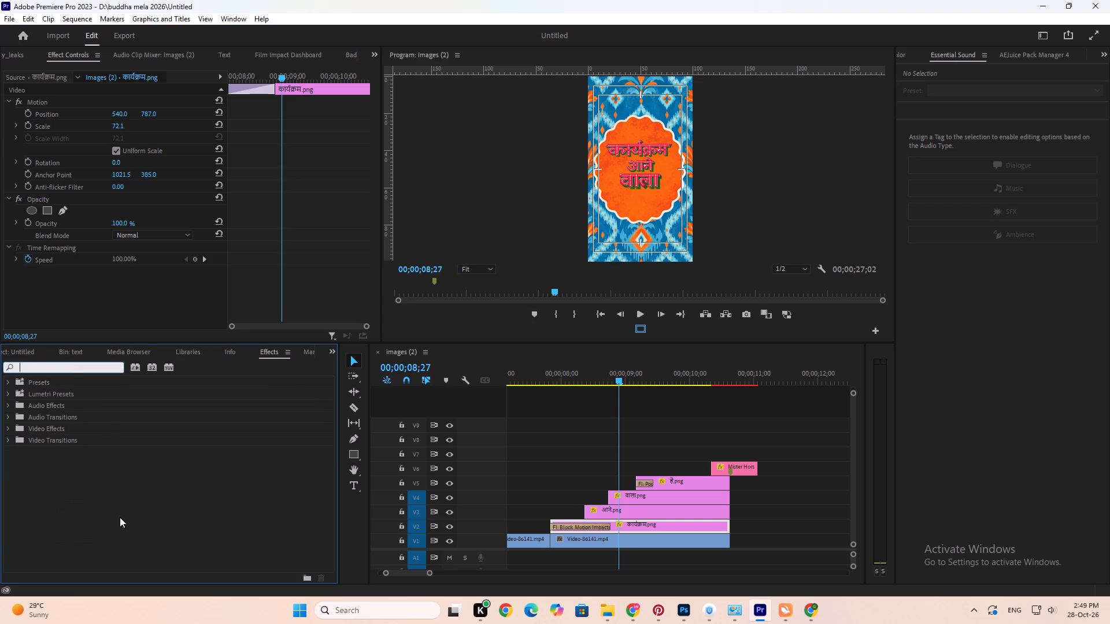
{"action": "left_click", "coordinate": [120, 517]}
Switch to File Explorer, move the "Motion Shake (Wiggle) Preset - Filmcom" folder from Marcom (Y:) to New Volume (E:), and open it.
{"action": "left_click", "coordinate": [1044, 5]}
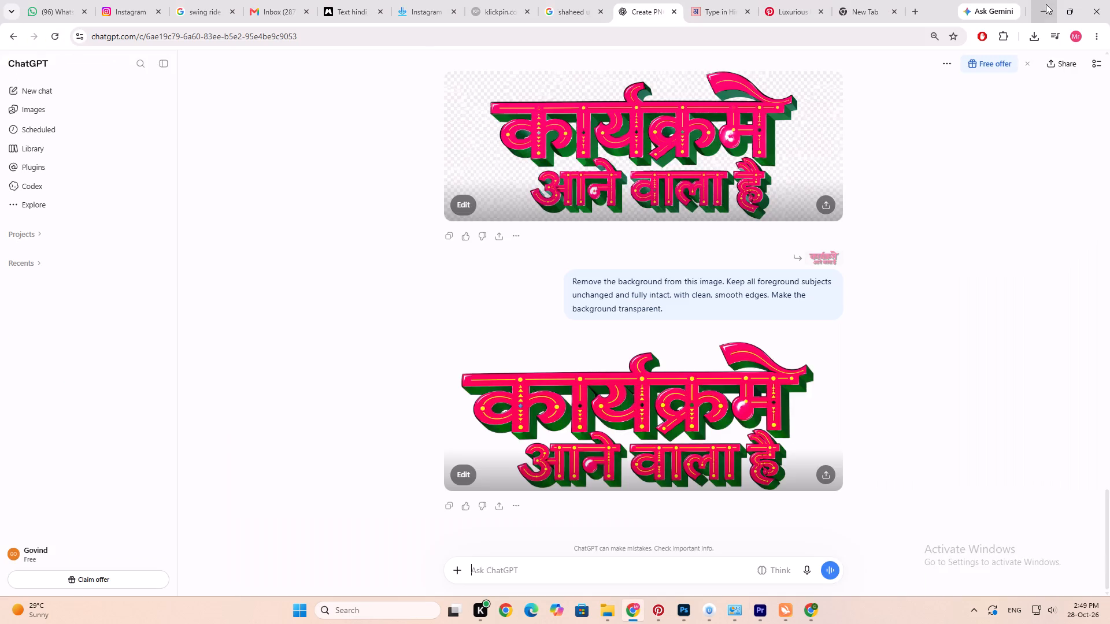
{"action": "left_click", "coordinate": [1046, 4]}
{"action": "left_click", "coordinate": [1053, 1]}
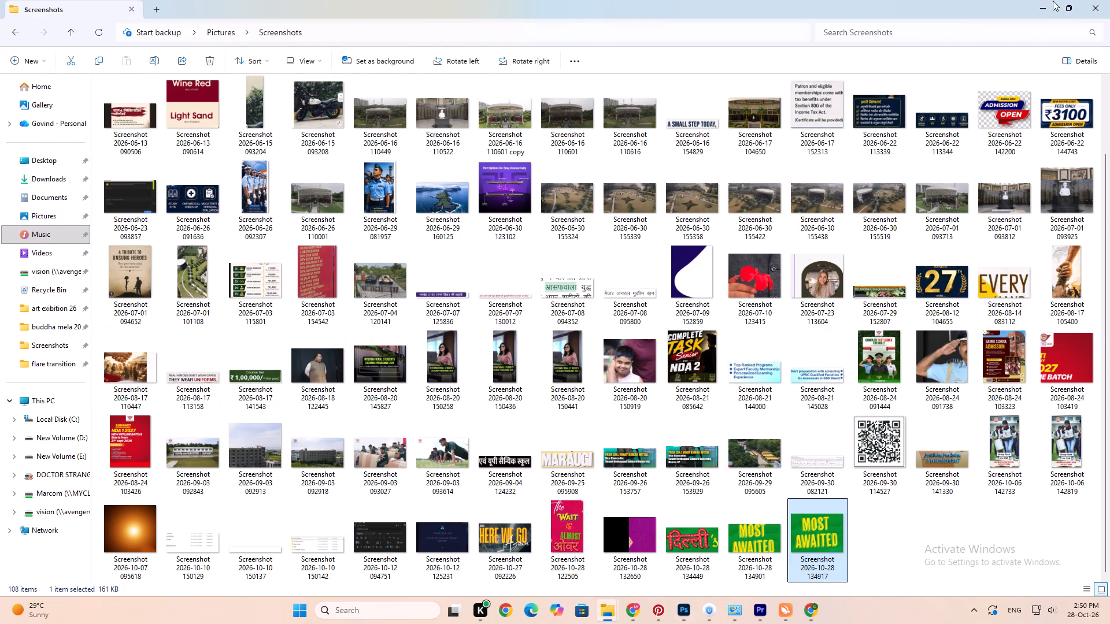
{"action": "left_click", "coordinate": [60, 499]}
{"action": "scroll", "coordinate": [550, 419], "scroll_direction": "down", "scroll_amount": 2}
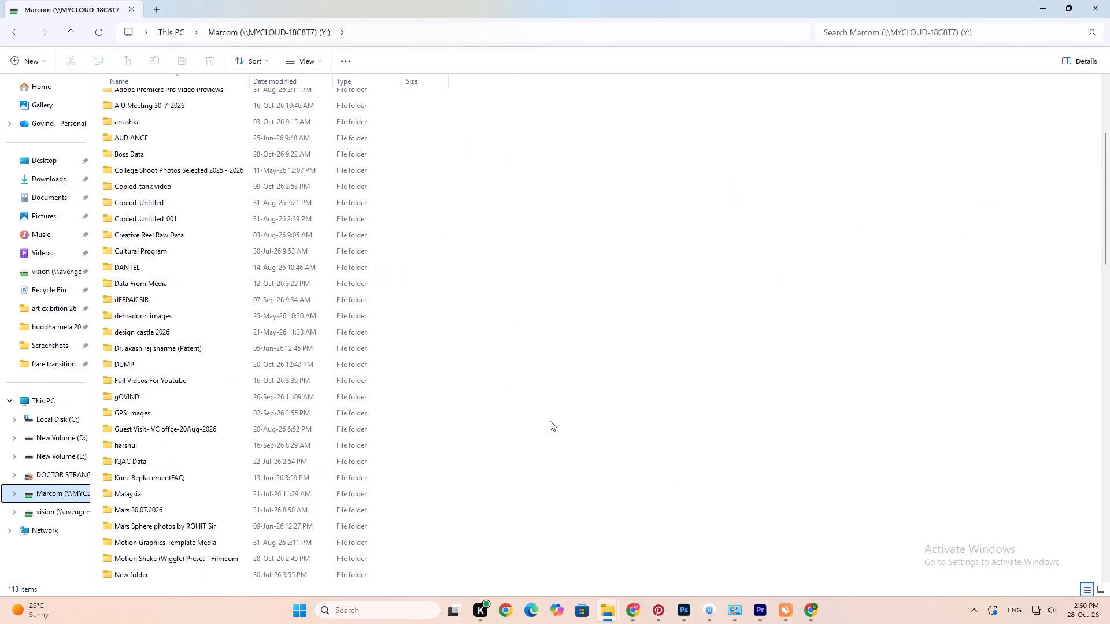
{"action": "scroll", "coordinate": [550, 421], "scroll_direction": "down", "scroll_amount": 20}
{"action": "left_click", "coordinate": [626, 358]}
{"action": "type", "text": "motio"}
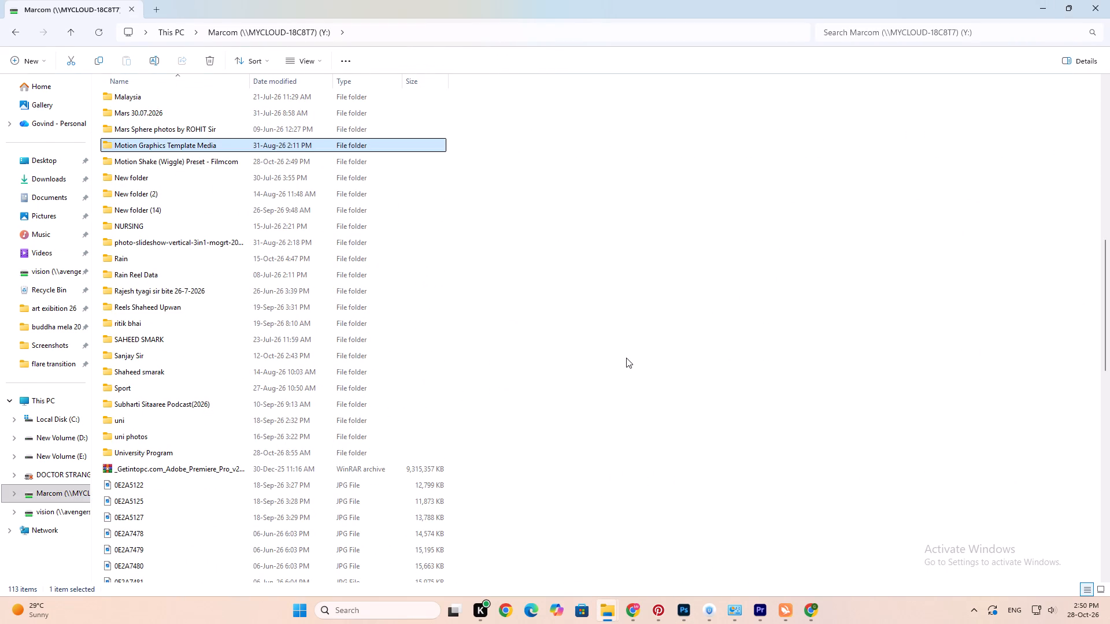
{"action": "key", "text": "ctrl+x"}
{"action": "left_click", "coordinate": [205, 160]}
{"action": "key", "text": "ctrl+x"}
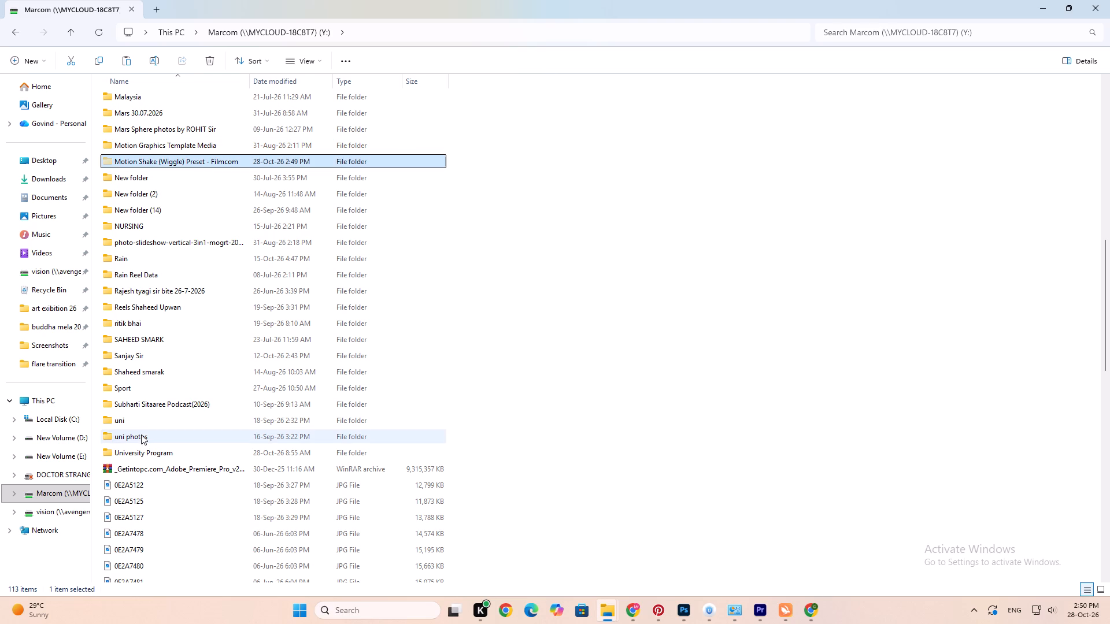
{"action": "left_click", "coordinate": [65, 449]}
{"action": "right_click", "coordinate": [343, 420]}
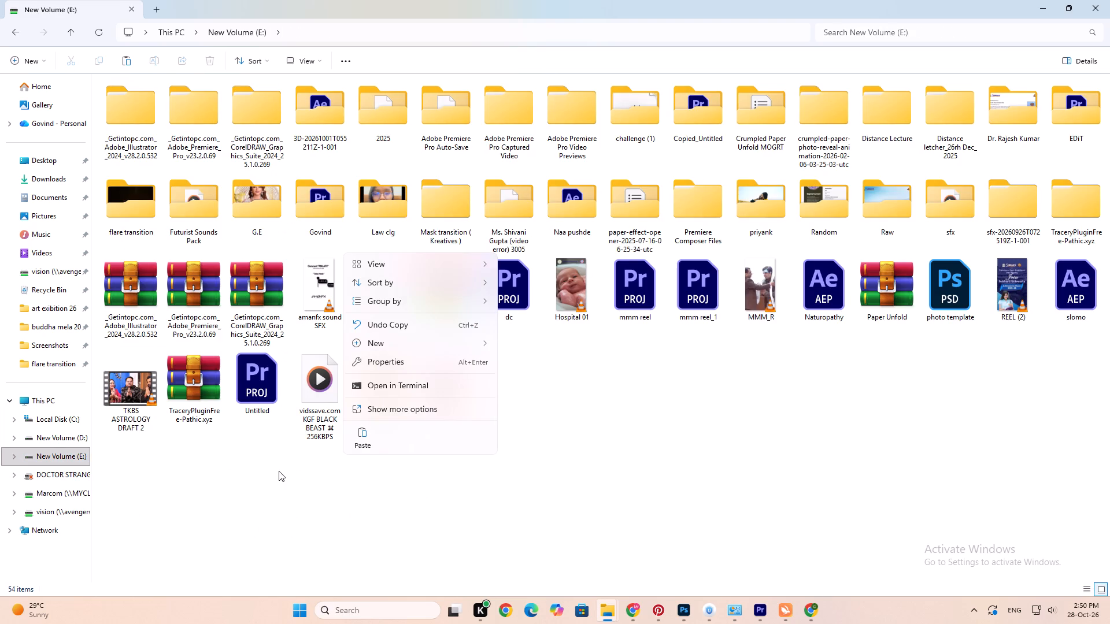
{"action": "left_click", "coordinate": [364, 434]}
{"action": "double_click", "coordinate": [515, 374]}
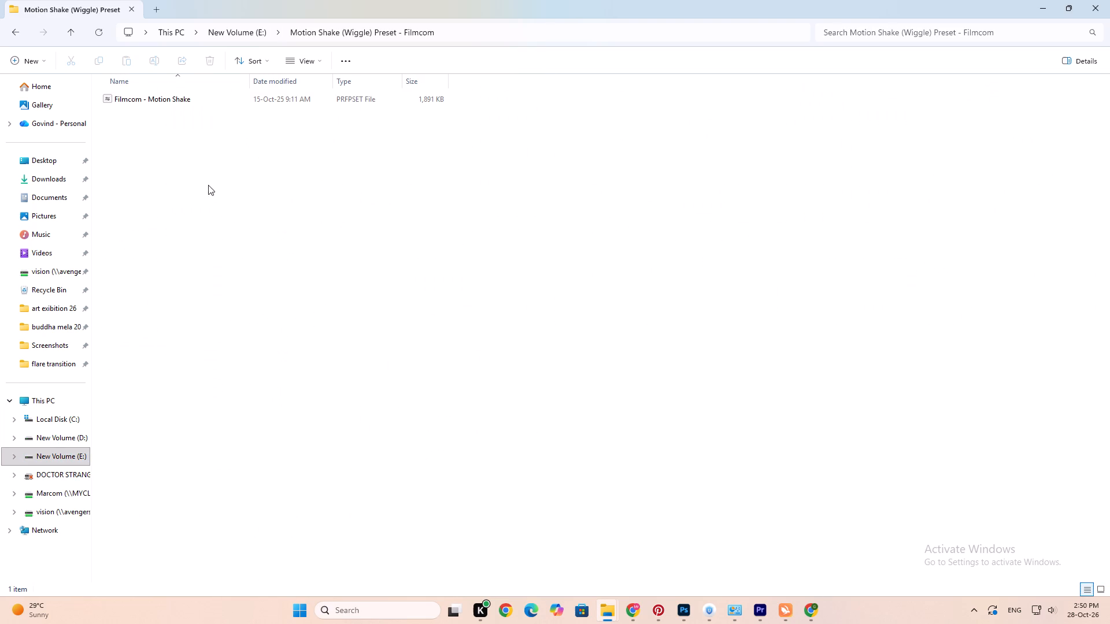
Switch to Premiere Pro and import the Filmcom - Motion Shake preset from its folder on New Volume (E:) into the effects presets.
{"action": "left_click", "coordinate": [761, 610]}
{"action": "left_click", "coordinate": [44, 383]}
{"action": "right_click", "coordinate": [44, 383]}
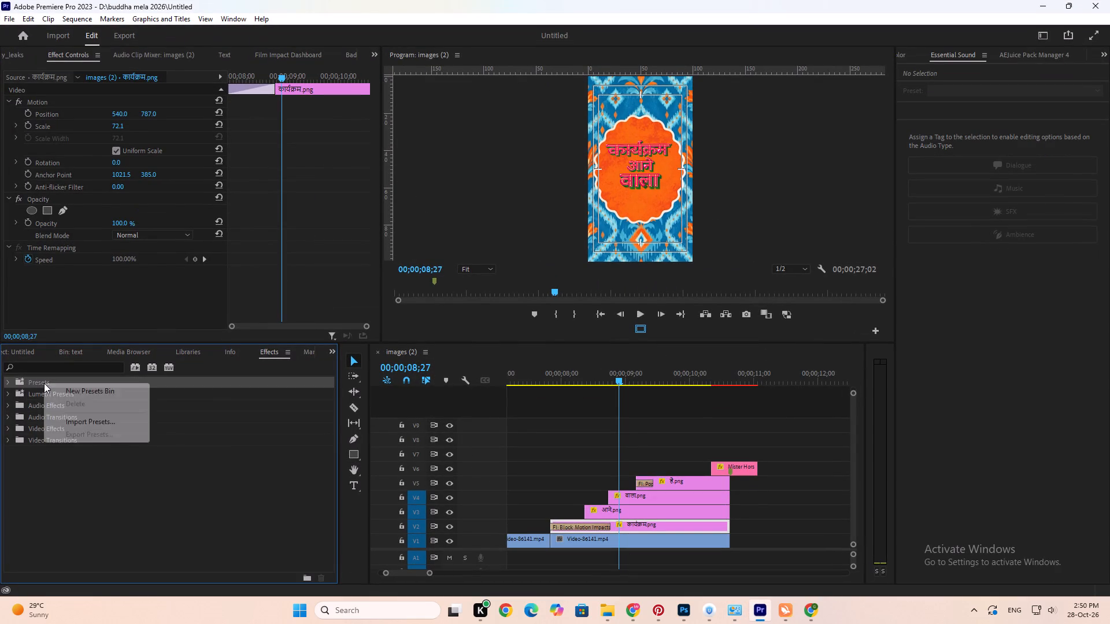
{"action": "left_click", "coordinate": [68, 426]}
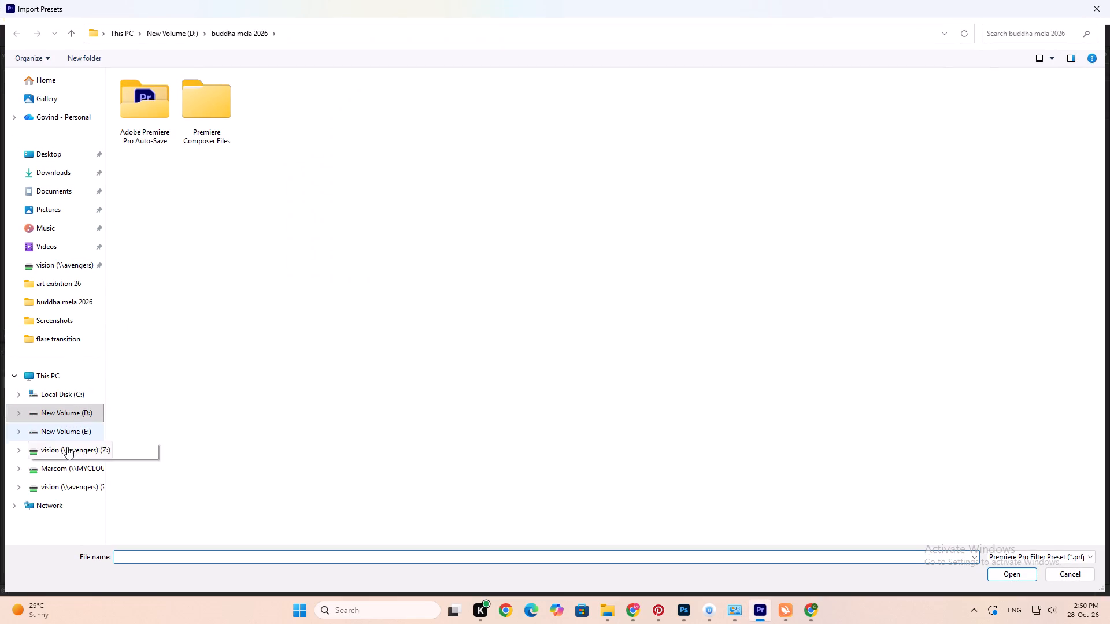
{"action": "left_click", "coordinate": [65, 437]}
{"action": "left_click", "coordinate": [343, 377]}
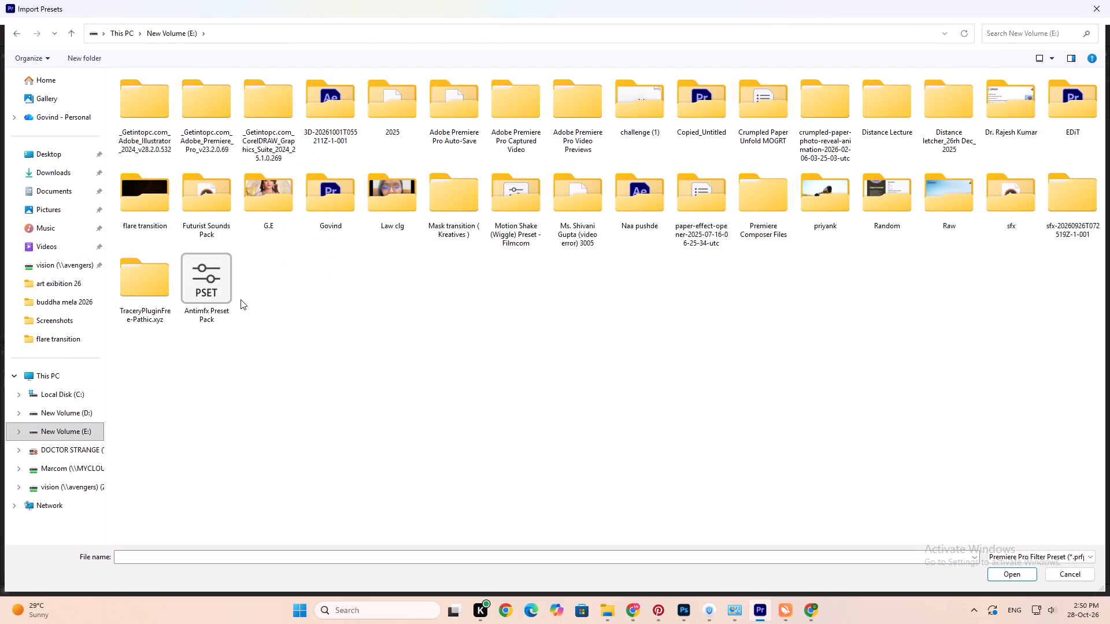
{"action": "key", "text": "m"}
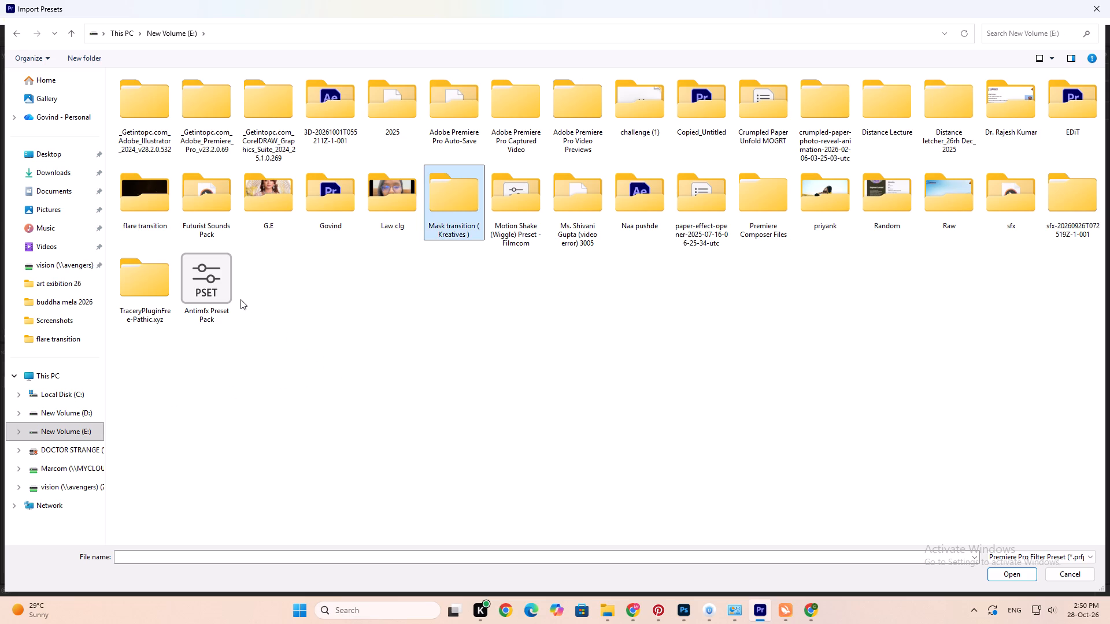
{"action": "key", "text": "Return"}
{"action": "double_click", "coordinate": [160, 92]}
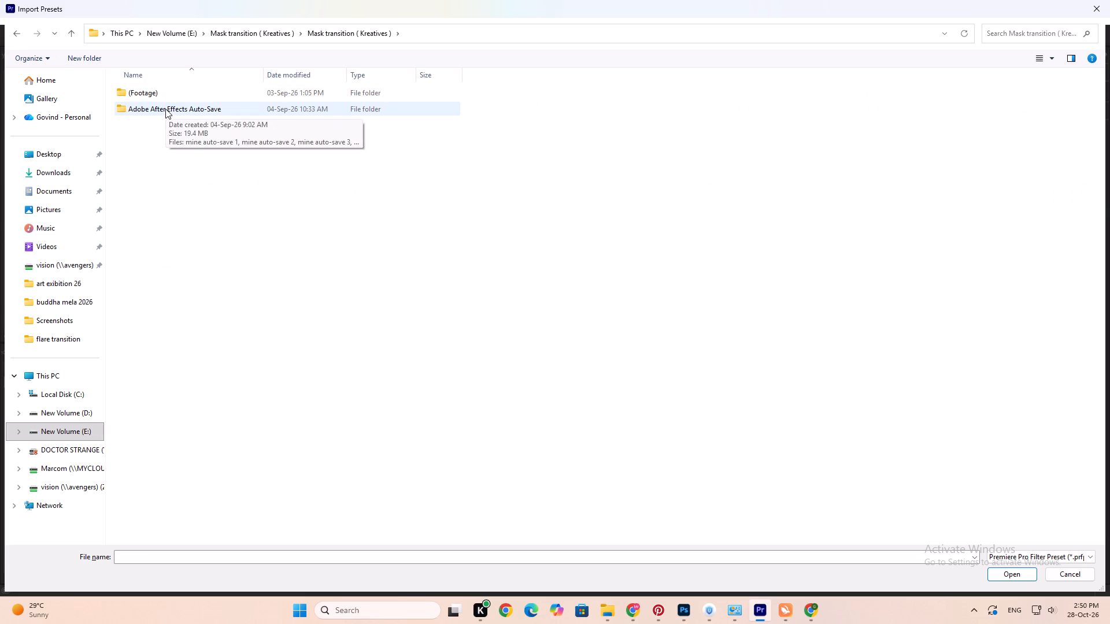
{"action": "left_click", "coordinate": [75, 27]}
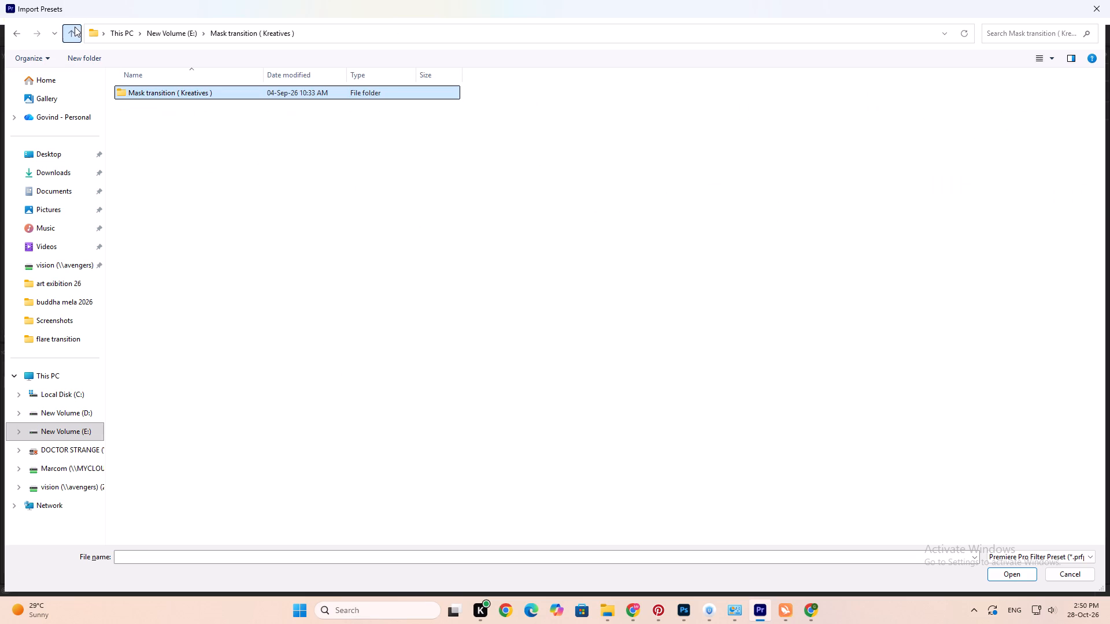
{"action": "left_click", "coordinate": [75, 27]}
{"action": "double_click", "coordinate": [493, 214]}
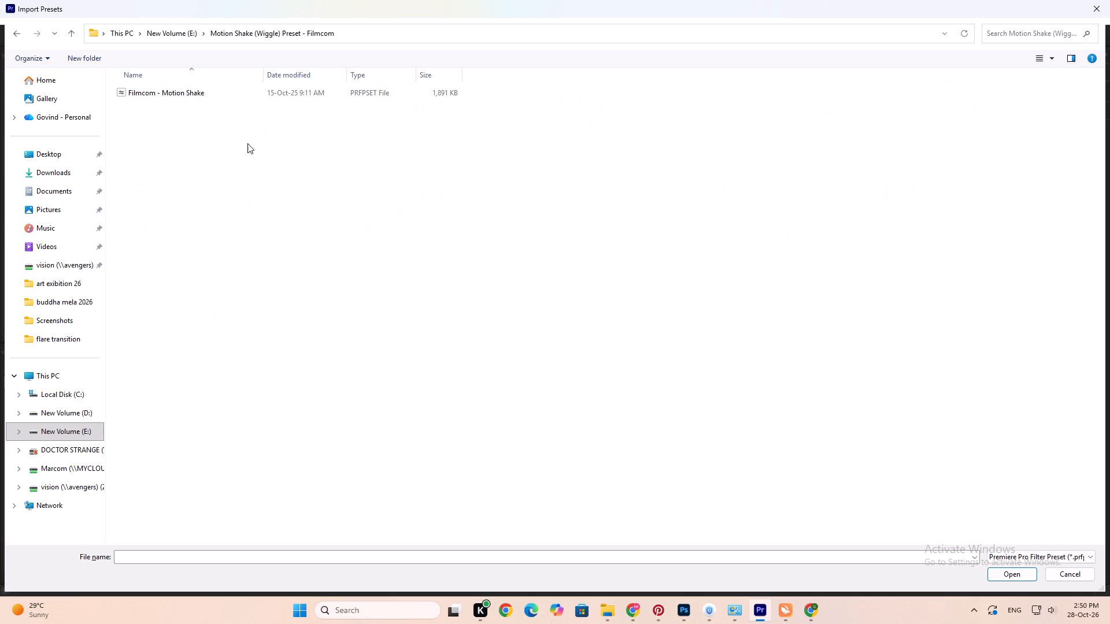
{"action": "double_click", "coordinate": [142, 88]}
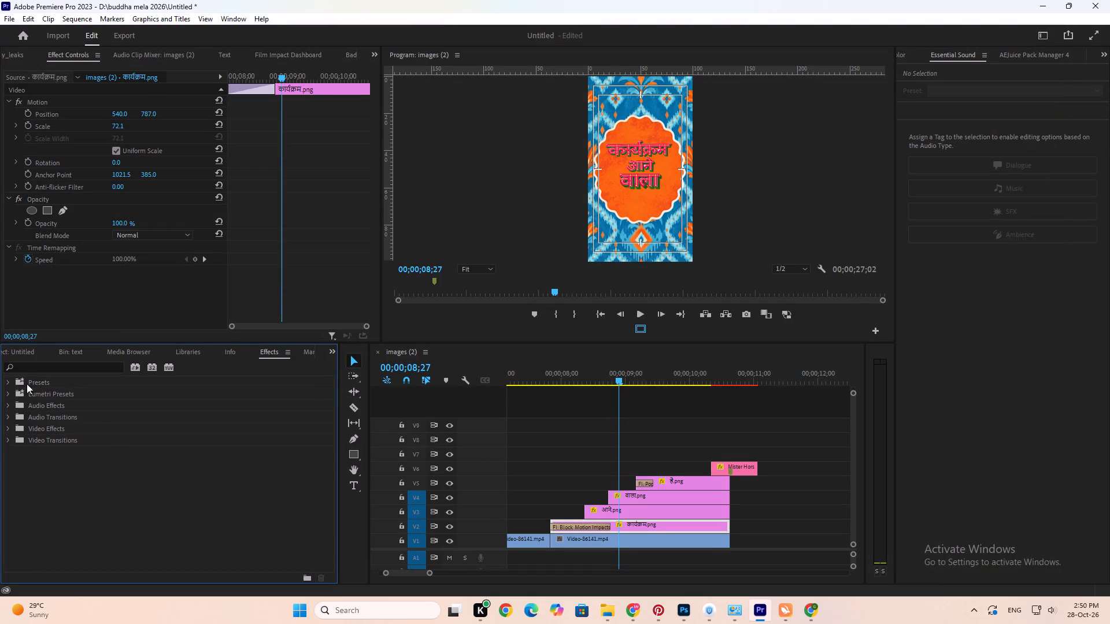
Search the effects library for "motion".
{"action": "left_click", "coordinate": [24, 368]}
{"action": "type", "text": "mo"}
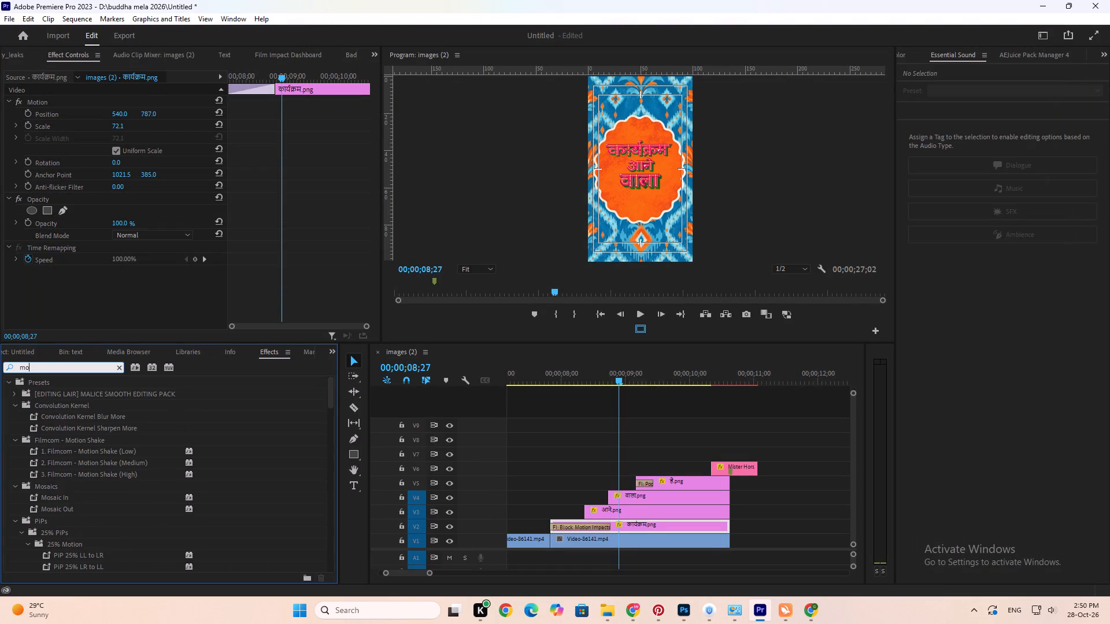
{"action": "type", "text": "tion"}
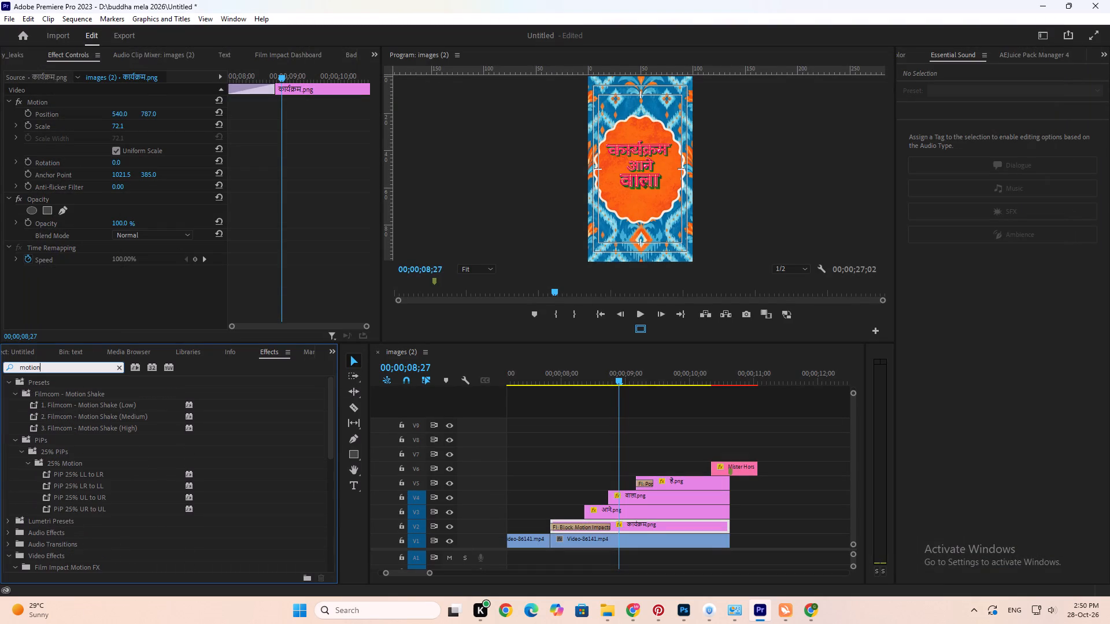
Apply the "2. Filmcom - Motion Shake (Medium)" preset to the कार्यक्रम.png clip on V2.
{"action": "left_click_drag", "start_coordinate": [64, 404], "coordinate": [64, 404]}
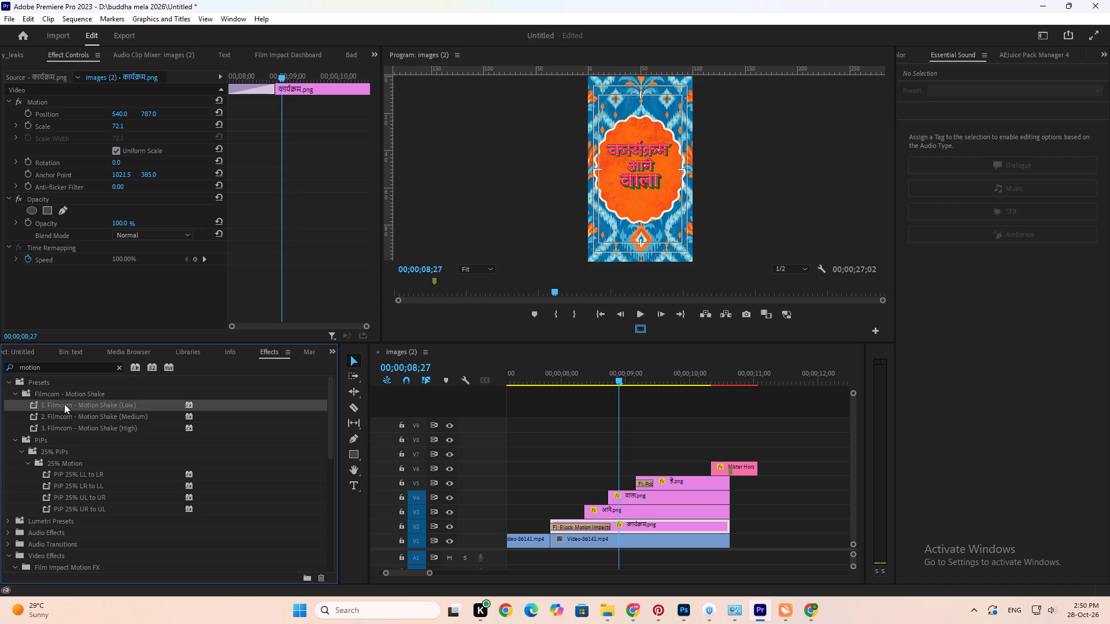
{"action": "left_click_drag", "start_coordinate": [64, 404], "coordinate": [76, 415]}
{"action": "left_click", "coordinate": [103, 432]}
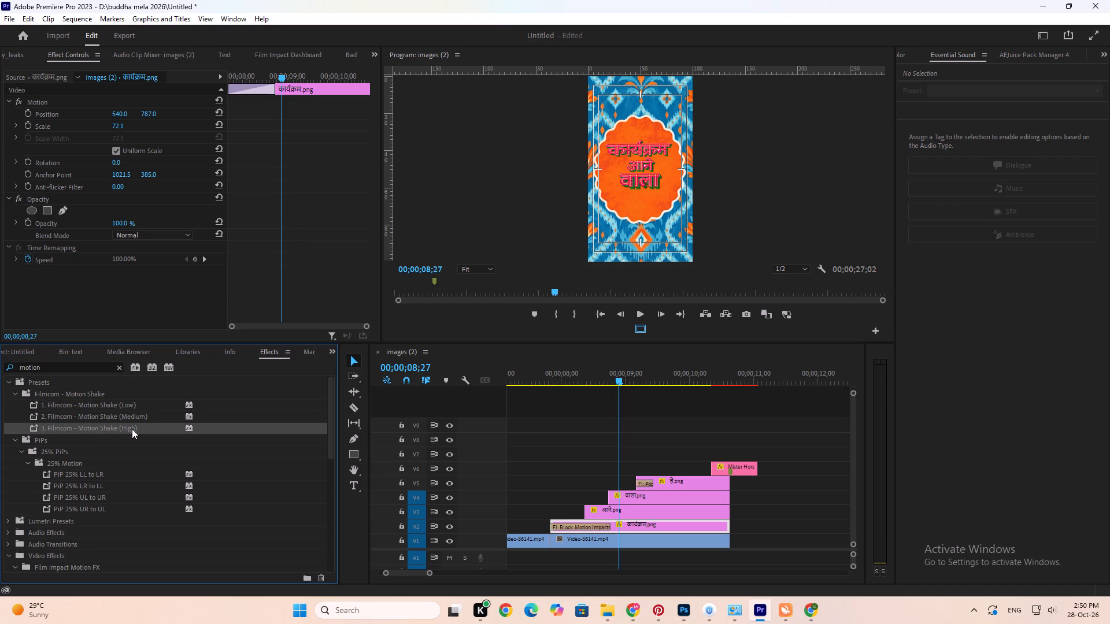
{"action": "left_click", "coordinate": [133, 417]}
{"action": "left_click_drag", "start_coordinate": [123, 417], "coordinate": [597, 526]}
Play back the title several times to check the shake on the कार्यक्रम clip.
{"action": "left_click", "coordinate": [582, 377]}
{"action": "key", "text": "space"}
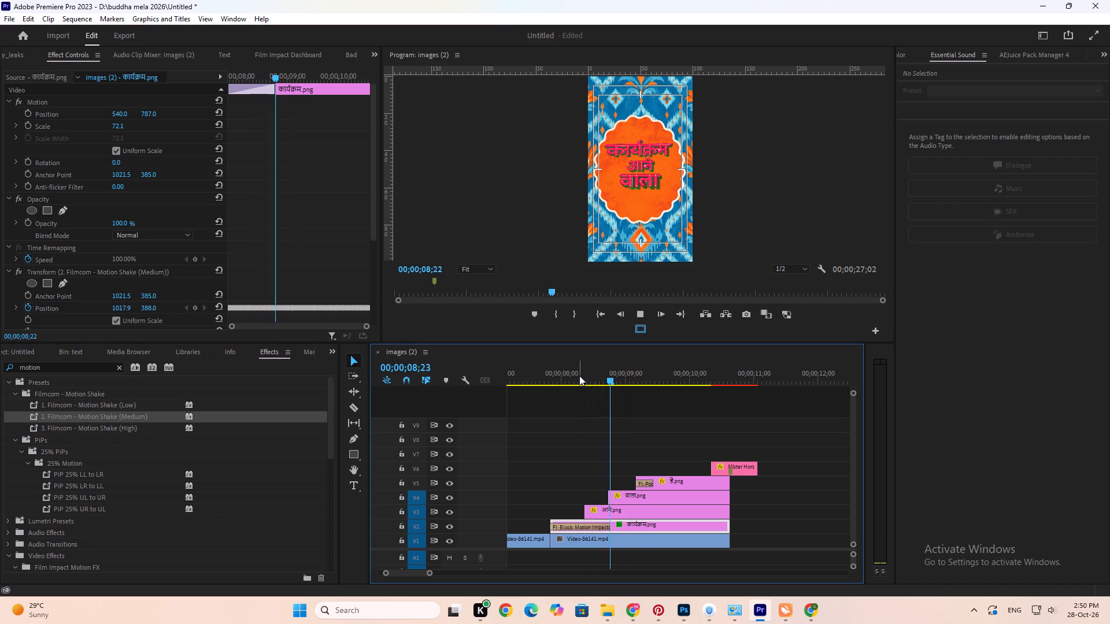
{"action": "key", "text": "space"}
{"action": "left_click_drag", "start_coordinate": [579, 376], "coordinate": [558, 380]}
{"action": "key", "text": "space"}
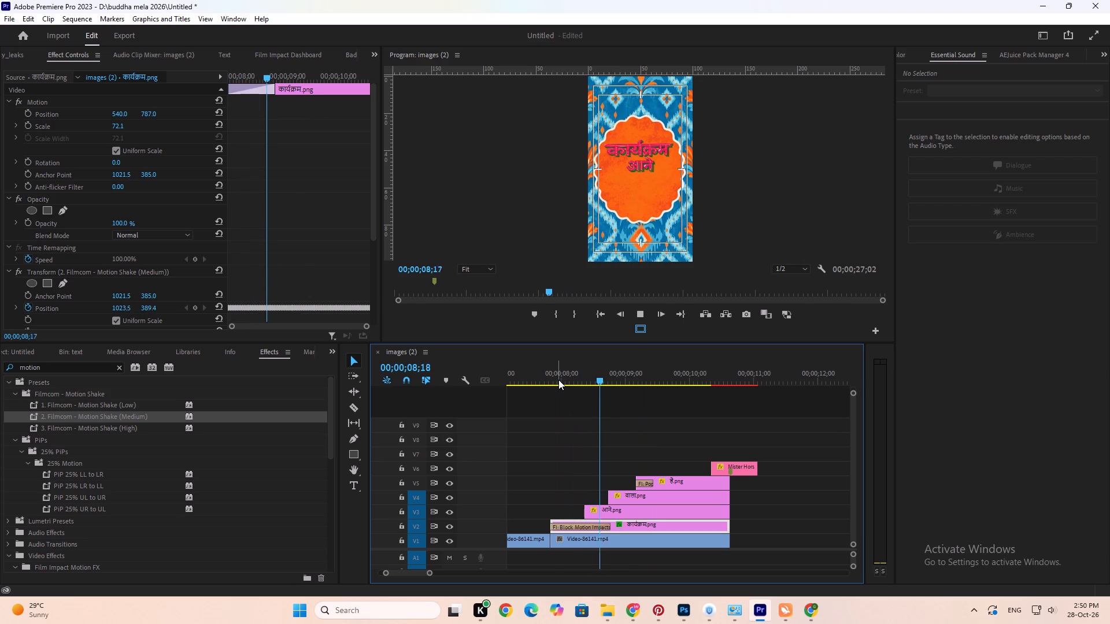
{"action": "key", "text": "space"}
{"action": "left_click", "coordinate": [558, 380]}
{"action": "key", "text": "space"}
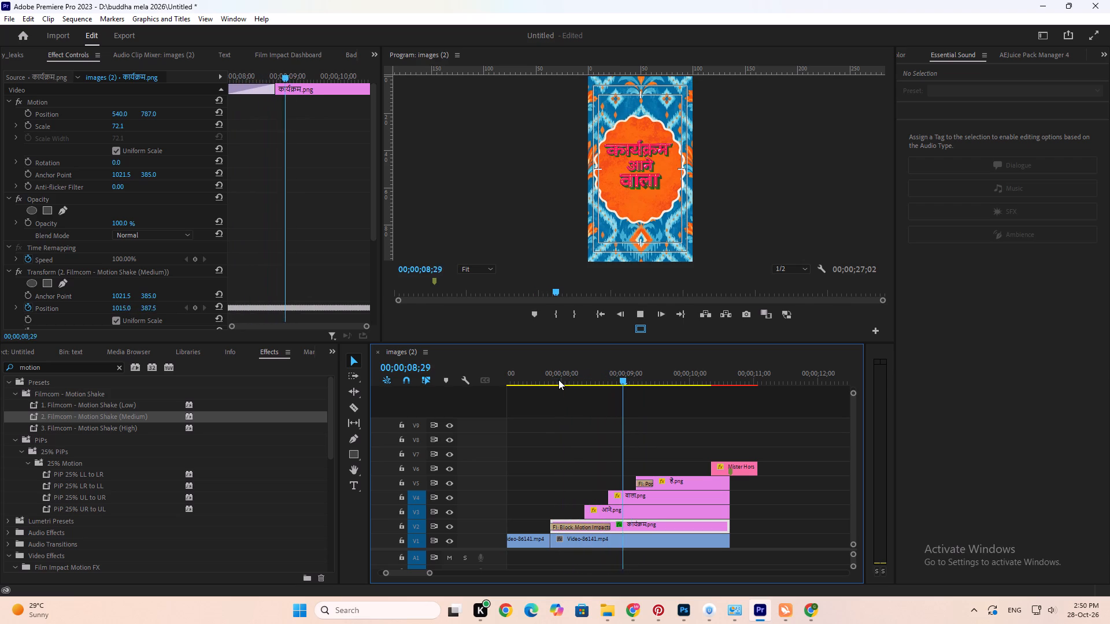
{"action": "key", "text": "space"}
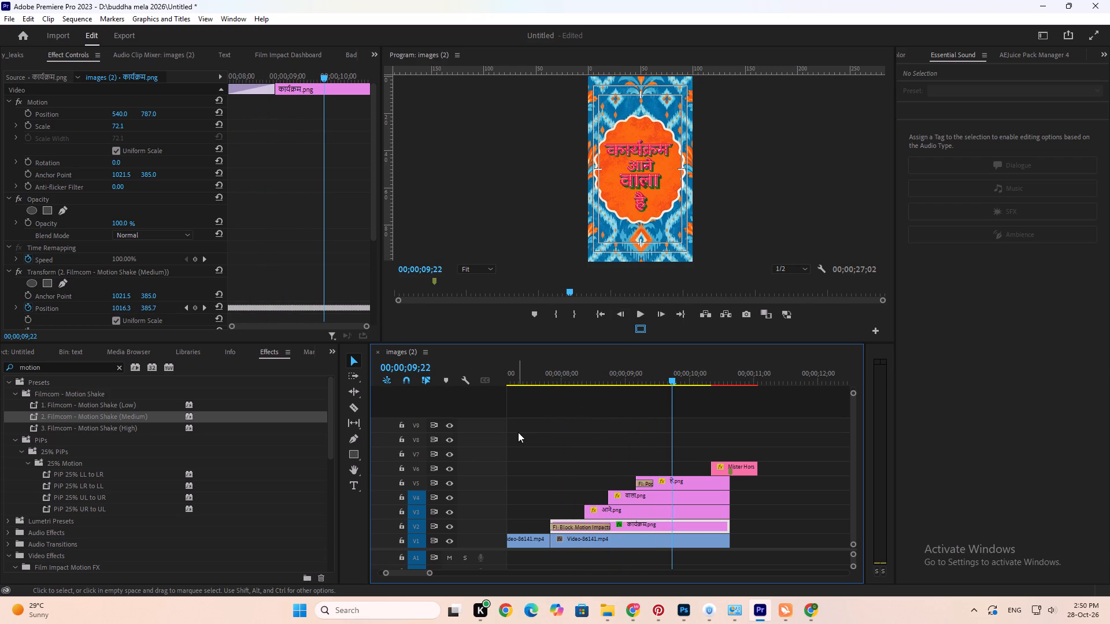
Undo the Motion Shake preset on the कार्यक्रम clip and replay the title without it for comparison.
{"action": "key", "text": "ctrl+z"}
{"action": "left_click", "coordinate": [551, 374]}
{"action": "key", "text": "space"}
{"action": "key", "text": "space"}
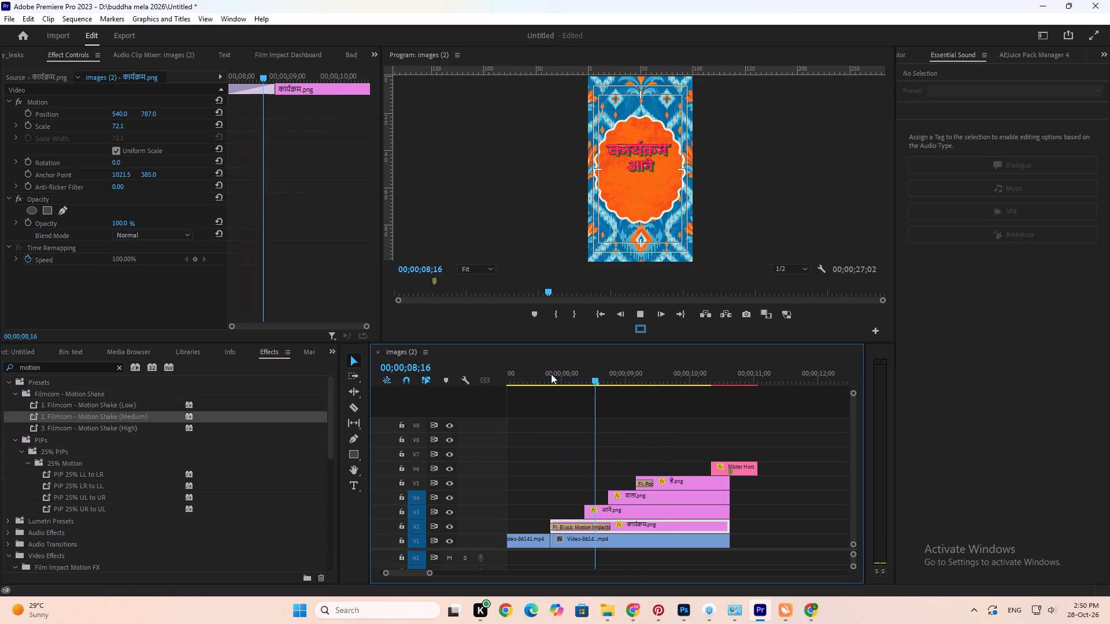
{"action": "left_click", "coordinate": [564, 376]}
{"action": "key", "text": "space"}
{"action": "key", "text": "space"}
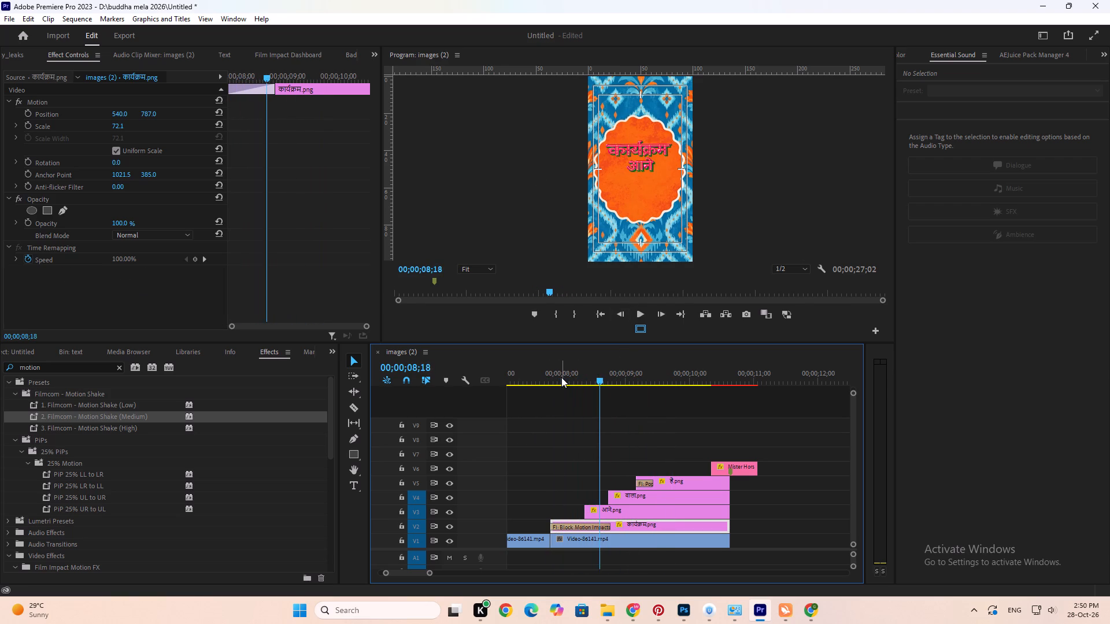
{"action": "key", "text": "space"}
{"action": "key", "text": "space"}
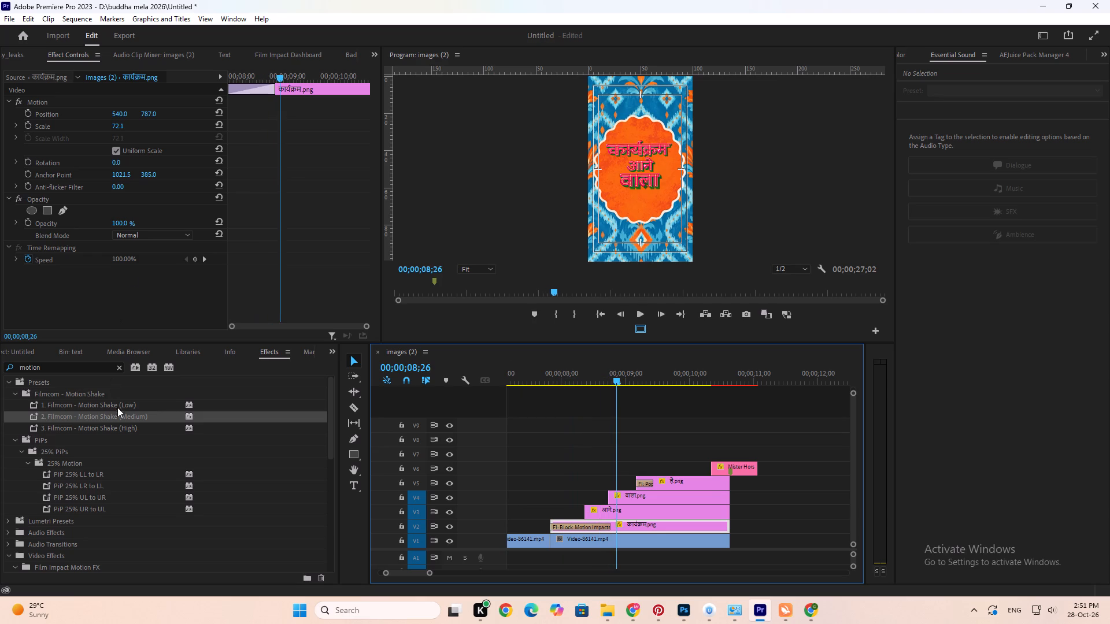
Apply the "2. Filmcom - Motion Shake (Medium)" preset to the selected कार्यक्रम.png clip again.
{"action": "left_click", "coordinate": [117, 407]}
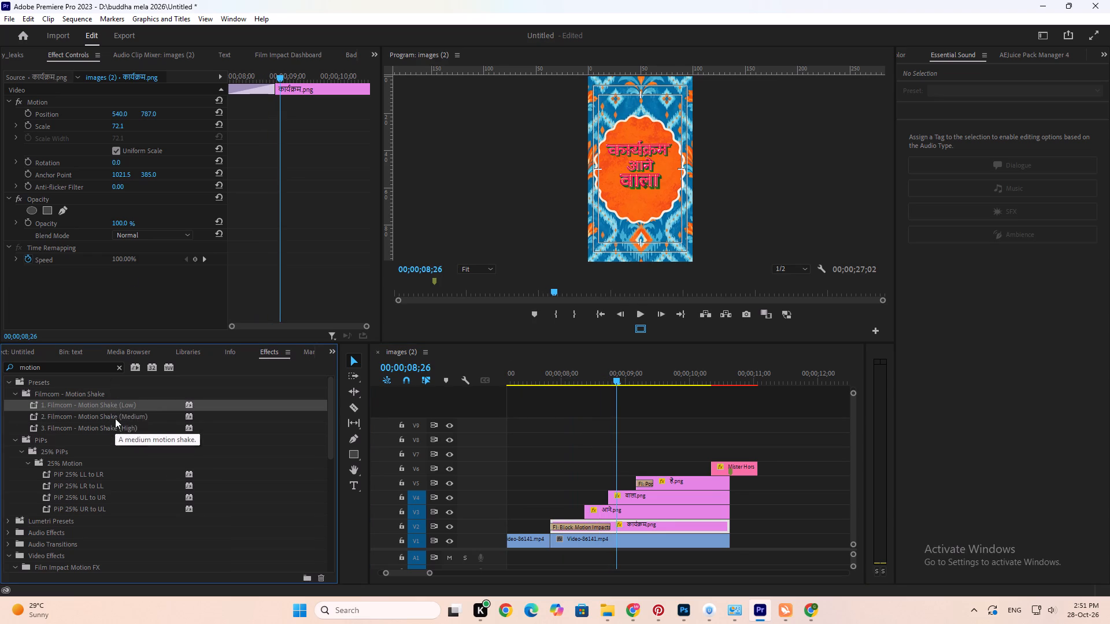
{"action": "left_click", "coordinate": [115, 418]}
{"action": "left_click_drag", "start_coordinate": [106, 420], "coordinate": [123, 303]}
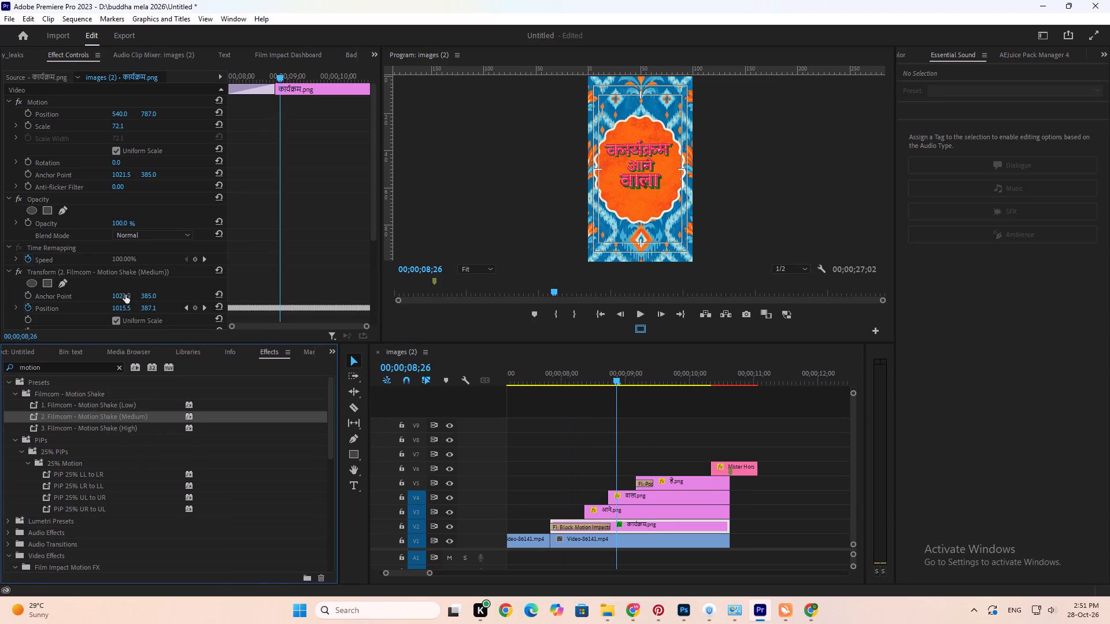
Replay the title with the program monitor maximized to check the कार्यक्रम shake, and restore the layout.
{"action": "left_click", "coordinate": [558, 370]}
{"action": "key", "text": "space"}
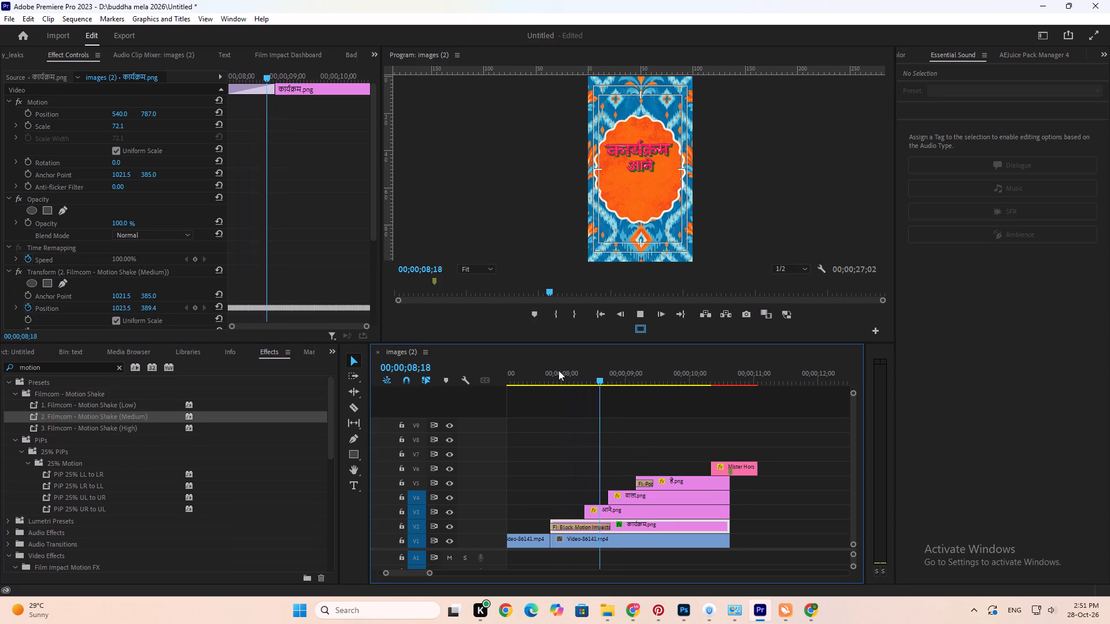
{"action": "key", "text": "grave"}
{"action": "key", "text": "space"}
{"action": "type", "text": "`"}
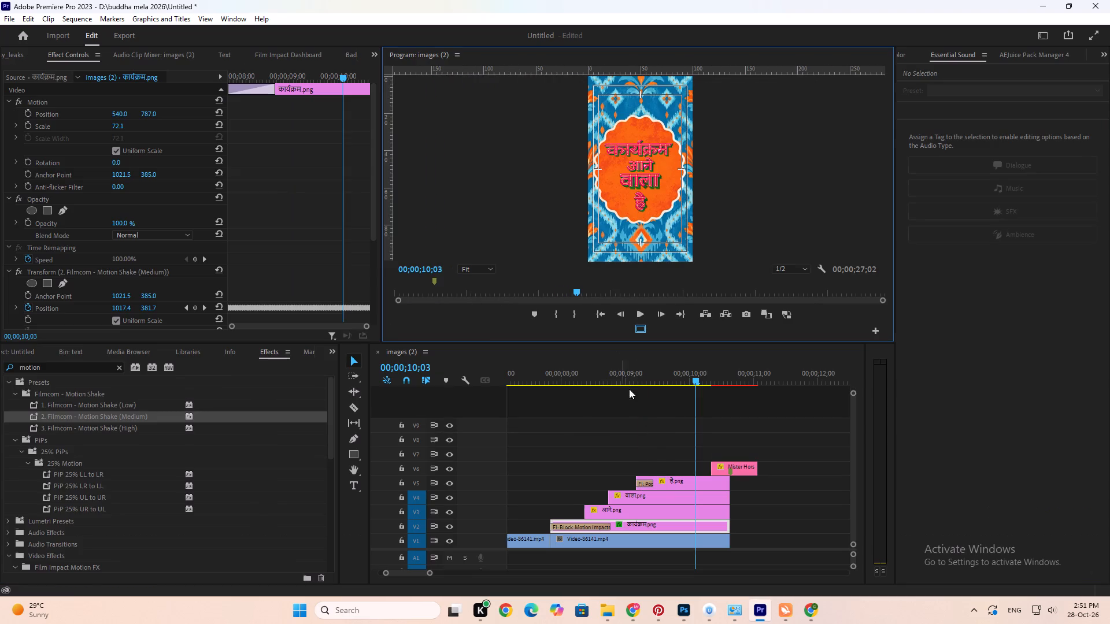
Apply the "2. Filmcom - Motion Shake (Medium)" preset to the आने, वाला and है clips on V3 to V5 together.
{"action": "left_click_drag", "start_coordinate": [671, 463], "coordinate": [649, 509]}
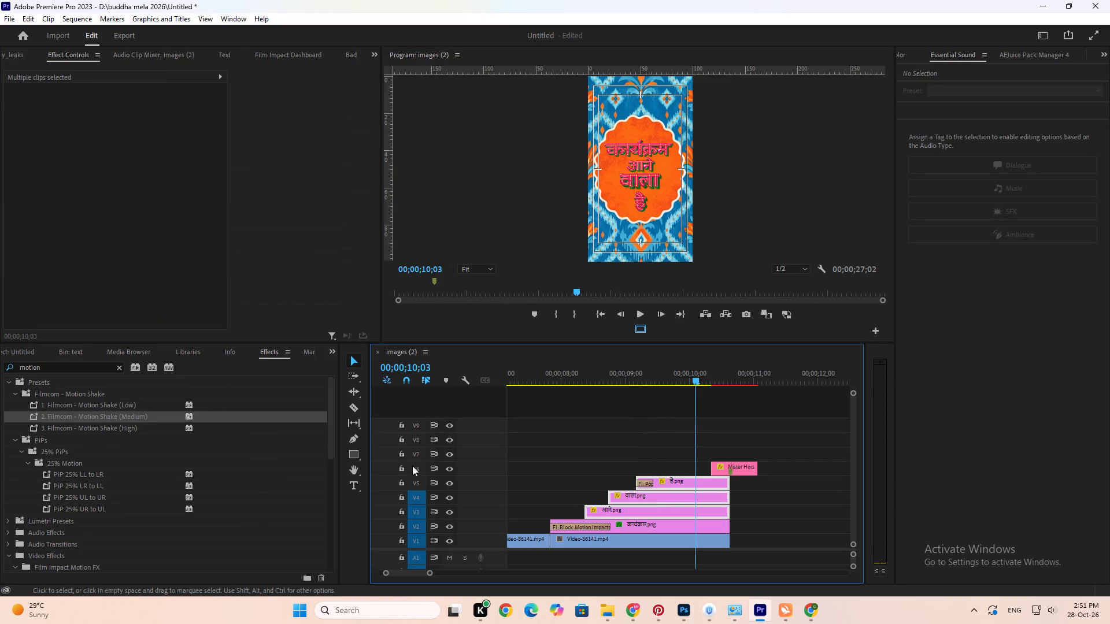
{"action": "left_click_drag", "start_coordinate": [97, 415], "coordinate": [704, 488]}
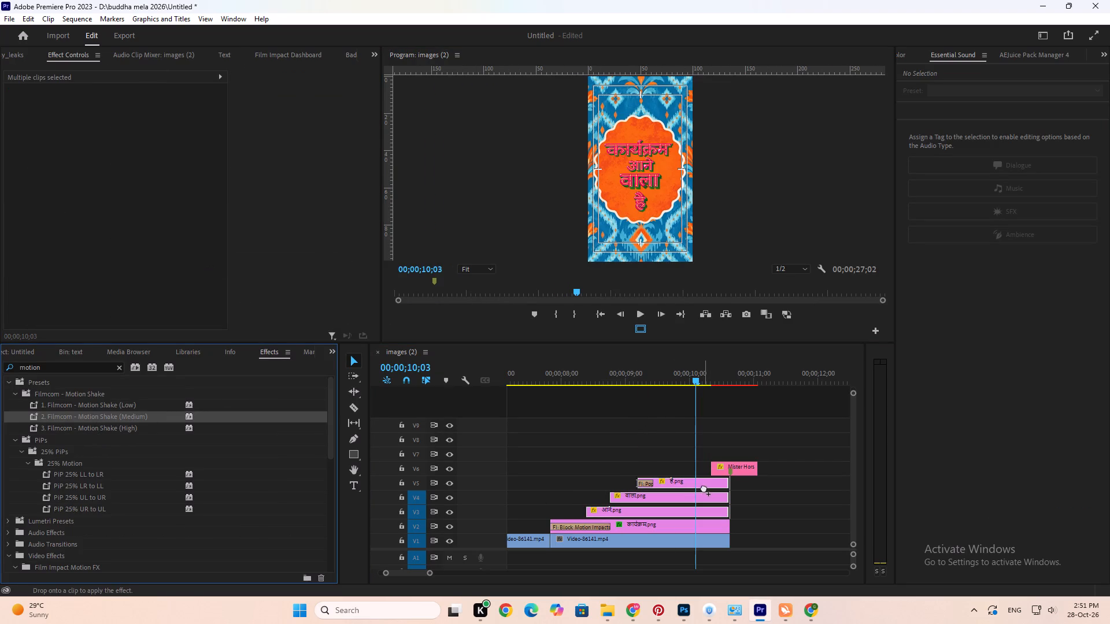
{"action": "left_click_drag", "start_coordinate": [704, 488], "coordinate": [647, 495]}
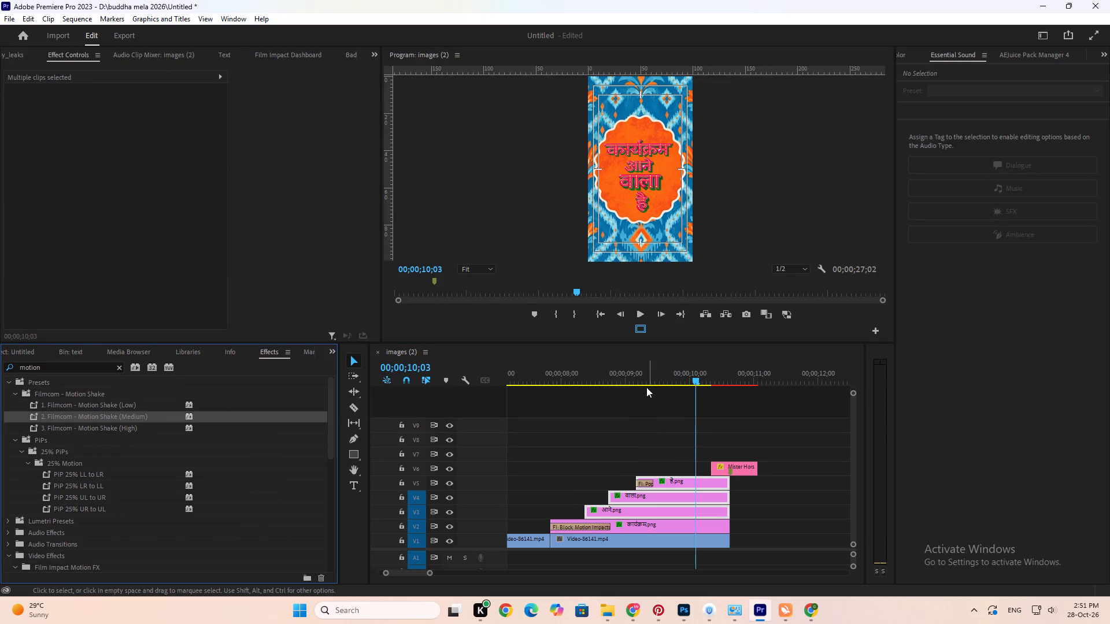
Play back the whole title, including once in the maximized program monitor, to check the shake on all four words.
{"action": "left_click_drag", "start_coordinate": [632, 370], "coordinate": [614, 371]}
{"action": "key", "text": "space"}
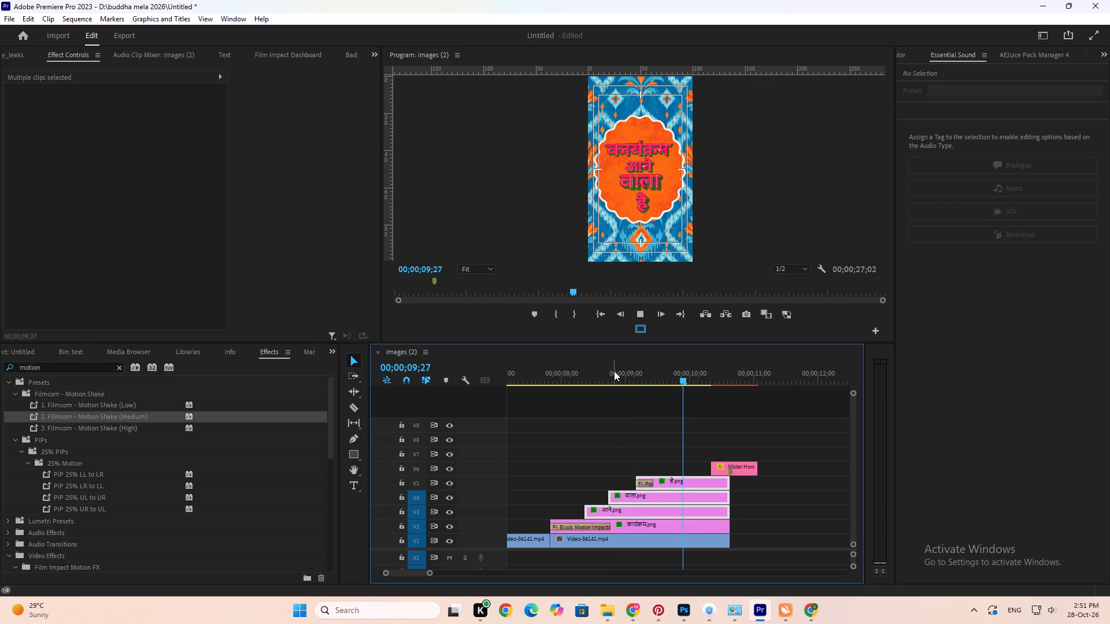
{"action": "key", "text": "space"}
{"action": "left_click", "coordinate": [577, 363]}
{"action": "left_click", "coordinate": [546, 370]}
{"action": "left_click", "coordinate": [550, 145]}
{"action": "type", "text": "`"}
{"action": "key", "text": "space"}
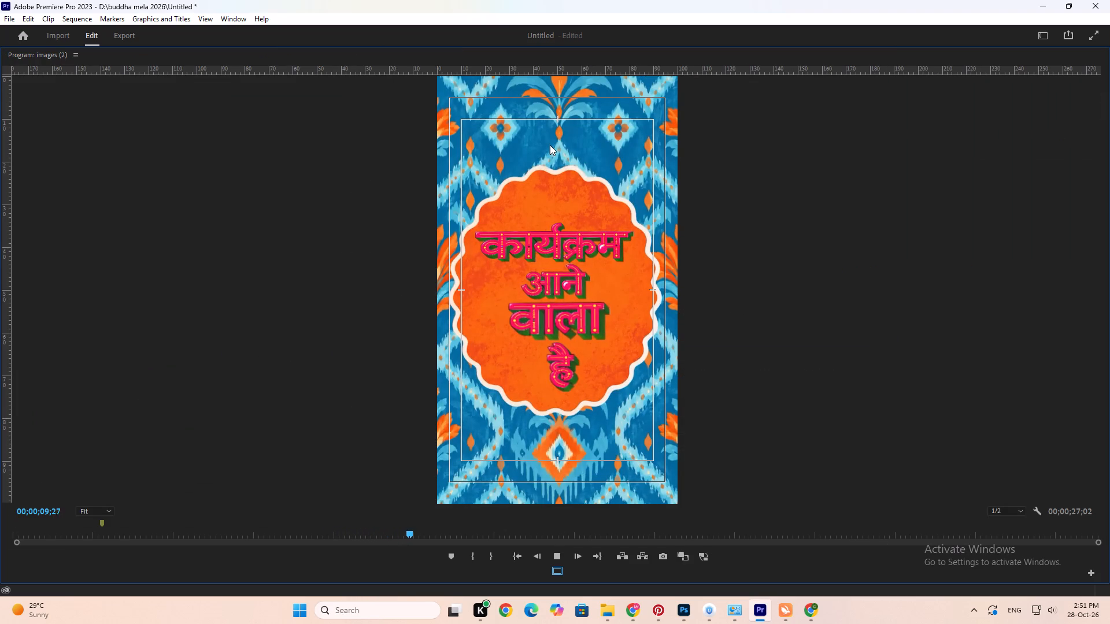
{"action": "key", "text": "space"}
{"action": "type", "text": "`"}
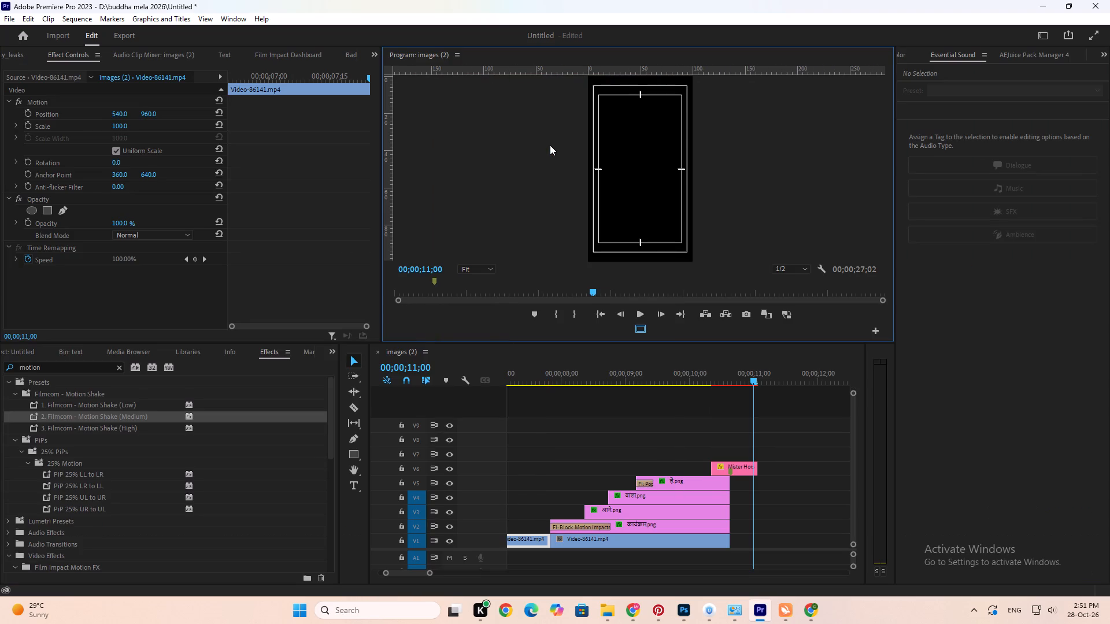
Save the project.
{"action": "key", "text": "ctrl+s"}
{"action": "key", "text": "ctrl+s"}
{"action": "key", "text": "ctrl+s"}
{"action": "key", "text": "ctrl+s"}
{"action": "key", "text": "ctrl+s"}
Move the playhead to the end of the title clips at 00;00;10;19.
{"action": "scroll", "coordinate": [608, 394], "scroll_direction": "down", "scroll_amount": 8, "text": "alt"}
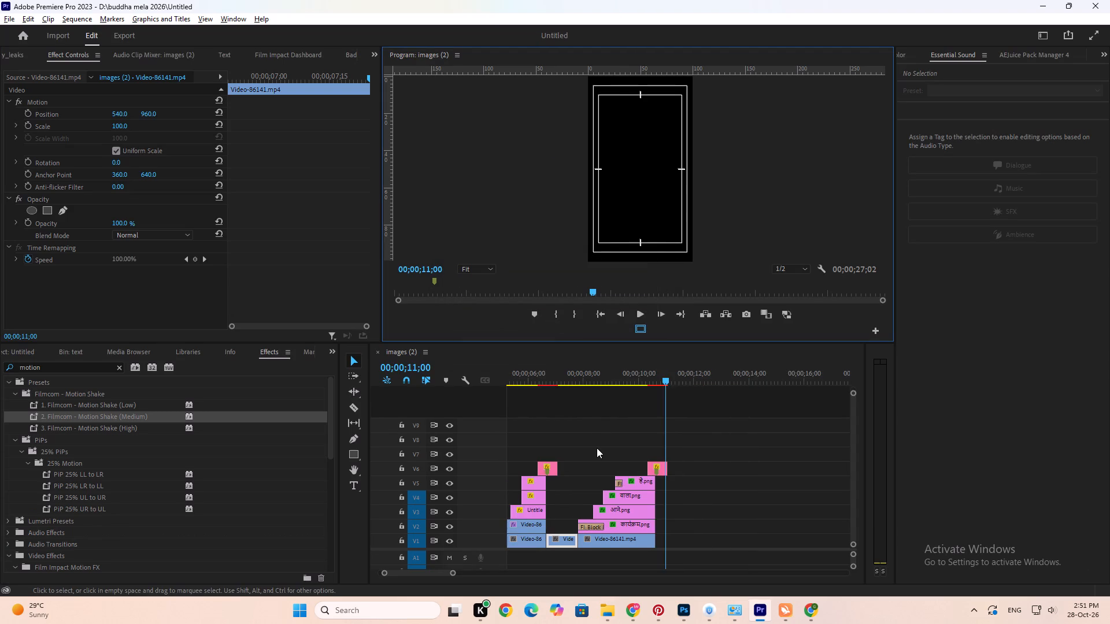
{"action": "scroll", "coordinate": [597, 448], "scroll_direction": "down", "scroll_amount": 7, "text": "alt"}
{"action": "scroll", "coordinate": [597, 448], "scroll_direction": "up", "scroll_amount": 12}
{"action": "scroll", "coordinate": [568, 382], "scroll_direction": "up", "scroll_amount": 10, "text": "alt"}
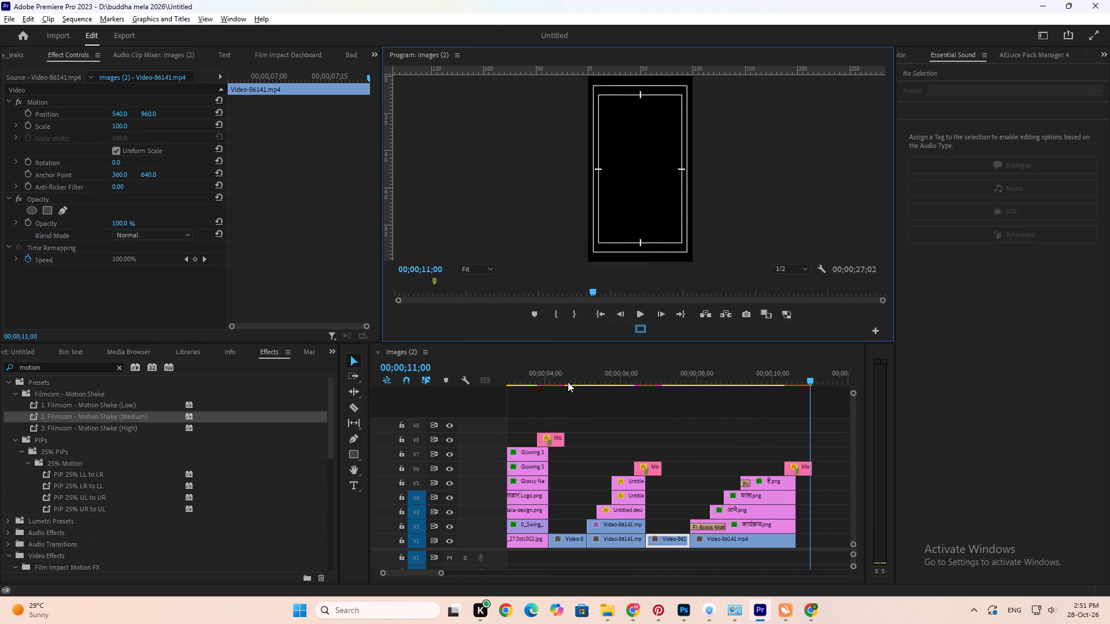
{"action": "scroll", "coordinate": [568, 382], "scroll_direction": "up", "scroll_amount": 7, "text": "alt"}
{"action": "scroll", "coordinate": [568, 382], "scroll_direction": "down", "scroll_amount": 17}
{"action": "scroll", "coordinate": [575, 394], "scroll_direction": "up", "scroll_amount": 7, "text": "alt"}
{"action": "scroll", "coordinate": [606, 430], "scroll_direction": "down", "scroll_amount": 8}
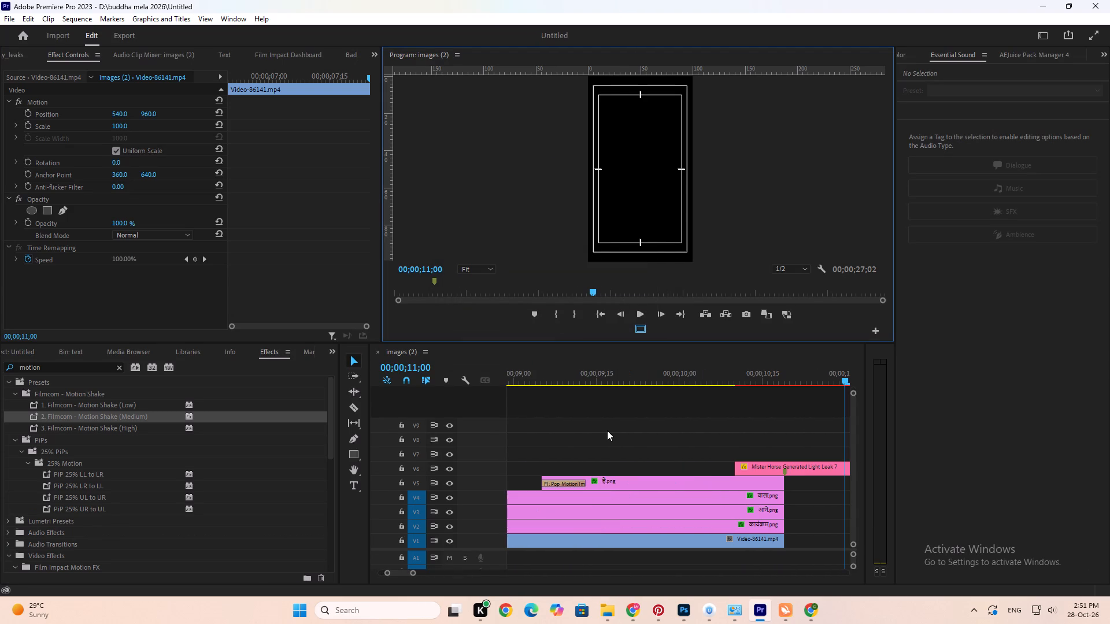
{"action": "key", "text": "Up"}
{"action": "scroll", "coordinate": [618, 436], "scroll_direction": "down", "scroll_amount": 7, "text": "alt"}
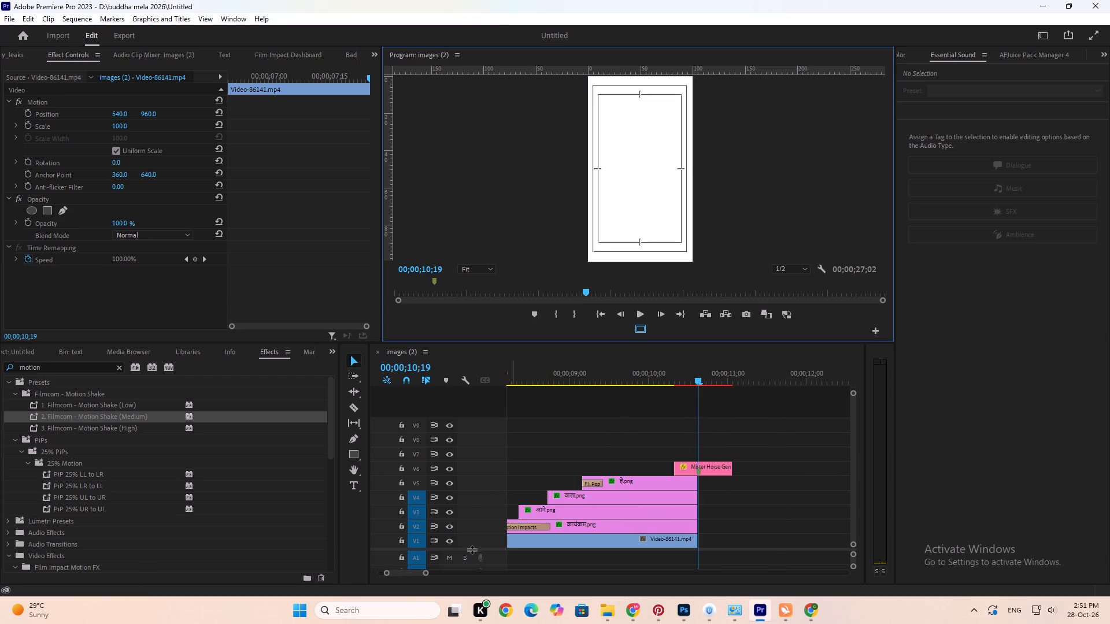
Enlarge the timeline's audio area to show tracks A1 to A3 and the Mix track.
{"action": "left_click_drag", "start_coordinate": [472, 549], "coordinate": [470, 482]}
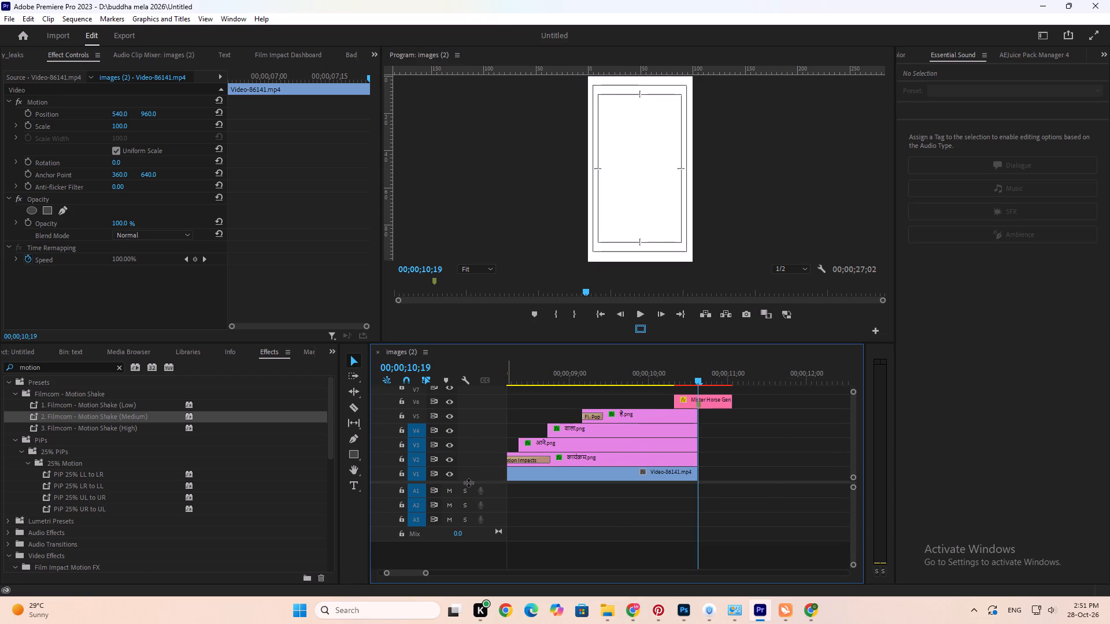
Enlarge the timeline's video area to show tracks V1 to V8.
{"action": "left_click_drag", "start_coordinate": [468, 482], "coordinate": [478, 528]}
Play back the end of the title through the light leak transition on V6.
{"action": "left_click_drag", "start_coordinate": [651, 369], "coordinate": [637, 363]}
{"action": "key", "text": "space"}
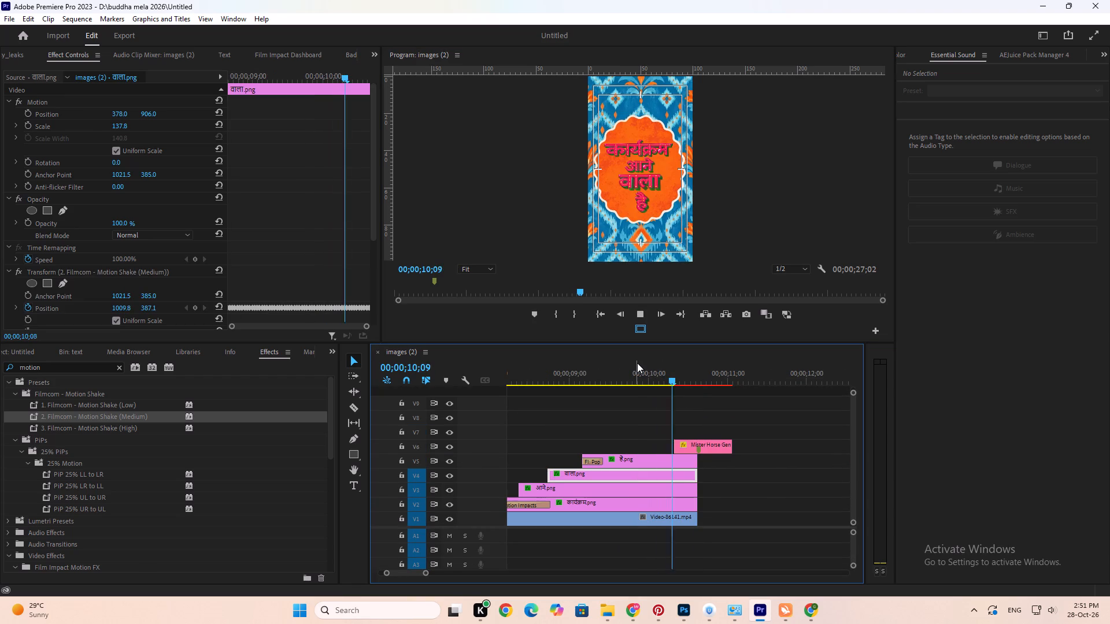
{"action": "key", "text": "space"}
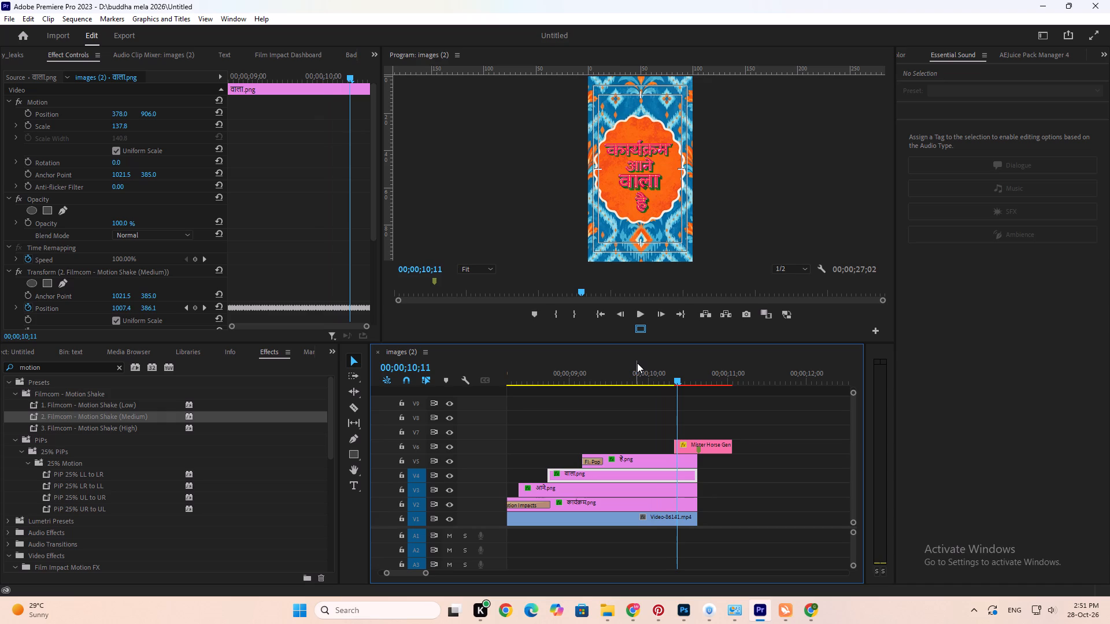
{"action": "key", "text": "space"}
{"action": "key", "text": "space"}
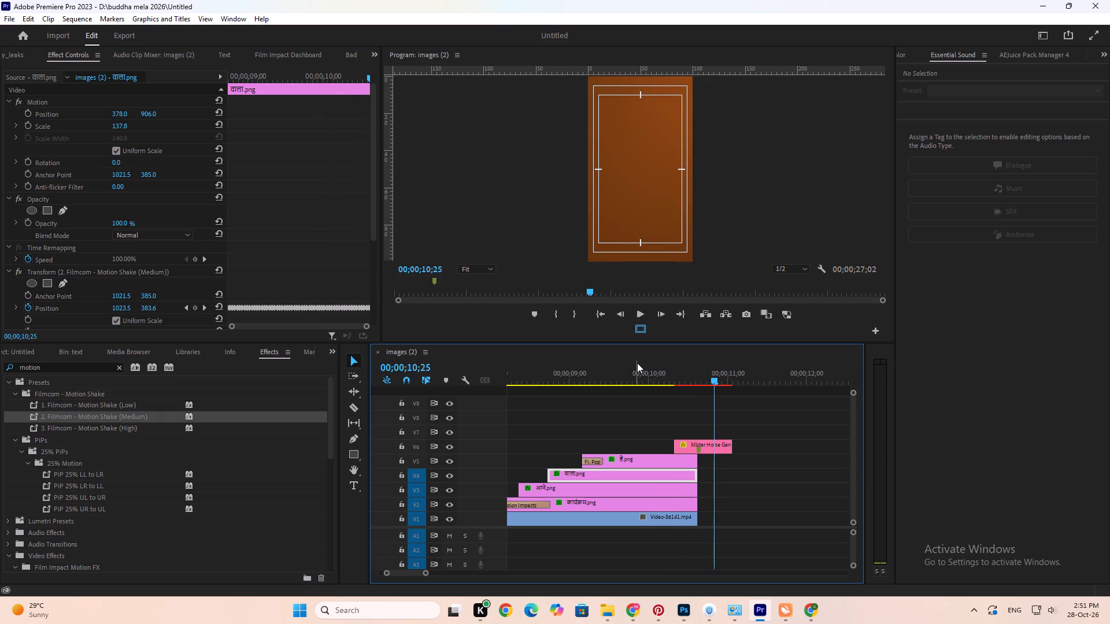
{"action": "scroll", "coordinate": [607, 452], "scroll_direction": "down", "scroll_amount": 12, "text": "alt"}
{"action": "scroll", "coordinate": [607, 452], "scroll_direction": "up", "scroll_amount": 4}
{"action": "scroll", "coordinate": [607, 452], "scroll_direction": "down", "scroll_amount": 6}
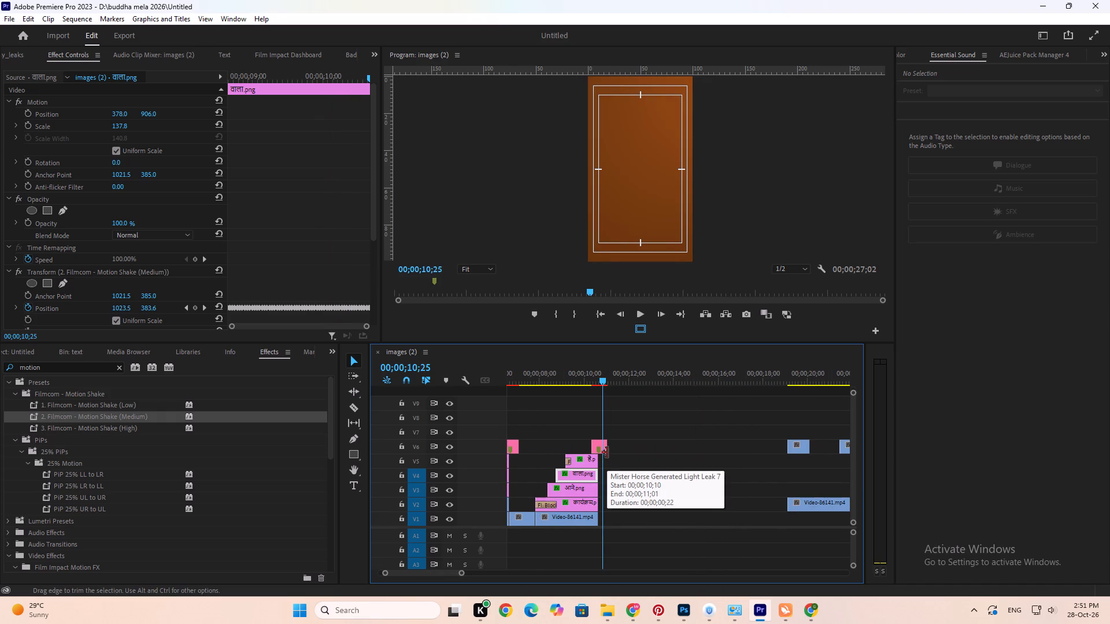
Show the project's media items in place of the effects list, with no item selected.
{"action": "left_click", "coordinate": [25, 351]}
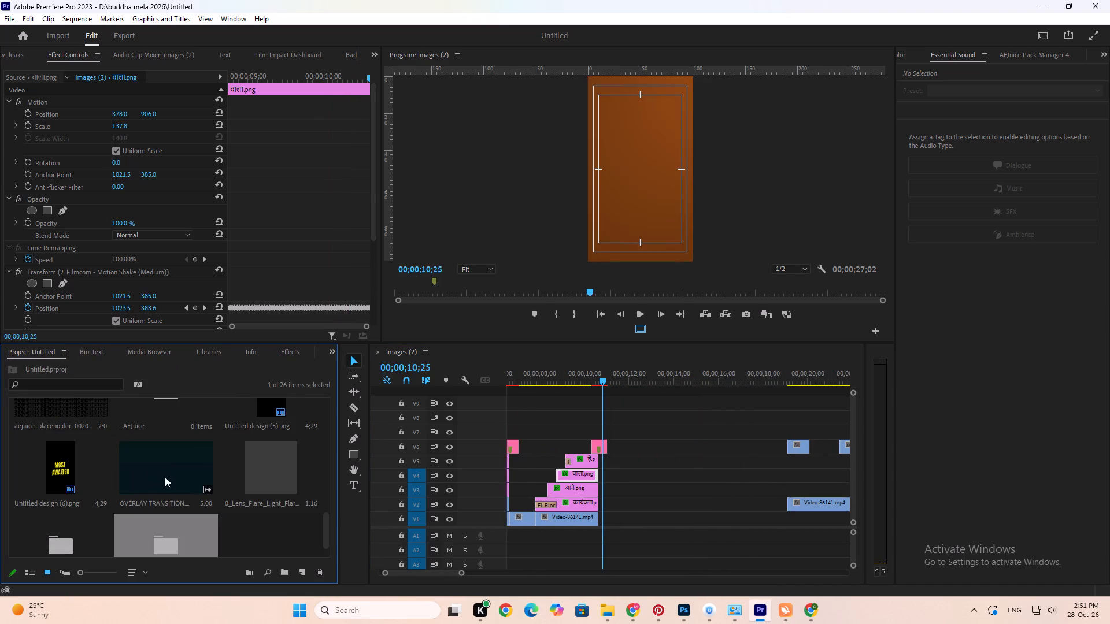
{"action": "left_click", "coordinate": [282, 540]}
Review the reference footage after the gap, through the "FIND YOUR JALSA" and "EXHIBITION is here" scenes.
{"action": "scroll", "coordinate": [604, 482], "scroll_direction": "down", "scroll_amount": 3}
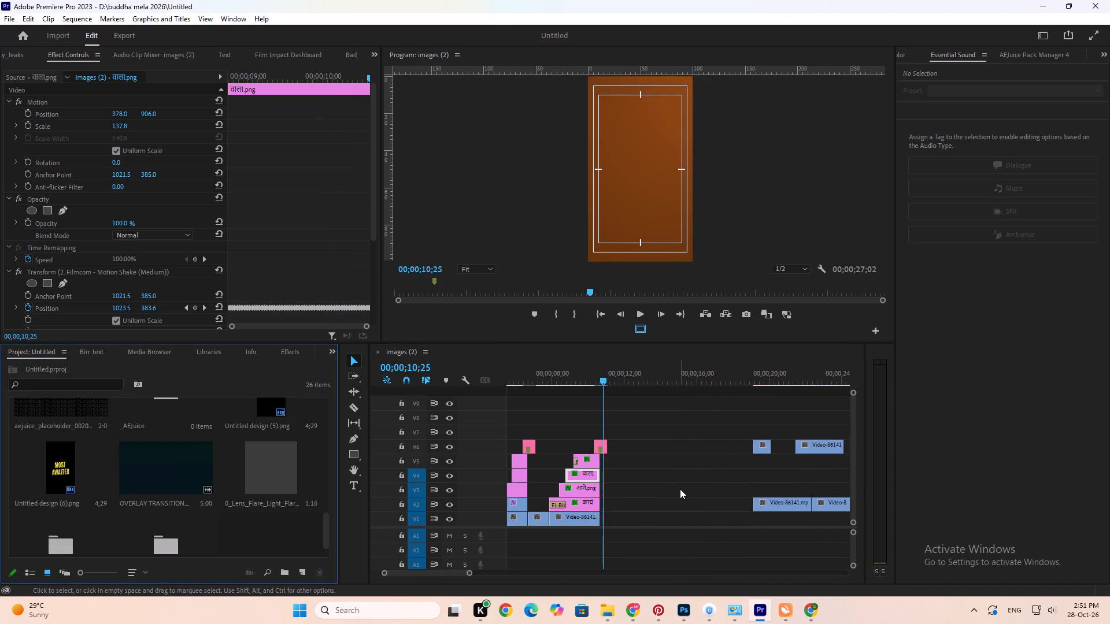
{"action": "key", "text": "Down"}
{"action": "key", "text": "Down"}
{"action": "key", "text": "Up"}
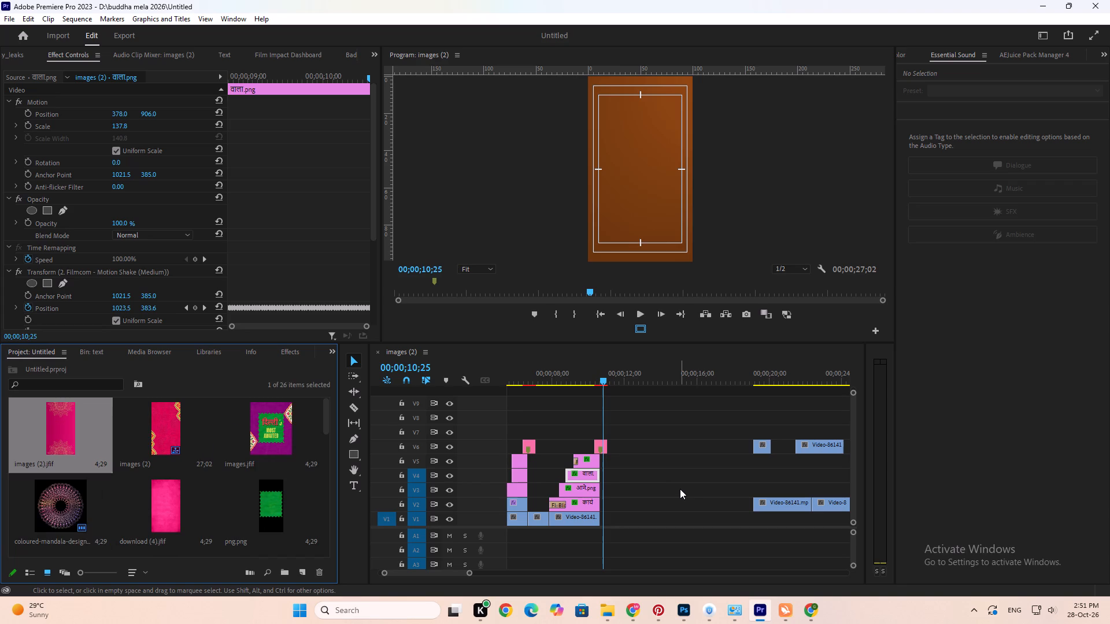
{"action": "left_click", "coordinate": [680, 489]}
{"action": "key", "text": "Down"}
{"action": "key", "text": "space"}
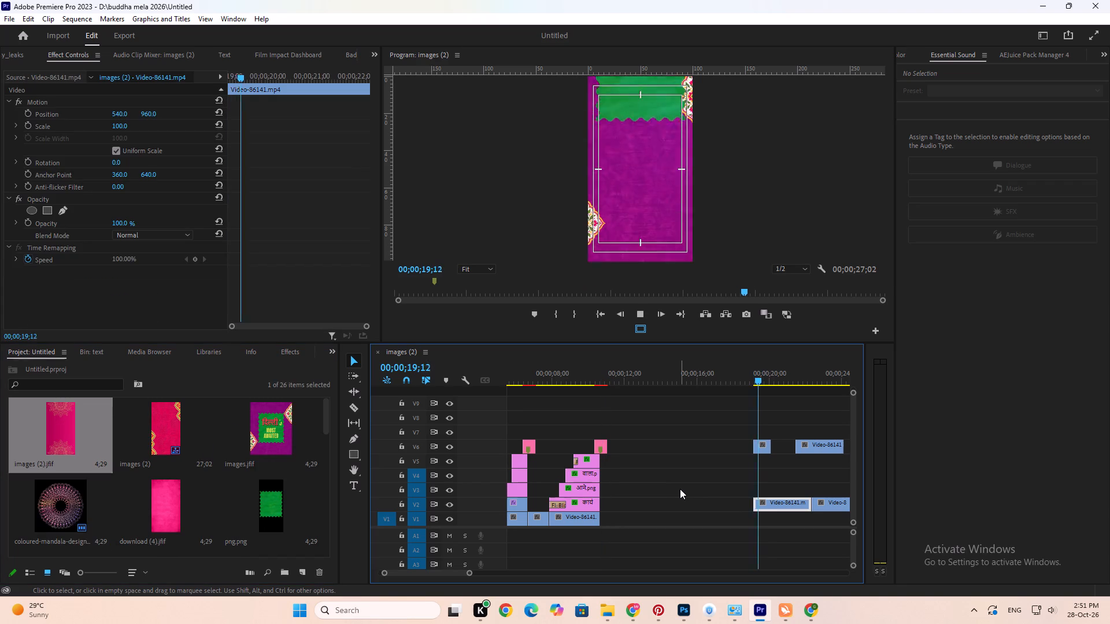
{"action": "scroll", "coordinate": [680, 489], "scroll_direction": "down", "scroll_amount": 4, "text": "alt"}
{"action": "scroll", "coordinate": [680, 489], "scroll_direction": "up", "scroll_amount": 3, "text": "alt"}
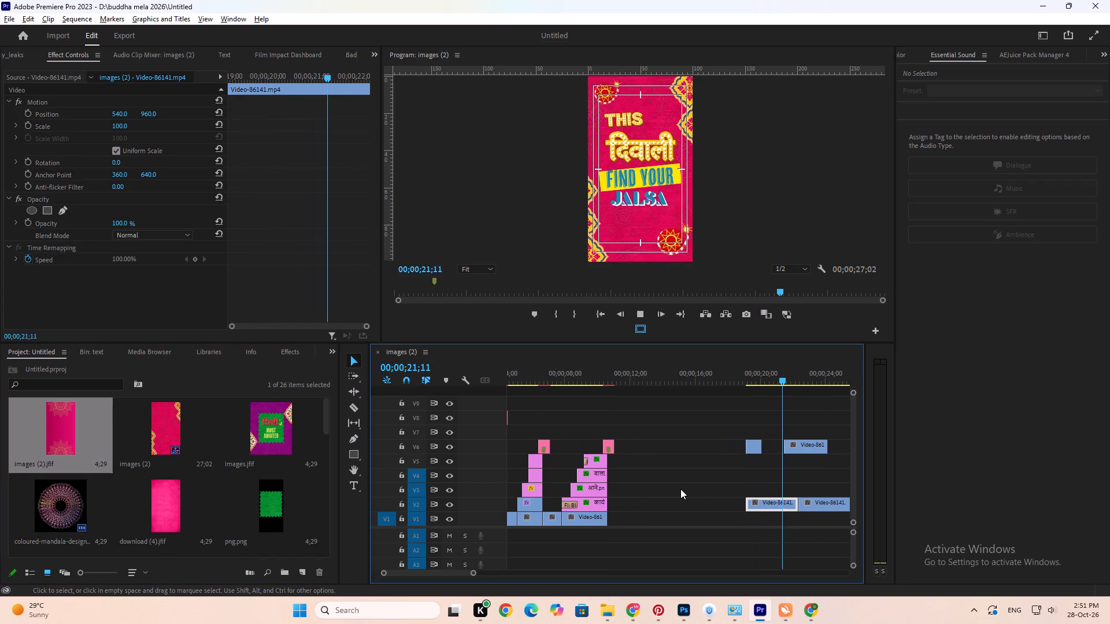
{"action": "key", "text": "space"}
{"action": "scroll", "coordinate": [704, 444], "scroll_direction": "down", "scroll_amount": 1}
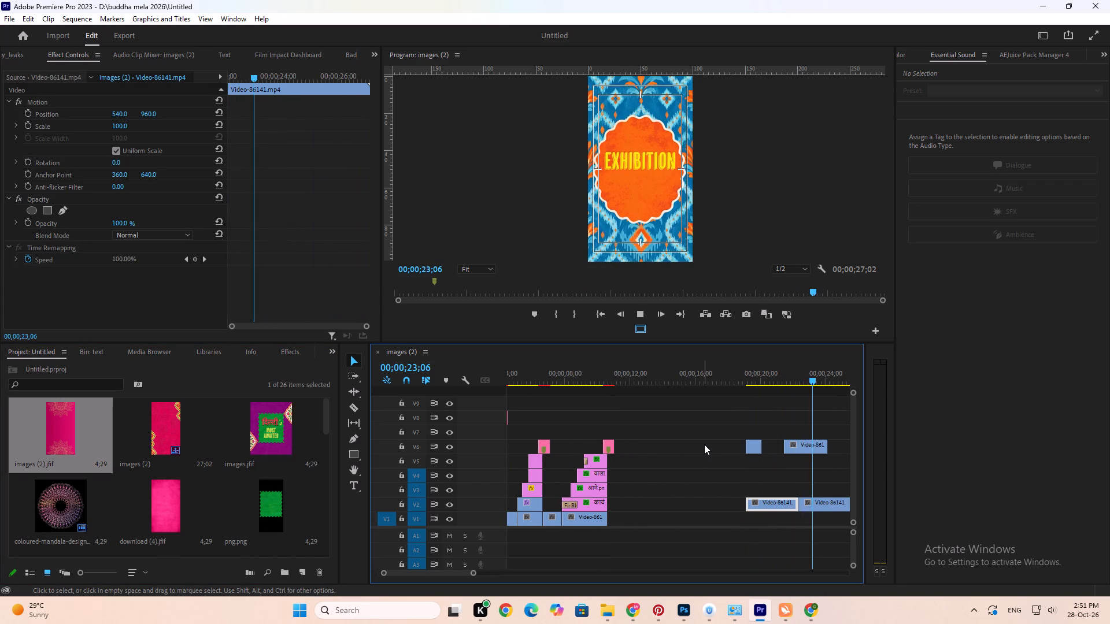
{"action": "scroll", "coordinate": [660, 437], "scroll_direction": "down", "scroll_amount": 1}
{"action": "scroll", "coordinate": [660, 437], "scroll_direction": "up", "scroll_amount": 10}
{"action": "key", "text": "space"}
{"action": "scroll", "coordinate": [646, 443], "scroll_direction": "up", "scroll_amount": 7}
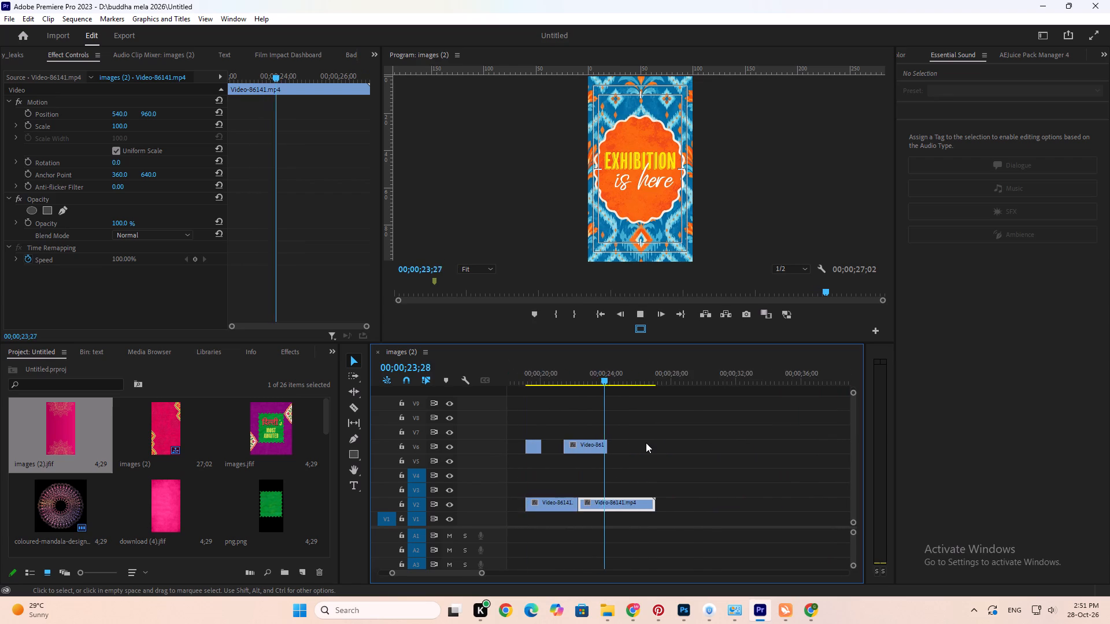
{"action": "scroll", "coordinate": [646, 443], "scroll_direction": "up", "scroll_amount": 7}
{"action": "key", "text": "space"}
Return to the कार्यक्रम आने वाला है title, check its last frames, and play it again from its start.
{"action": "left_click_drag", "start_coordinate": [654, 381], "coordinate": [602, 380]}
{"action": "scroll", "coordinate": [593, 381], "scroll_direction": "up", "scroll_amount": 5}
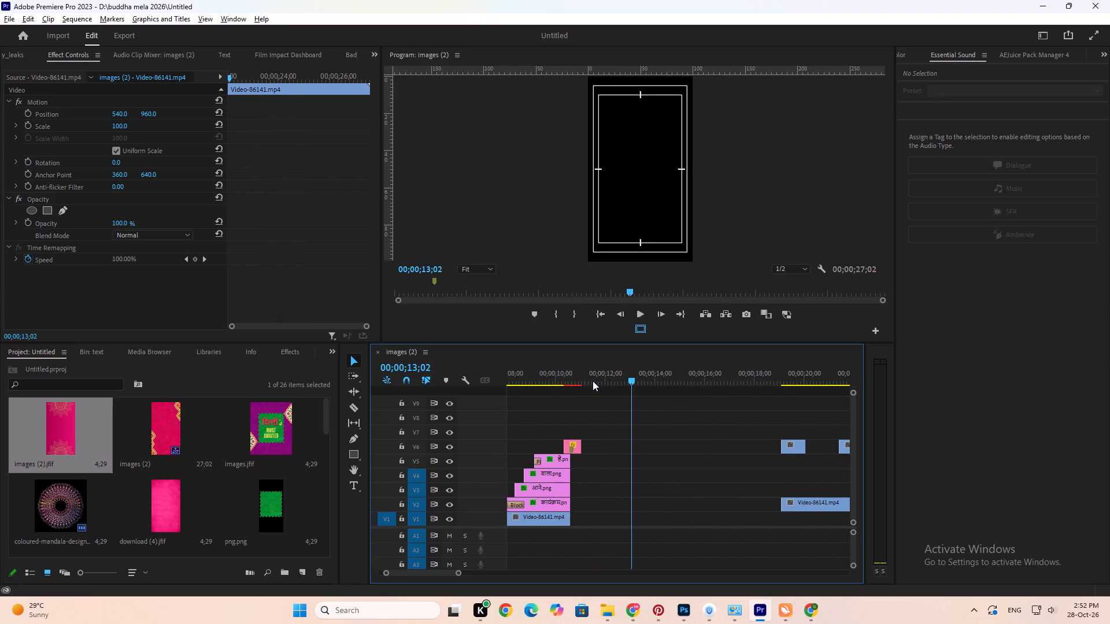
{"action": "scroll", "coordinate": [584, 385], "scroll_direction": "up", "scroll_amount": 1}
{"action": "left_click", "coordinate": [567, 377]}
{"action": "scroll", "coordinate": [564, 377], "scroll_direction": "up", "scroll_amount": 7}
{"action": "left_click_drag", "start_coordinate": [686, 372], "coordinate": [711, 374]}
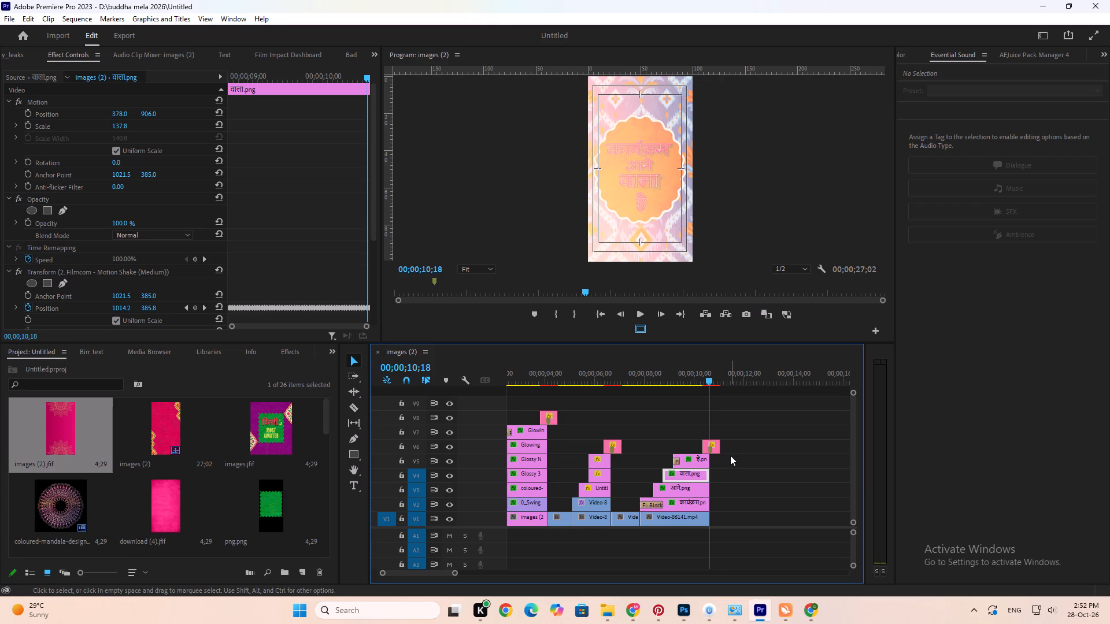
{"action": "key", "text": "equal"}
{"action": "key", "text": "minus"}
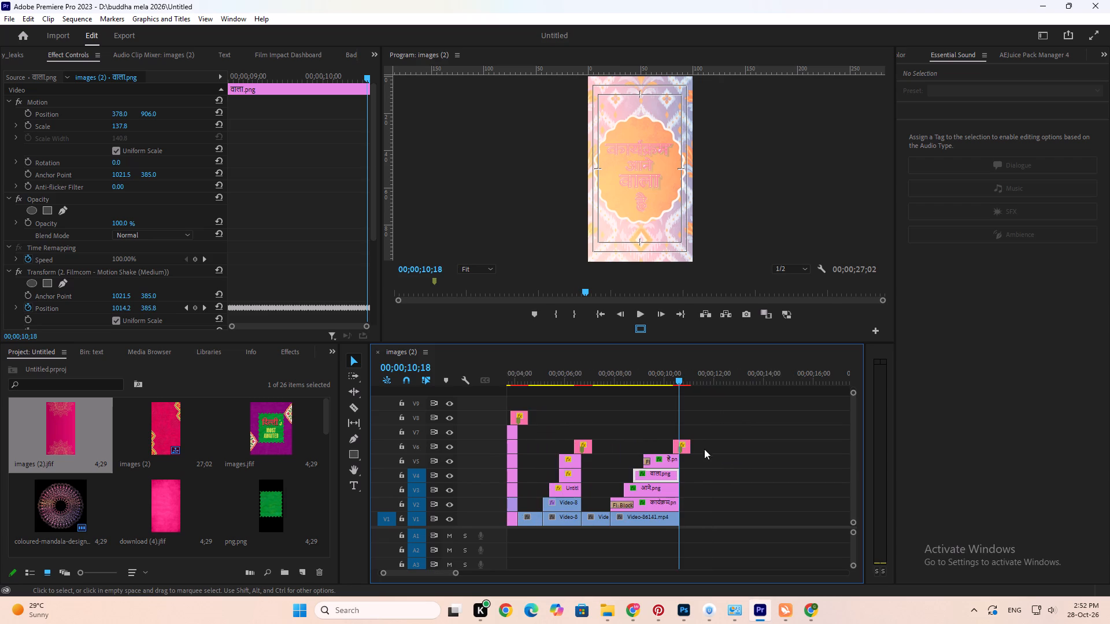
{"action": "left_click", "coordinate": [617, 380]}
{"action": "key", "text": "space"}
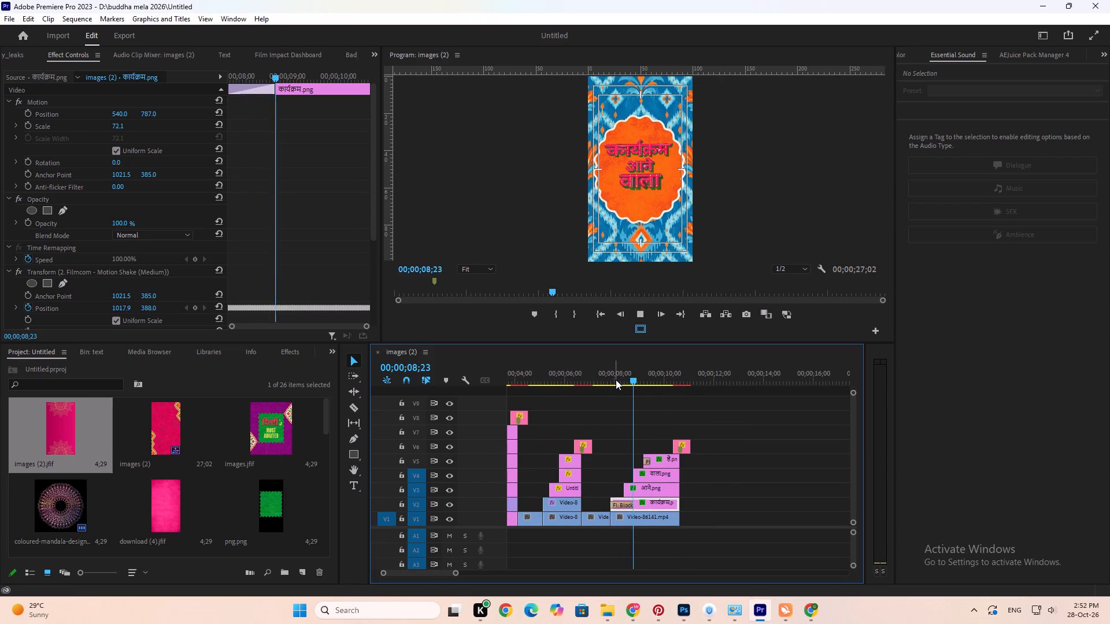
{"action": "key", "text": "space"}
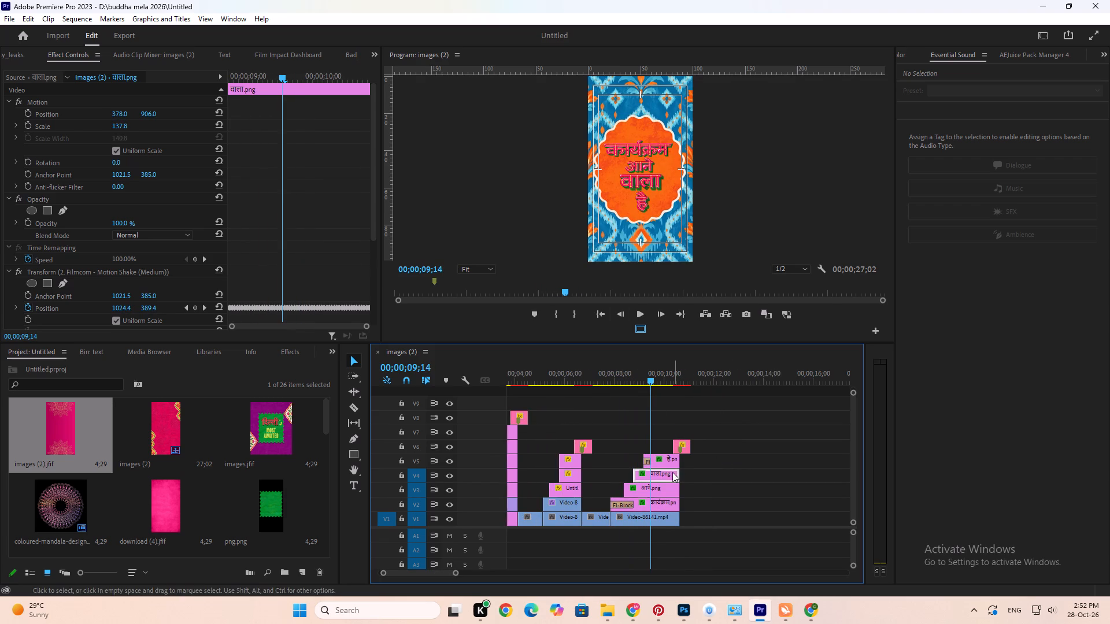
{"action": "scroll", "coordinate": [663, 484], "scroll_direction": "up", "scroll_amount": 4, "text": "alt"}
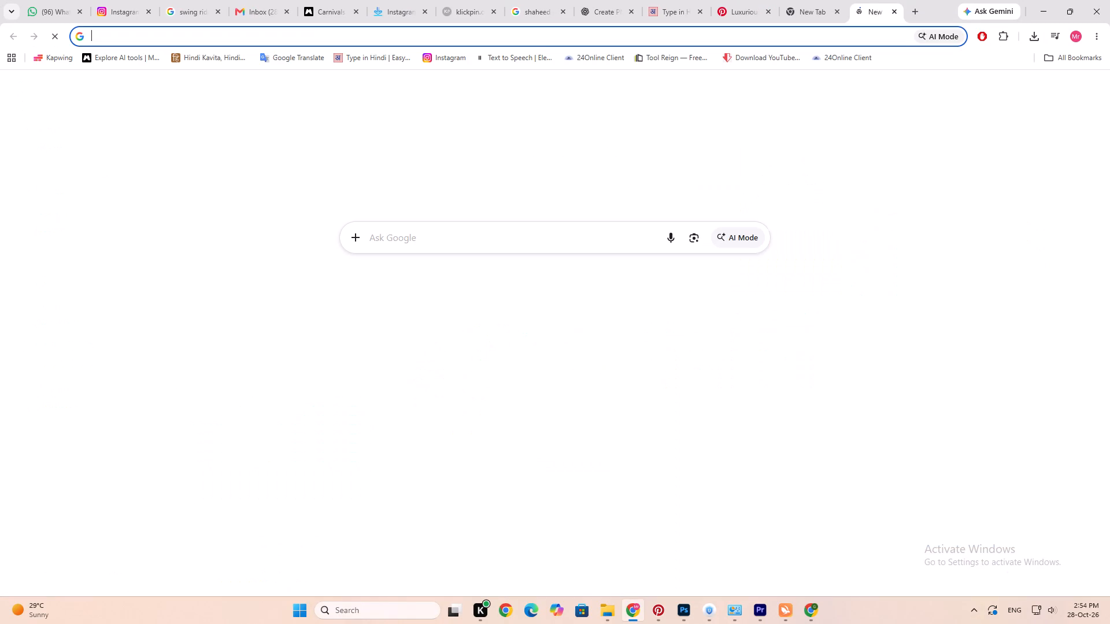
{"action": "key", "text": "ctrl+v"}
{"action": "key", "text": "Return"}
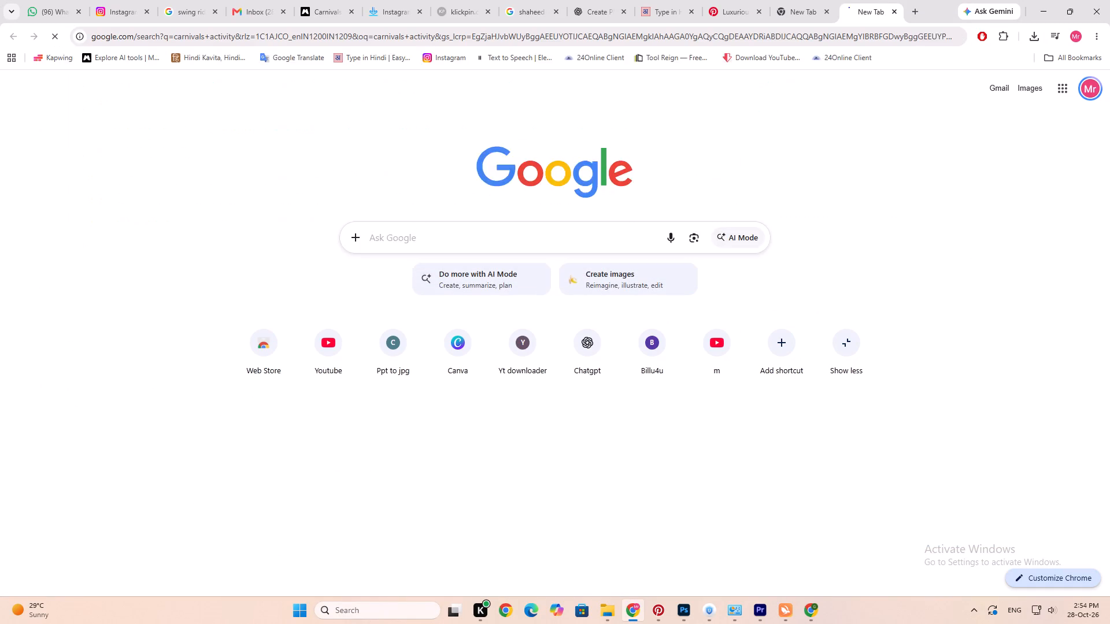
{"action": "left_click", "coordinate": [350, 159]}
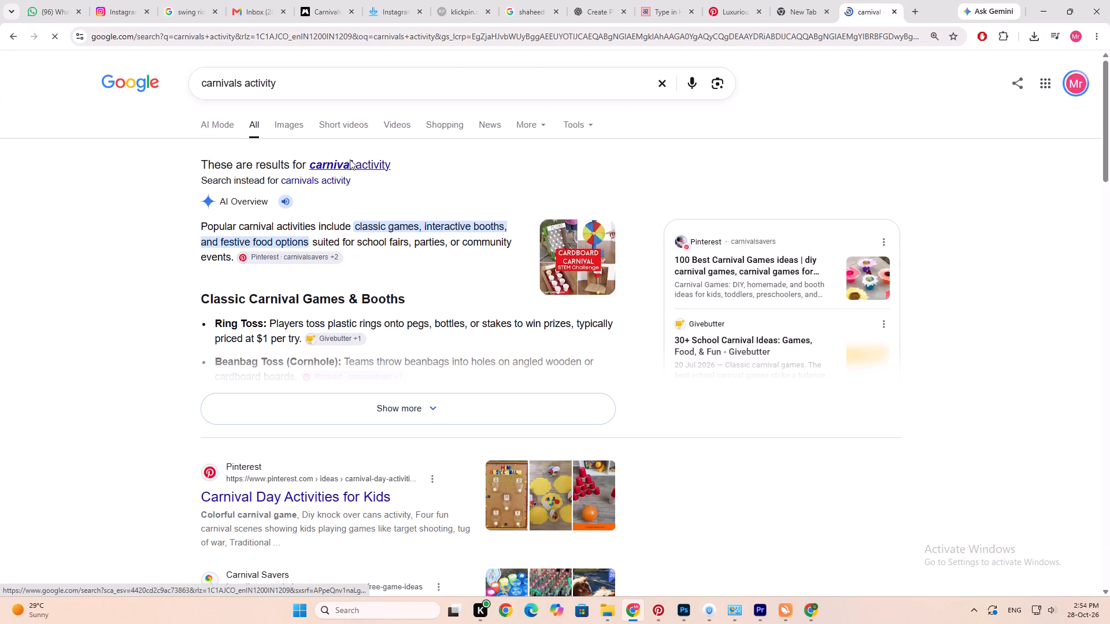
{"action": "left_click", "coordinate": [340, 162]}
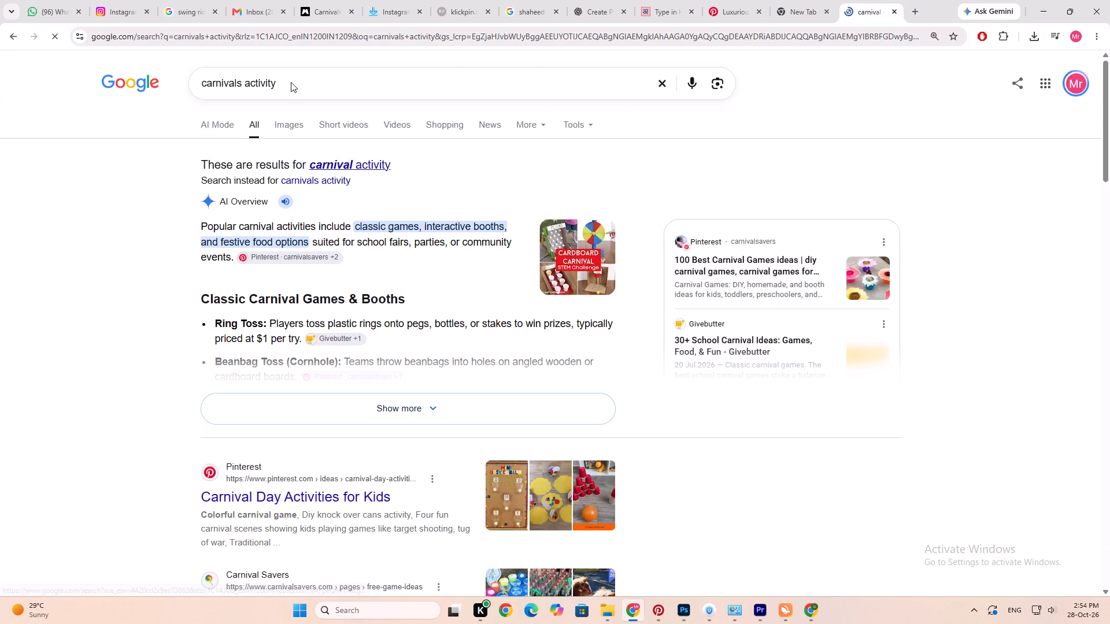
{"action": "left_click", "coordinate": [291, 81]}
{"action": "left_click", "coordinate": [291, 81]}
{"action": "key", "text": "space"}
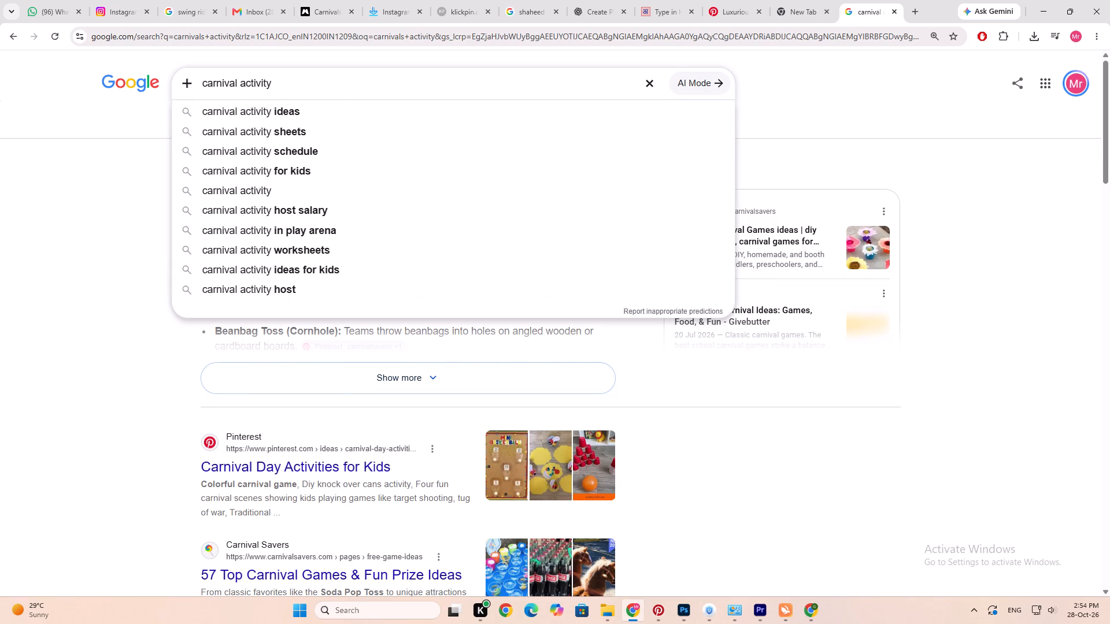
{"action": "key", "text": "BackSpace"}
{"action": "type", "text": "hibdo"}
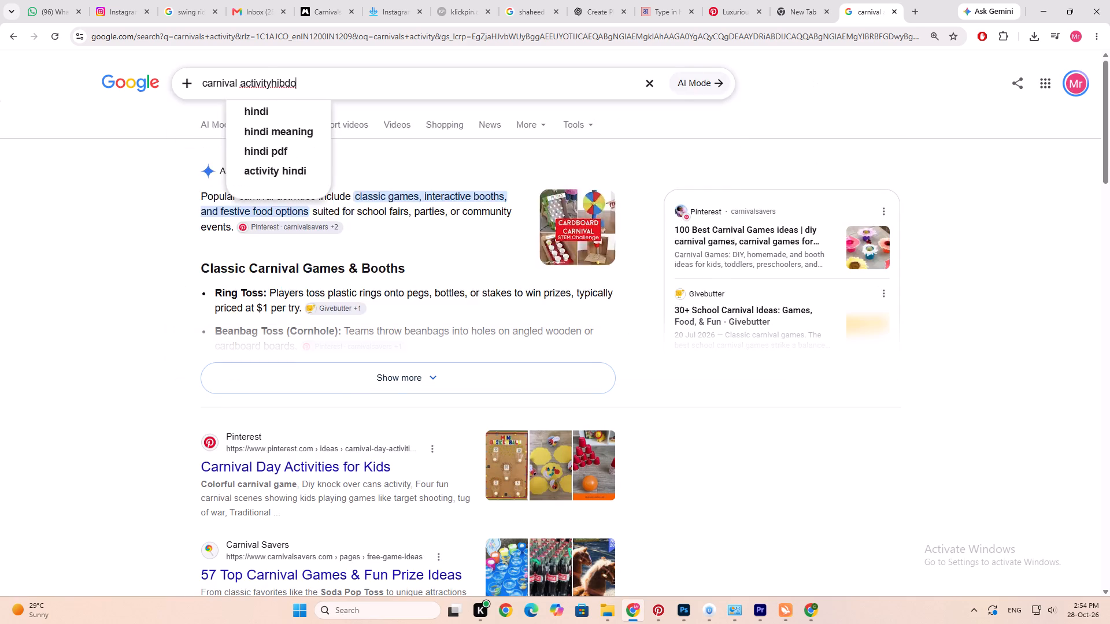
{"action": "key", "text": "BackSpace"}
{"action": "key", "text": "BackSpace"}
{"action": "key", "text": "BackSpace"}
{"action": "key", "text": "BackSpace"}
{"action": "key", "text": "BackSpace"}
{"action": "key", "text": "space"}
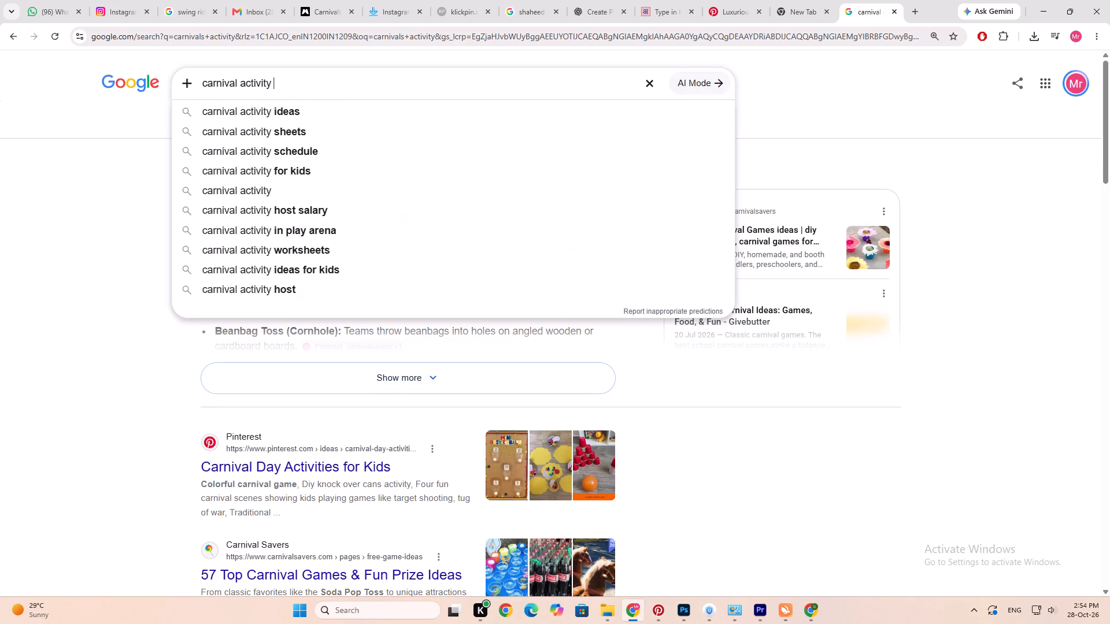
Replace the Google query with "hindola", preview the decorated swing picture, and browse the image results.
{"action": "key", "text": "ctrl+a"}
{"action": "key", "text": "BackSpace"}
{"action": "type", "text": "hindola"}
{"action": "key", "text": "space"}
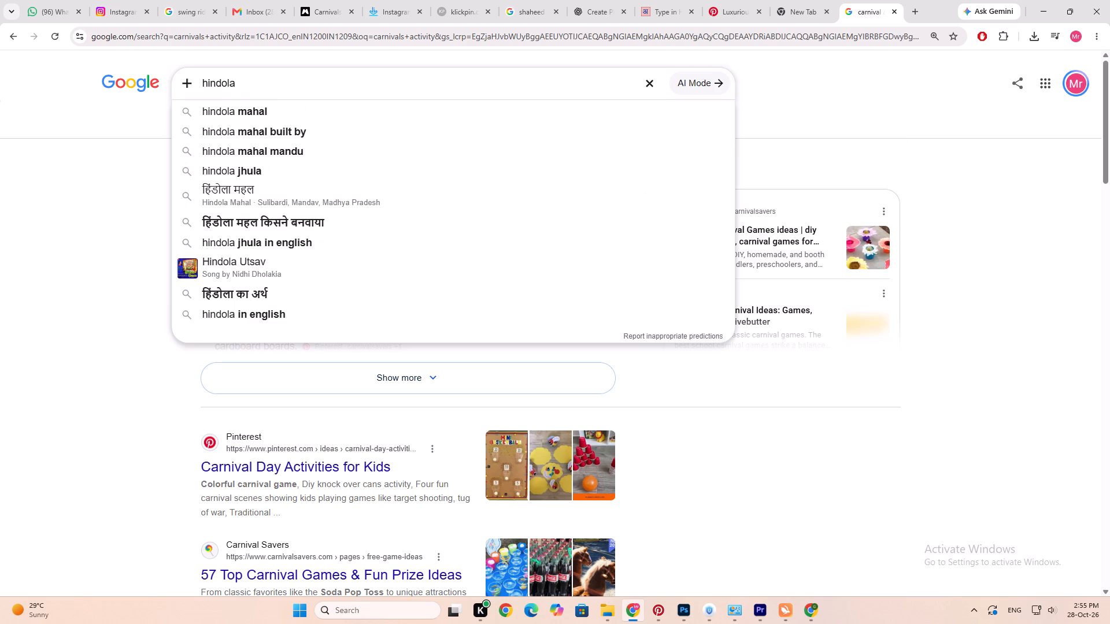
{"action": "key", "text": "Return"}
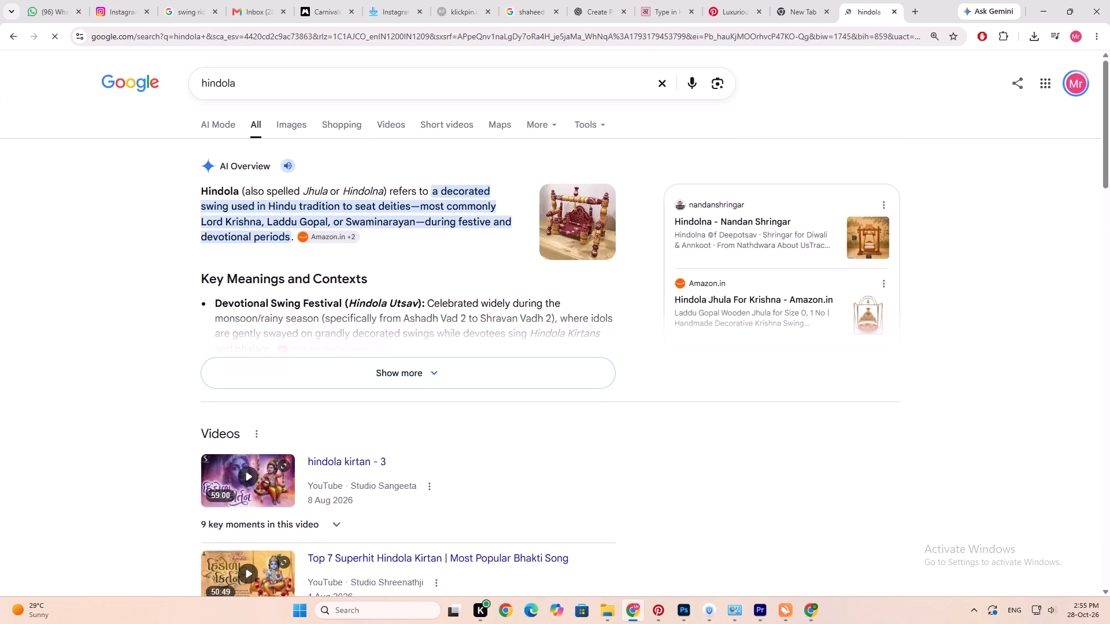
{"action": "left_click", "coordinate": [585, 226]}
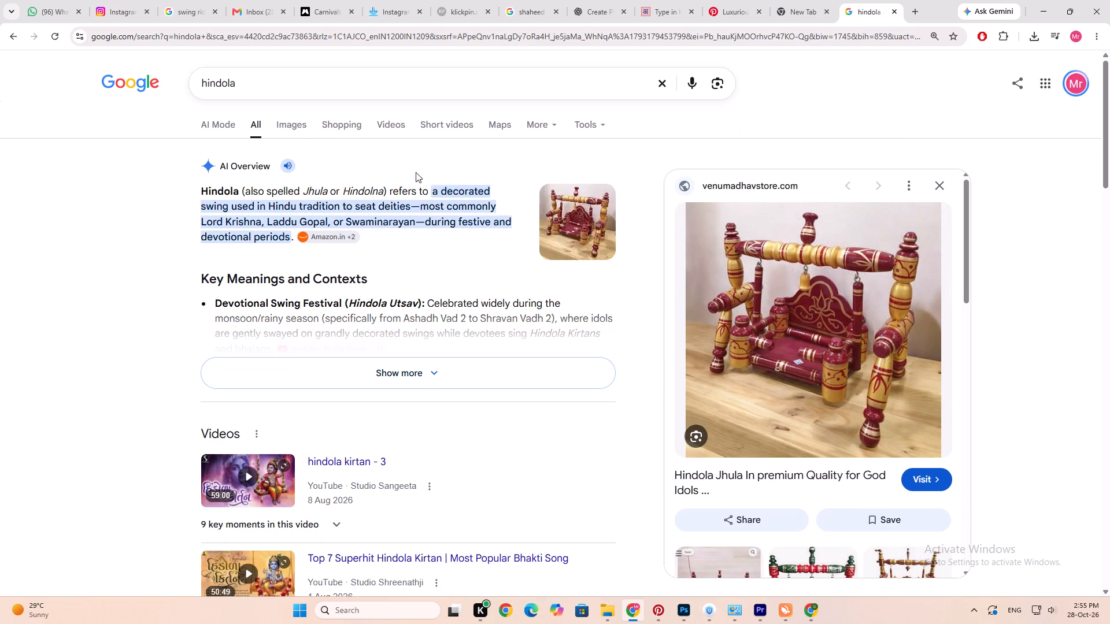
{"action": "left_click", "coordinate": [286, 126]}
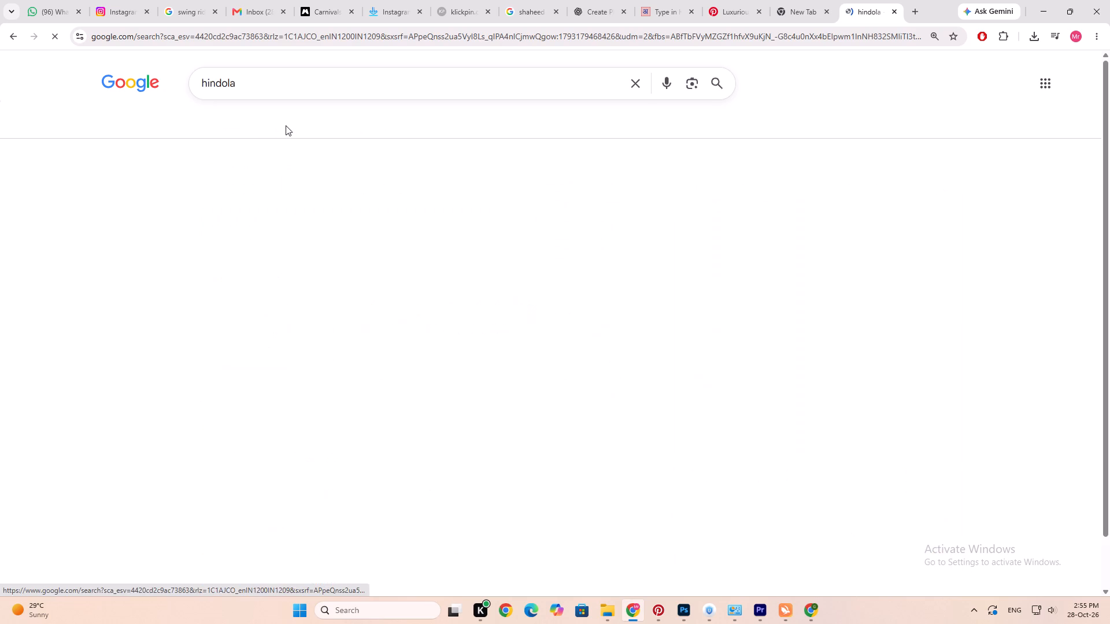
{"action": "scroll", "coordinate": [454, 373], "scroll_direction": "down", "scroll_amount": 8}
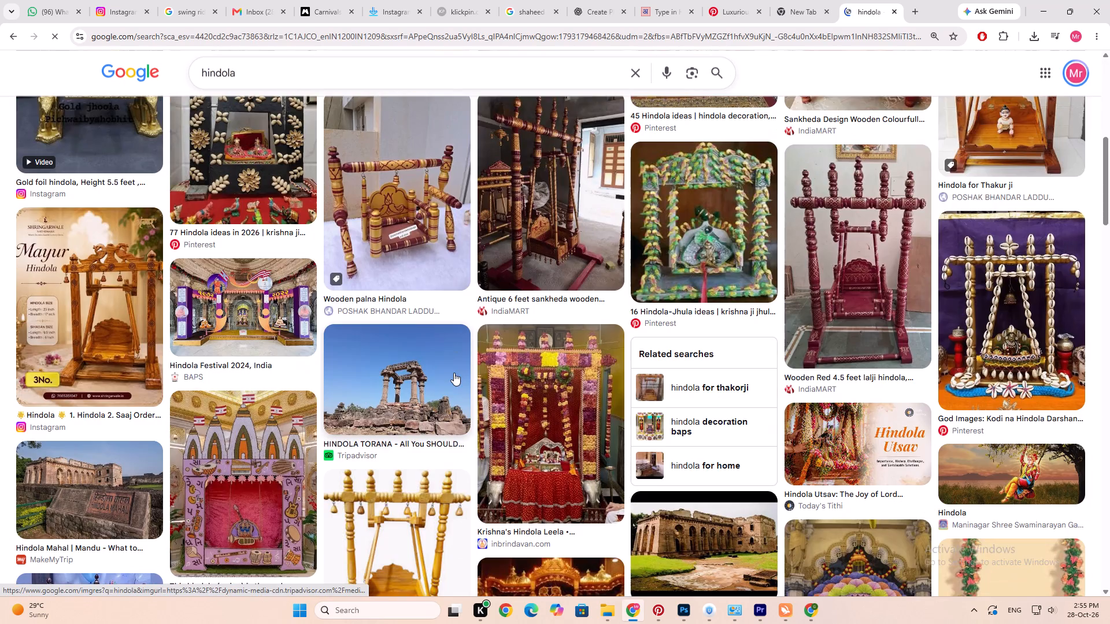
{"action": "scroll", "coordinate": [454, 373], "scroll_direction": "down", "scroll_amount": 8}
{"action": "scroll", "coordinate": [437, 336], "scroll_direction": "up", "scroll_amount": 8}
Refine the Google image search to "hindola mela".
{"action": "left_click", "coordinate": [254, 65]}
{"action": "key", "text": "space"}
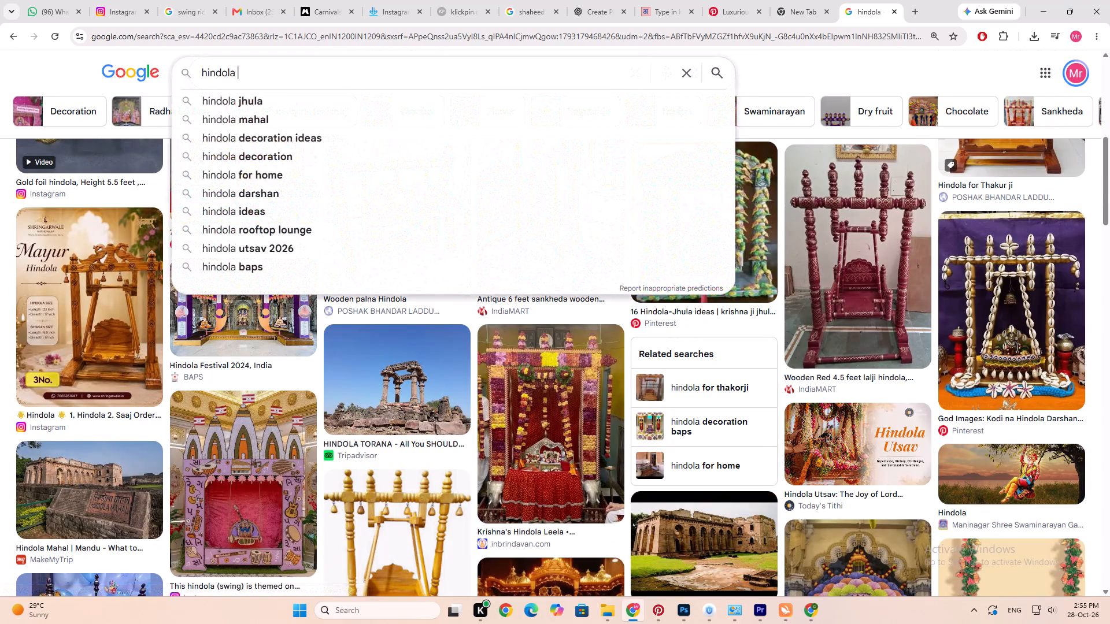
{"action": "type", "text": "vec"}
{"action": "key", "text": "BackSpace"}
{"action": "key", "text": "BackSpace"}
{"action": "key", "text": "BackSpace"}
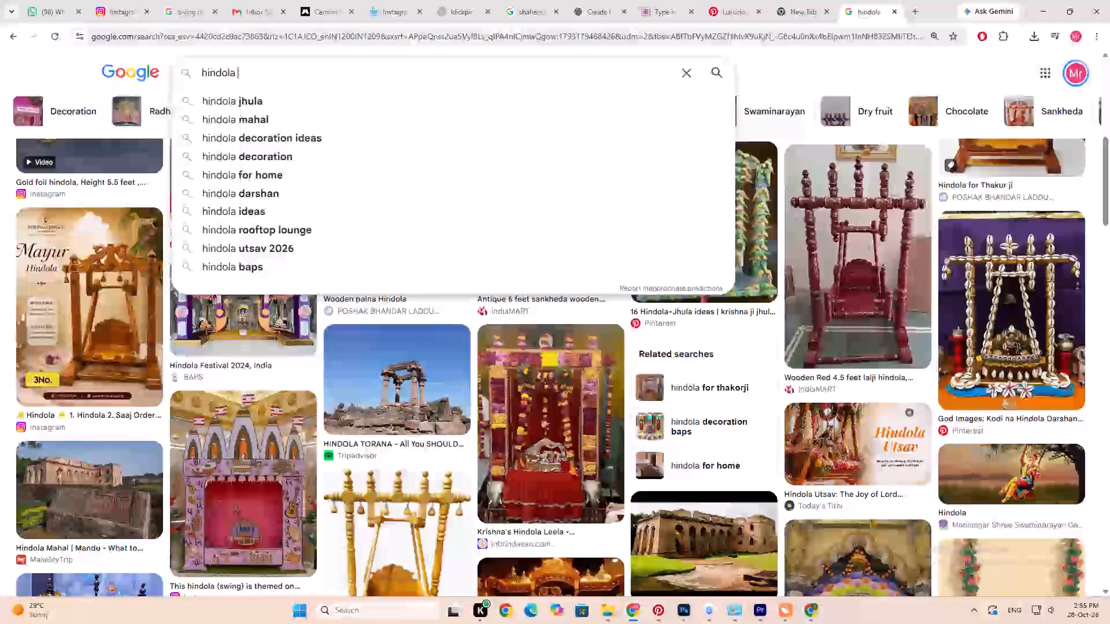
{"action": "type", "text": "mela"}
{"action": "key", "text": "space"}
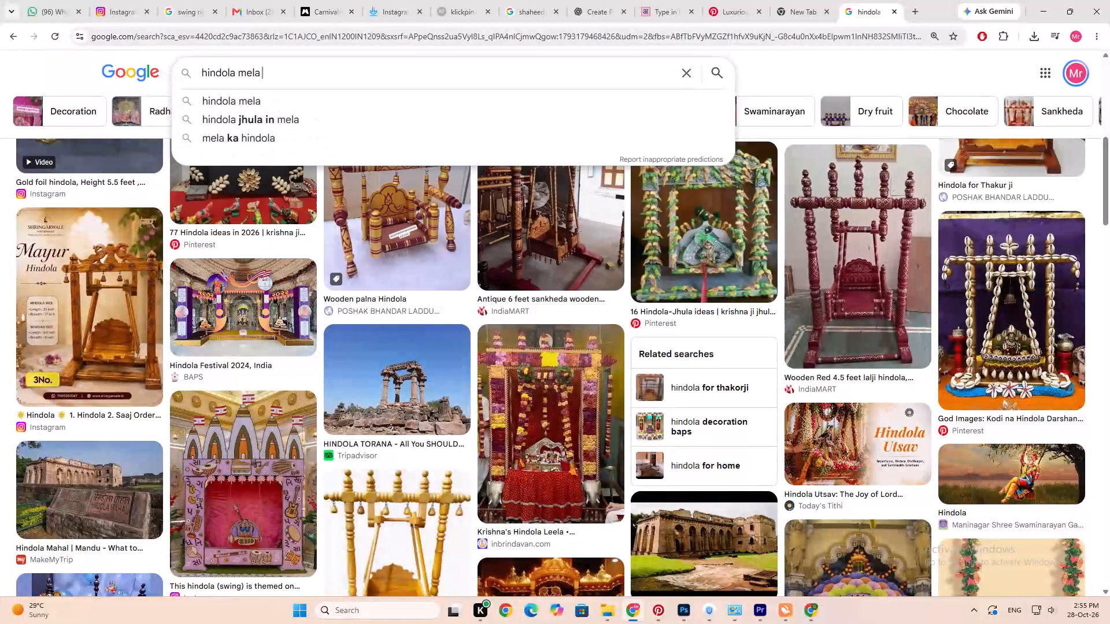
{"action": "key", "text": "Return"}
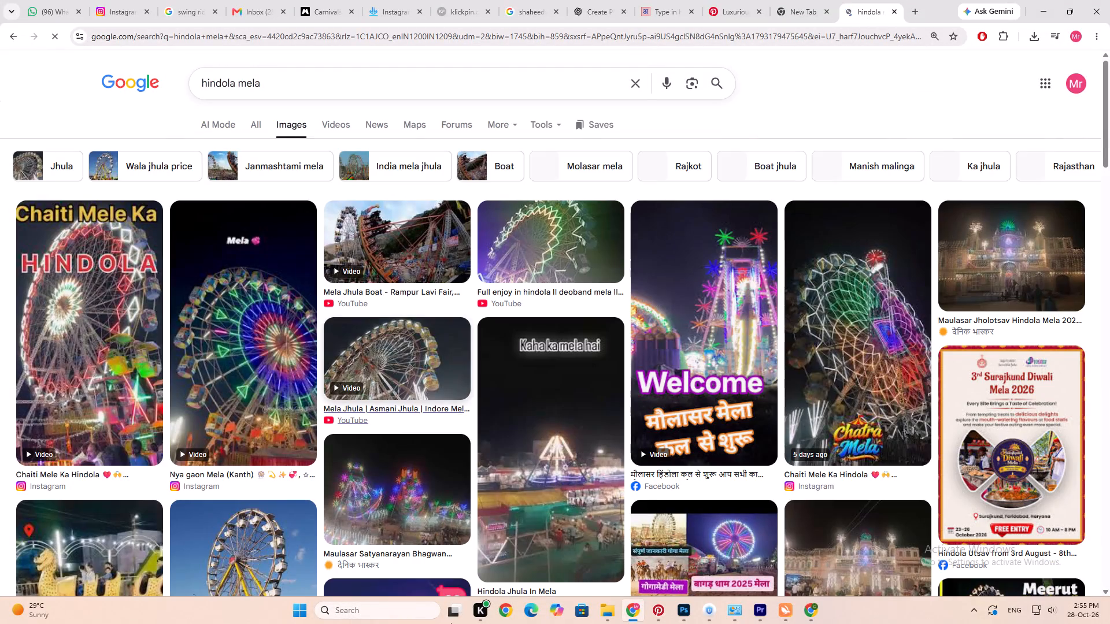
Preview the daytime IndiaMART "Joint Wheel Jhula" photo and compare it with the related images and other fair ride results.
{"action": "left_click", "coordinate": [300, 86]}
{"action": "key", "text": "space"}
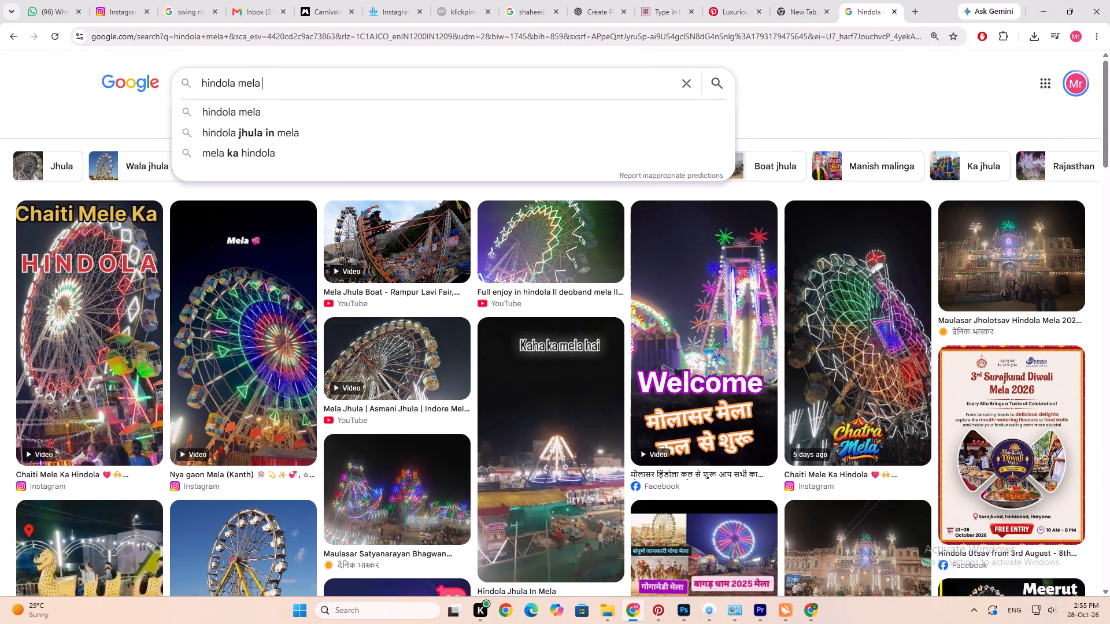
{"action": "scroll", "coordinate": [206, 389], "scroll_direction": "down", "scroll_amount": 3}
{"action": "left_click", "coordinate": [237, 378]}
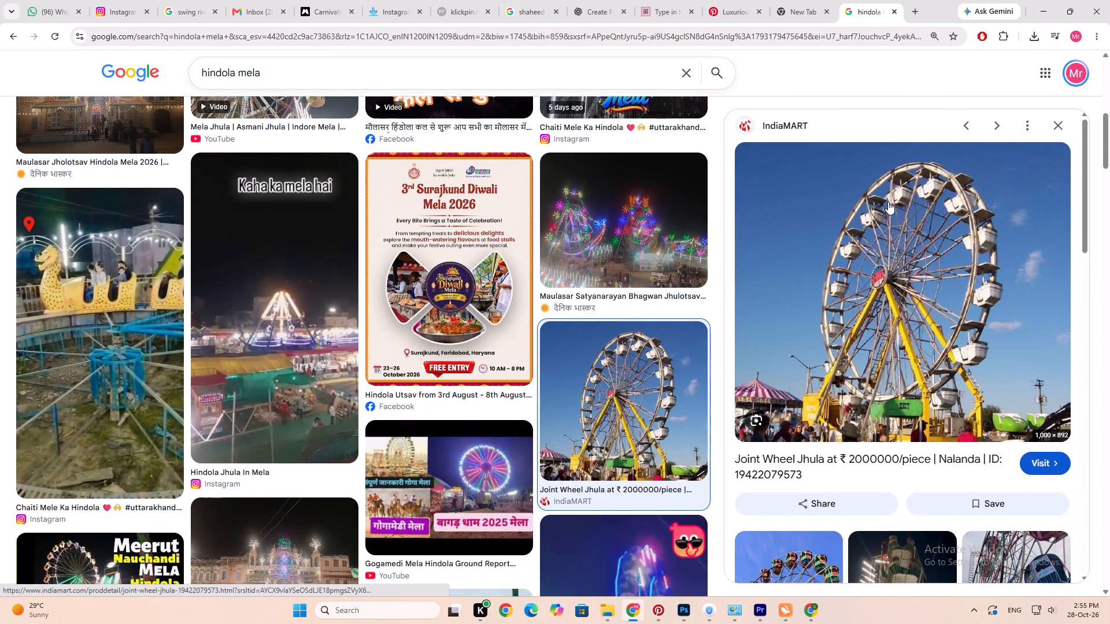
{"action": "scroll", "coordinate": [883, 222], "scroll_direction": "down", "scroll_amount": 5}
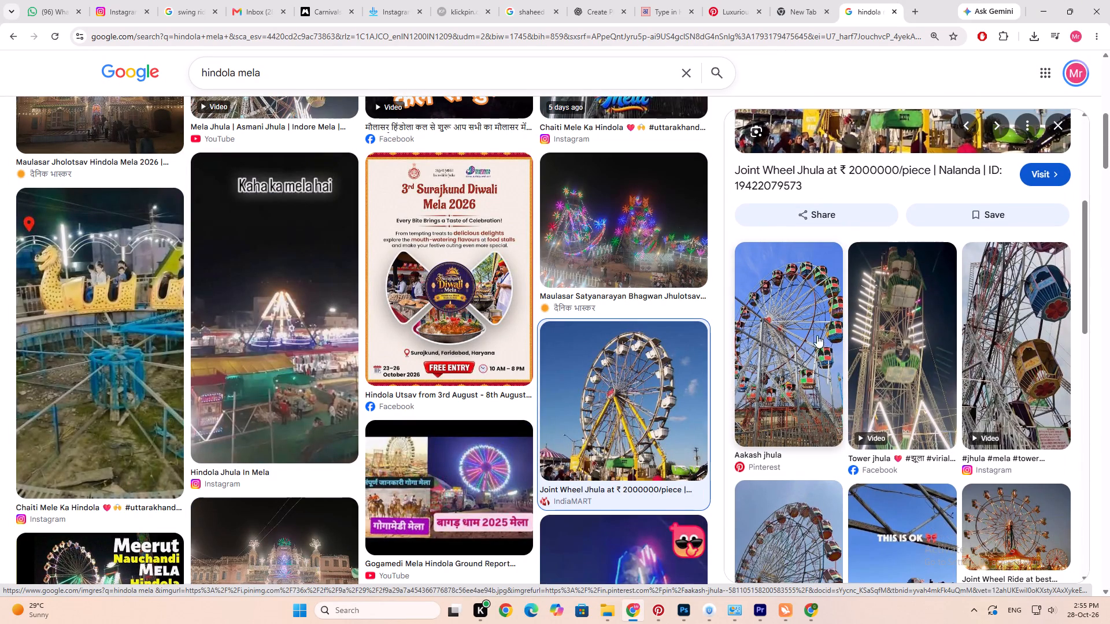
{"action": "scroll", "coordinate": [843, 328], "scroll_direction": "down", "scroll_amount": 3}
{"action": "scroll", "coordinate": [604, 332], "scroll_direction": "up", "scroll_amount": 1}
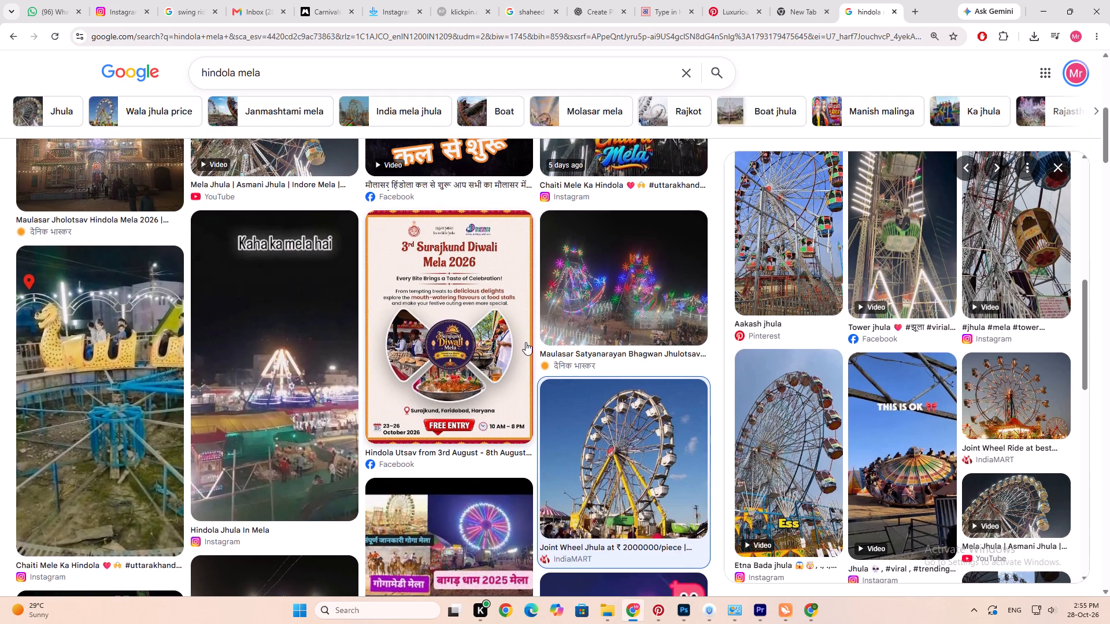
{"action": "scroll", "coordinate": [556, 369], "scroll_direction": "down", "scroll_amount": 1}
{"action": "scroll", "coordinate": [556, 369], "scroll_direction": "up", "scroll_amount": 1}
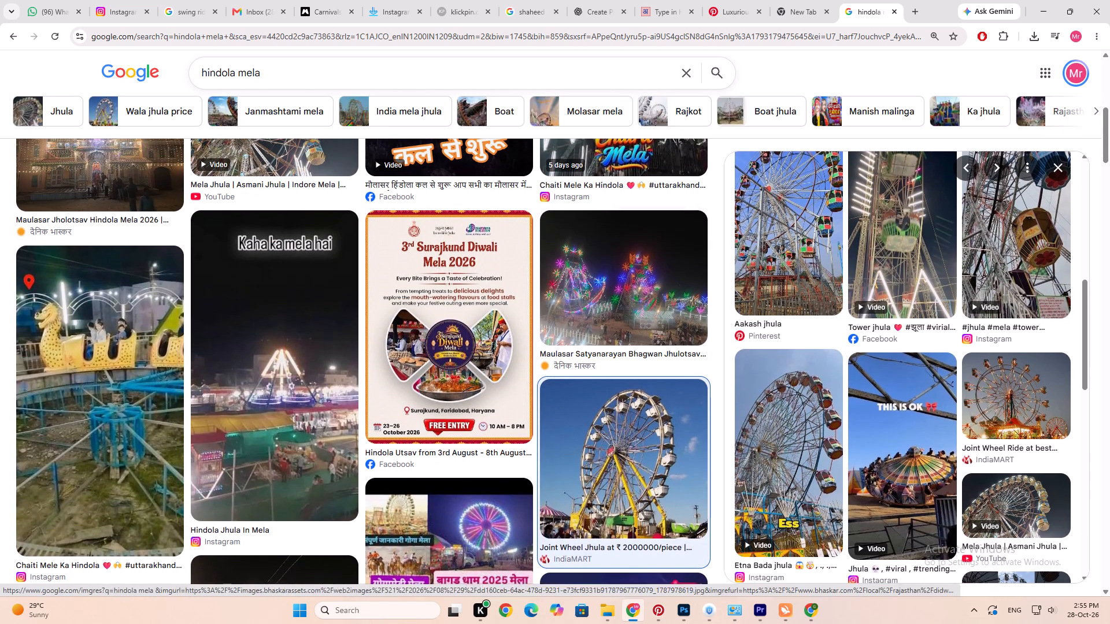
{"action": "scroll", "coordinate": [520, 87], "scroll_direction": "up", "scroll_amount": 6}
{"action": "scroll", "coordinate": [735, 277], "scroll_direction": "up", "scroll_amount": 1}
{"action": "scroll", "coordinate": [797, 268], "scroll_direction": "up", "scroll_amount": 1}
{"action": "scroll", "coordinate": [828, 314], "scroll_direction": "up", "scroll_amount": 2}
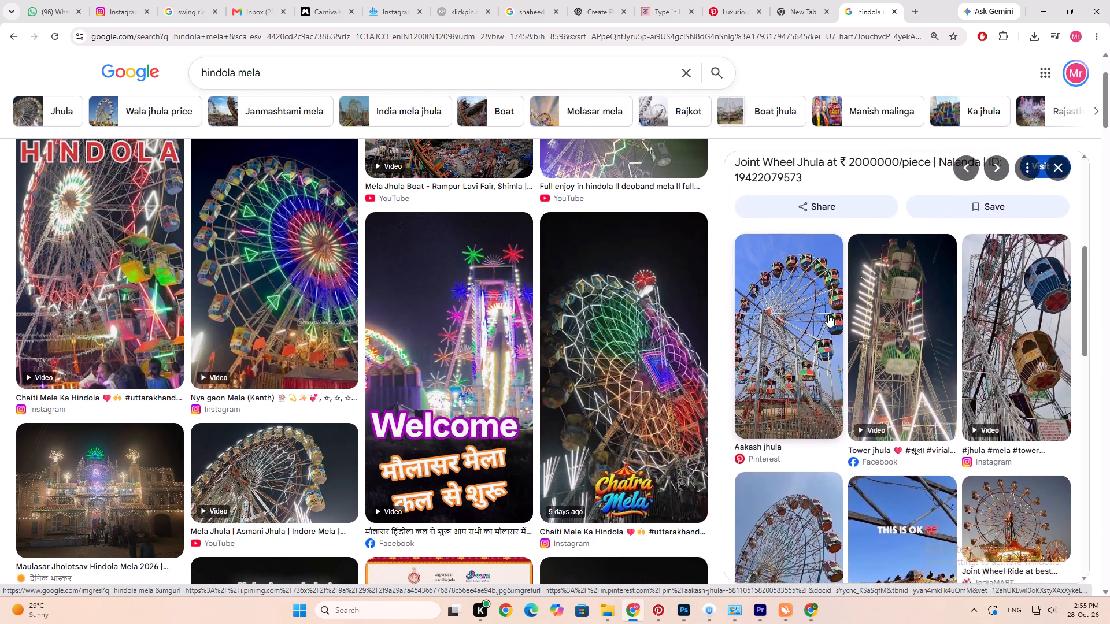
{"action": "scroll", "coordinate": [828, 314], "scroll_direction": "up", "scroll_amount": 2}
{"action": "scroll", "coordinate": [879, 298], "scroll_direction": "up", "scroll_amount": 3}
{"action": "right_click", "coordinate": [867, 258]}
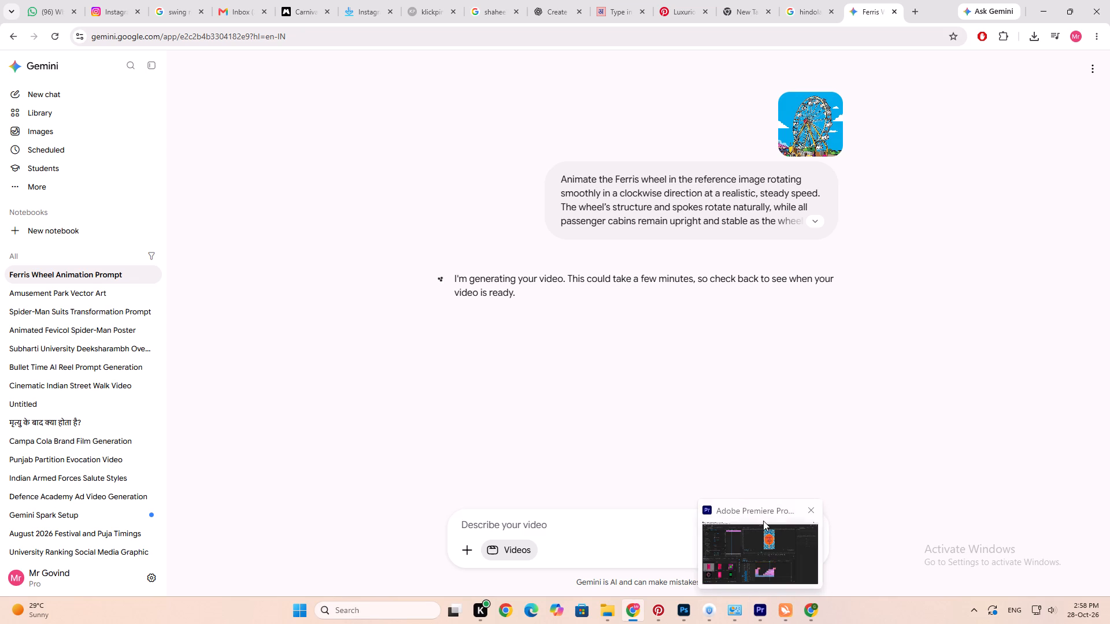
Switch to Premiere Pro and review the edited scenes along the images (2) timeline, ending back at the sequence start.
{"action": "left_click", "coordinate": [756, 542]}
{"action": "left_click_drag", "start_coordinate": [637, 382], "coordinate": [624, 387]}
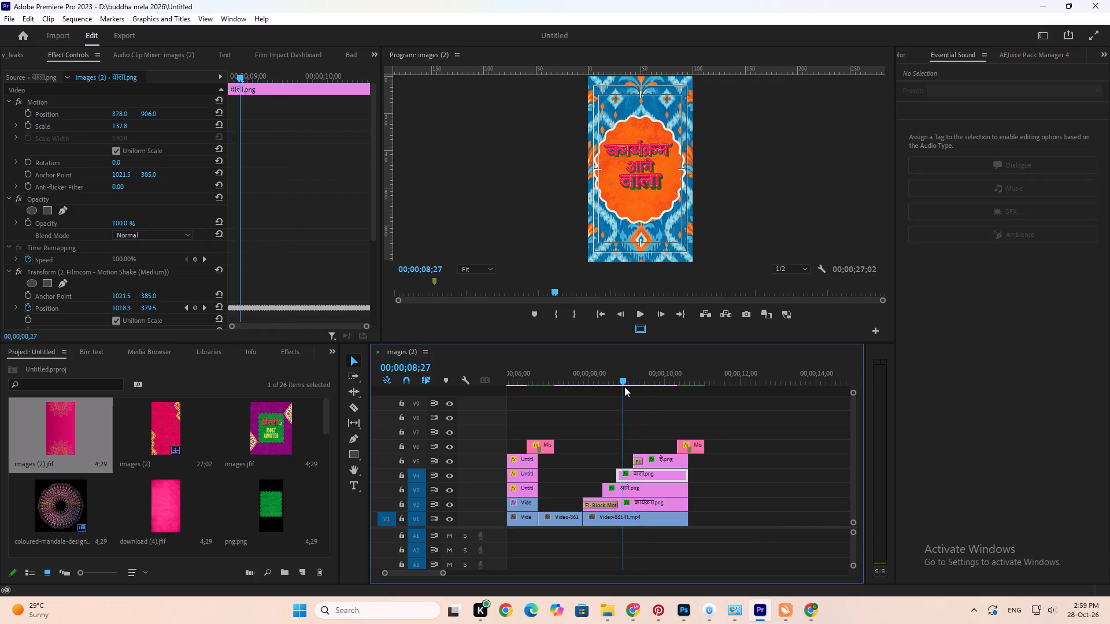
{"action": "left_click_drag", "start_coordinate": [624, 387], "coordinate": [680, 367]}
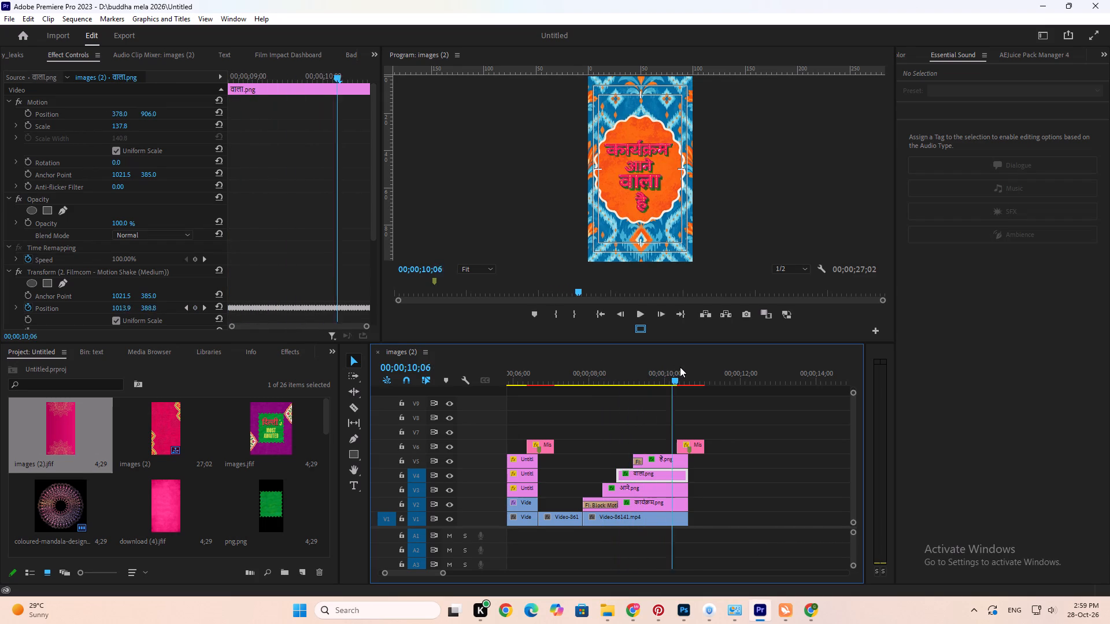
{"action": "left_click_drag", "start_coordinate": [680, 367], "coordinate": [700, 377]}
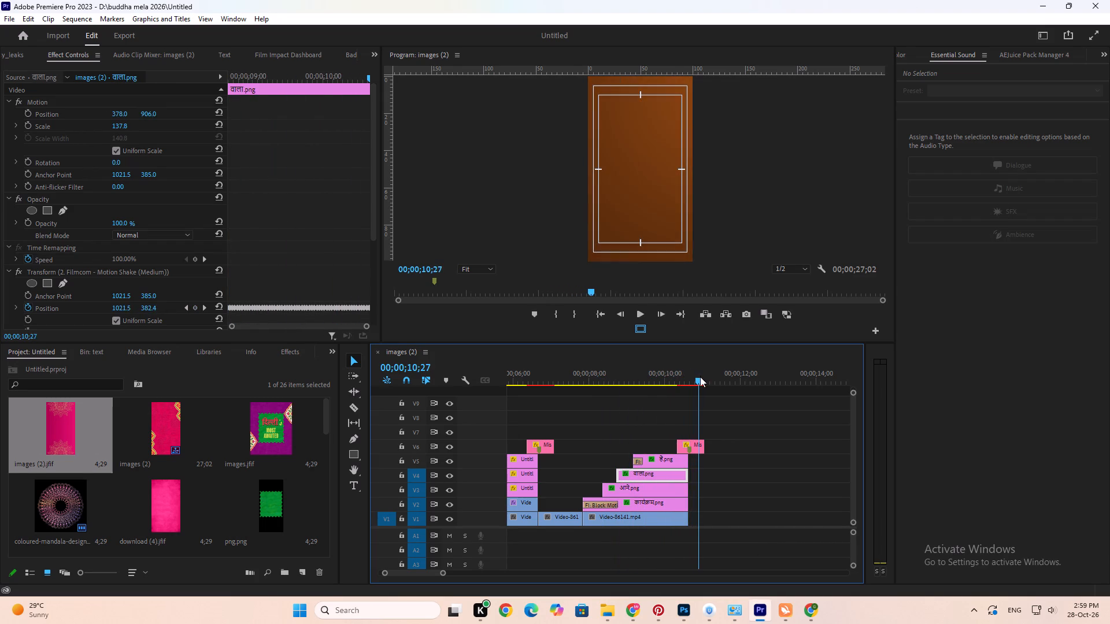
{"action": "left_click_drag", "start_coordinate": [700, 377], "coordinate": [509, 391]}
{"action": "left_click_drag", "start_coordinate": [515, 378], "coordinate": [449, 385]}
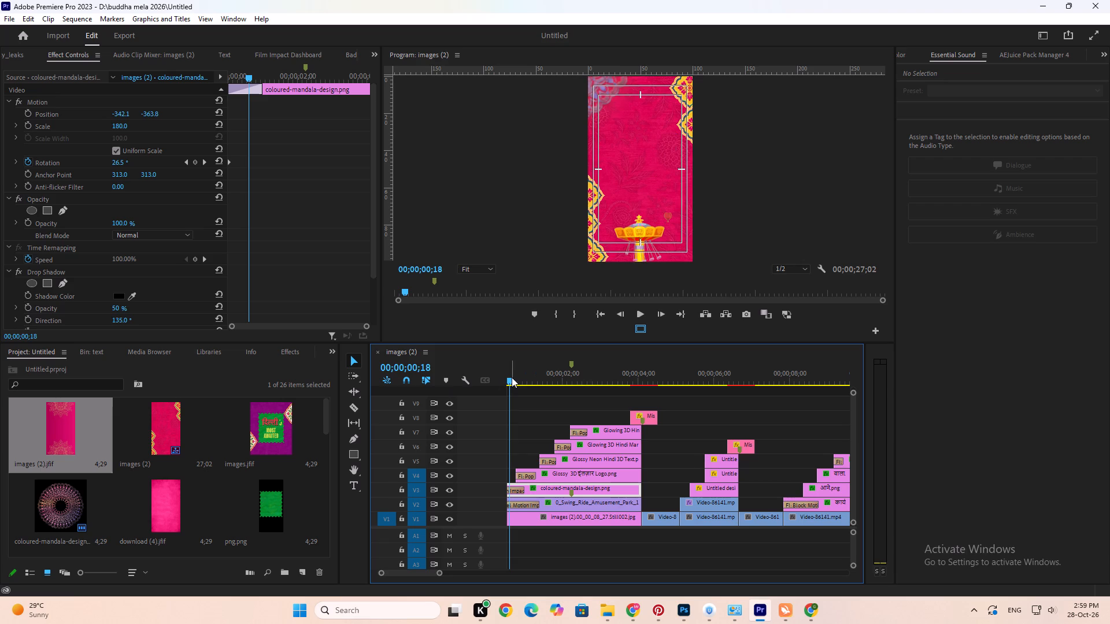
{"action": "left_click_drag", "start_coordinate": [512, 377], "coordinate": [525, 394]}
{"action": "key", "text": "space"}
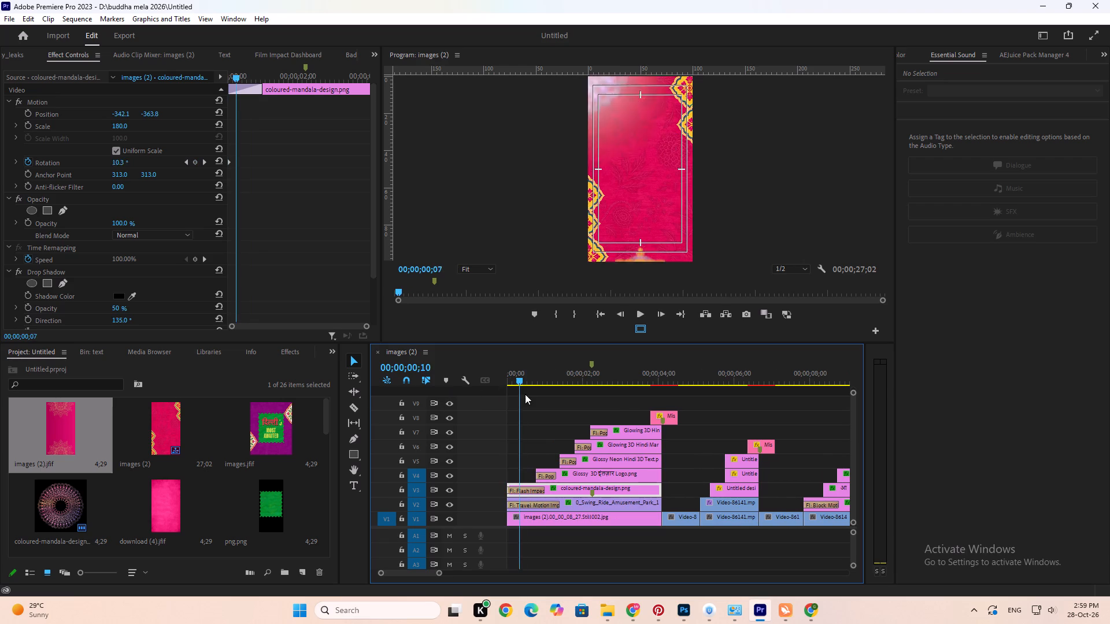
{"action": "left_click_drag", "start_coordinate": [525, 394], "coordinate": [727, 406]}
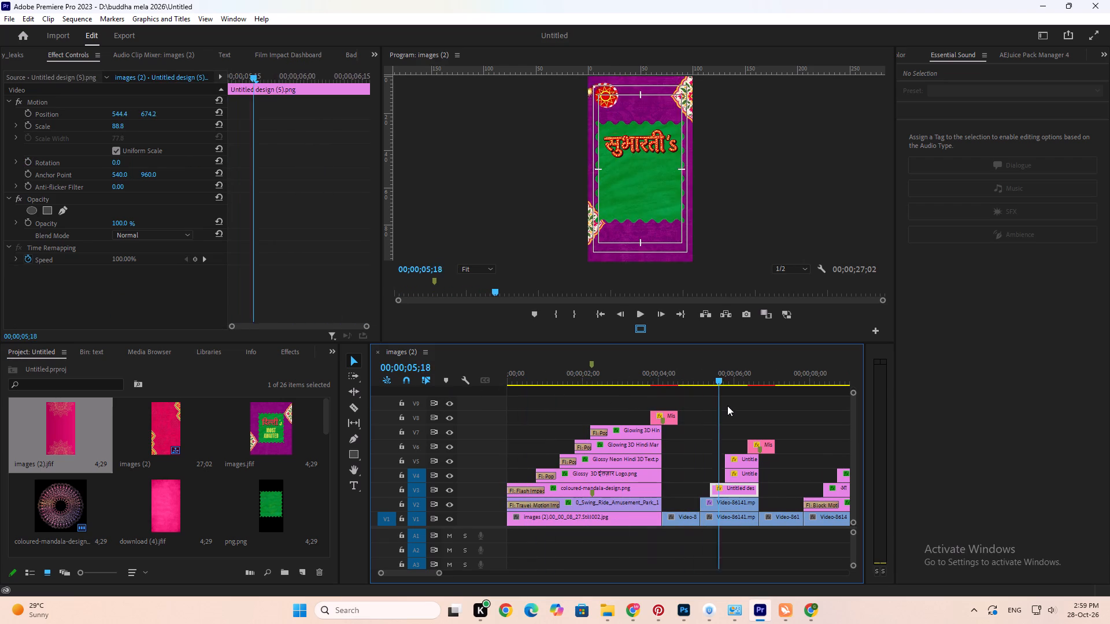
{"action": "left_click_drag", "start_coordinate": [727, 406], "coordinate": [298, 382]}
{"action": "key", "text": "space"}
{"action": "key", "text": "Home"}
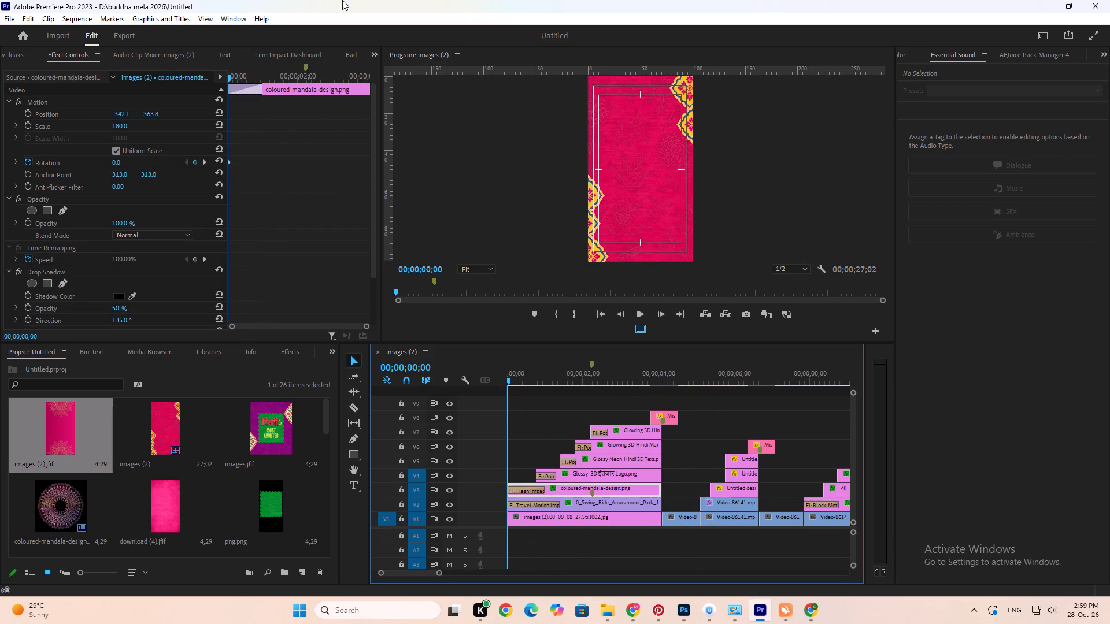
Apply the Filmcom - Motion Shake (Medium) preset to the four Hindi title clips on V4 to V7 in the first scene.
{"action": "left_click", "coordinate": [629, 434], "text": "shift"}
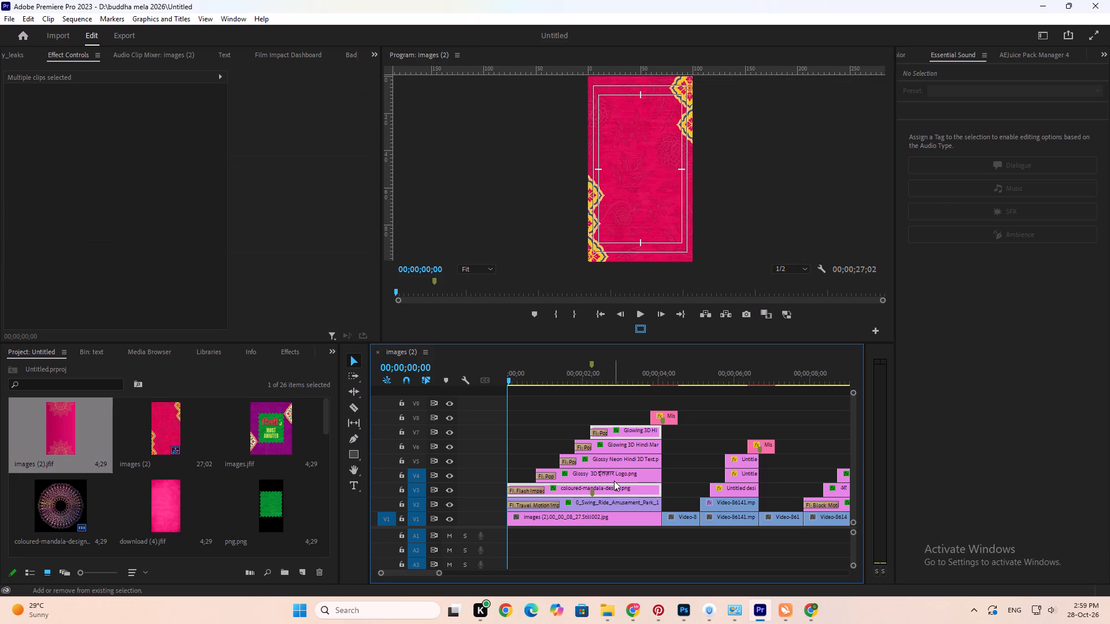
{"action": "left_click", "coordinate": [614, 481], "text": "shift"}
{"action": "left_click", "coordinate": [602, 421]}
{"action": "left_click", "coordinate": [624, 437]}
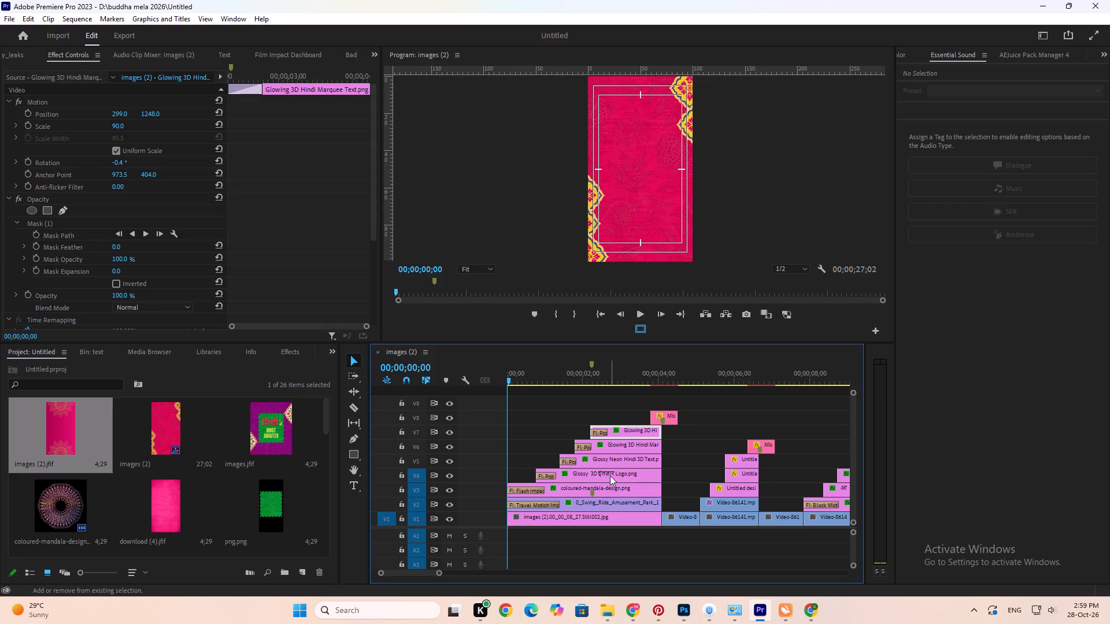
{"action": "left_click", "coordinate": [610, 476], "text": "shift"}
{"action": "left_click", "coordinate": [615, 460], "text": "shift"}
{"action": "left_click", "coordinate": [622, 450], "text": "shift"}
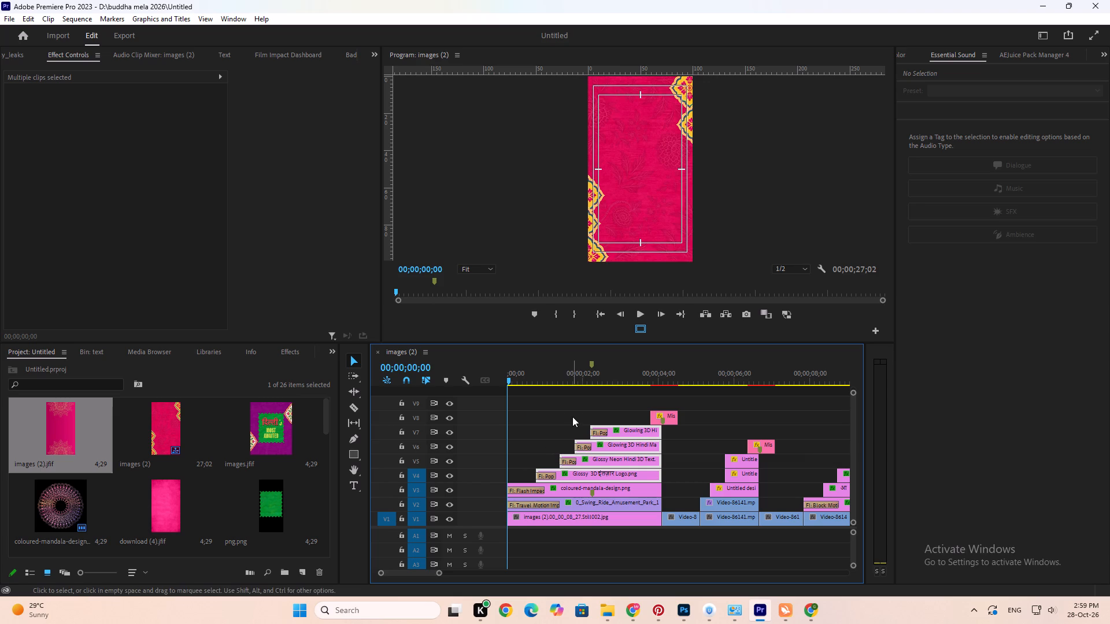
{"action": "left_click", "coordinate": [284, 352]}
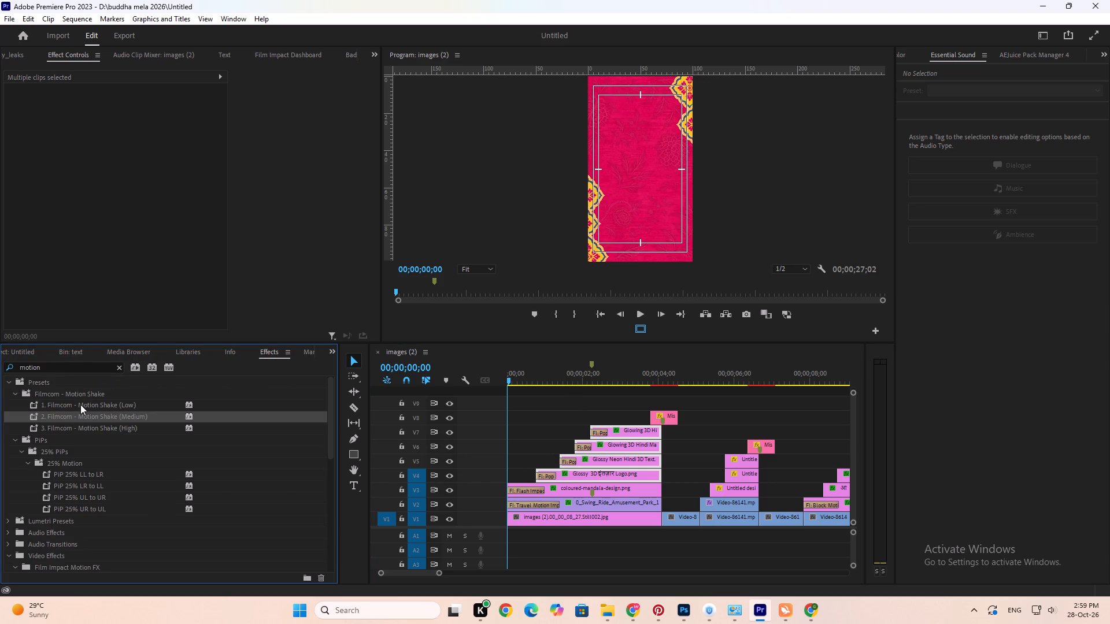
{"action": "left_click_drag", "start_coordinate": [91, 416], "coordinate": [645, 455]}
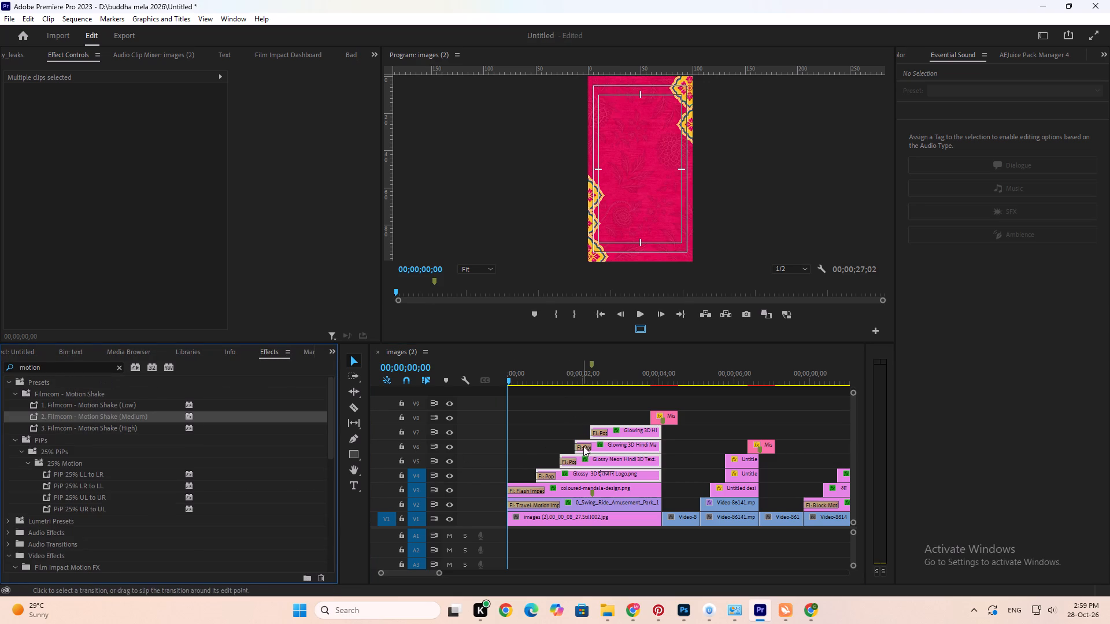
Play back the opening titles and following scenes, including with the Program monitor maximized, to examine the title motion.
{"action": "key", "text": "space"}
{"action": "key", "text": "space"}
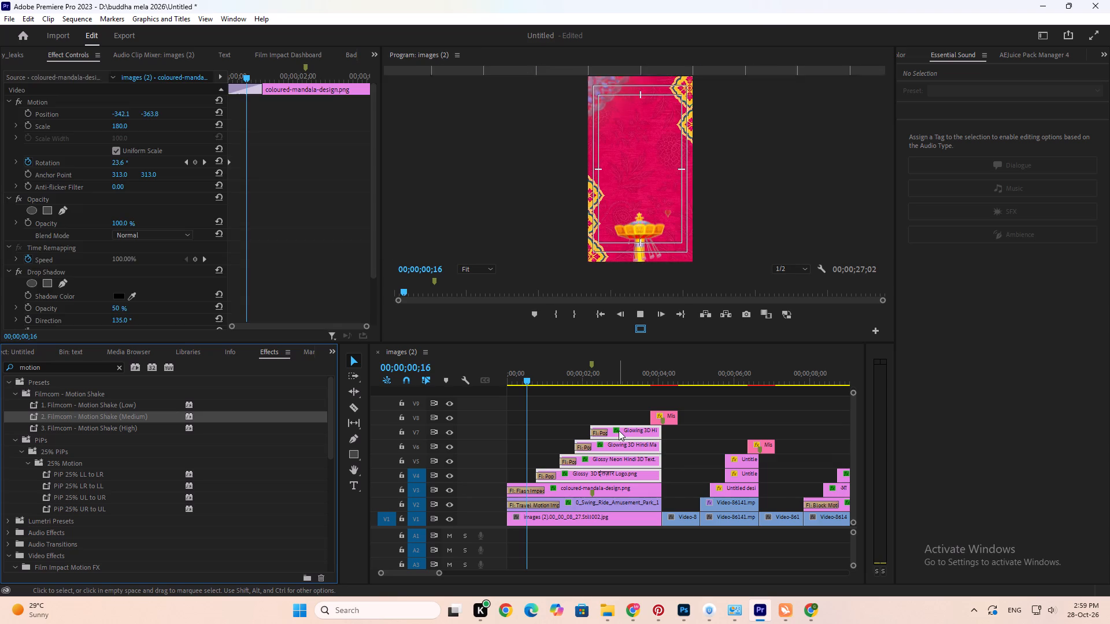
{"action": "key", "text": "space"}
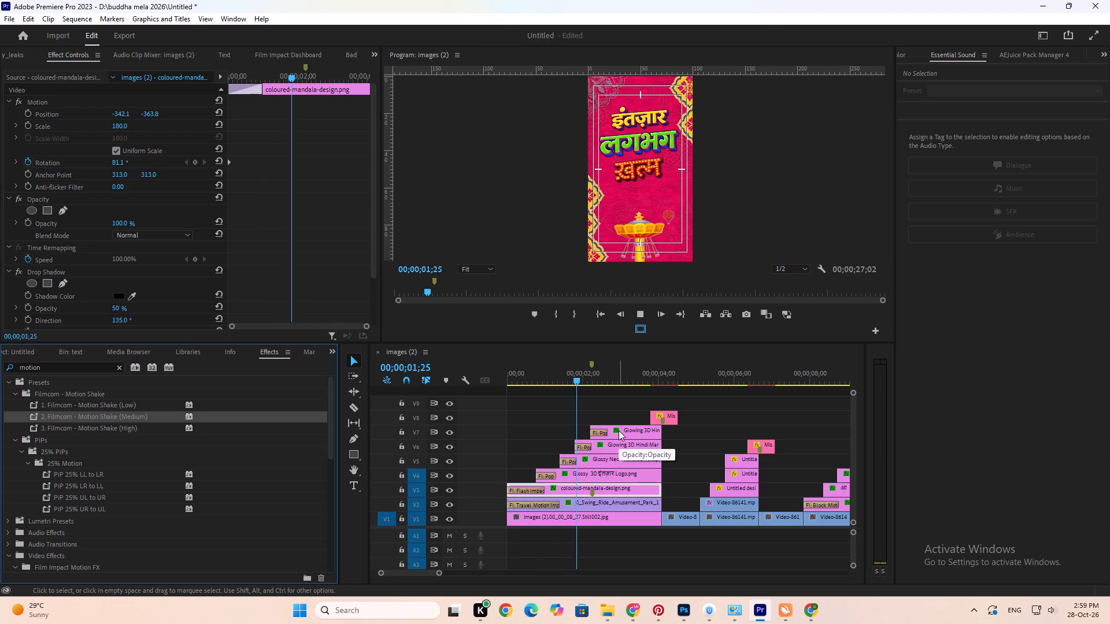
{"action": "key", "text": "space"}
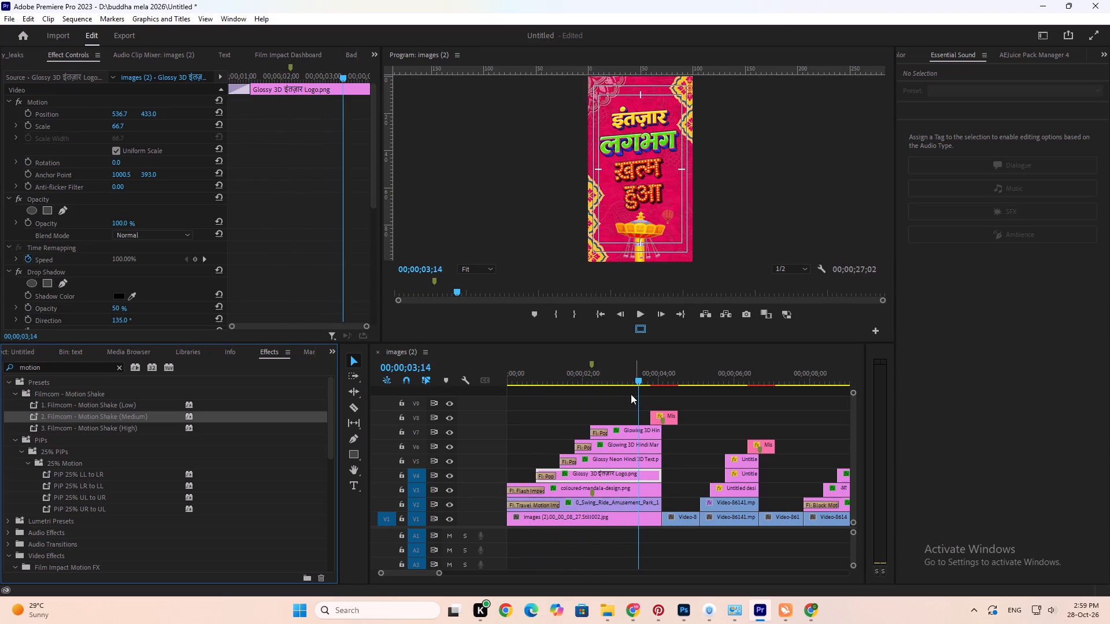
{"action": "left_click_drag", "start_coordinate": [614, 382], "coordinate": [516, 381]}
{"action": "left_click", "coordinate": [565, 228]}
{"action": "key", "text": "grave"}
{"action": "key", "text": "space"}
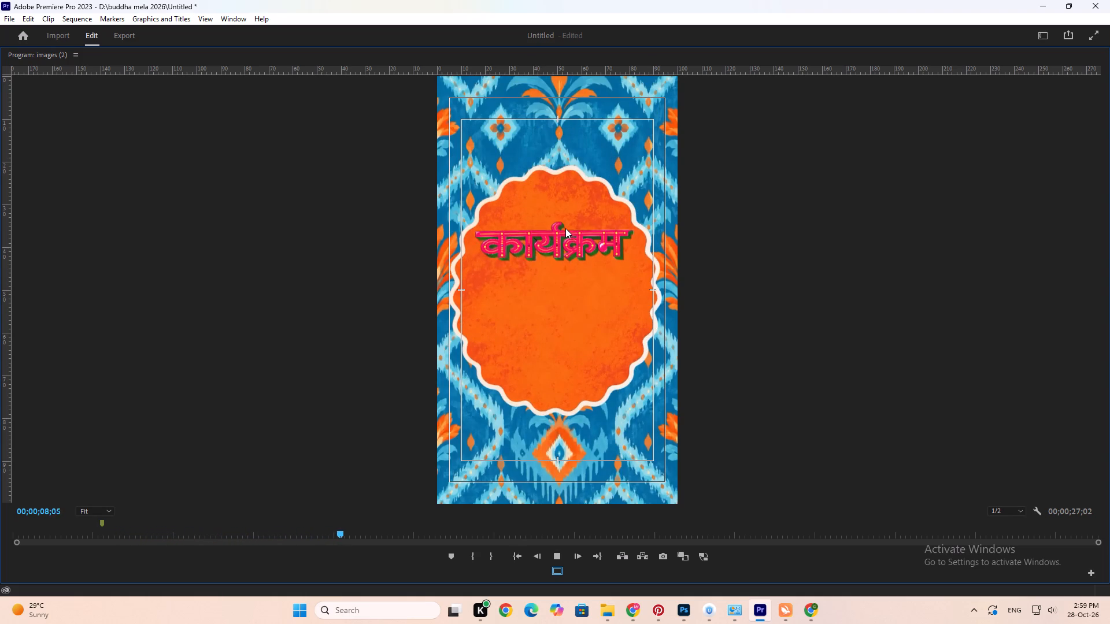
{"action": "key", "text": "space"}
{"action": "type", "text": "`"}
Apply the Filmcom - Motion Shake (Medium) preset to both Untitled design (6).png clips forming the "MOST AWAITED" title.
{"action": "scroll", "coordinate": [586, 508], "scroll_direction": "up", "scroll_amount": 11}
{"action": "left_click_drag", "start_coordinate": [622, 380], "coordinate": [614, 382]}
{"action": "scroll", "coordinate": [614, 382], "scroll_direction": "up", "scroll_amount": 4, "text": "alt"}
{"action": "scroll", "coordinate": [658, 472], "scroll_direction": "up", "scroll_amount": 4, "text": "alt"}
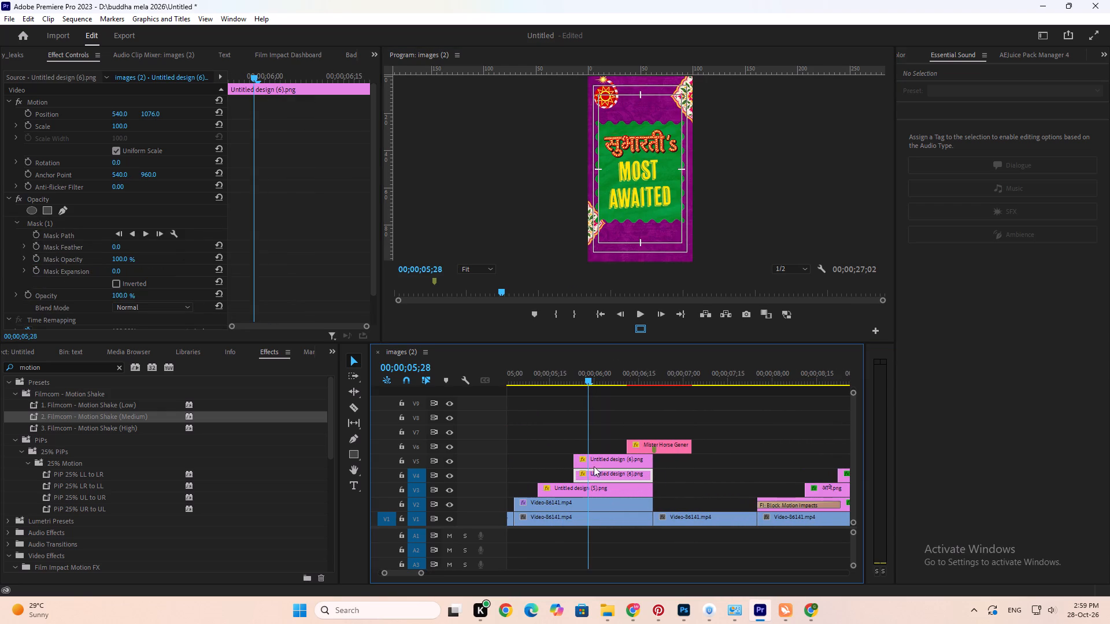
{"action": "left_click", "coordinate": [597, 460], "text": "shift"}
{"action": "left_click_drag", "start_coordinate": [87, 415], "coordinate": [402, 417]}
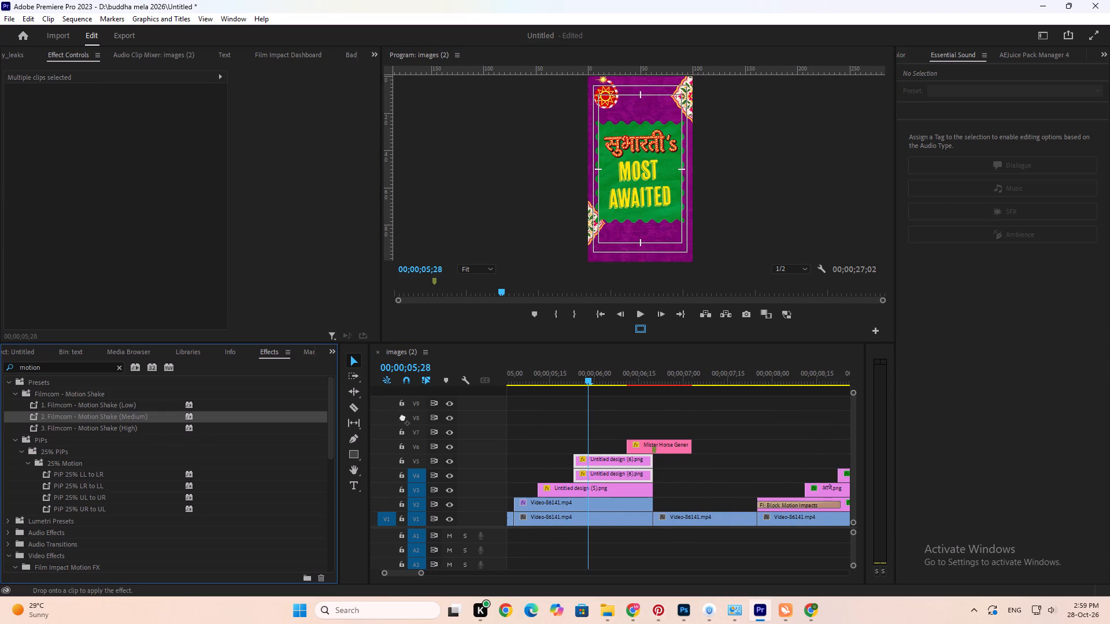
{"action": "left_click_drag", "start_coordinate": [402, 417], "coordinate": [617, 471]}
Apply the Filmcom - Motion Shake (Medium) preset to the Untitled design (5).png title clip on V3 in the second scene.
{"action": "scroll", "coordinate": [615, 470], "scroll_direction": "up", "scroll_amount": 3}
{"action": "left_click", "coordinate": [613, 378]}
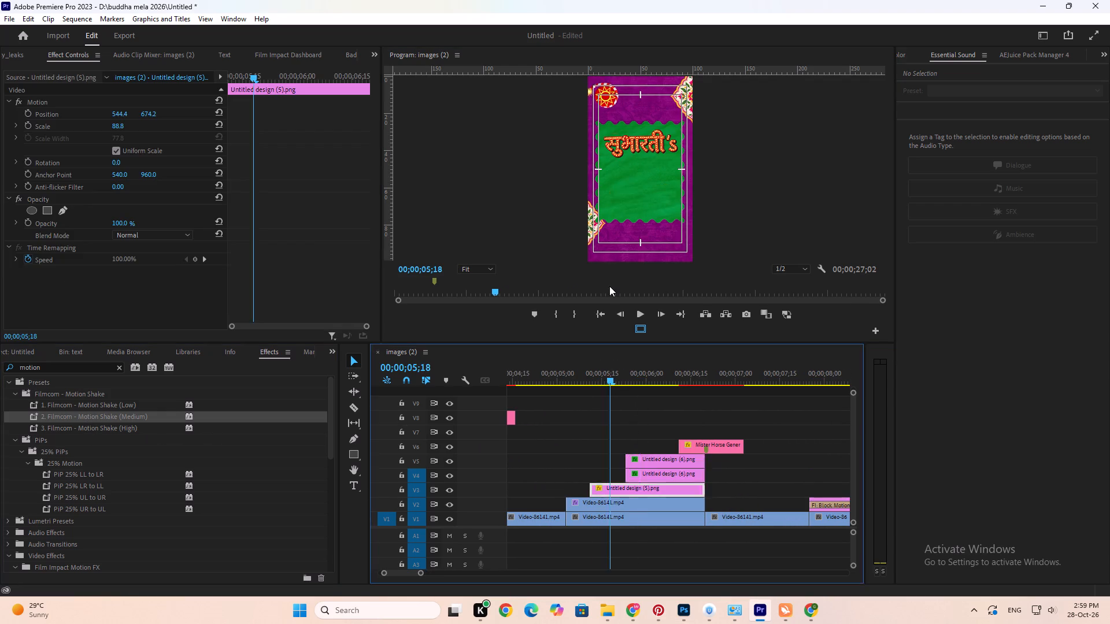
{"action": "left_click", "coordinate": [609, 286]}
{"action": "scroll", "coordinate": [669, 488], "scroll_direction": "up", "scroll_amount": 6}
{"action": "scroll", "coordinate": [663, 478], "scroll_direction": "down", "scroll_amount": 7, "text": "alt"}
{"action": "scroll", "coordinate": [661, 478], "scroll_direction": "up", "scroll_amount": 6}
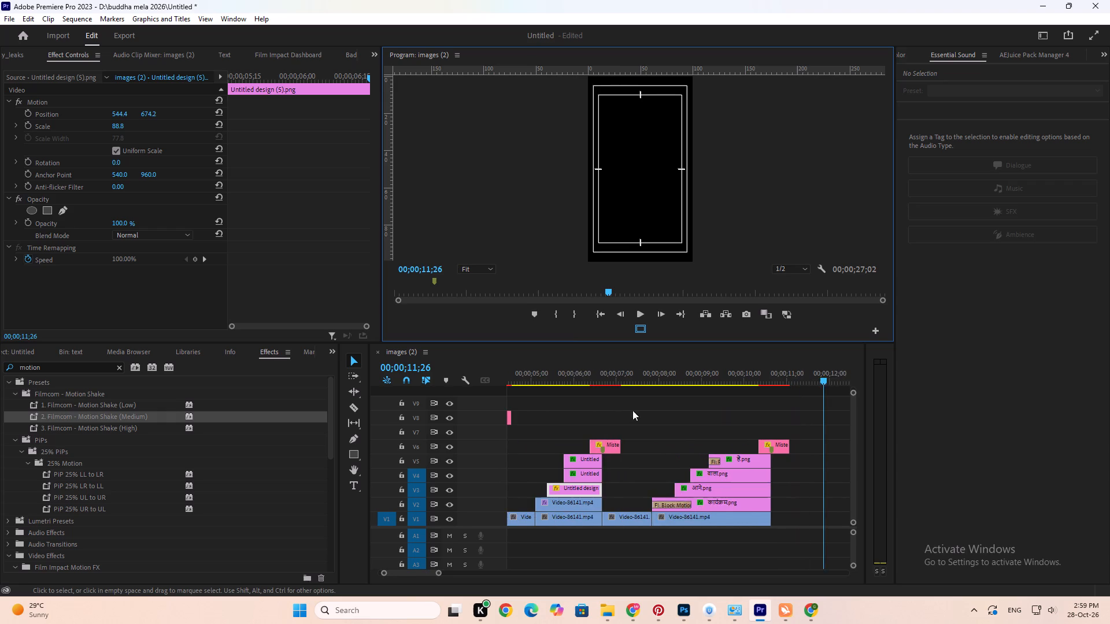
{"action": "scroll", "coordinate": [599, 416], "scroll_direction": "up", "scroll_amount": 4}
{"action": "left_click", "coordinate": [615, 379]}
{"action": "left_click", "coordinate": [613, 381]}
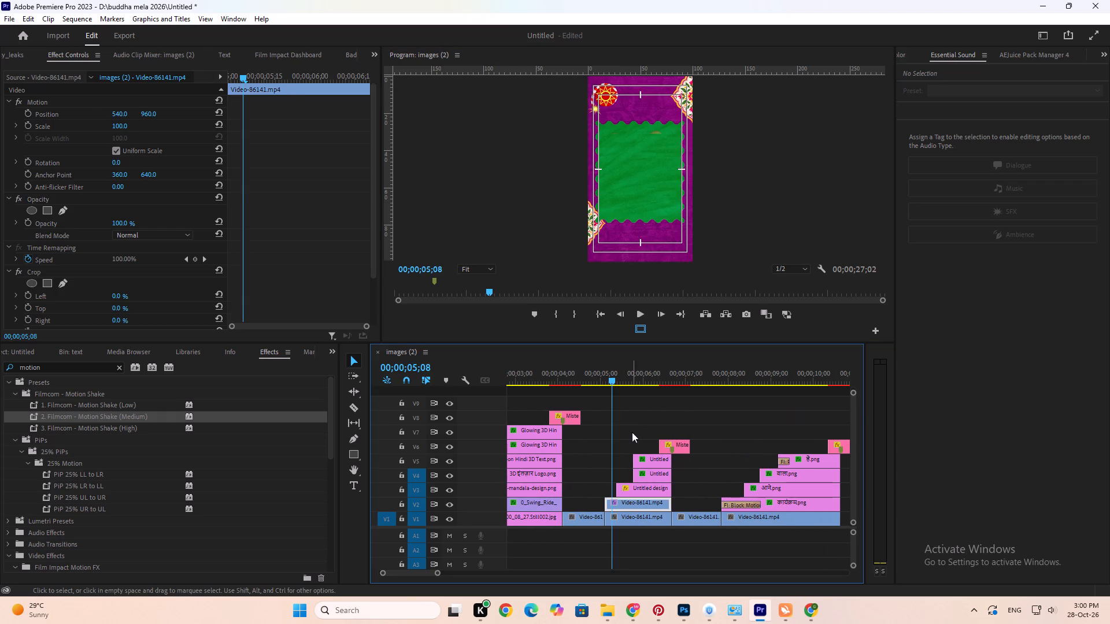
{"action": "left_click", "coordinate": [619, 380]}
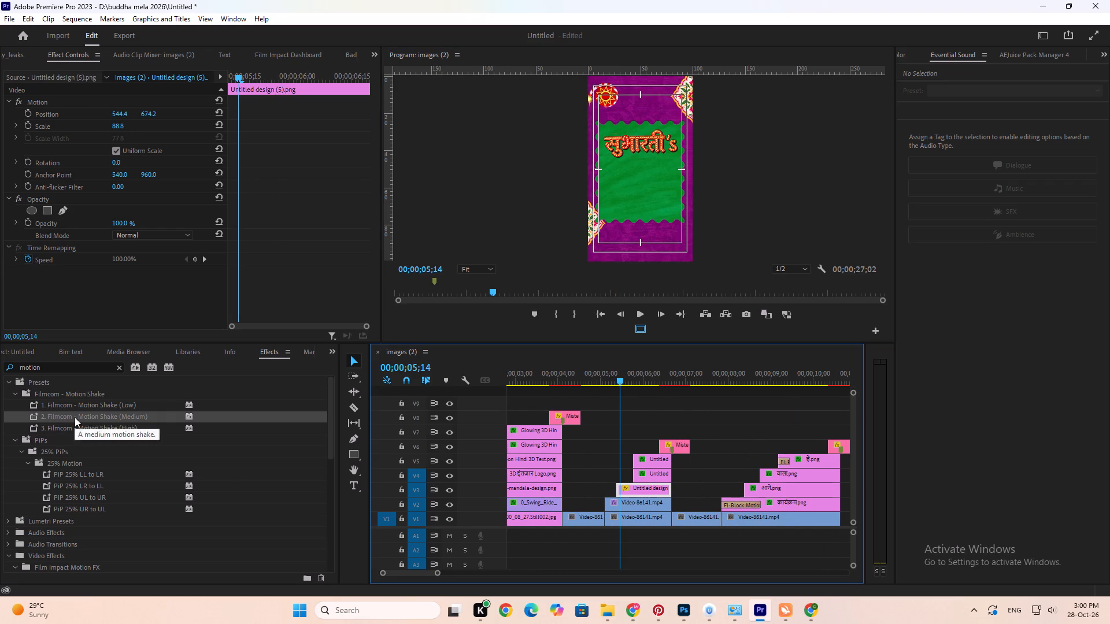
{"action": "left_click_drag", "start_coordinate": [75, 417], "coordinate": [92, 299]}
Play back the second and third title scenes, including with the Program monitor maximized, to examine the title motion.
{"action": "left_click", "coordinate": [600, 381]}
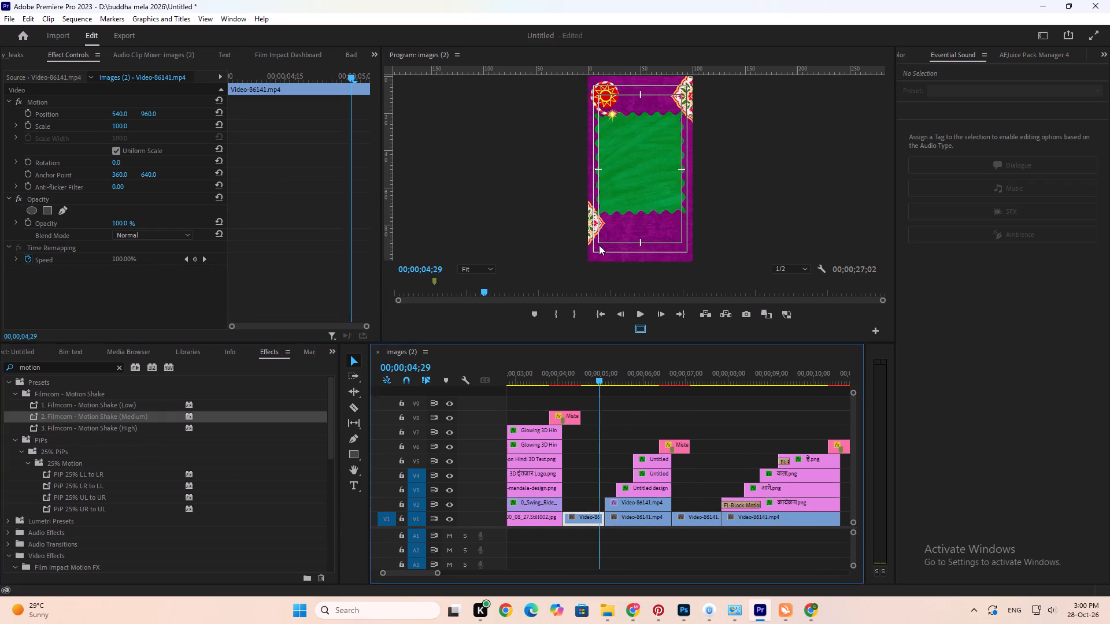
{"action": "left_click", "coordinate": [599, 245]}
{"action": "type", "text": "`"}
{"action": "key", "text": "space"}
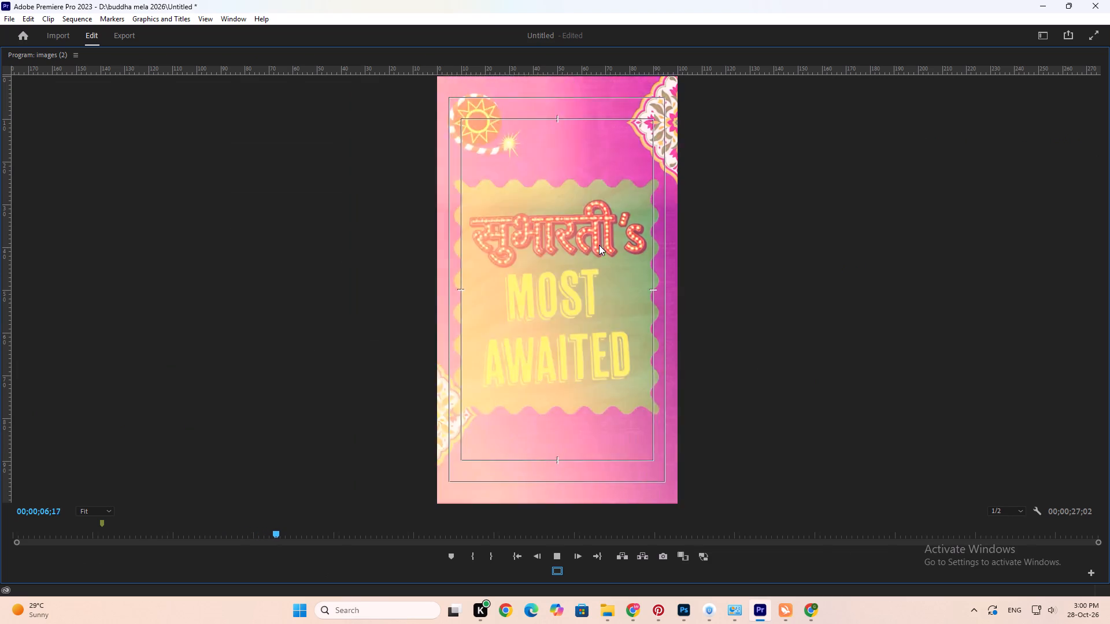
{"action": "key", "text": "space"}
{"action": "type", "text": "`"}
{"action": "left_click_drag", "start_coordinate": [570, 375], "coordinate": [565, 377]}
{"action": "left_click", "coordinate": [557, 195]}
{"action": "key", "text": "space"}
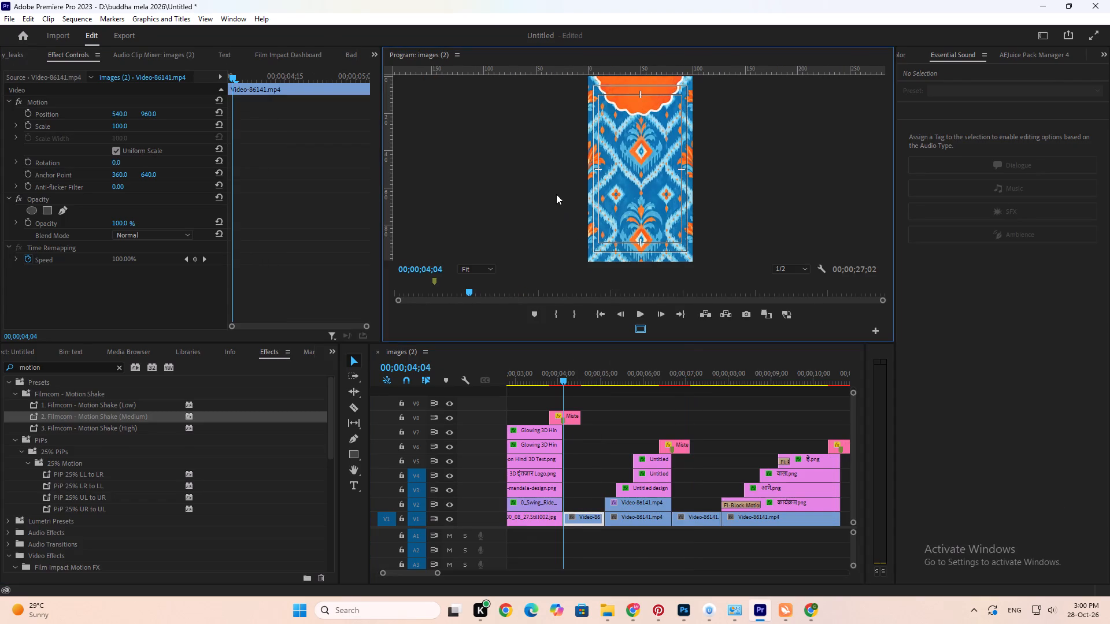
{"action": "type", "text": "`"}
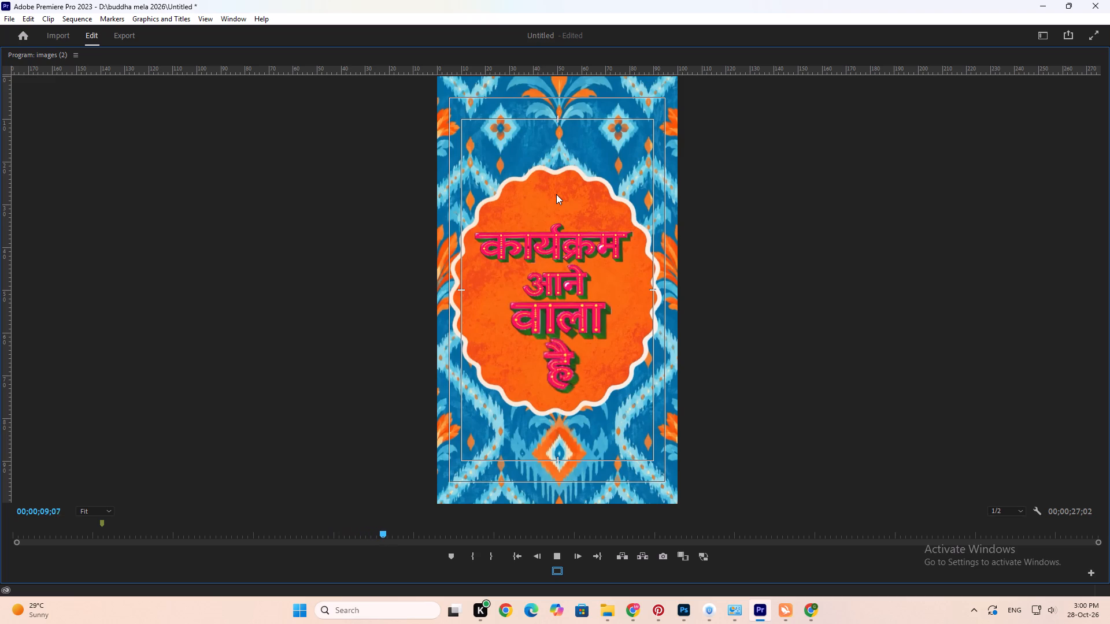
{"action": "key", "text": "grave"}
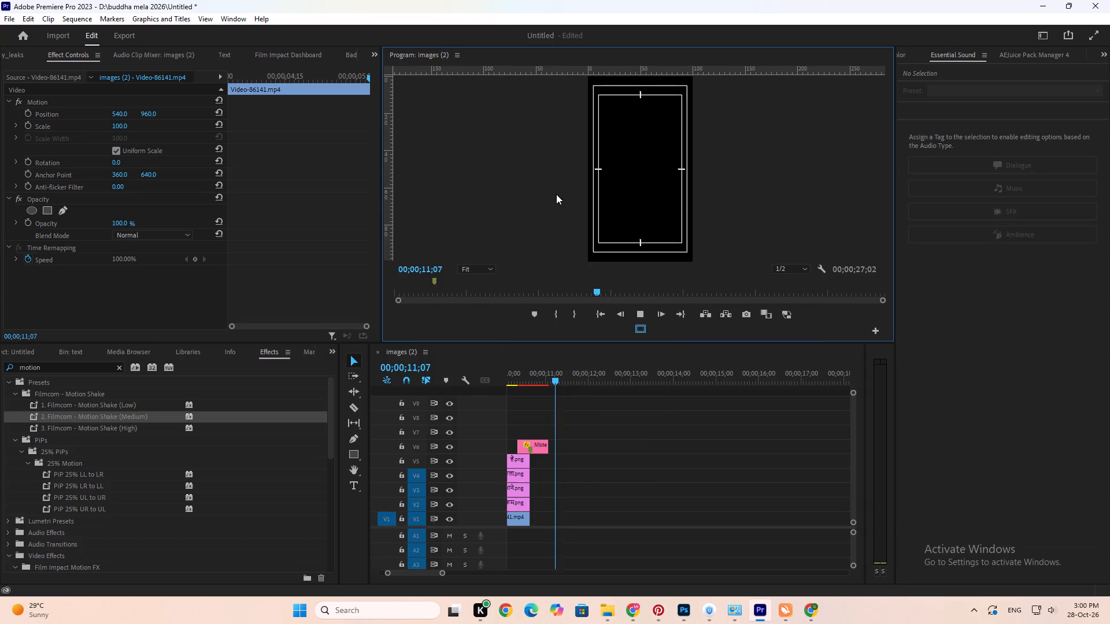
{"action": "left_click", "coordinate": [724, 491], "text": "alt"}
{"action": "scroll", "coordinate": [723, 490], "scroll_direction": "down", "scroll_amount": 12, "text": "alt"}
{"action": "key", "text": "space"}
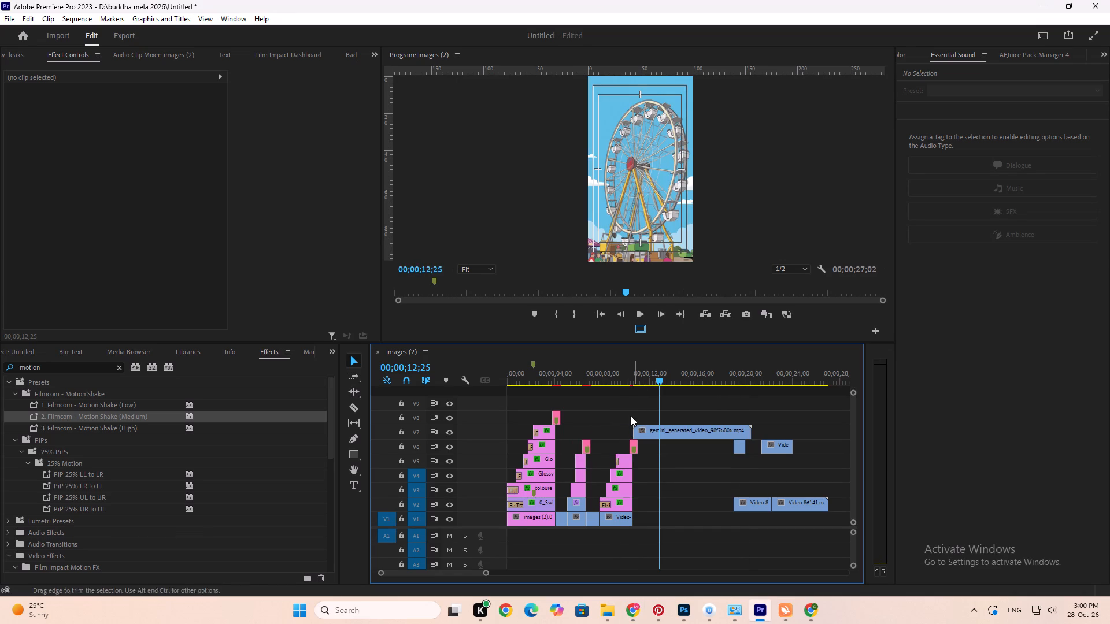
Move the third scene's Hindi title clips, its transition and the ferris wheel clip up one track to free V2.
{"action": "left_click_drag", "start_coordinate": [621, 373], "coordinate": [616, 373]}
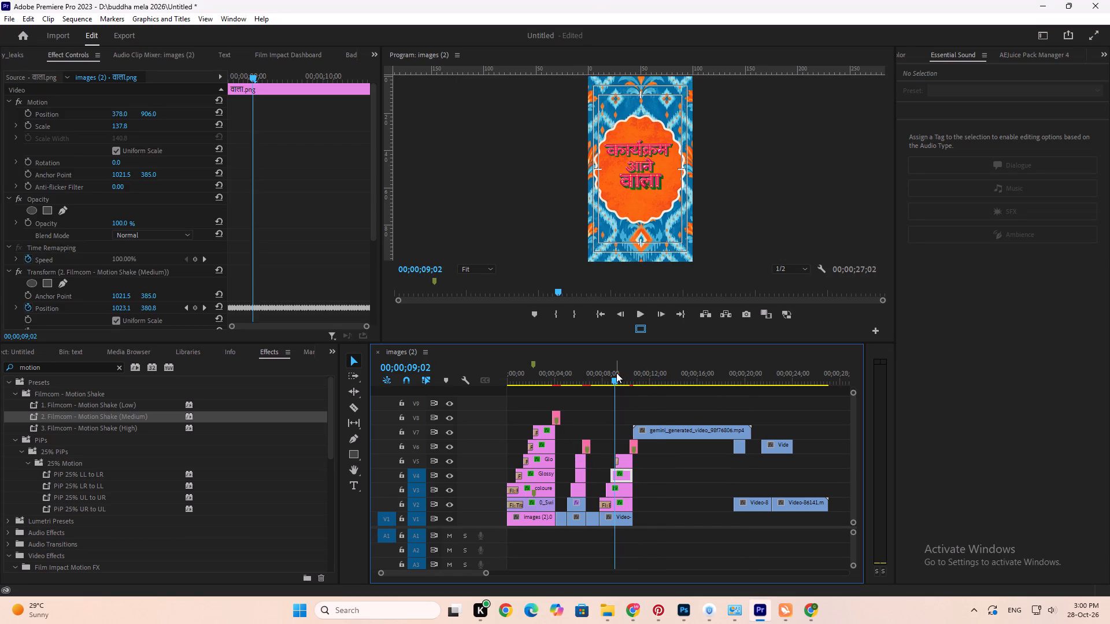
{"action": "scroll", "coordinate": [616, 373], "scroll_direction": "up", "scroll_amount": 12, "text": "alt"}
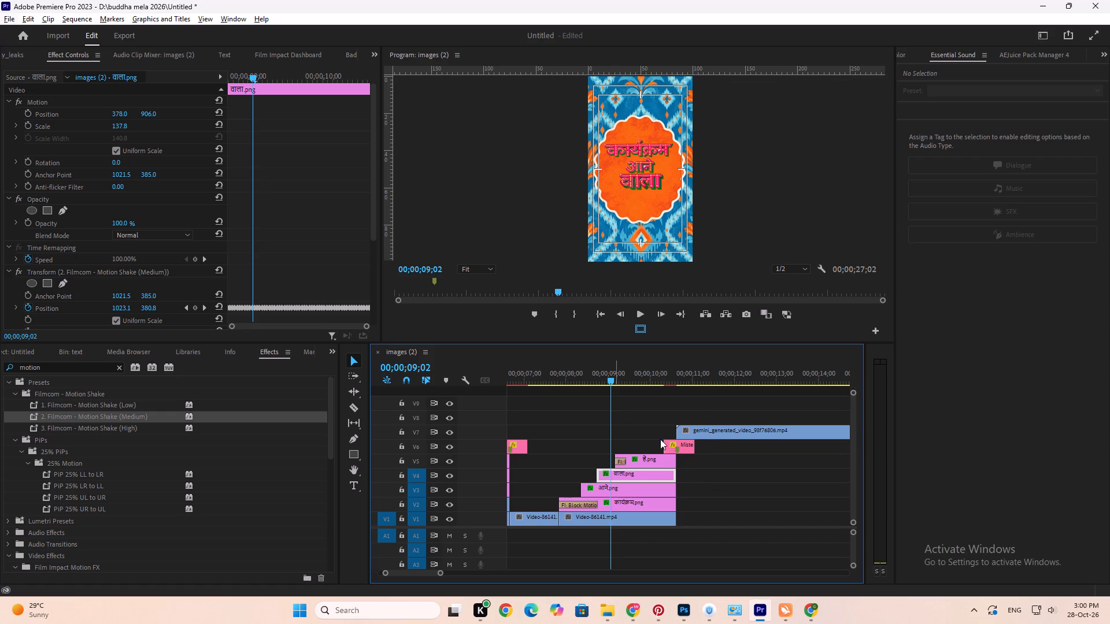
{"action": "left_click_drag", "start_coordinate": [654, 429], "coordinate": [675, 503]}
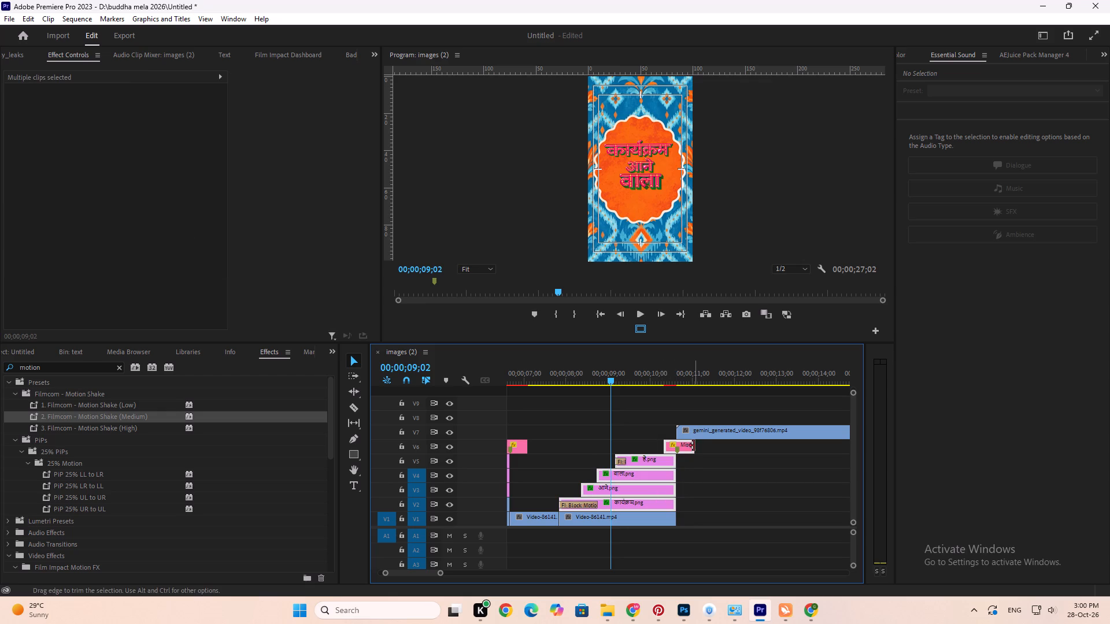
{"action": "left_click_drag", "start_coordinate": [679, 413], "coordinate": [650, 507]}
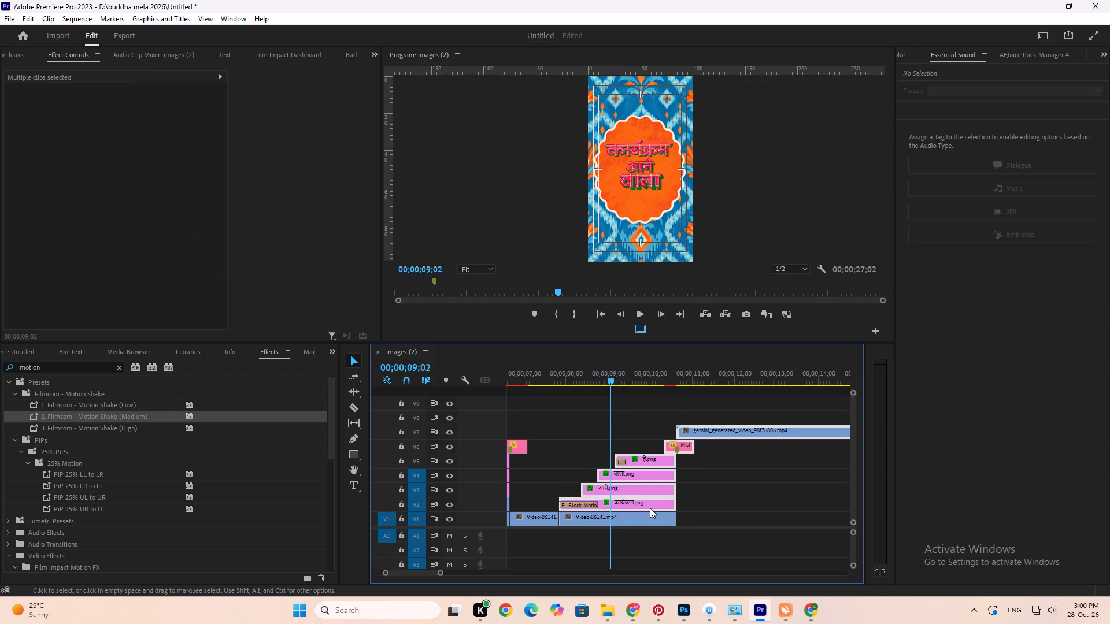
{"action": "key", "text": "alt+Up"}
{"action": "key", "text": "alt+Up"}
{"action": "key", "text": "alt+Down"}
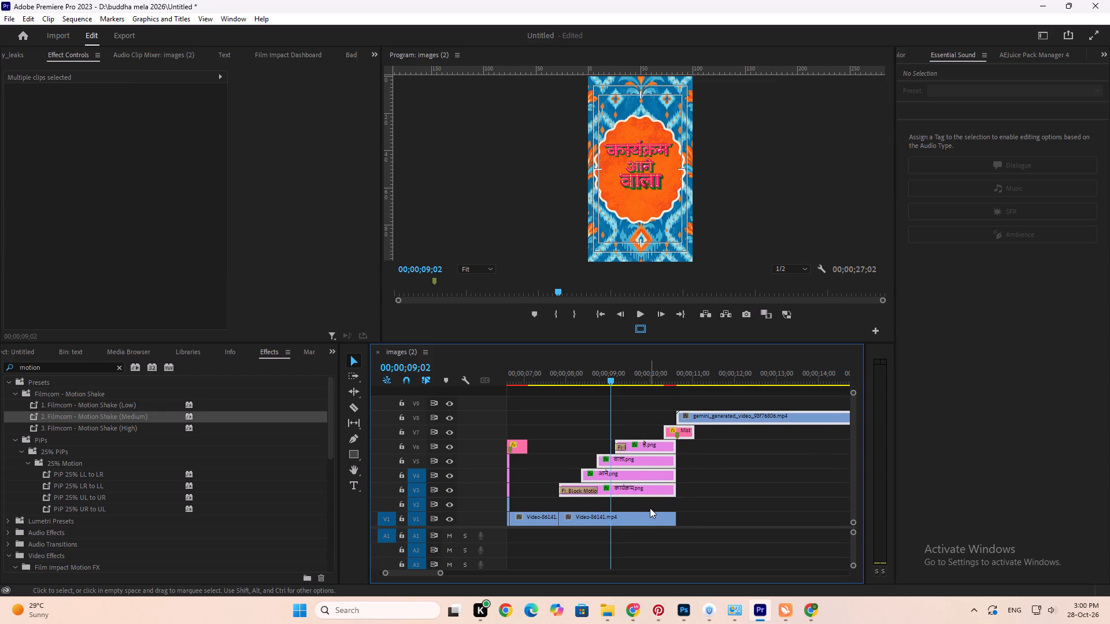
Briefly preview the ferris wheel clip and trim the ends of the selected third-scene titles, transition and ferris wheel clip together.
{"action": "scroll", "coordinate": [696, 492], "scroll_direction": "down", "scroll_amount": 7, "text": "alt"}
{"action": "left_click", "coordinate": [741, 504]}
{"action": "scroll", "coordinate": [737, 503], "scroll_direction": "down", "scroll_amount": 6}
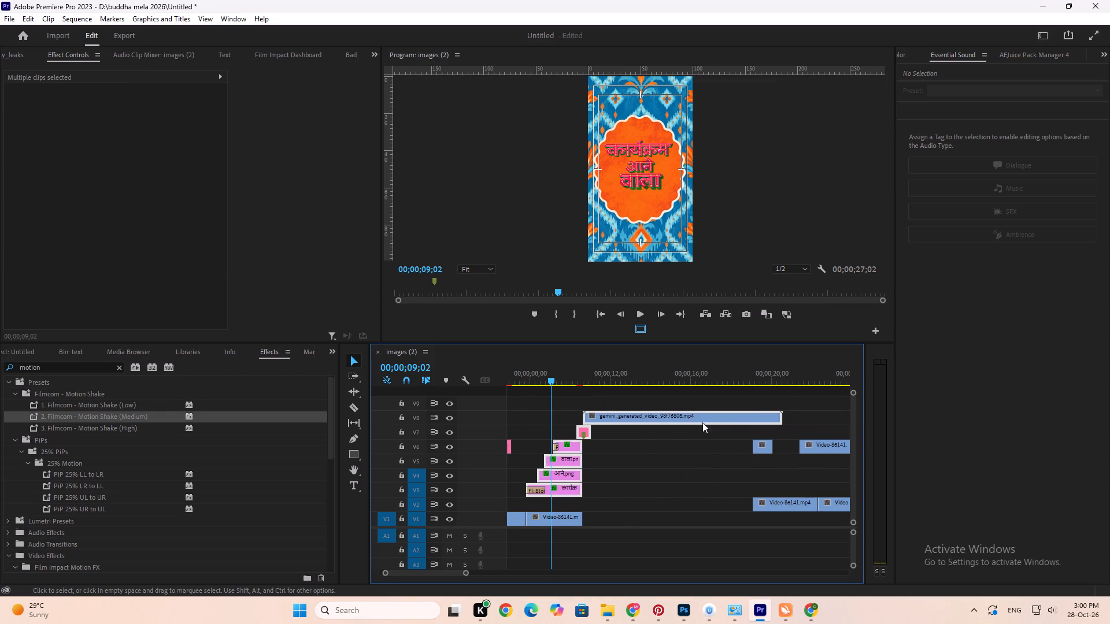
{"action": "left_click", "coordinate": [626, 367]}
{"action": "scroll", "coordinate": [626, 367], "scroll_direction": "up", "scroll_amount": 4}
{"action": "key", "text": "space"}
{"action": "key", "text": "space"}
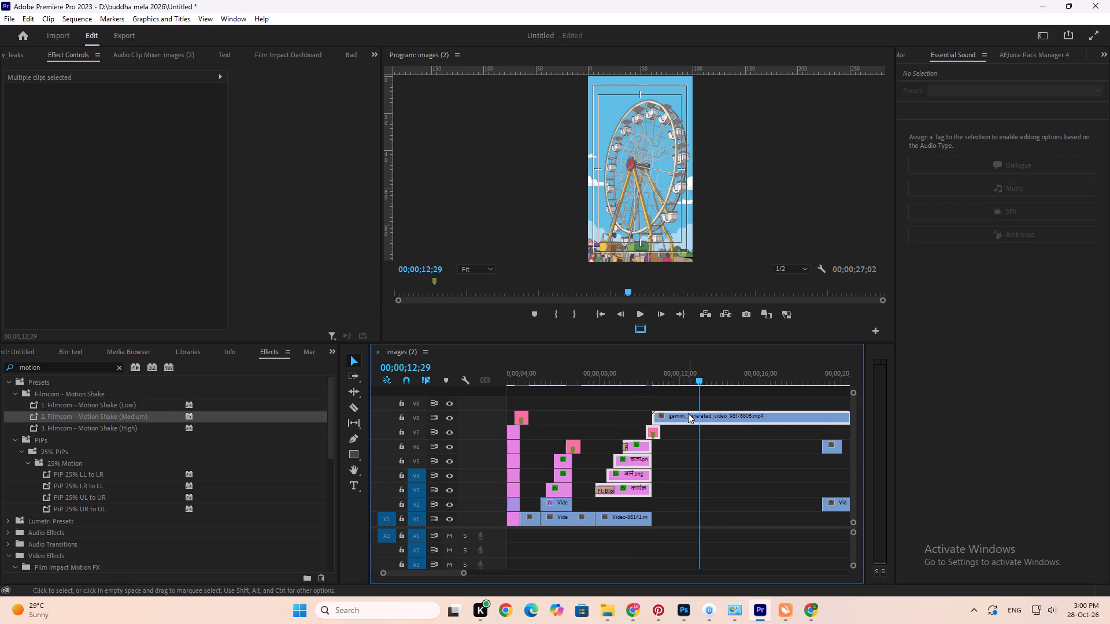
{"action": "scroll", "coordinate": [688, 413], "scroll_direction": "down", "scroll_amount": 4, "text": "alt"}
{"action": "left_click_drag", "start_coordinate": [775, 415], "coordinate": [707, 414]}
{"action": "left_click", "coordinate": [689, 418]}
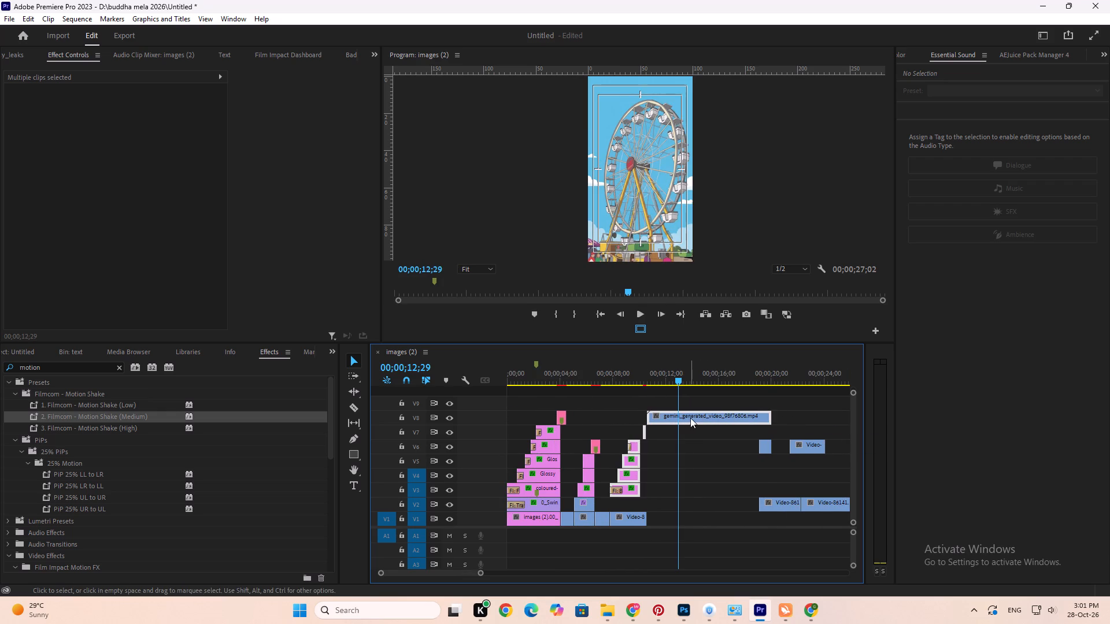
{"action": "key", "text": "ctrl+z"}
Move the ferris wheel clip from V8 down to V2, aligned with the start of the third scene's background clip.
{"action": "left_click", "coordinate": [709, 398]}
{"action": "left_click_drag", "start_coordinate": [708, 421], "coordinate": [690, 492]}
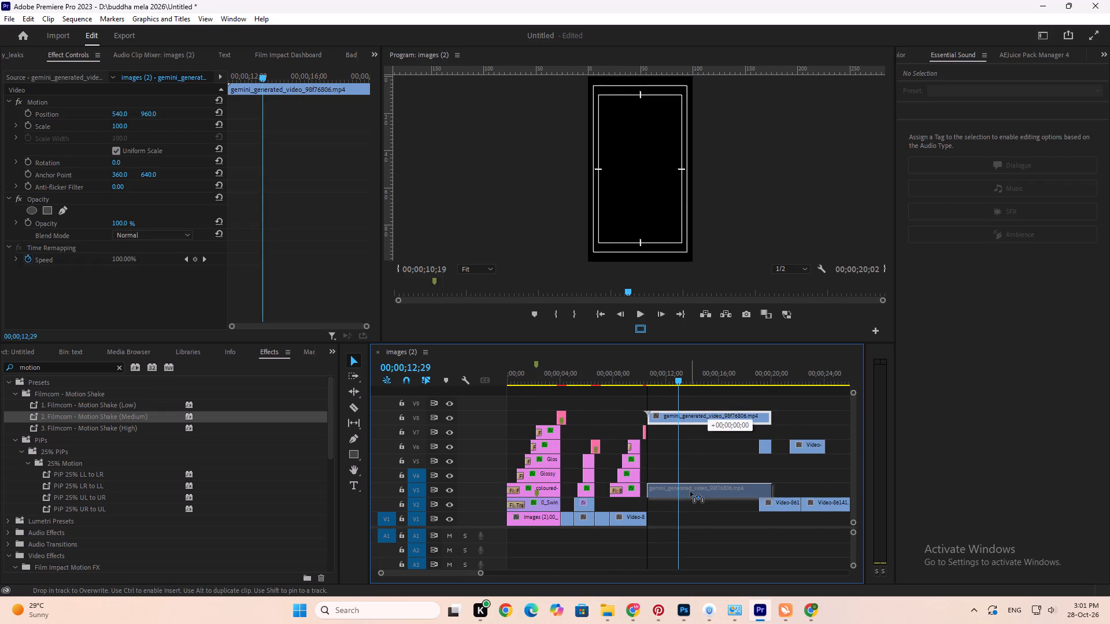
{"action": "left_click_drag", "start_coordinate": [690, 492], "coordinate": [671, 508]}
{"action": "scroll", "coordinate": [655, 507], "scroll_direction": "up", "scroll_amount": 6, "text": "alt"}
Set the ferris wheel clip's scale to 58 while viewing it behind the third scene's titles, keeping the Normal blend mode.
{"action": "left_click", "coordinate": [594, 382]}
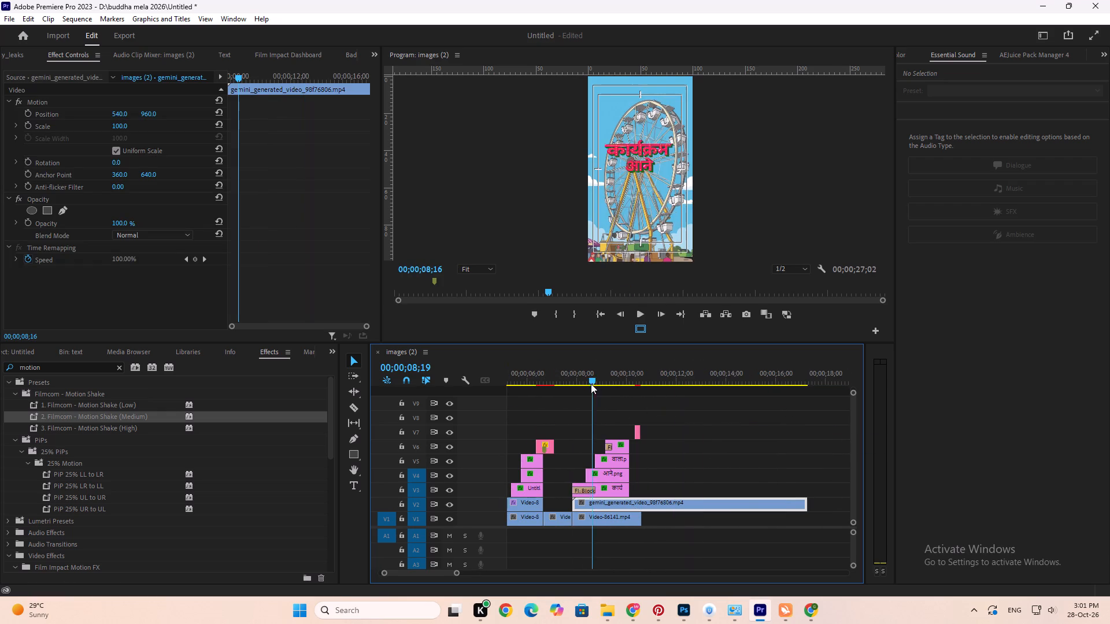
{"action": "scroll", "coordinate": [591, 384], "scroll_direction": "up", "scroll_amount": 6}
{"action": "left_click", "coordinate": [688, 503]}
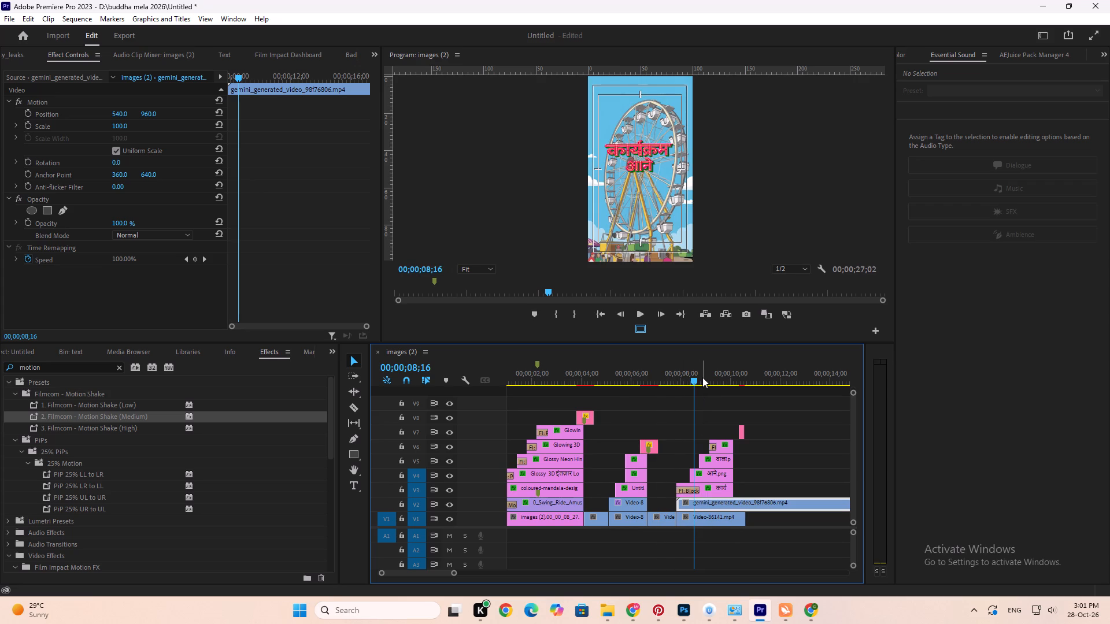
{"action": "scroll", "coordinate": [702, 377], "scroll_direction": "down", "scroll_amount": 2}
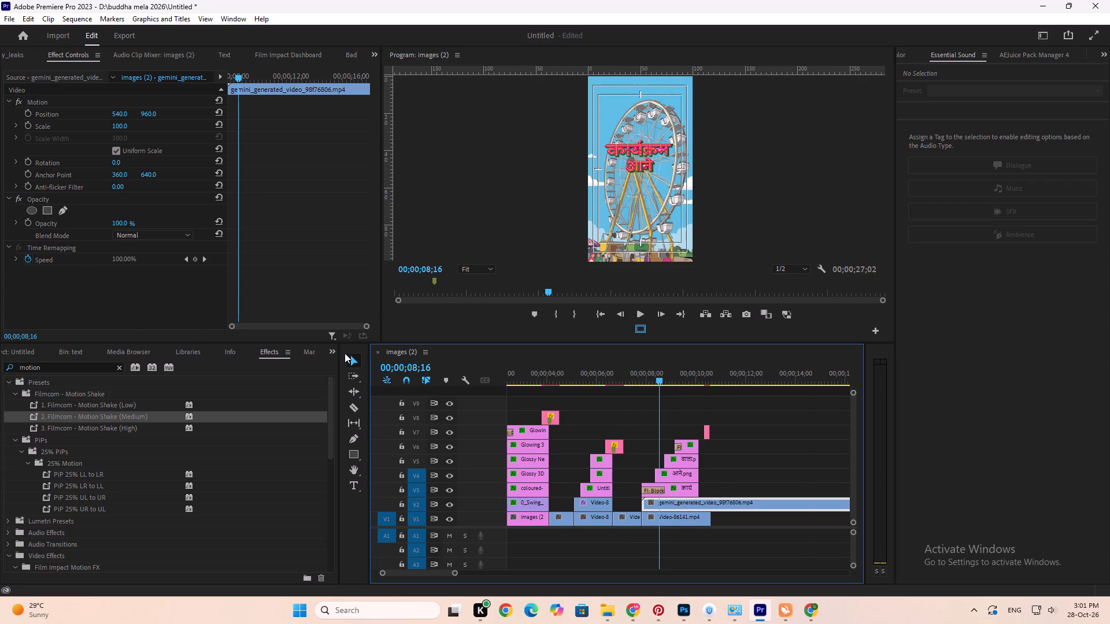
{"action": "left_click_drag", "start_coordinate": [122, 125], "coordinate": [91, 128]}
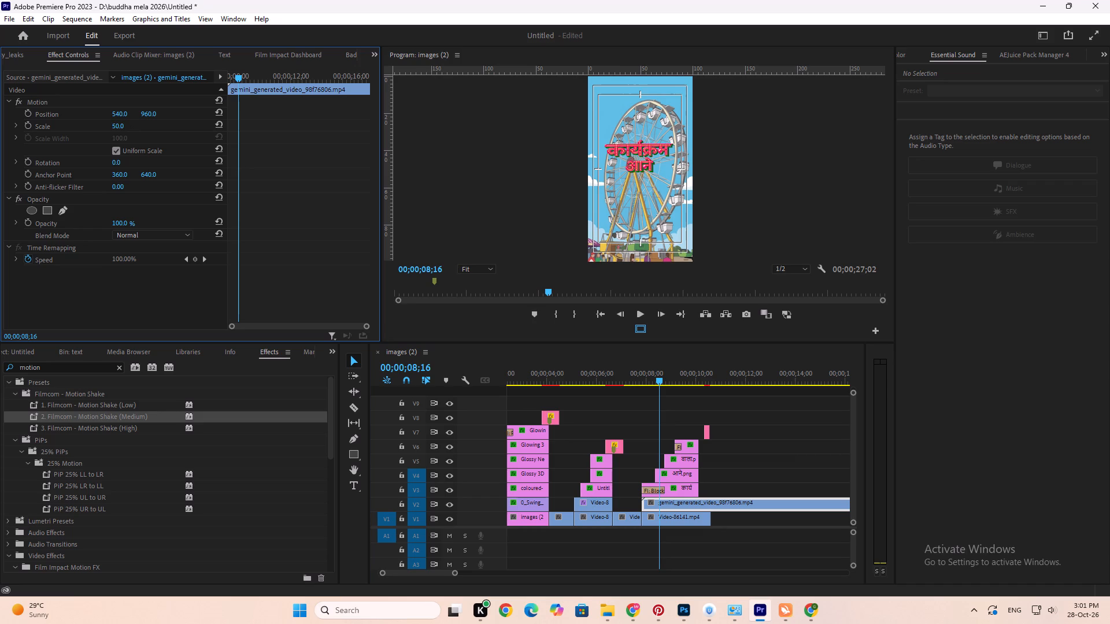
{"action": "left_click_drag", "start_coordinate": [91, 128], "coordinate": [83, 130]}
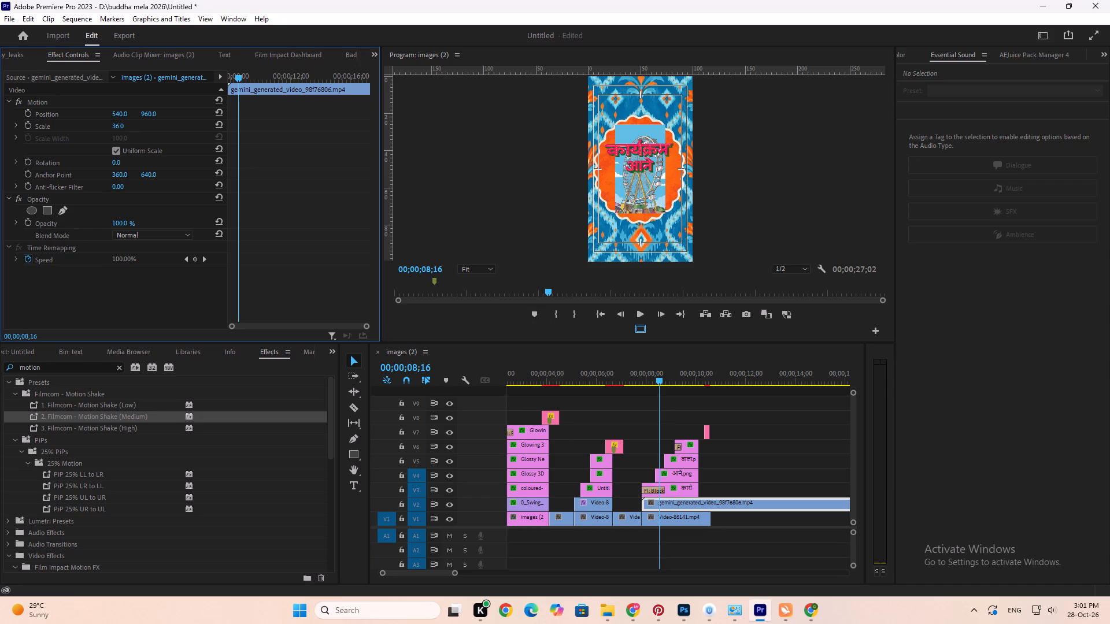
{"action": "left_click_drag", "start_coordinate": [83, 130], "coordinate": [96, 129]}
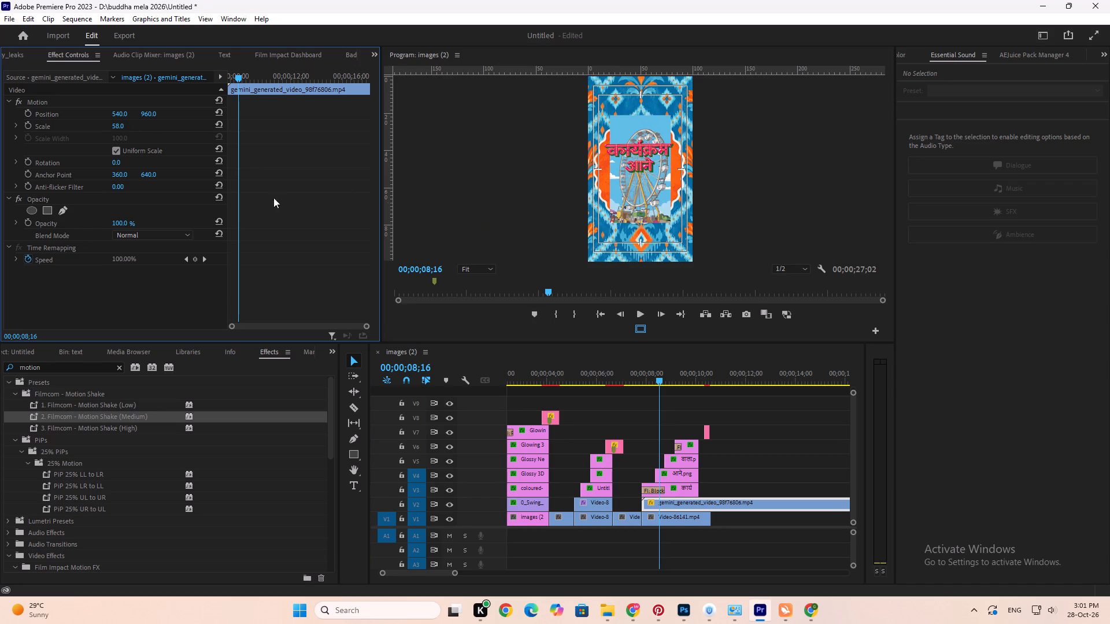
{"action": "left_click", "coordinate": [141, 236]}
{"action": "left_click", "coordinate": [141, 236]}
Search the effects for "ultra" and apply Ultra Key to the ferris wheel clip, keeping its output on Composite.
{"action": "left_click_drag", "start_coordinate": [64, 362], "coordinate": [0, 367]}
{"action": "double_click", "coordinate": [42, 367]}
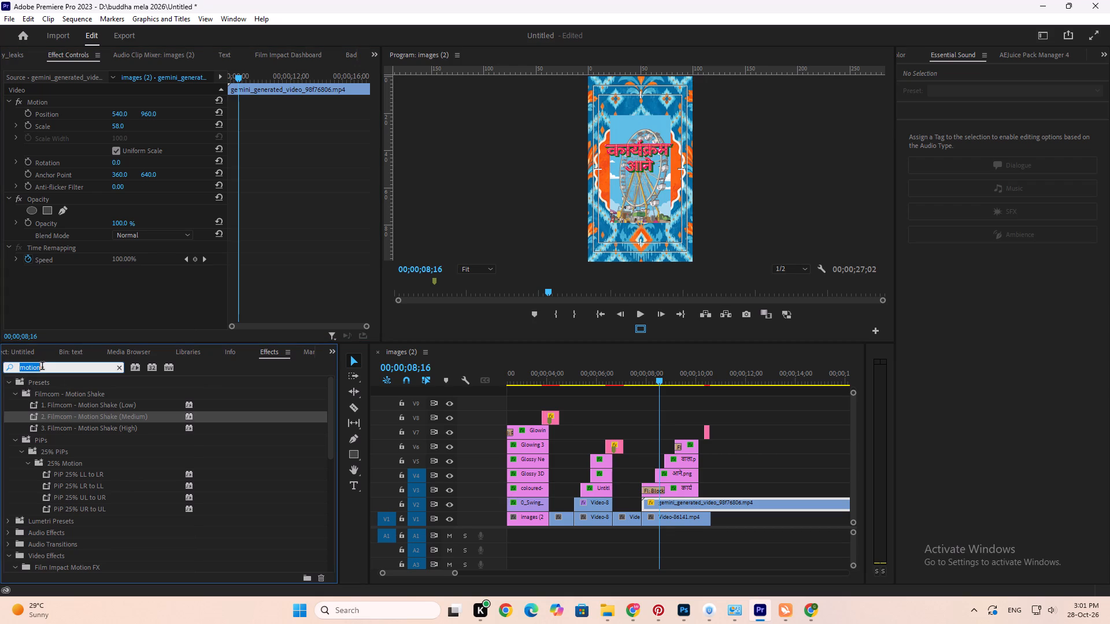
{"action": "type", "text": "ultra"}
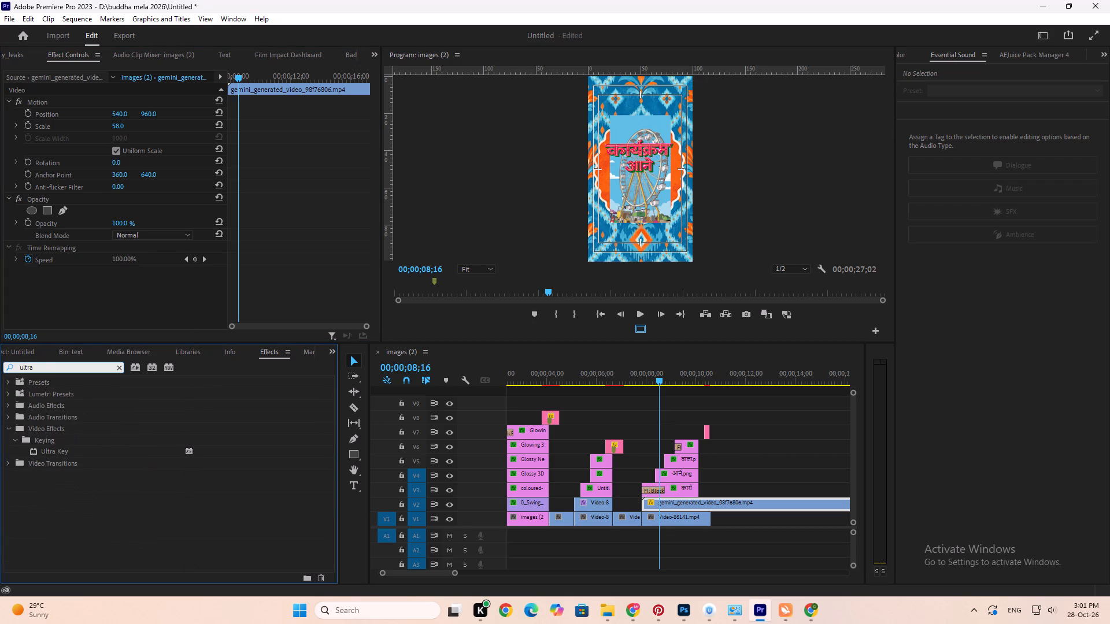
{"action": "left_click_drag", "start_coordinate": [51, 452], "coordinate": [87, 239]}
{"action": "scroll", "coordinate": [115, 293], "scroll_direction": "down", "scroll_amount": 5}
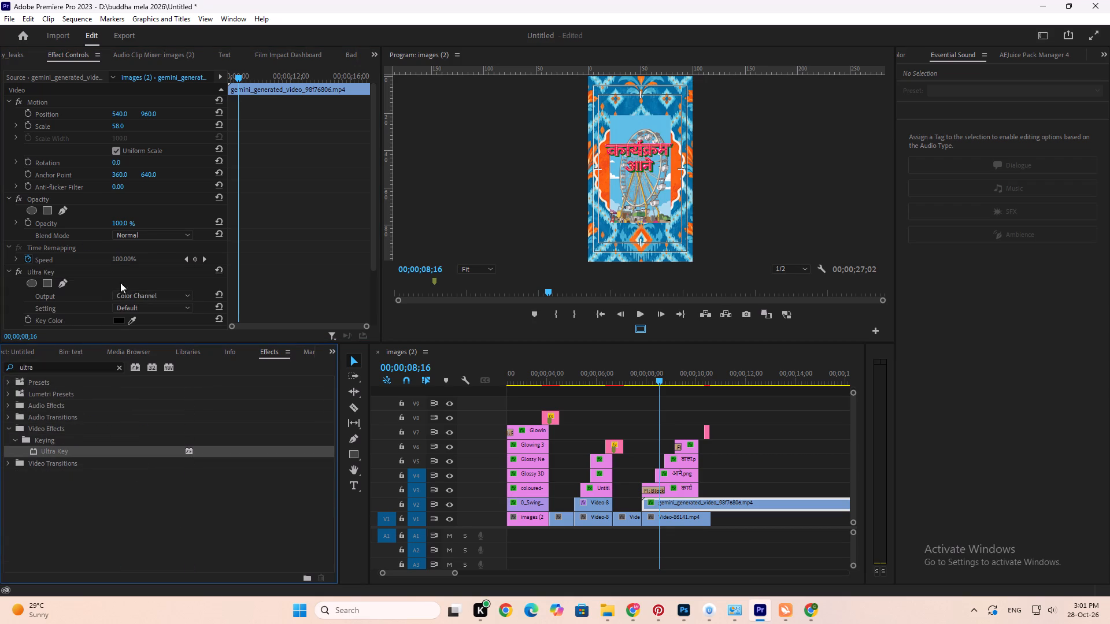
{"action": "scroll", "coordinate": [120, 293], "scroll_direction": "up", "scroll_amount": 4}
Reset the ferris wheel clip's scale to 100 and key out its blue sky with Ultra Key set to Aggressive.
{"action": "left_click", "coordinate": [215, 124]}
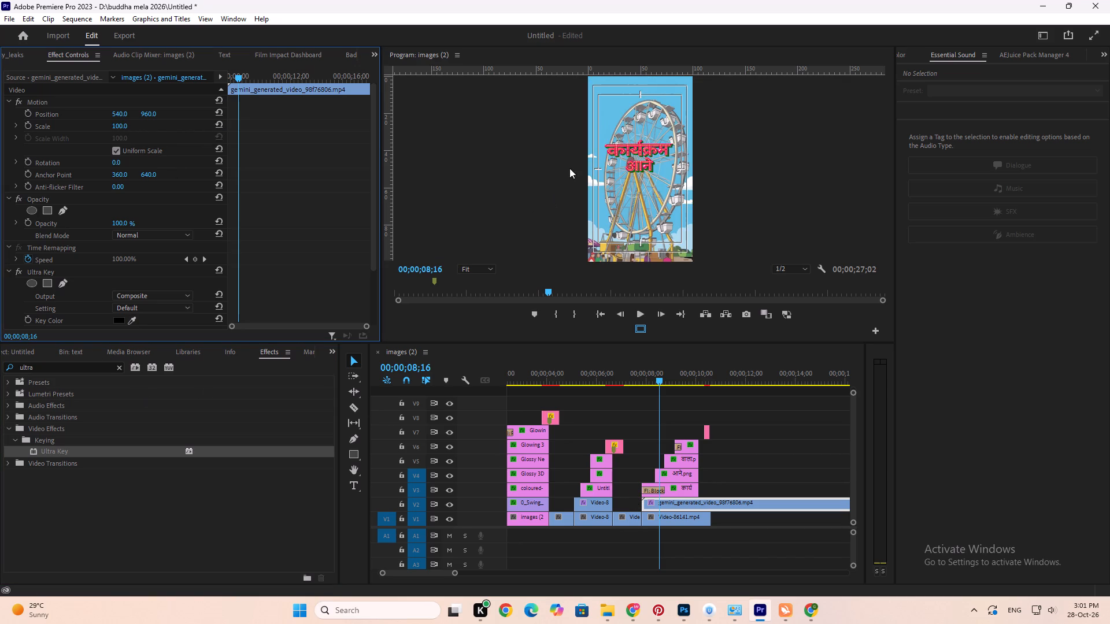
{"action": "key", "text": "grave"}
{"action": "key", "text": "grave"}
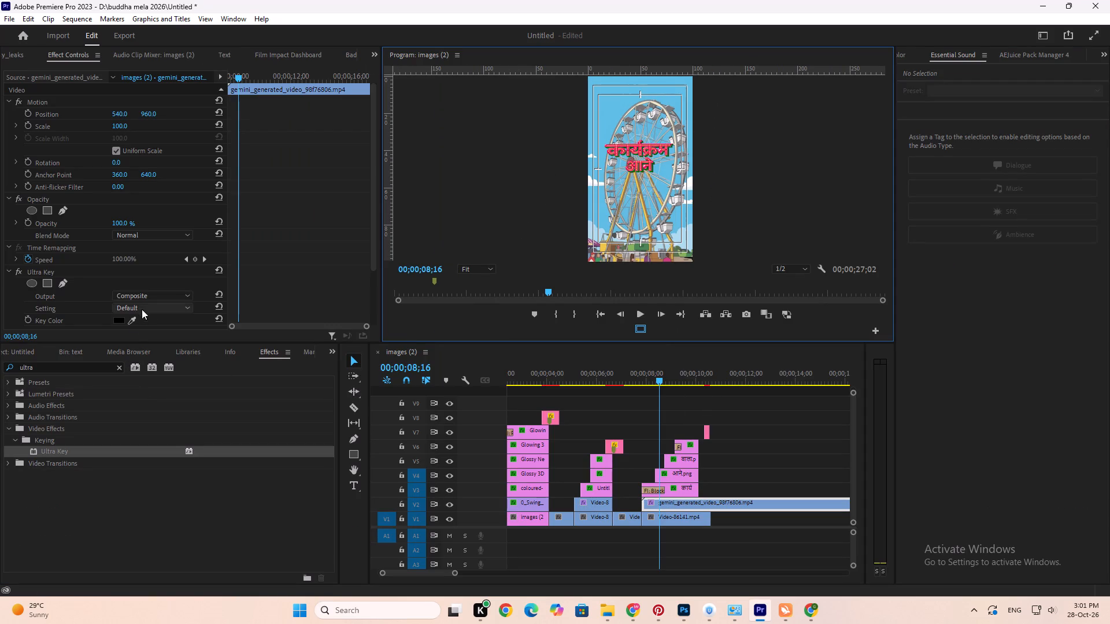
{"action": "left_click", "coordinate": [131, 320]}
{"action": "left_click", "coordinate": [609, 115]}
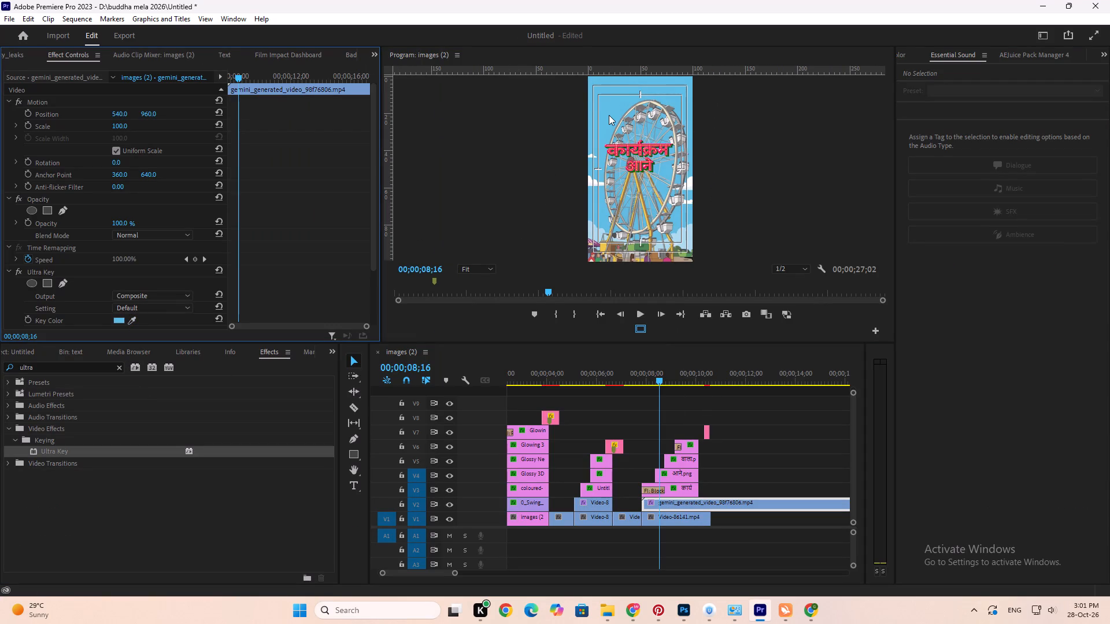
{"action": "left_click", "coordinate": [135, 308]}
{"action": "left_click", "coordinate": [135, 343]}
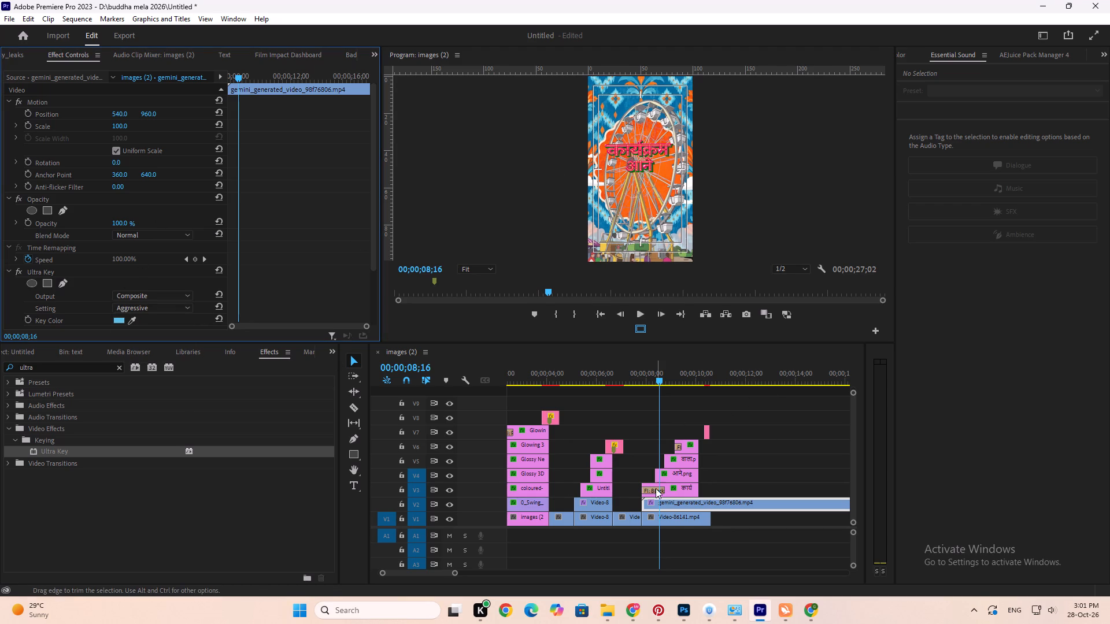
{"action": "key", "text": "grave"}
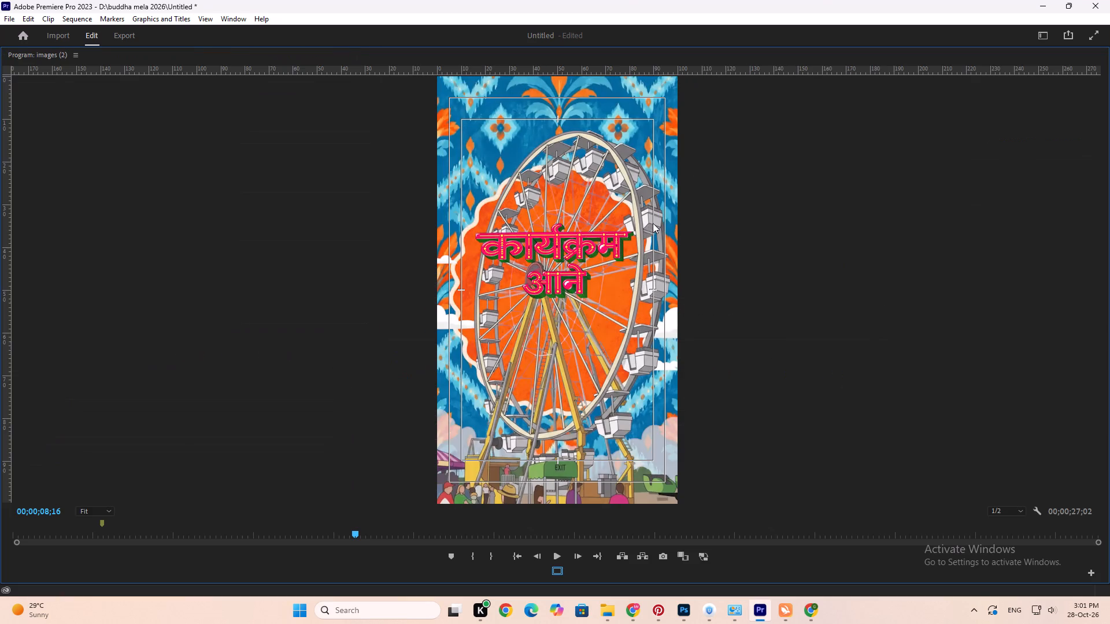
{"action": "double_click", "coordinate": [608, 248]}
{"action": "left_click", "coordinate": [701, 179]}
{"action": "key", "text": "grave"}
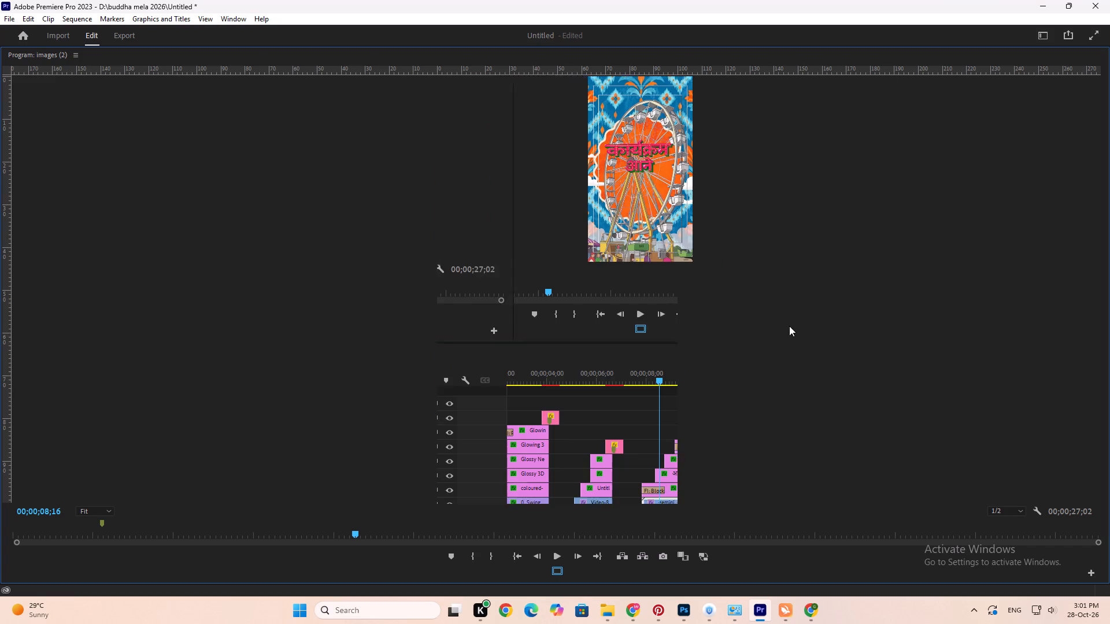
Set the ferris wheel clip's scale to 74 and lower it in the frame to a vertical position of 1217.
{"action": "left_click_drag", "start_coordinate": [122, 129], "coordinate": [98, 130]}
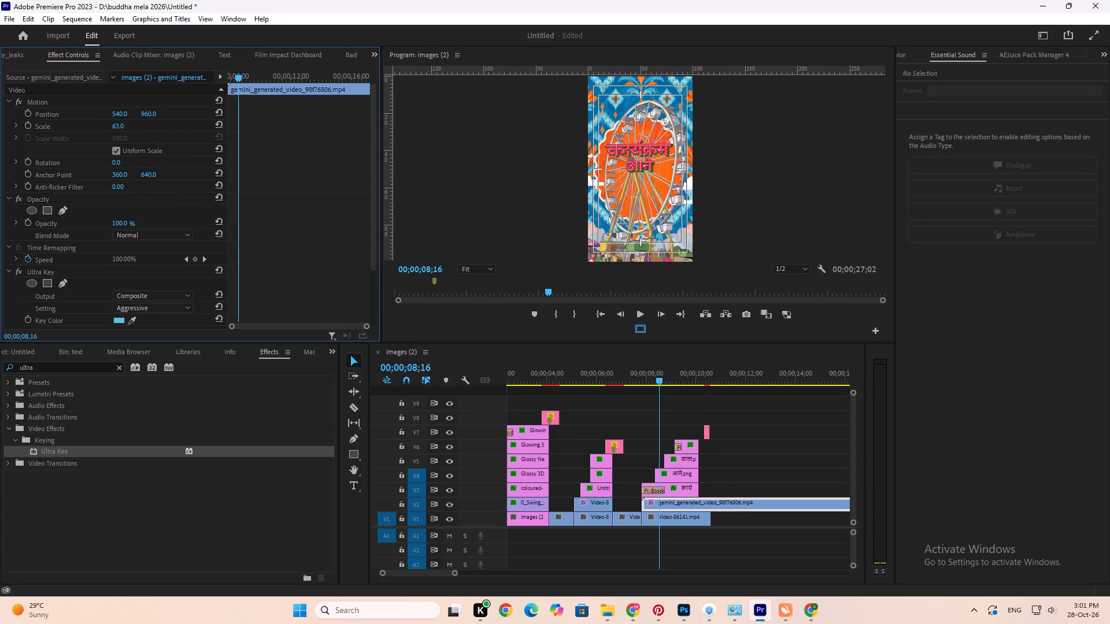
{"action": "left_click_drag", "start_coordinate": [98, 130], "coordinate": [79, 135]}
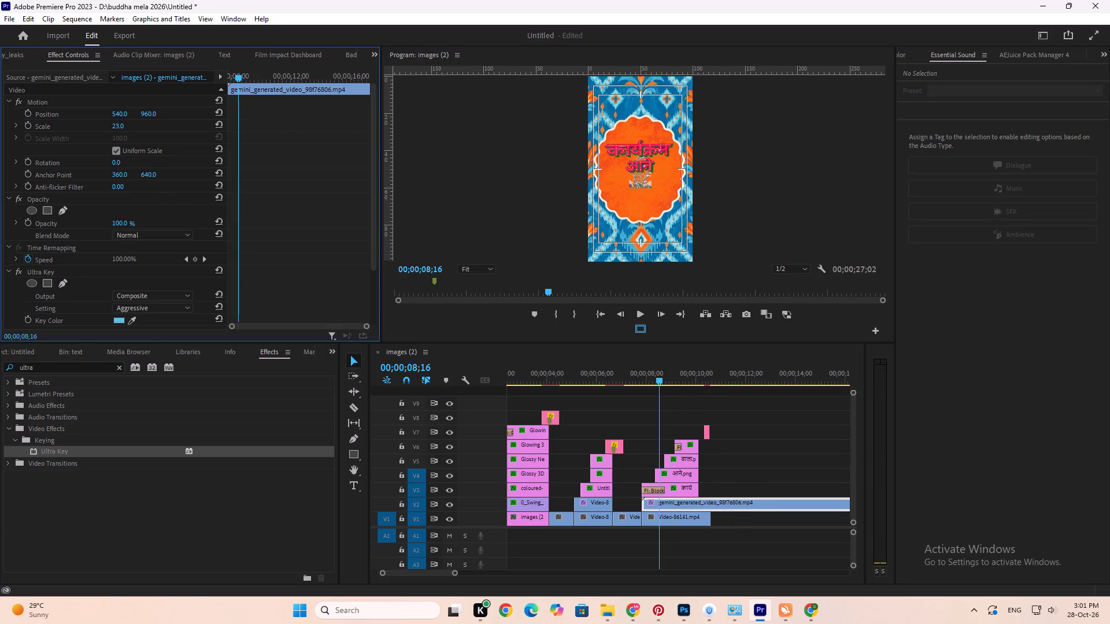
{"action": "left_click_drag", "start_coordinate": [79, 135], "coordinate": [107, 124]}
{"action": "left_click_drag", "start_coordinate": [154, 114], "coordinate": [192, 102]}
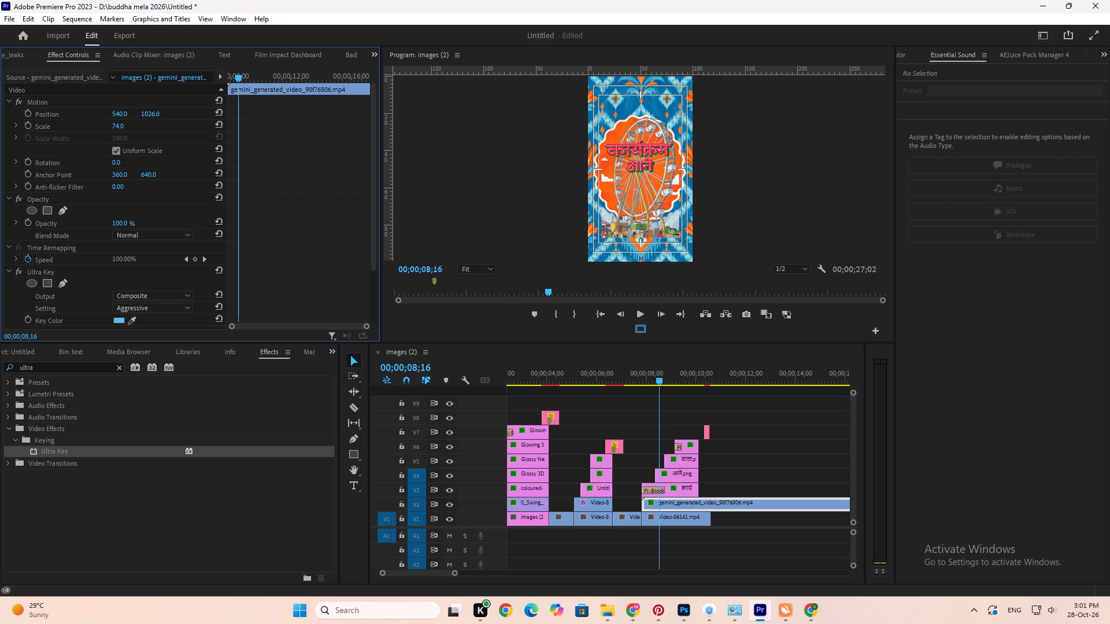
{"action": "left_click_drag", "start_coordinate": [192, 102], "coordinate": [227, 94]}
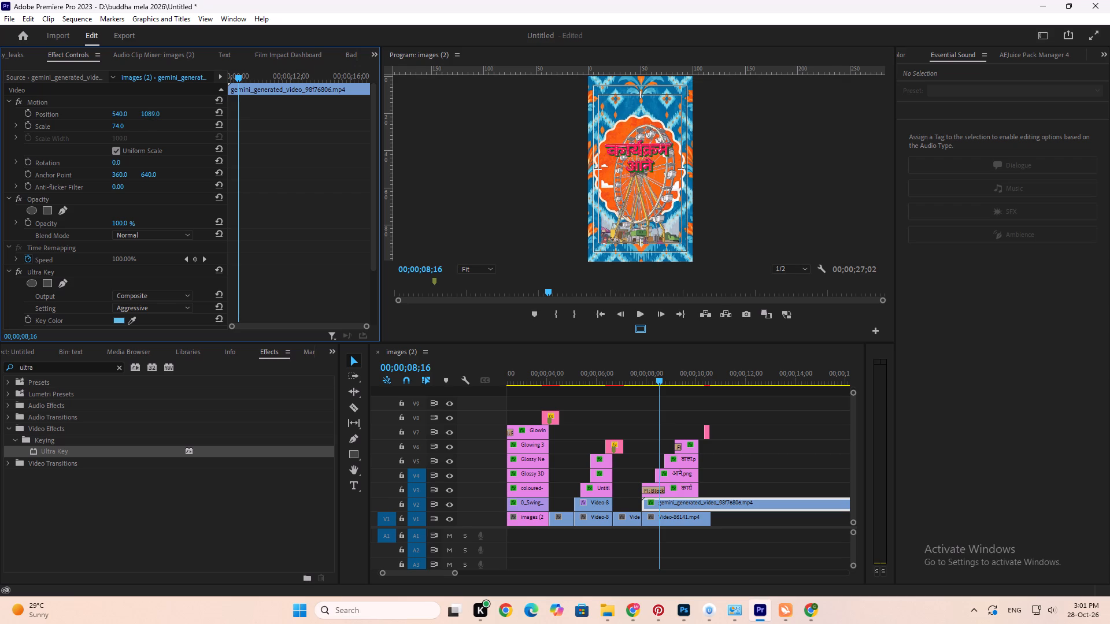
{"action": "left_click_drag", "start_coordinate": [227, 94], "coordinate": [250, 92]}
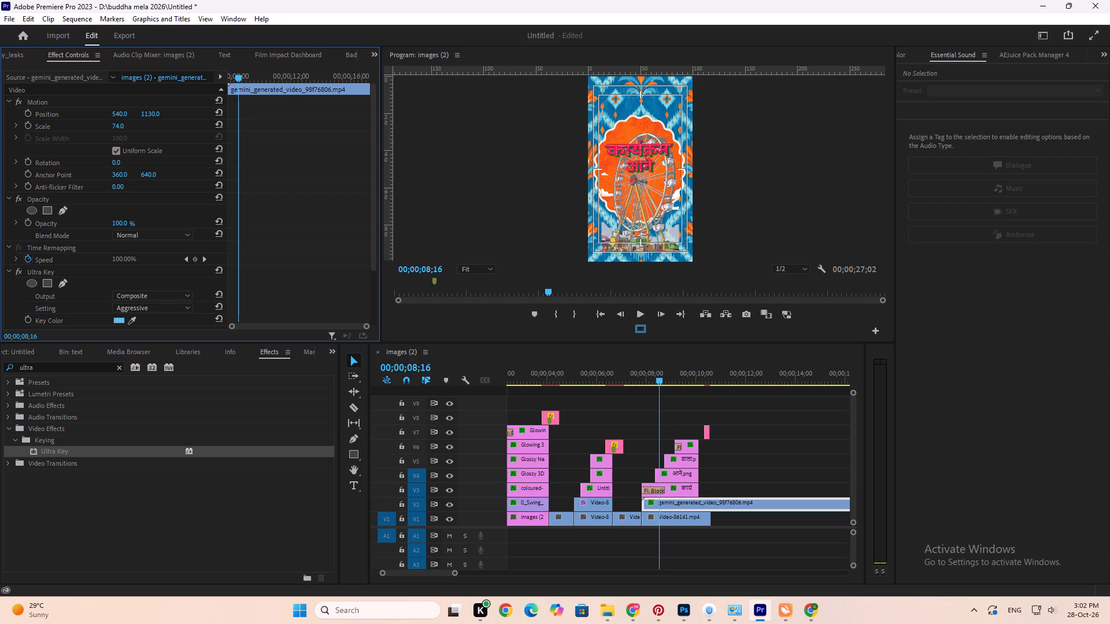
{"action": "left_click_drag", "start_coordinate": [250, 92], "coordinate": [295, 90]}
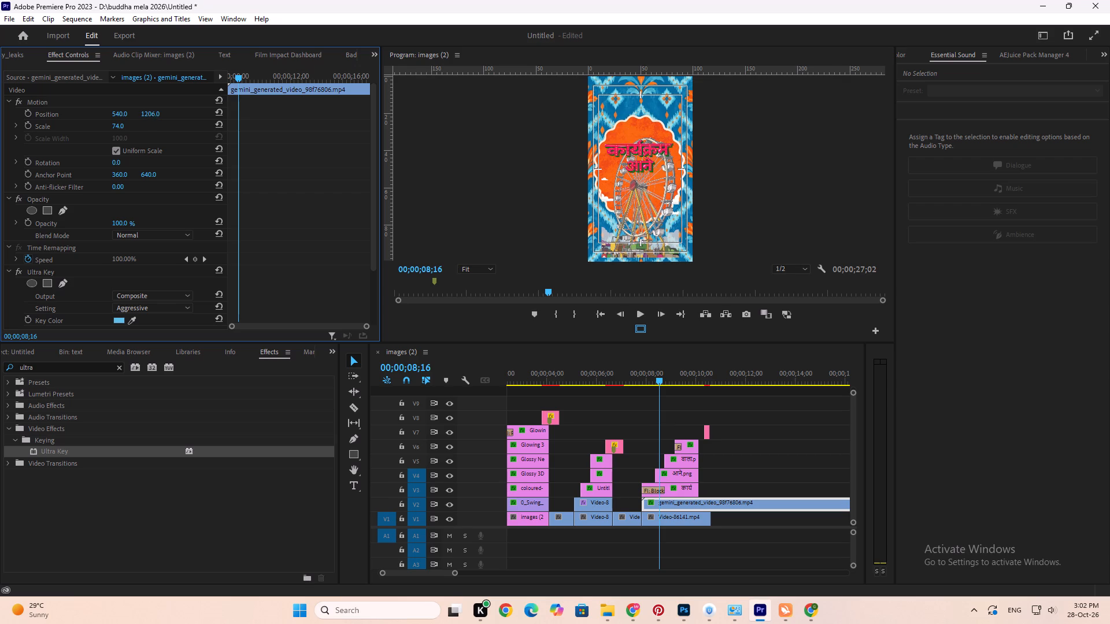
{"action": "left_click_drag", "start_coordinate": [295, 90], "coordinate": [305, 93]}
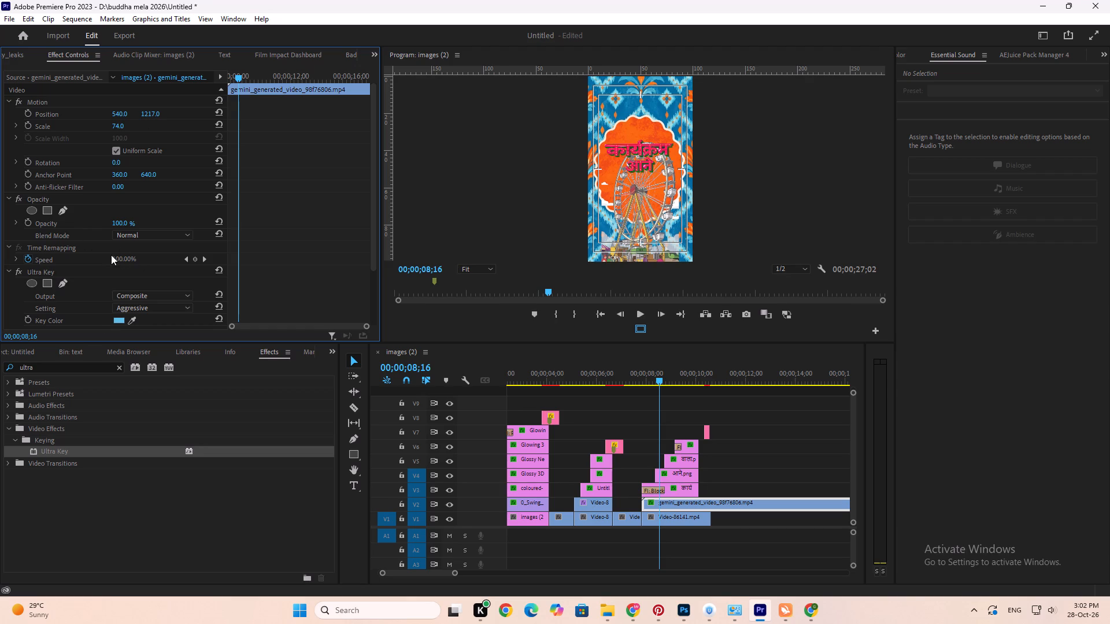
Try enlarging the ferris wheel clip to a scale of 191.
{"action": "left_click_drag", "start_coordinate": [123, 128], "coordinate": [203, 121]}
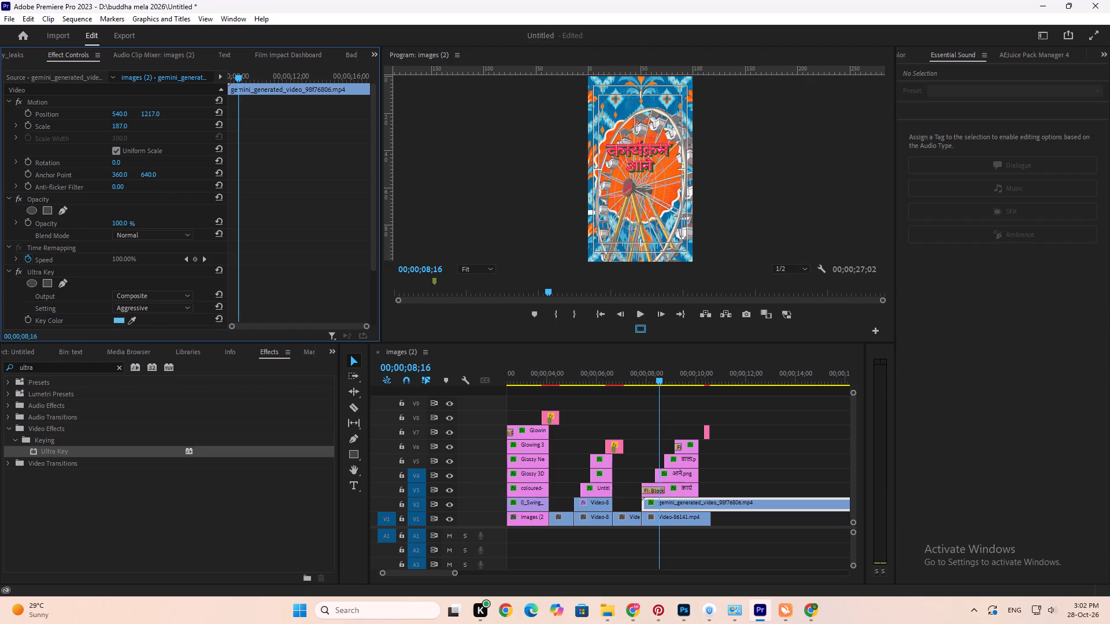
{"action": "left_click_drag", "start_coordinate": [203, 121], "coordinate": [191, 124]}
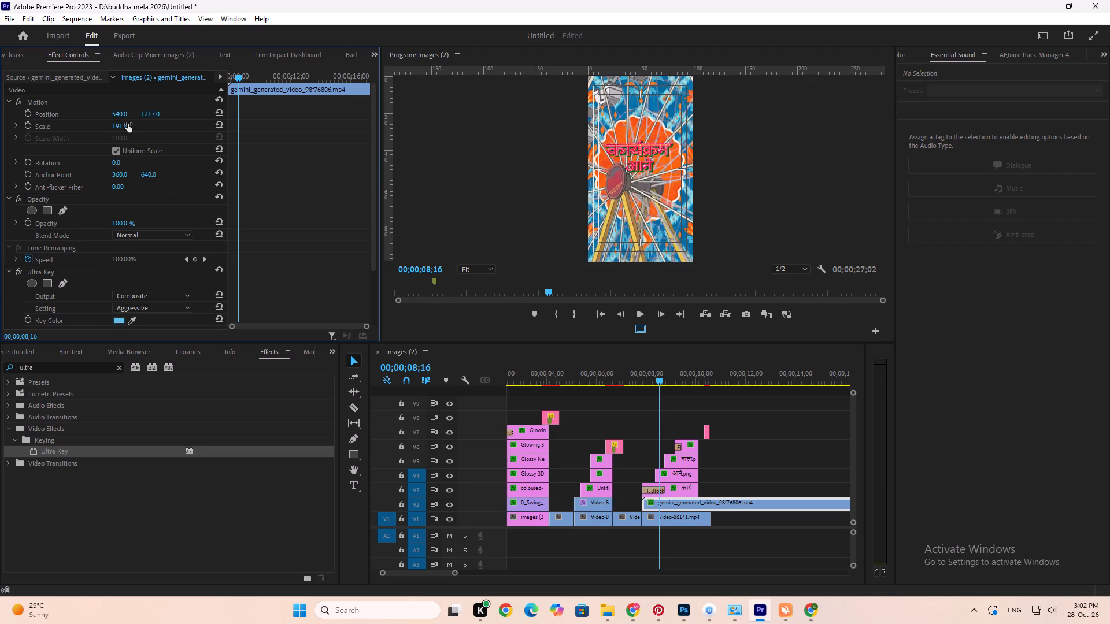
Set the sequence preview's playback resolution to 1/4.
{"action": "left_click", "coordinate": [785, 266]}
{"action": "left_click", "coordinate": [794, 303]}
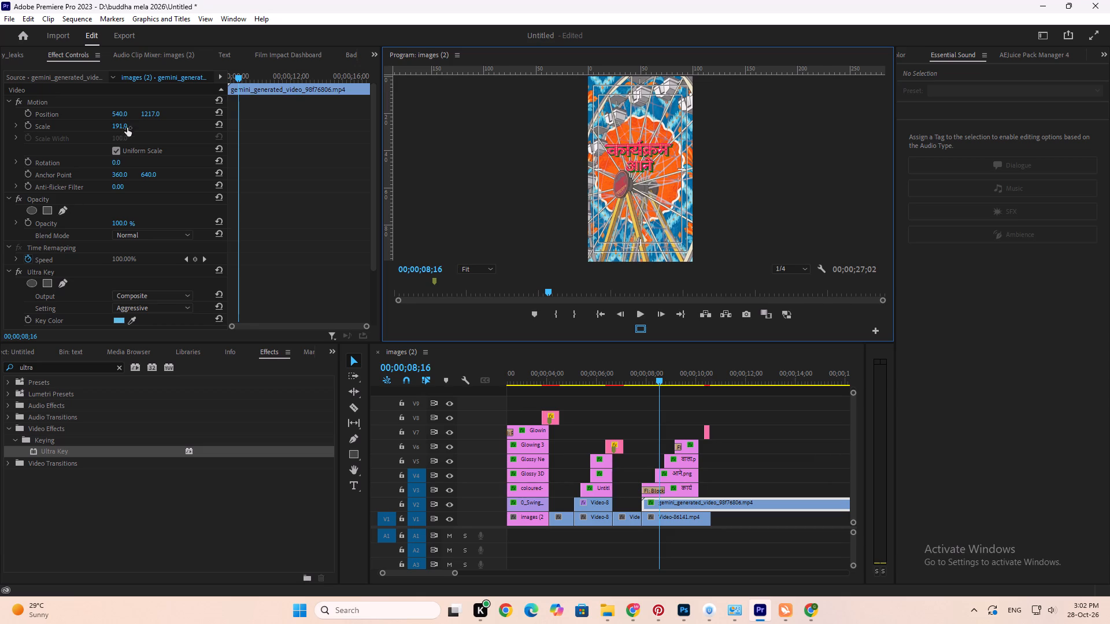
Set the ferris wheel clip's scale to 61 and its vertical position to 1236.
{"action": "left_click", "coordinate": [221, 122]}
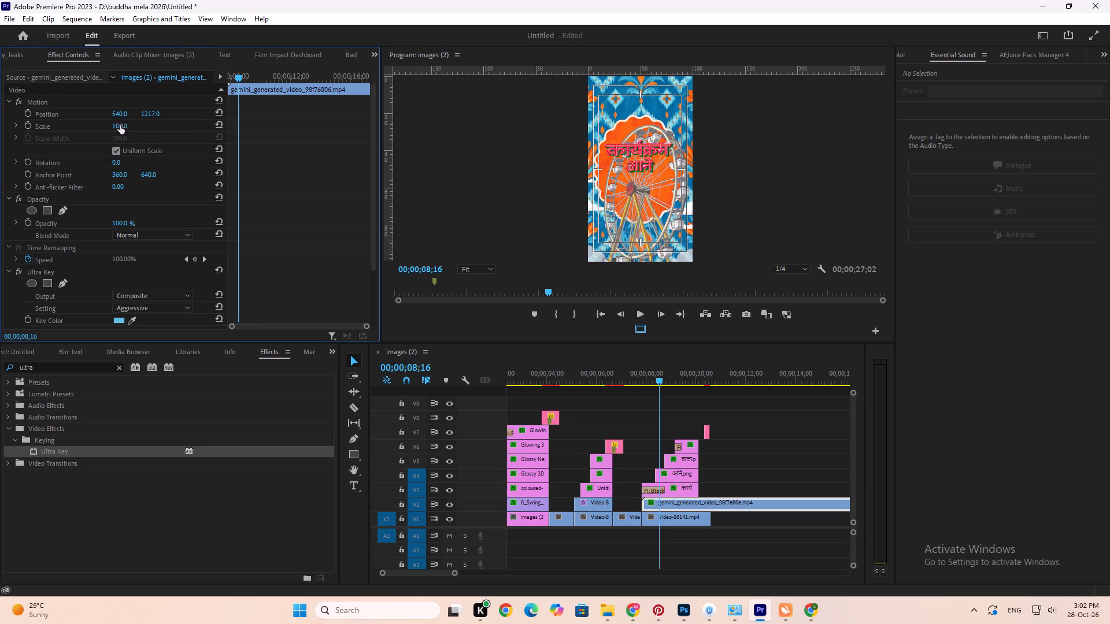
{"action": "left_click_drag", "start_coordinate": [120, 125], "coordinate": [99, 131]}
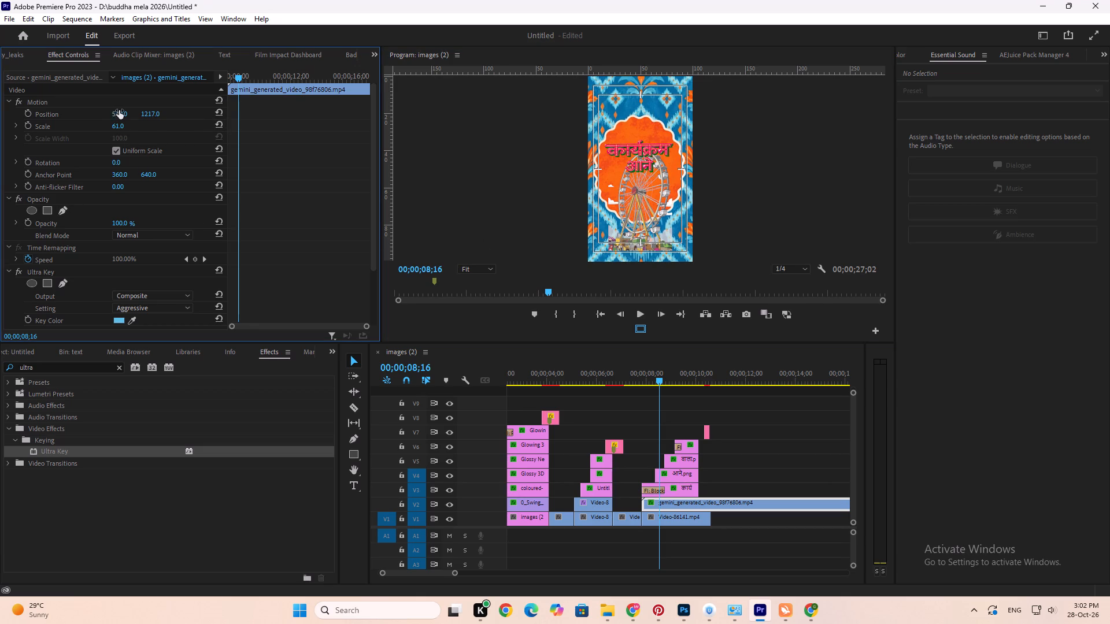
{"action": "left_click_drag", "start_coordinate": [154, 118], "coordinate": [182, 114]}
{"action": "left_click_drag", "start_coordinate": [149, 113], "coordinate": [161, 113]}
Extend the third scene's four titles to the end of the V1 background clip, lengthening the V7 transition with them.
{"action": "scroll", "coordinate": [698, 439], "scroll_direction": "up", "scroll_amount": 5, "text": "alt"}
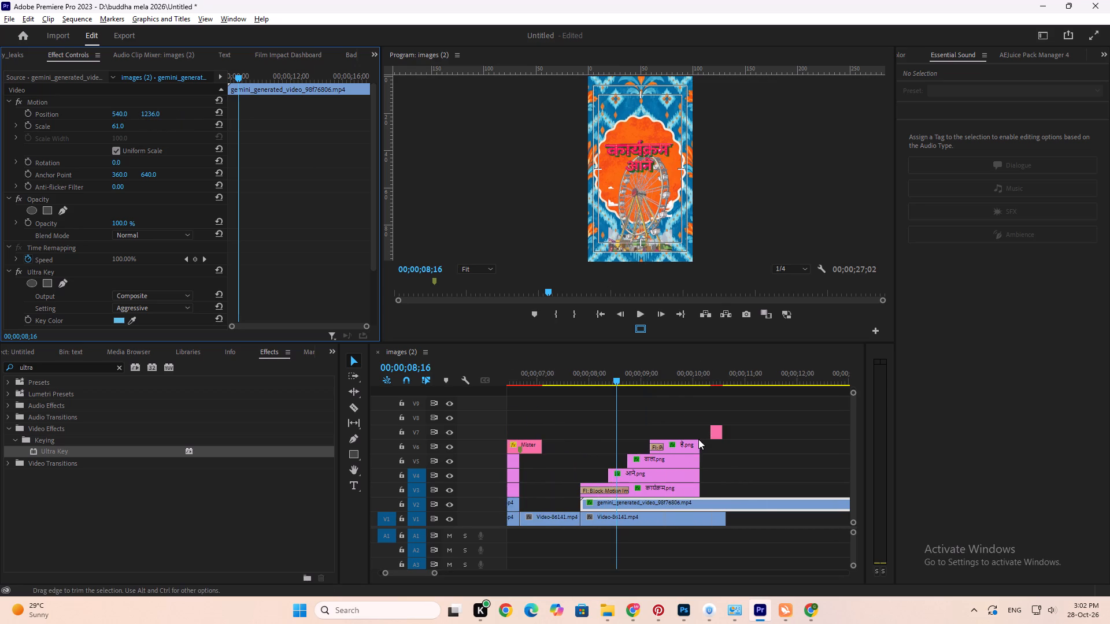
{"action": "scroll", "coordinate": [698, 439], "scroll_direction": "up", "scroll_amount": 6, "text": "alt"}
{"action": "scroll", "coordinate": [673, 443], "scroll_direction": "down", "scroll_amount": 5, "text": "alt"}
{"action": "left_click_drag", "start_coordinate": [746, 411], "coordinate": [703, 489]}
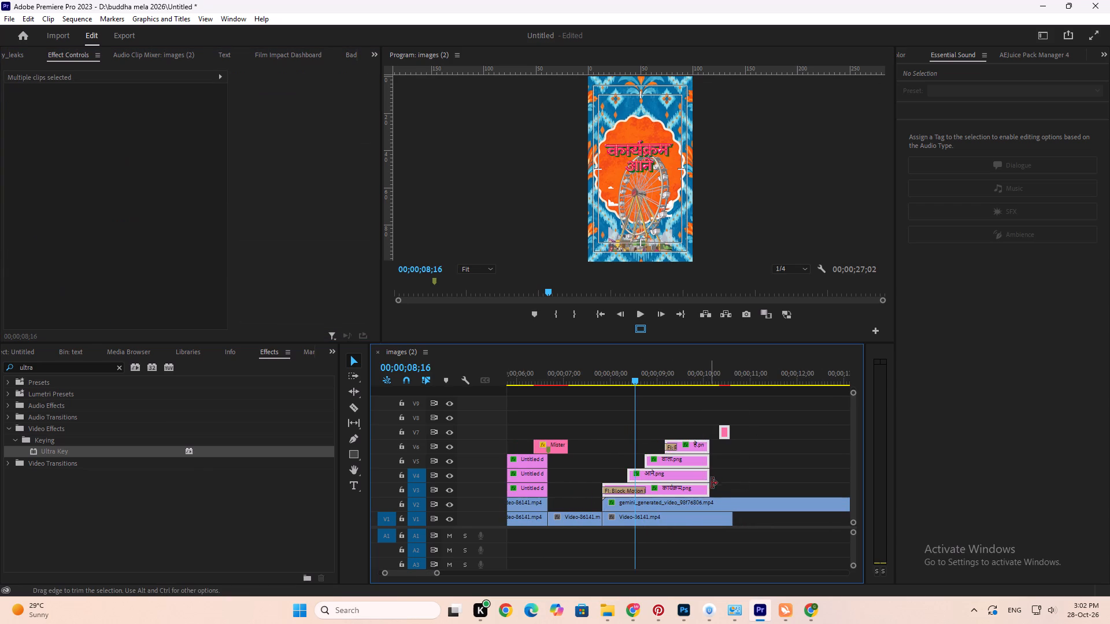
{"action": "left_click_drag", "start_coordinate": [711, 480], "coordinate": [734, 478]}
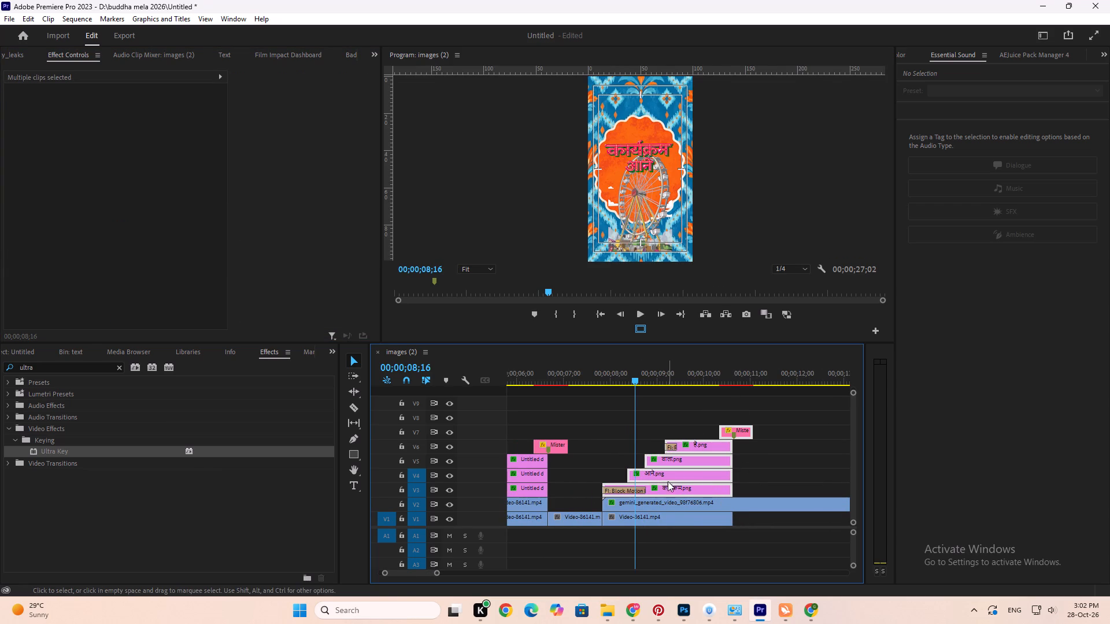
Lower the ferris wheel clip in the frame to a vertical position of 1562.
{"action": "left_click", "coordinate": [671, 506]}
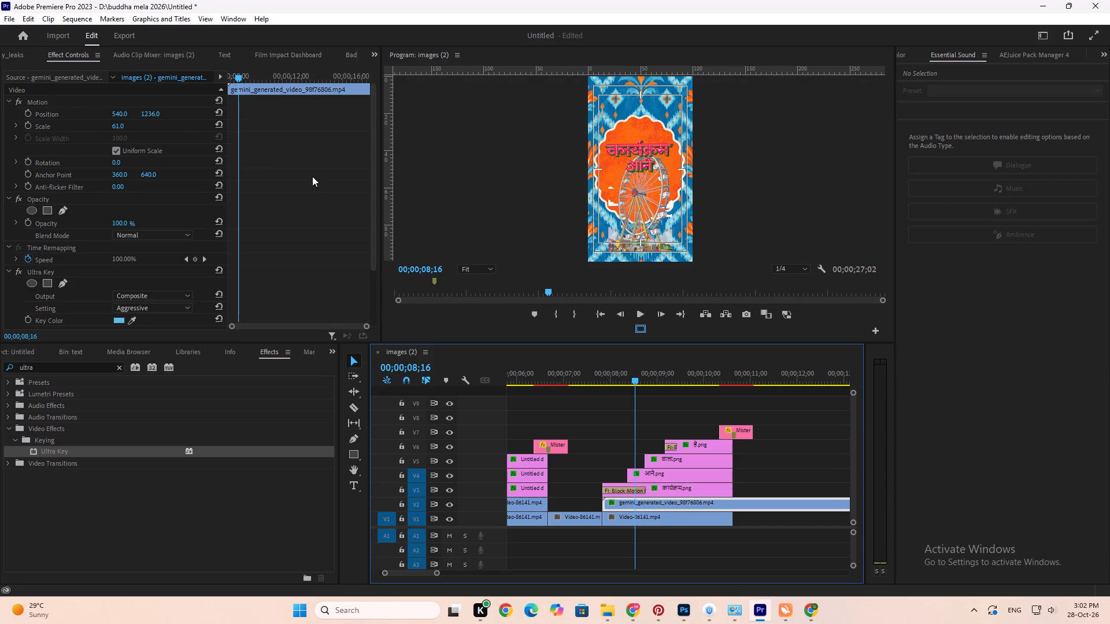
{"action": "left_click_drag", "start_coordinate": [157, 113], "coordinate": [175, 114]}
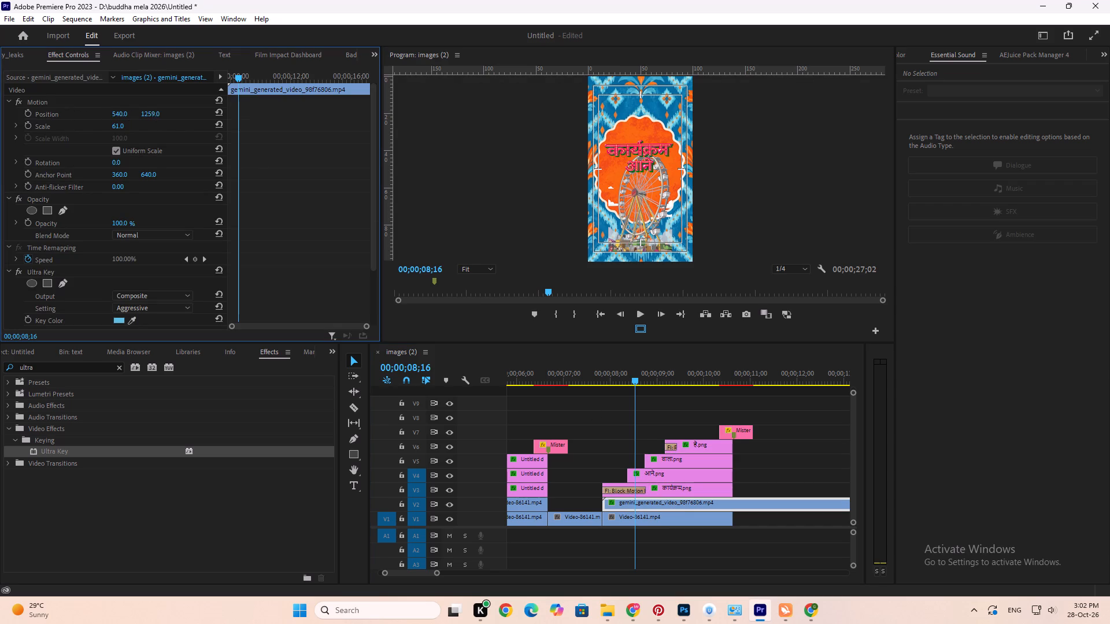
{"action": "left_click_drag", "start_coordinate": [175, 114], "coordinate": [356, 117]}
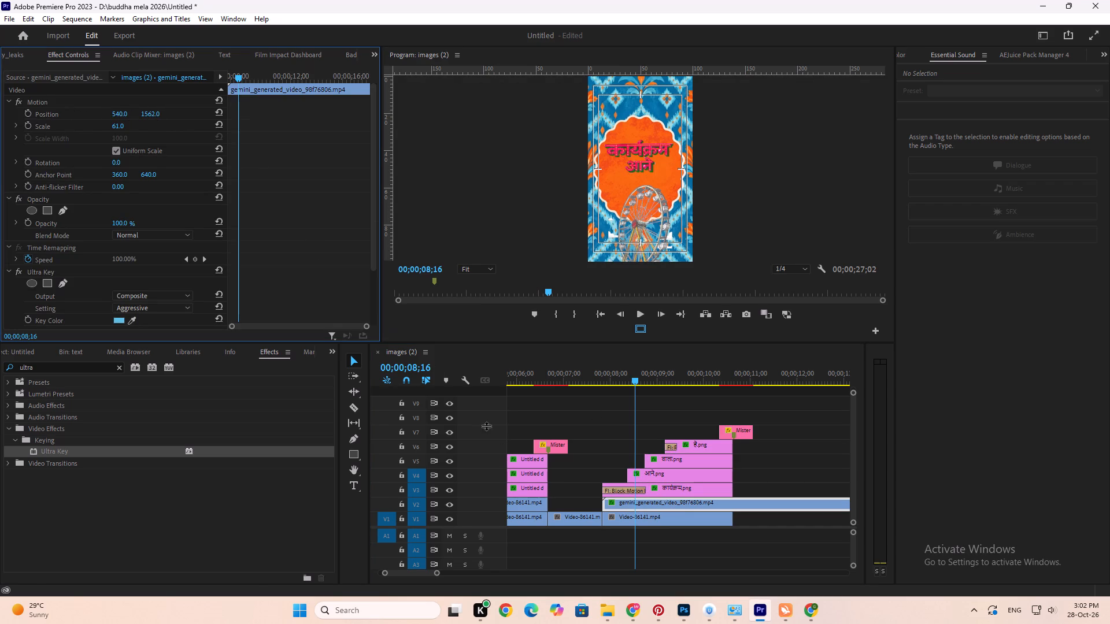
Lock video tracks V3 through V8, leaving the ferris wheel clip's track V2 unlocked.
{"action": "double_click", "coordinate": [657, 503]}
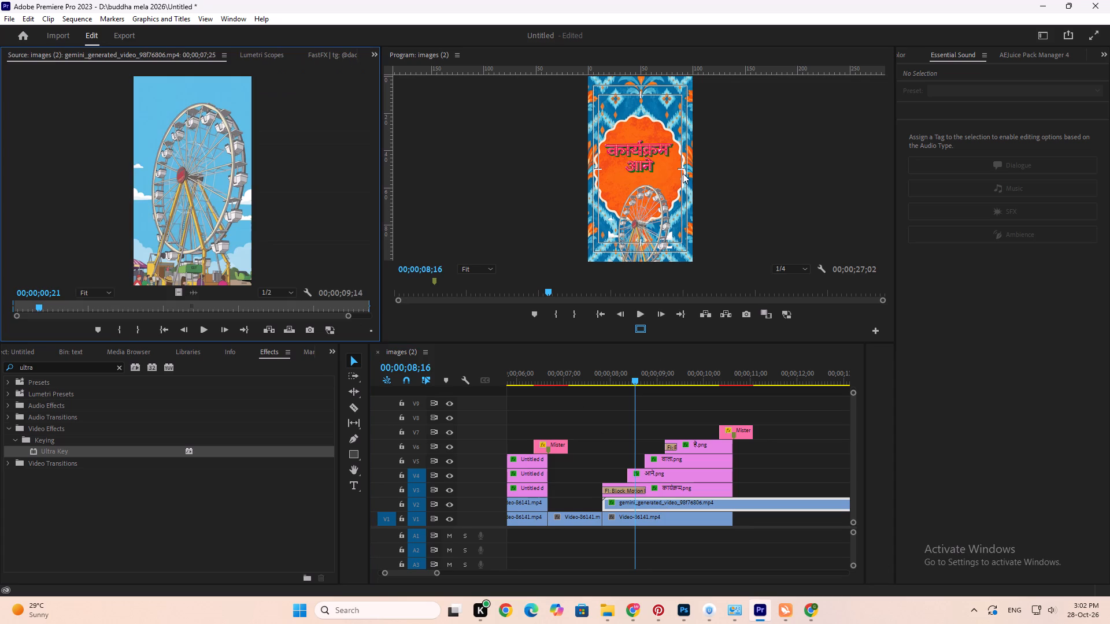
{"action": "left_click", "coordinate": [447, 418]}
{"action": "left_click", "coordinate": [452, 415]}
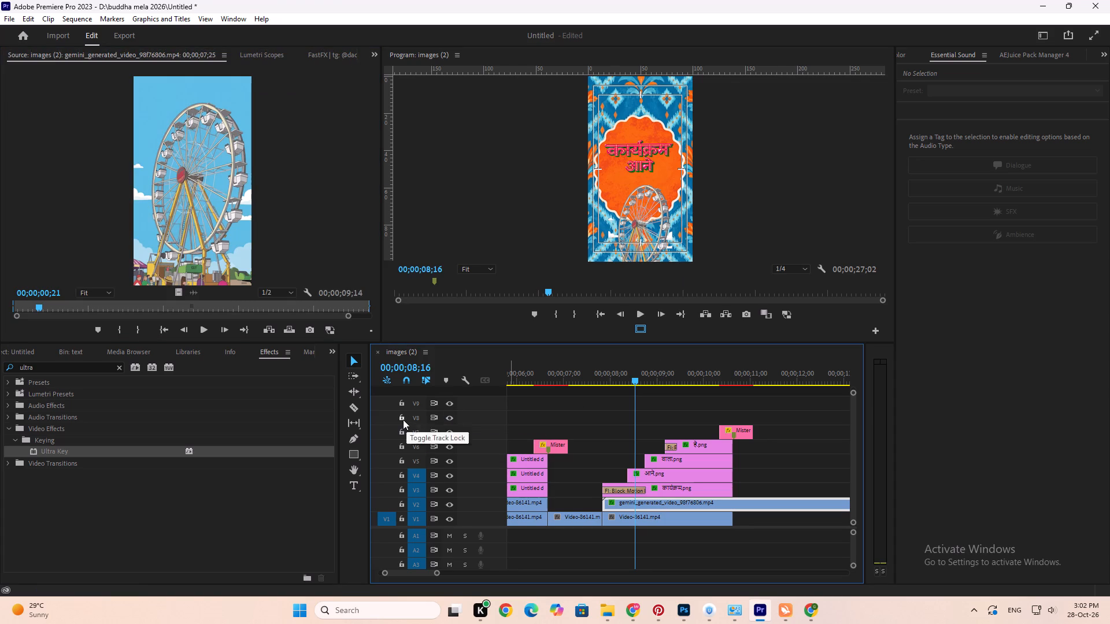
{"action": "left_click", "coordinate": [403, 419]}
{"action": "left_click", "coordinate": [403, 434]}
{"action": "left_click", "coordinate": [403, 444]}
{"action": "left_click", "coordinate": [402, 462]}
{"action": "left_click", "coordinate": [401, 478]}
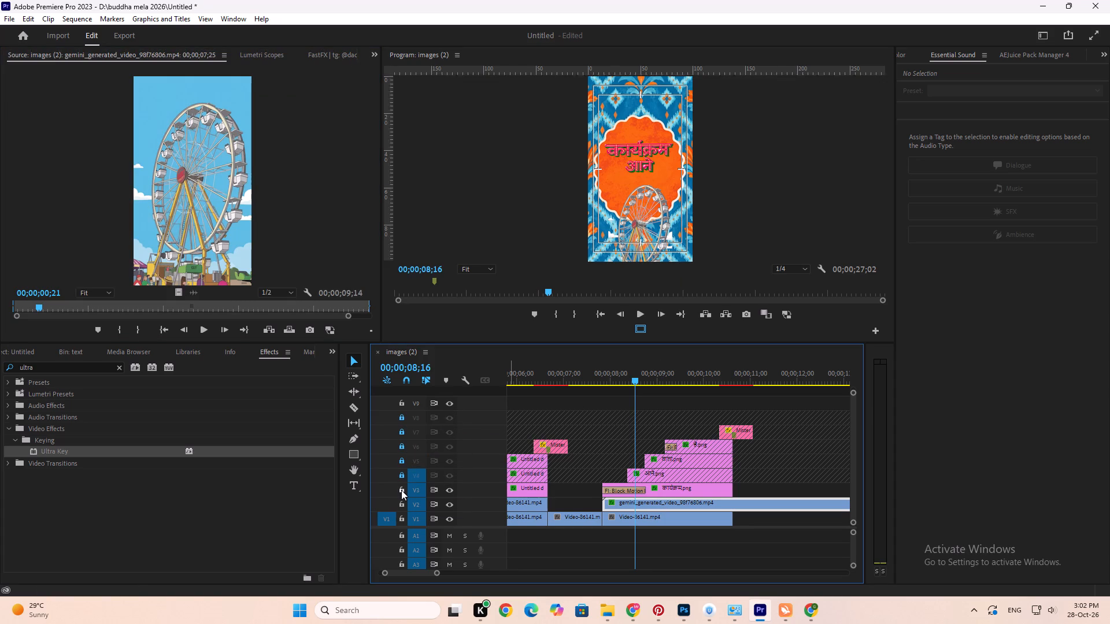
{"action": "left_click", "coordinate": [401, 490]}
{"action": "left_click", "coordinate": [401, 501]}
{"action": "left_click", "coordinate": [401, 505]}
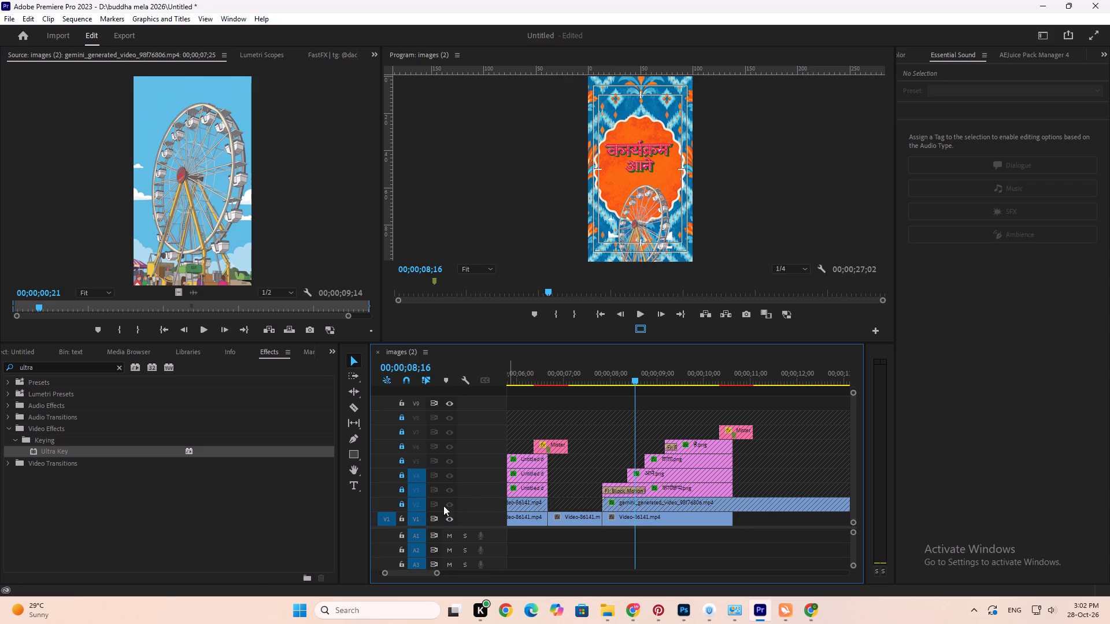
Reposition the ferris wheel directly in the frame, moving it up and toward the lower-right side of the orange medallion.
{"action": "left_click", "coordinate": [643, 507]}
{"action": "double_click", "coordinate": [637, 233]}
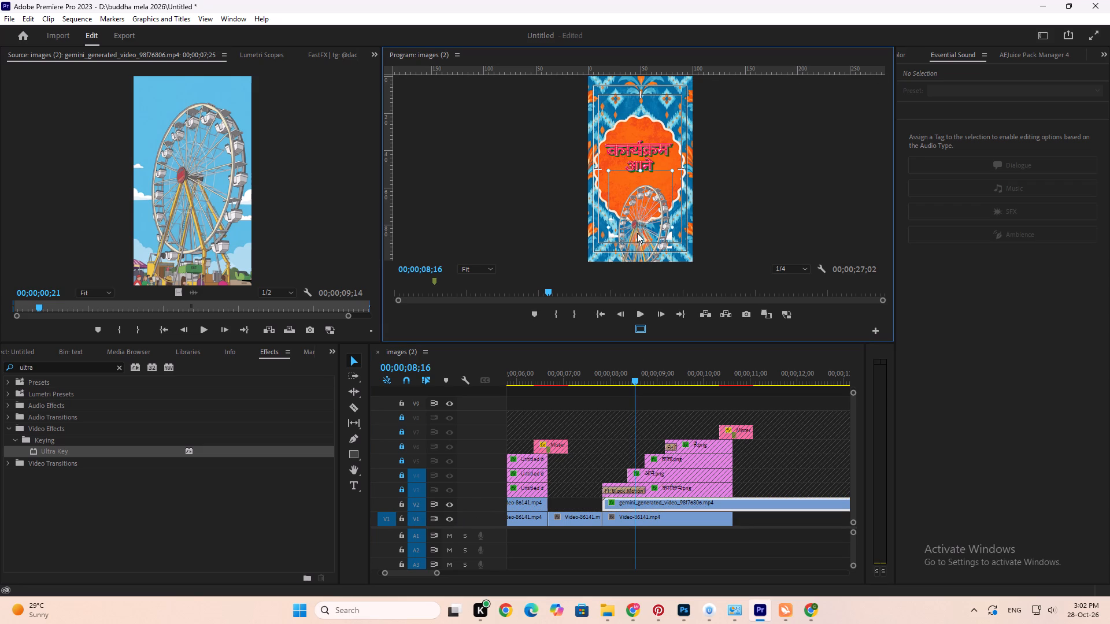
{"action": "left_click_drag", "start_coordinate": [653, 236], "coordinate": [665, 212]}
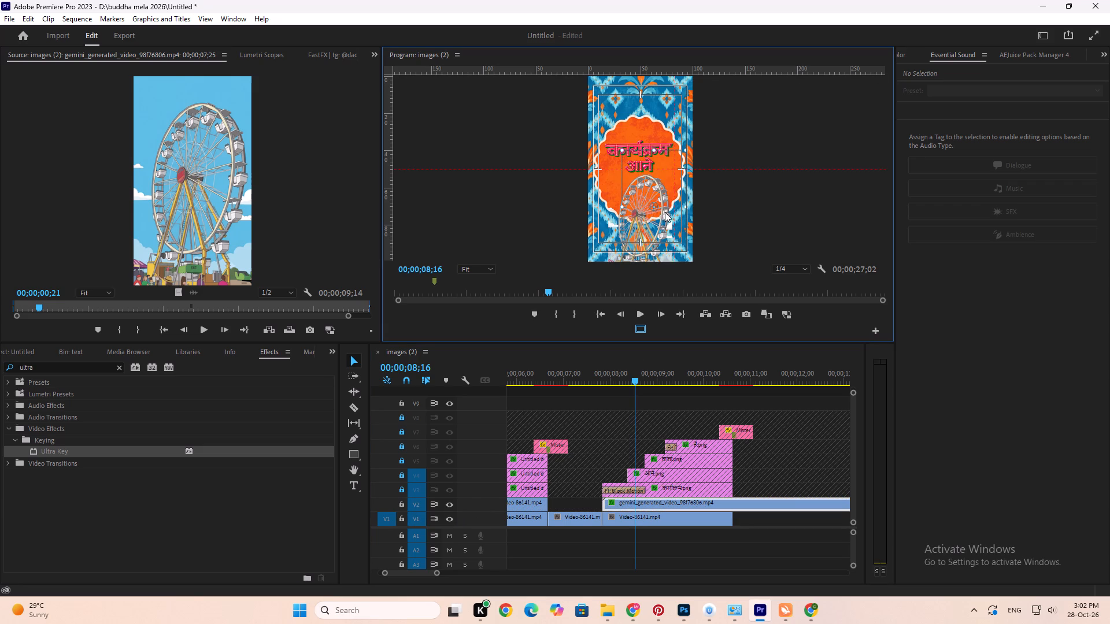
{"action": "left_click_drag", "start_coordinate": [665, 212], "coordinate": [662, 214]}
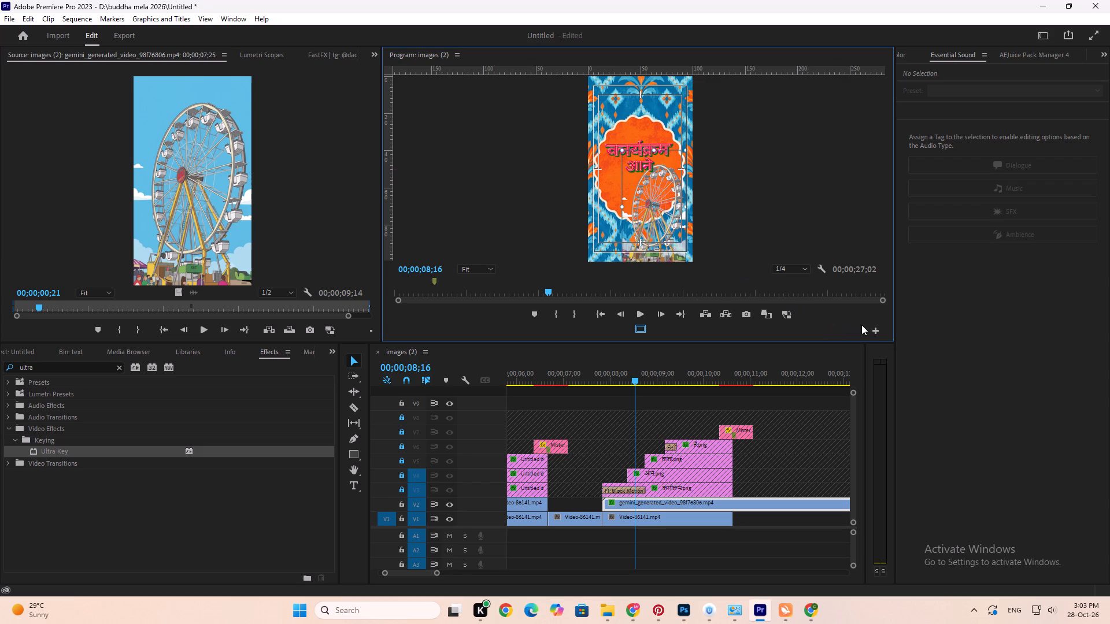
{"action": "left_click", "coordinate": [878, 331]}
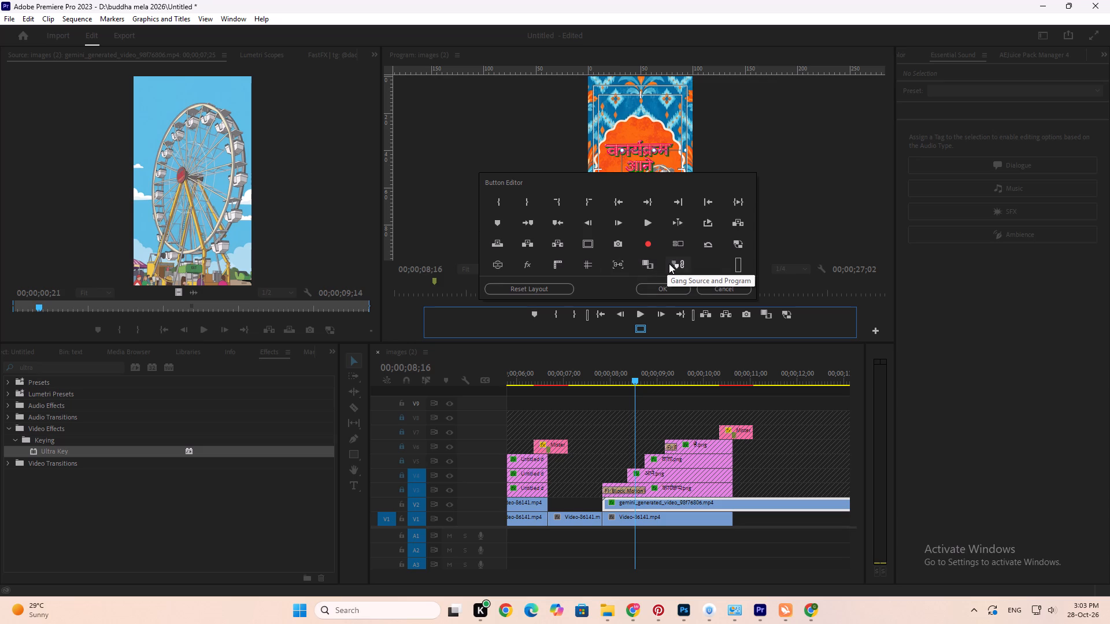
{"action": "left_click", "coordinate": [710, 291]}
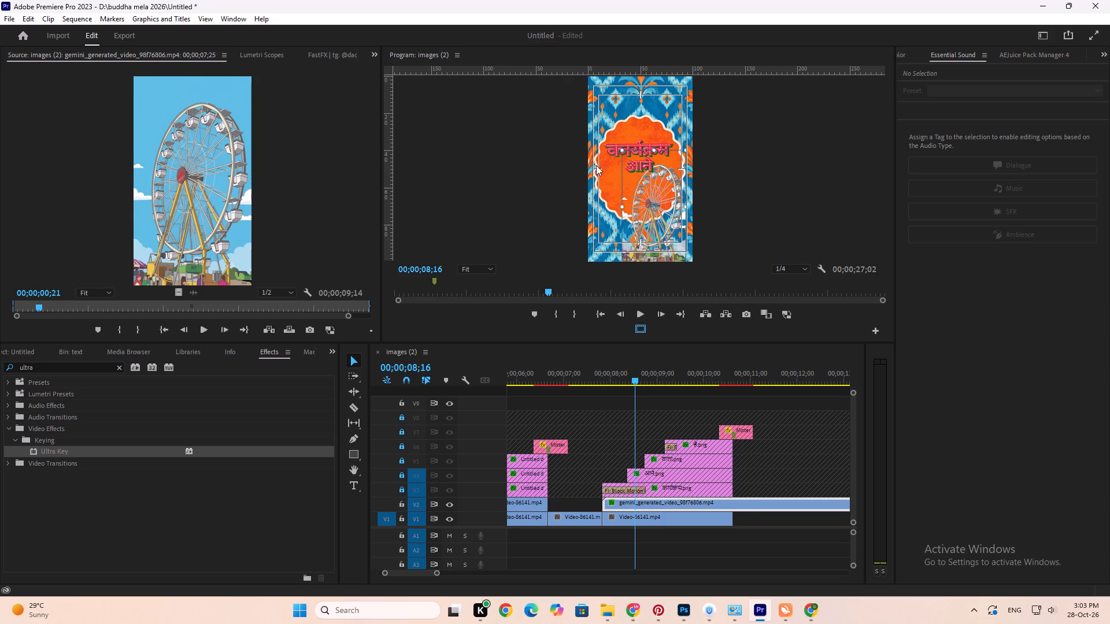
Reset the Program monitor's button layout to the default.
{"action": "right_click", "coordinate": [558, 148]}
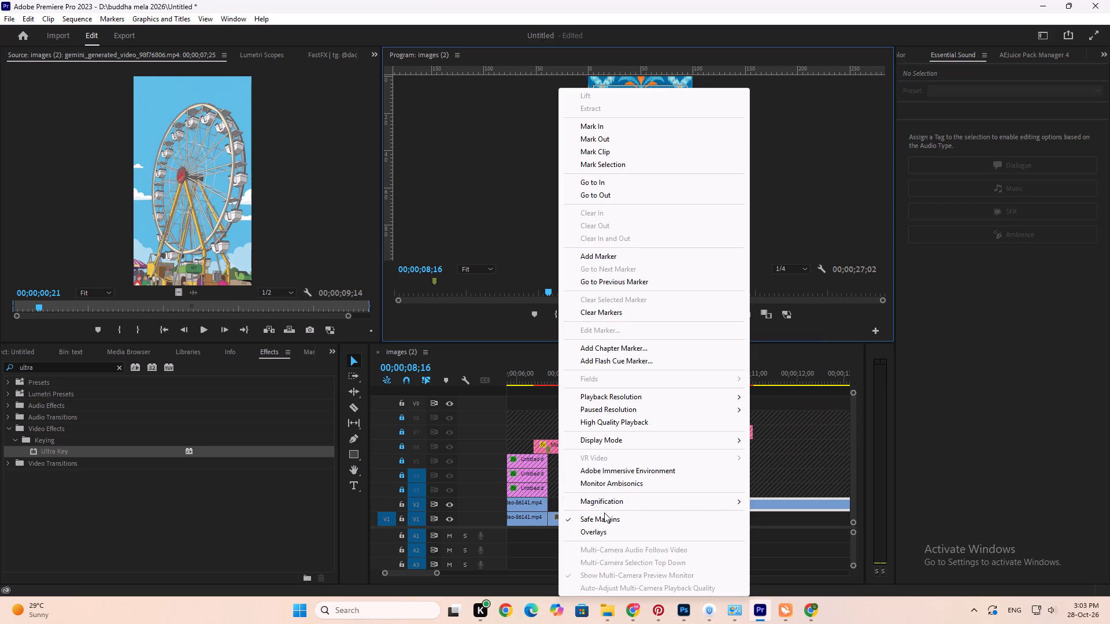
{"action": "left_click", "coordinate": [482, 168]}
{"action": "left_click", "coordinate": [881, 334]}
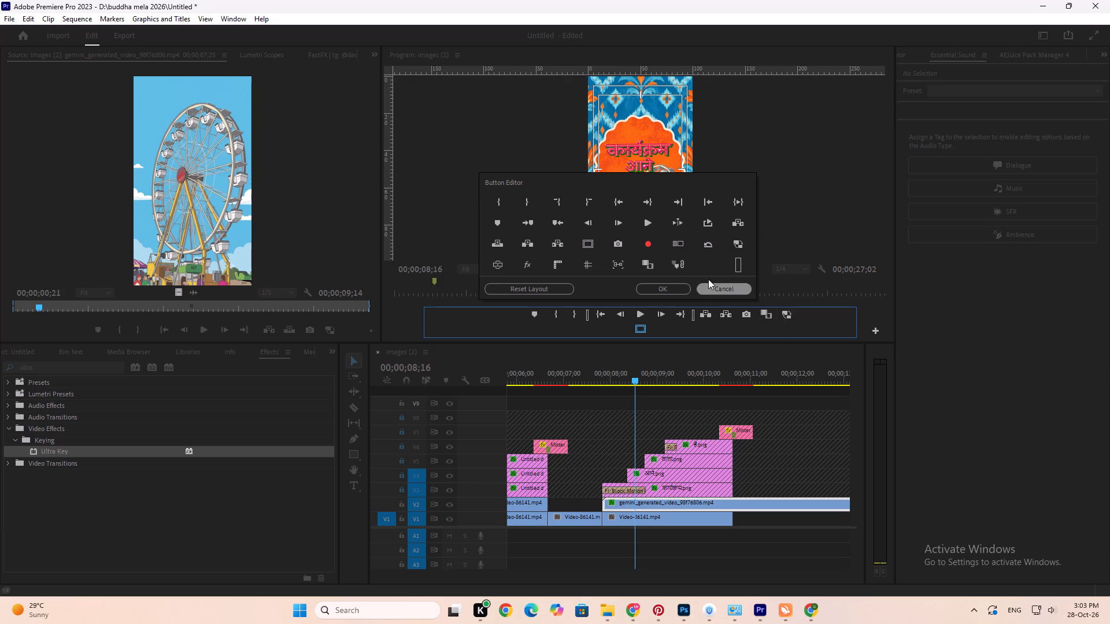
{"action": "left_click", "coordinate": [540, 288]}
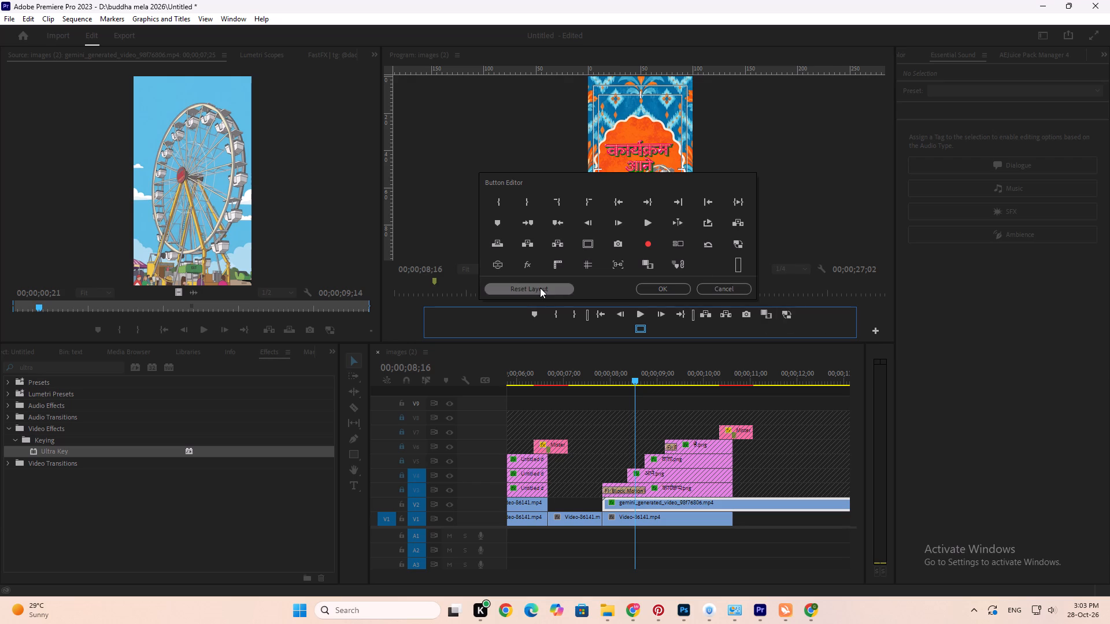
{"action": "left_click", "coordinate": [657, 291]}
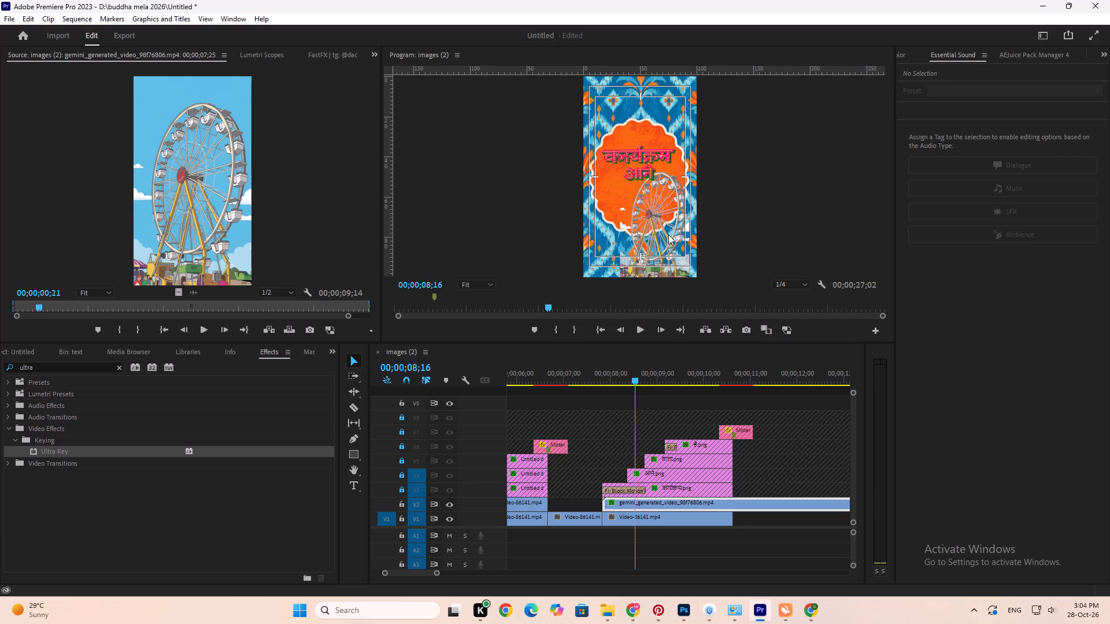
Reposition the ferris wheel freehand to the lower-right corner of the frame, letting its clip run slightly past the frame's right edge.
{"action": "double_click", "coordinate": [654, 232]}
{"action": "left_click_drag", "start_coordinate": [665, 242], "coordinate": [655, 242]}
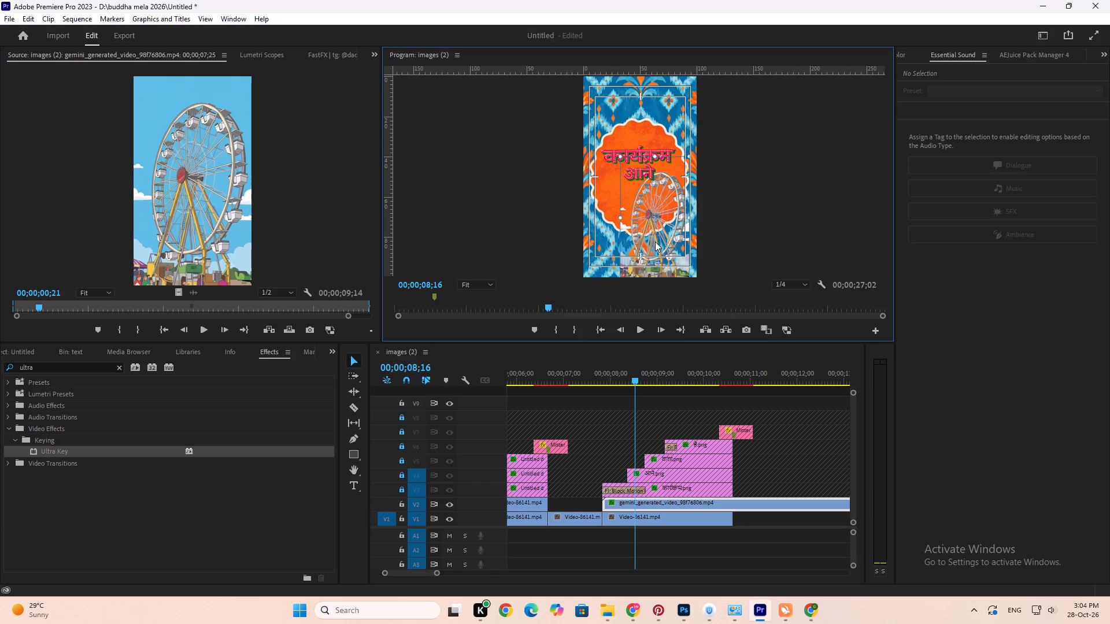
{"action": "left_click_drag", "start_coordinate": [655, 242], "coordinate": [663, 248]}
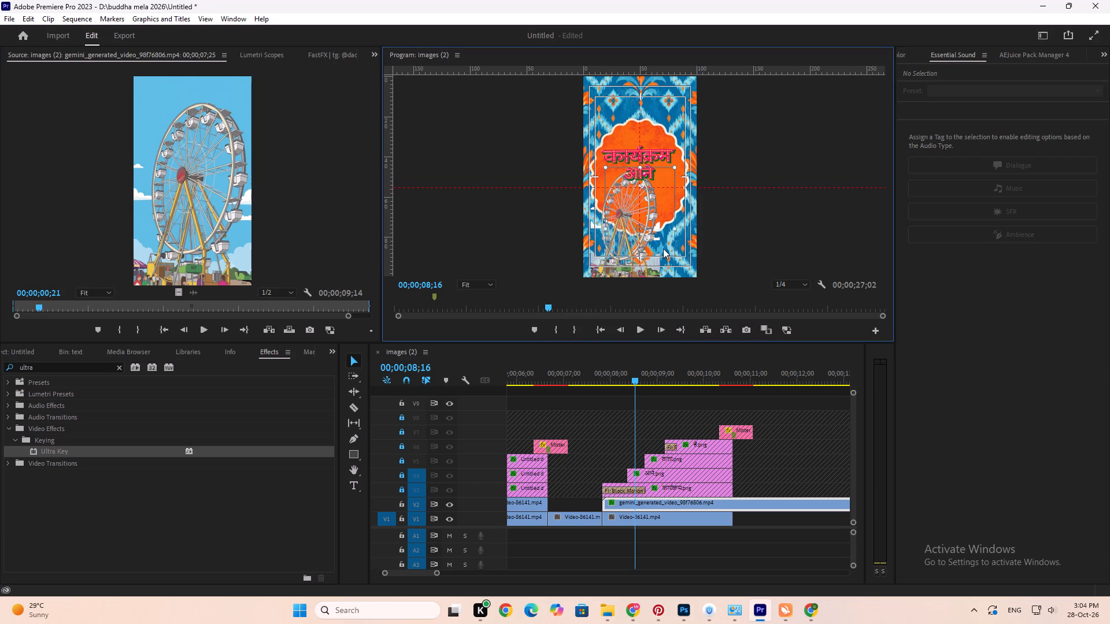
{"action": "left_click_drag", "start_coordinate": [663, 248], "coordinate": [689, 254]}
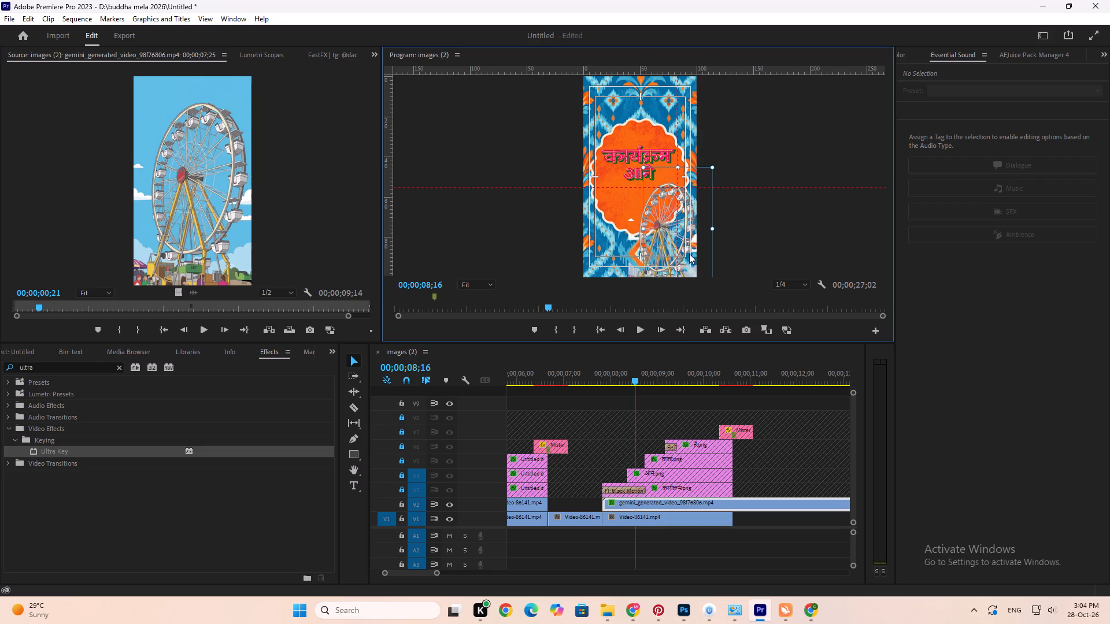
{"action": "left_click_drag", "start_coordinate": [689, 254], "coordinate": [683, 252]}
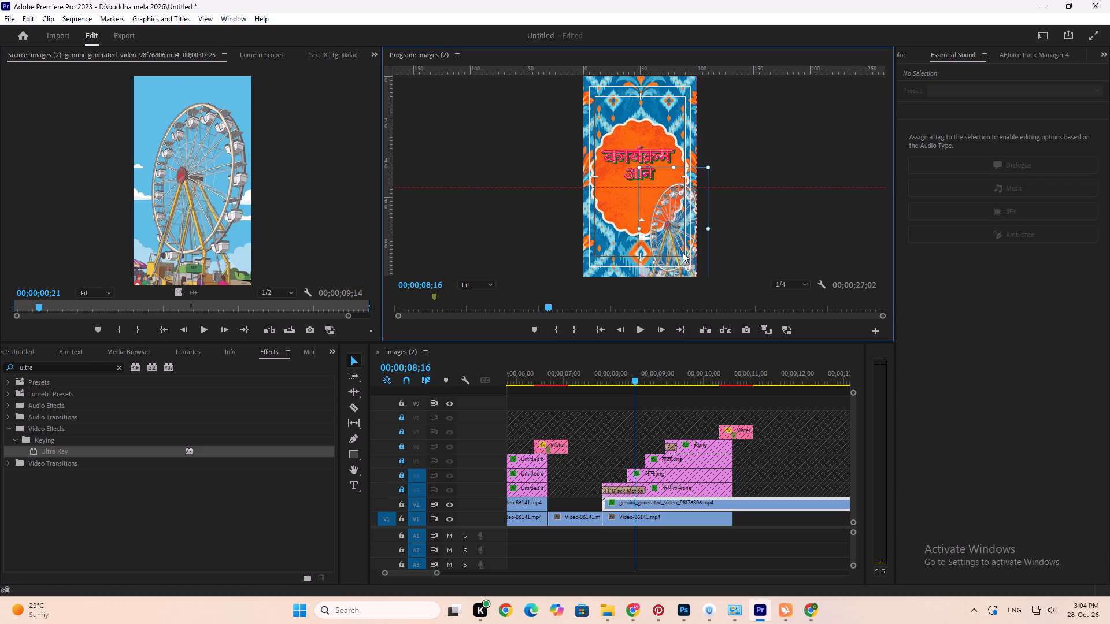
{"action": "left_click_drag", "start_coordinate": [683, 252], "coordinate": [682, 243]}
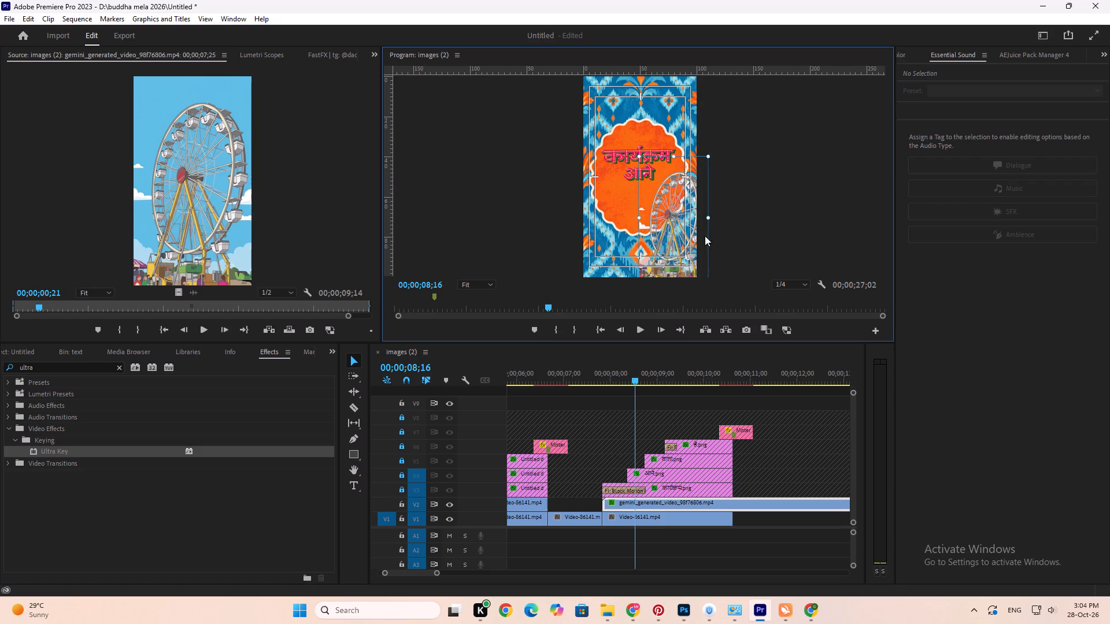
Play the third scene full screen to check the ferris wheel's placement against the four titles.
{"action": "left_click", "coordinate": [754, 210]}
{"action": "key", "text": "ctrl+grave"}
{"action": "double_click", "coordinate": [654, 518]}
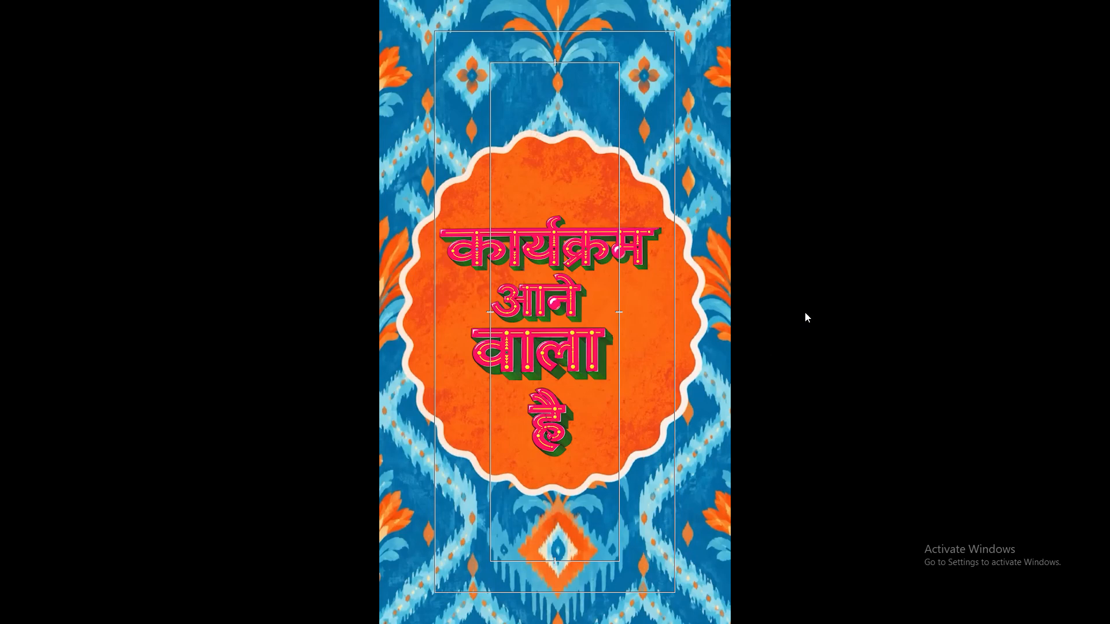
{"action": "key", "text": "space"}
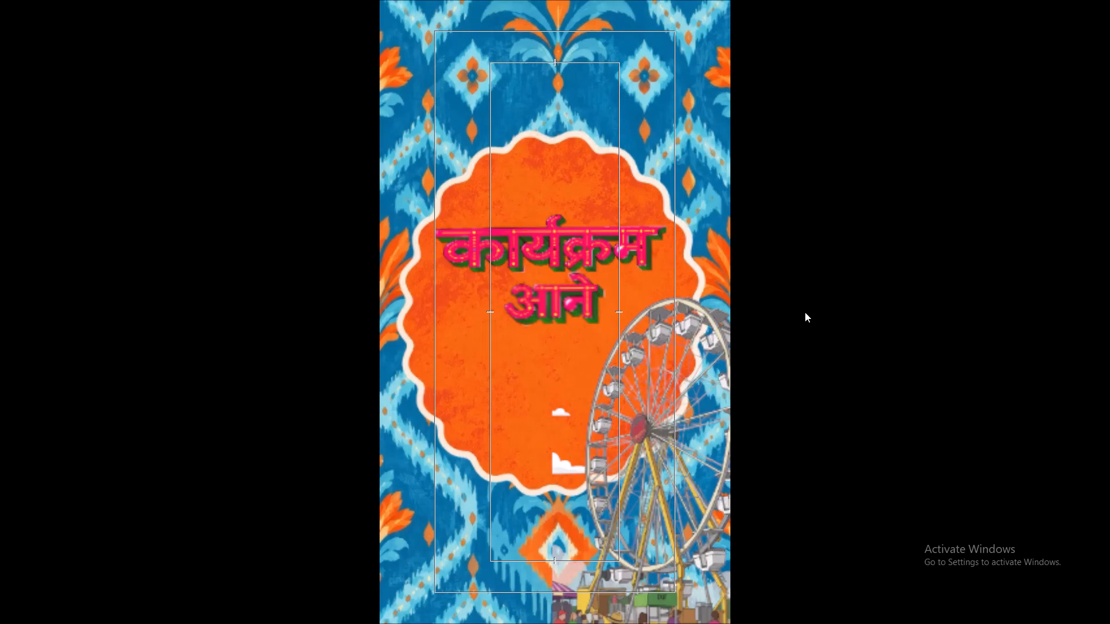
{"action": "key", "text": "space"}
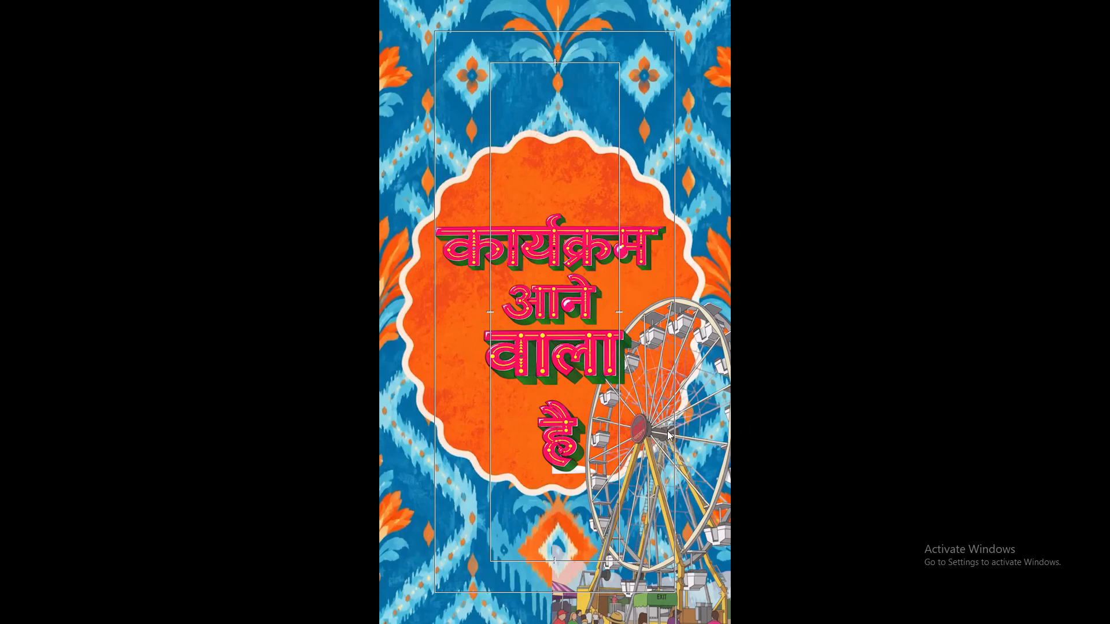
{"action": "key", "text": "grave"}
{"action": "left_click", "coordinate": [719, 415]}
{"action": "key", "text": "grave"}
{"action": "left_click", "coordinate": [757, 362]}
{"action": "key", "text": "grave"}
{"action": "key", "text": "ctrl+grave"}
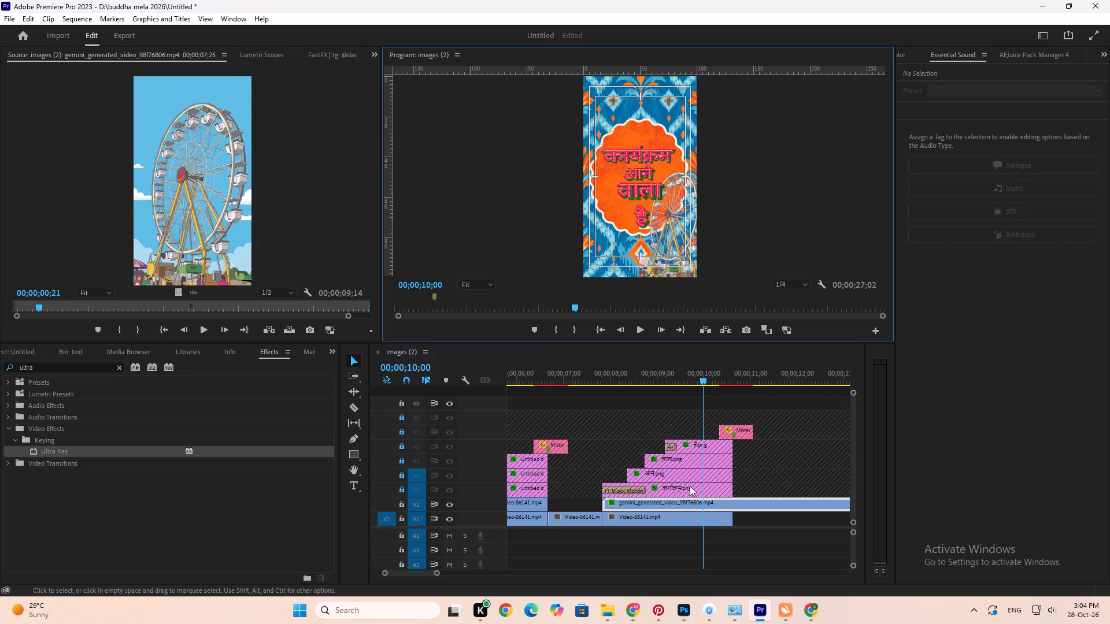
Unlock video tracks V3 through V8.
{"action": "left_click", "coordinate": [402, 419]}
{"action": "left_click", "coordinate": [404, 436]}
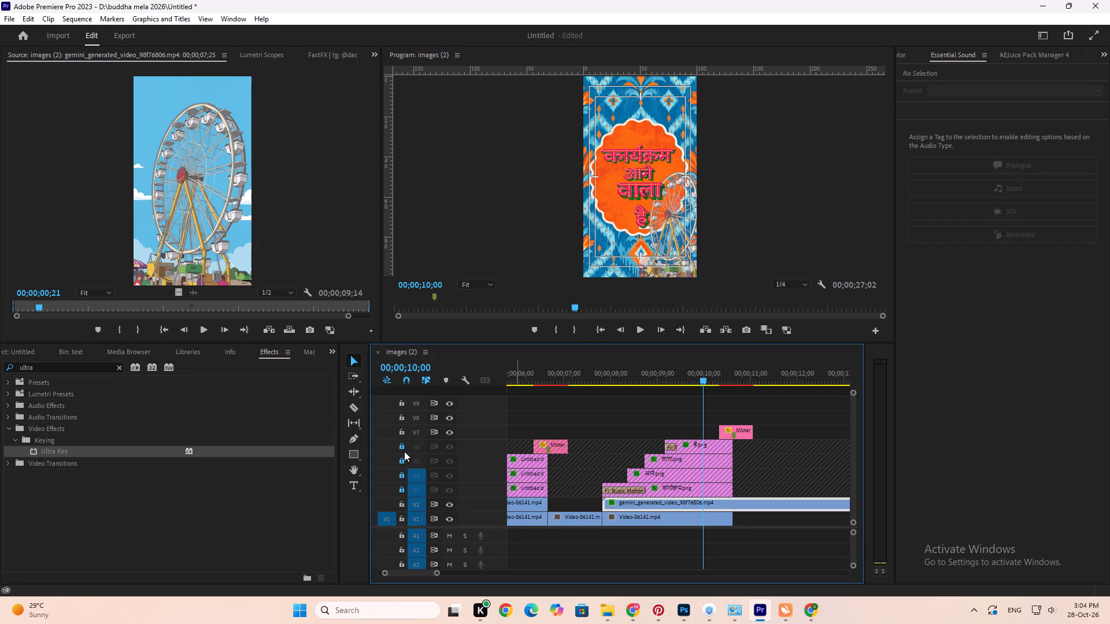
{"action": "left_click", "coordinate": [403, 455]}
{"action": "left_click", "coordinate": [401, 464]}
{"action": "left_click", "coordinate": [399, 444]}
{"action": "left_click", "coordinate": [402, 474]}
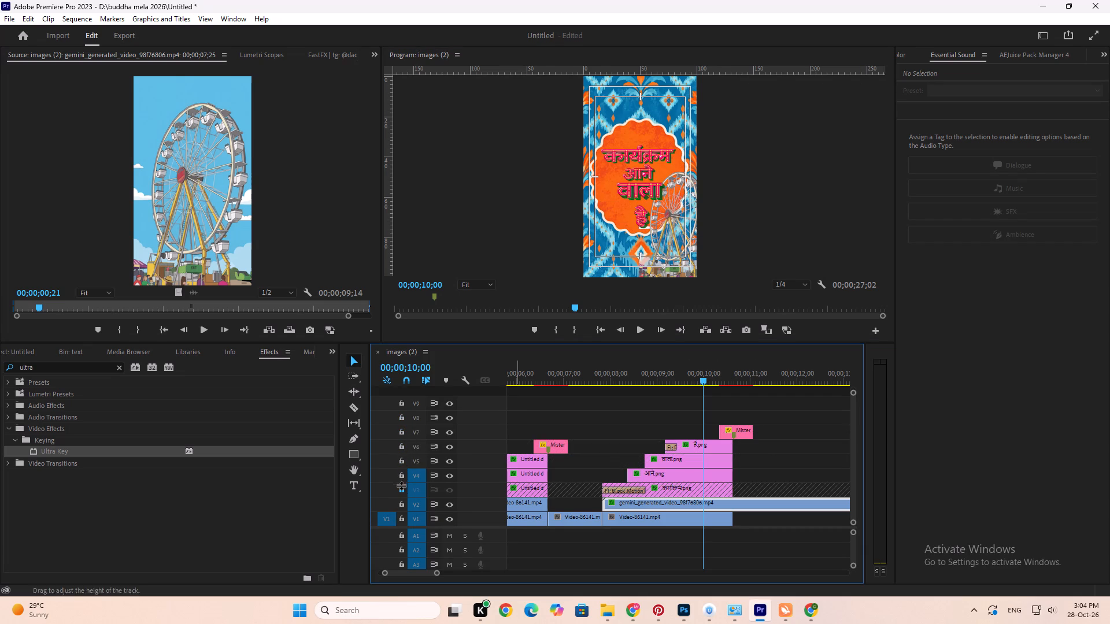
{"action": "left_click", "coordinate": [401, 486]}
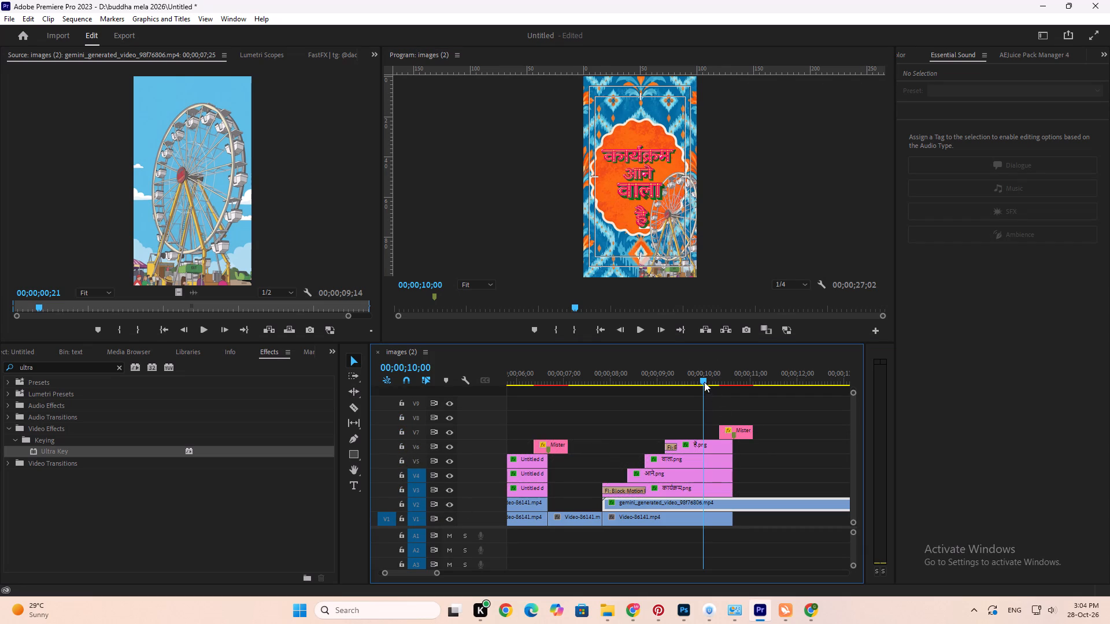
With all four of the third scene's titles in view, enlarge the ferris wheel in the frame to a scale of about 86.6.
{"action": "left_click_drag", "start_coordinate": [700, 382], "coordinate": [636, 384]}
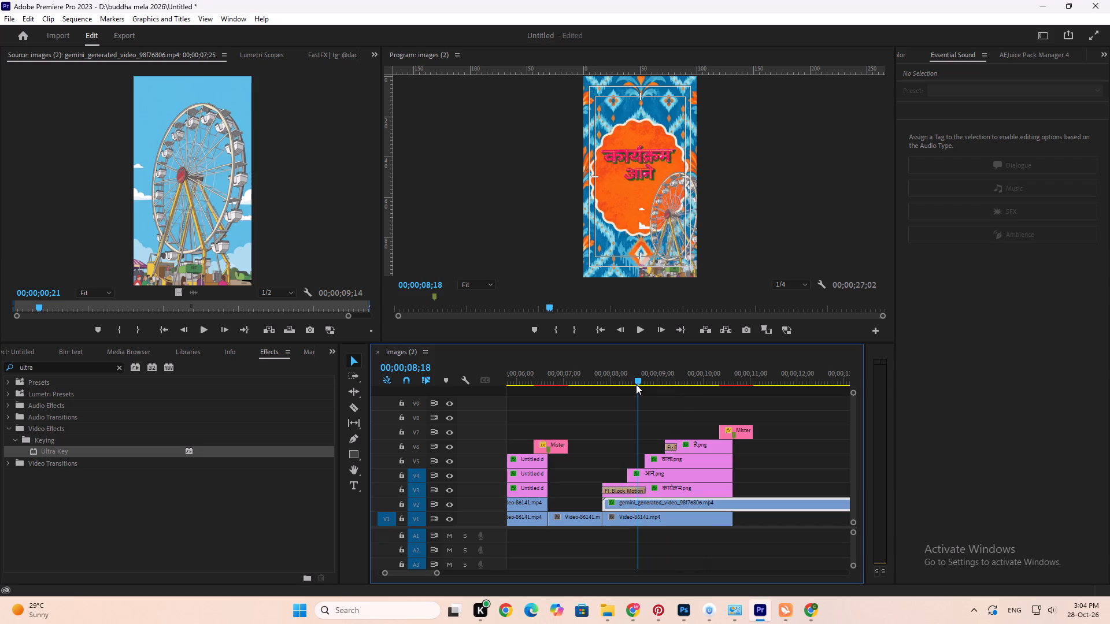
{"action": "left_click_drag", "start_coordinate": [636, 384], "coordinate": [626, 384]}
{"action": "left_click_drag", "start_coordinate": [605, 380], "coordinate": [608, 381]}
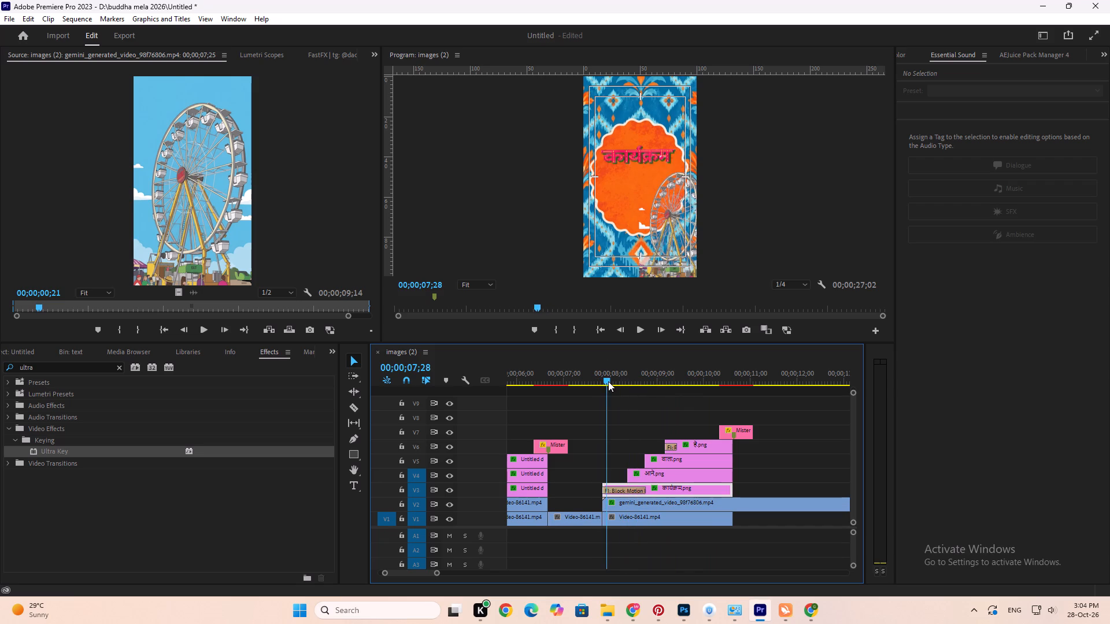
{"action": "left_click_drag", "start_coordinate": [608, 381], "coordinate": [625, 379]}
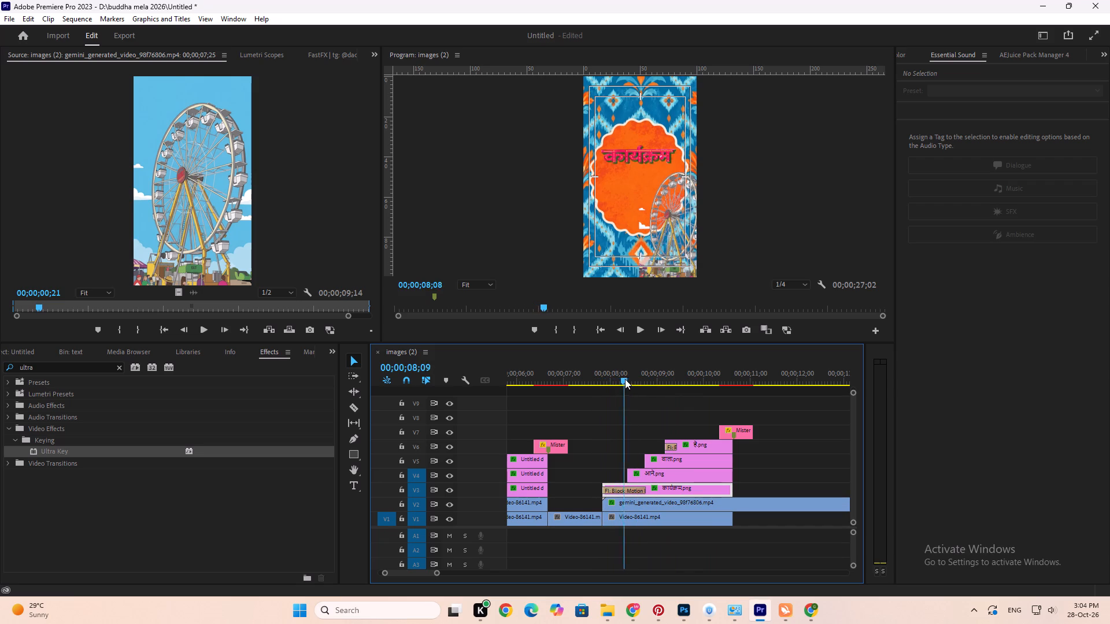
{"action": "left_click_drag", "start_coordinate": [625, 379], "coordinate": [667, 365]}
{"action": "key", "text": "grave"}
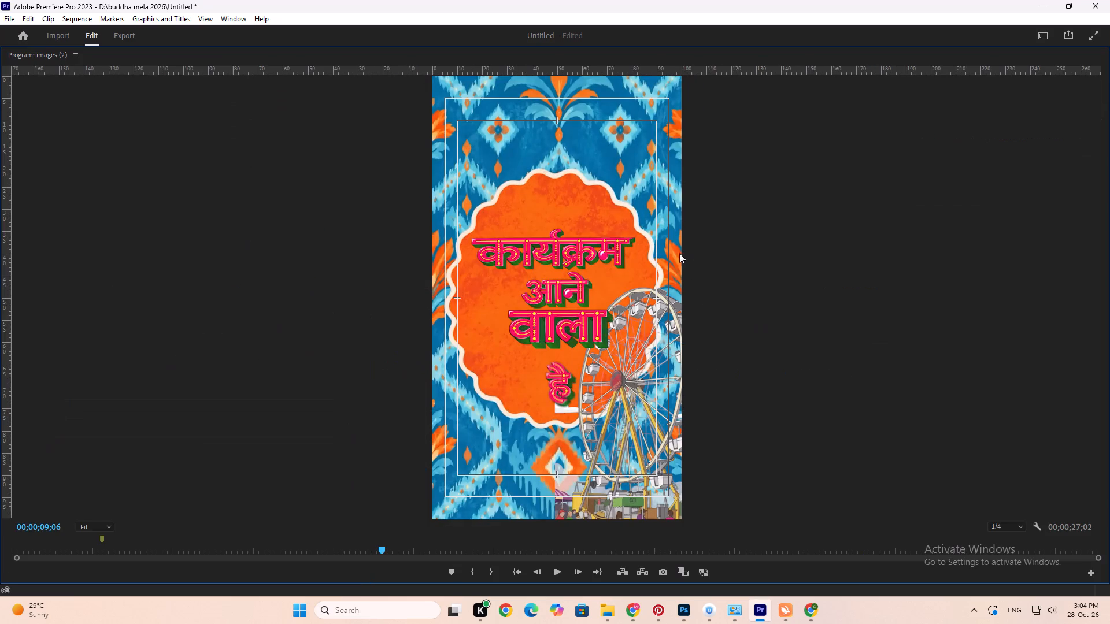
{"action": "triple_click", "coordinate": [637, 428]}
{"action": "left_click", "coordinate": [637, 428]}
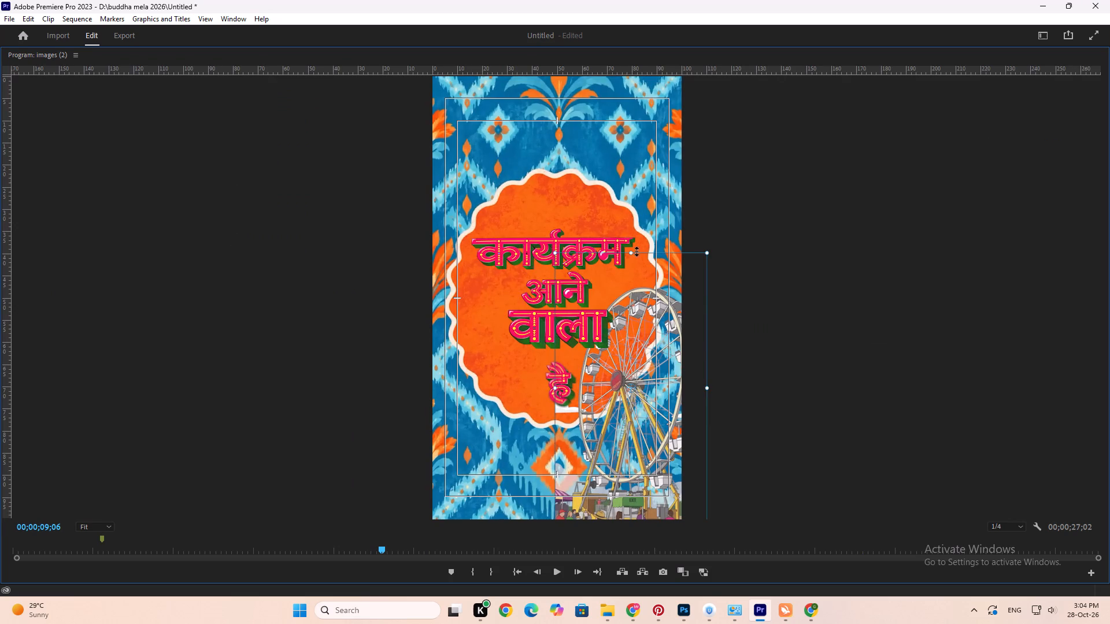
{"action": "left_click_drag", "start_coordinate": [633, 250], "coordinate": [634, 194]}
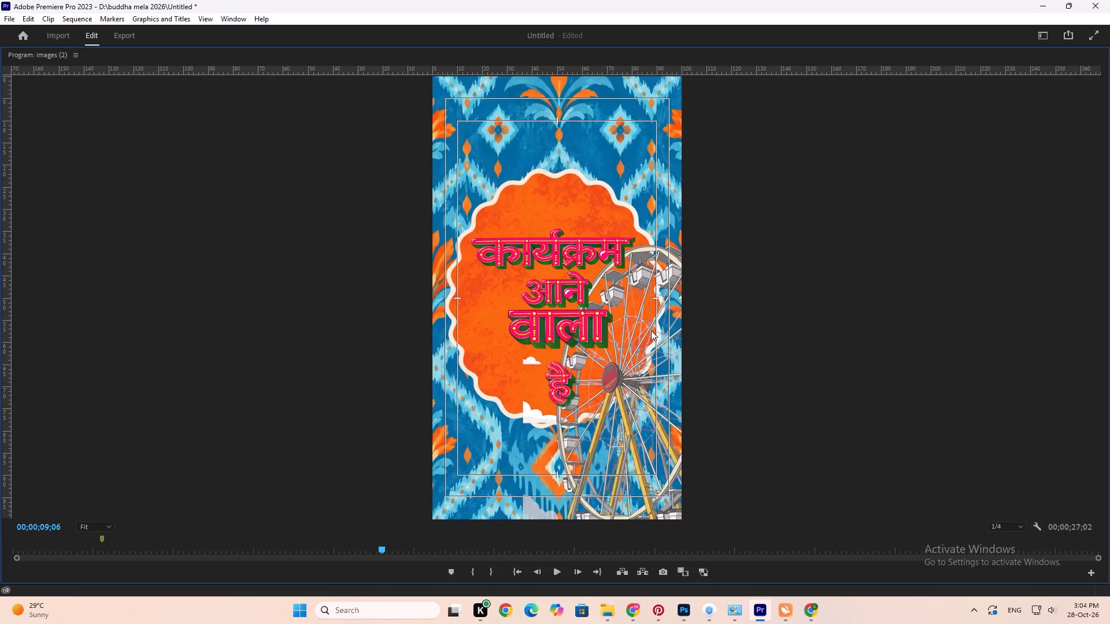
{"action": "left_click_drag", "start_coordinate": [644, 319], "coordinate": [649, 413]}
{"action": "key", "text": "grave"}
Lower the enlarged ferris wheel clip in the frame to a vertical position of 1770.4.
{"action": "left_click", "coordinate": [695, 504]}
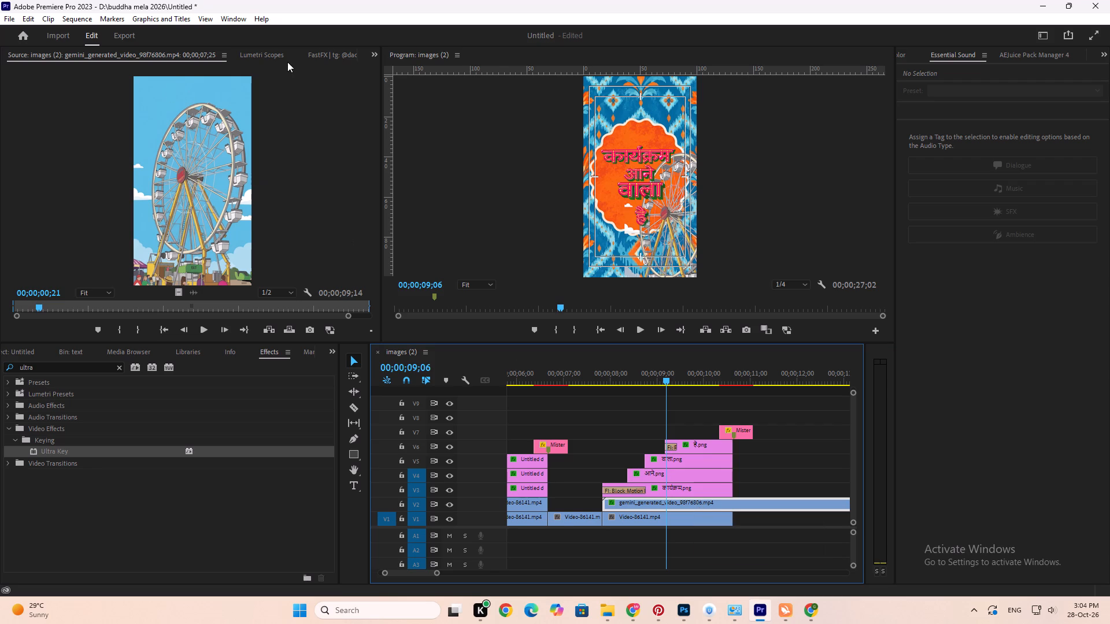
{"action": "left_click", "coordinate": [372, 53]}
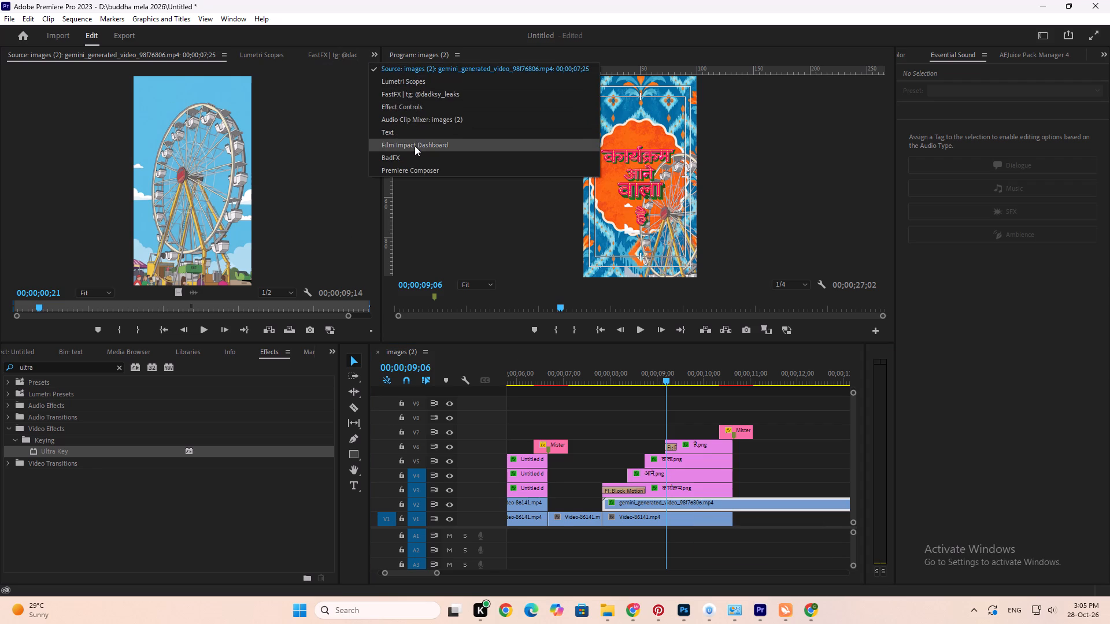
{"action": "left_click", "coordinate": [416, 107]}
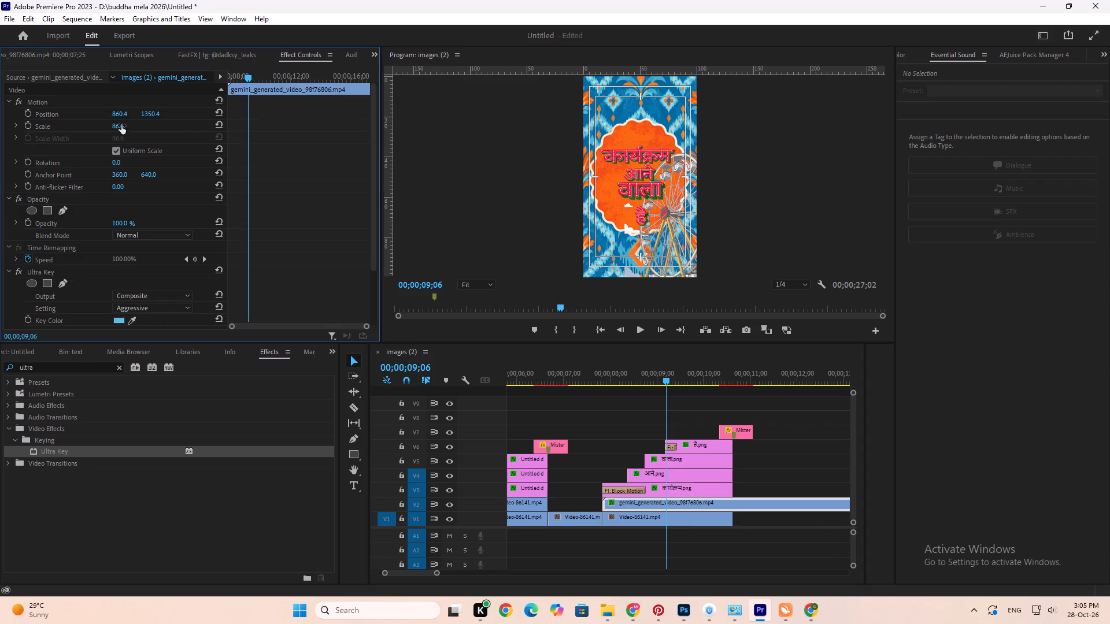
{"action": "left_click_drag", "start_coordinate": [157, 113], "coordinate": [337, 100]}
{"action": "left_click_drag", "start_coordinate": [337, 100], "coordinate": [339, 99]}
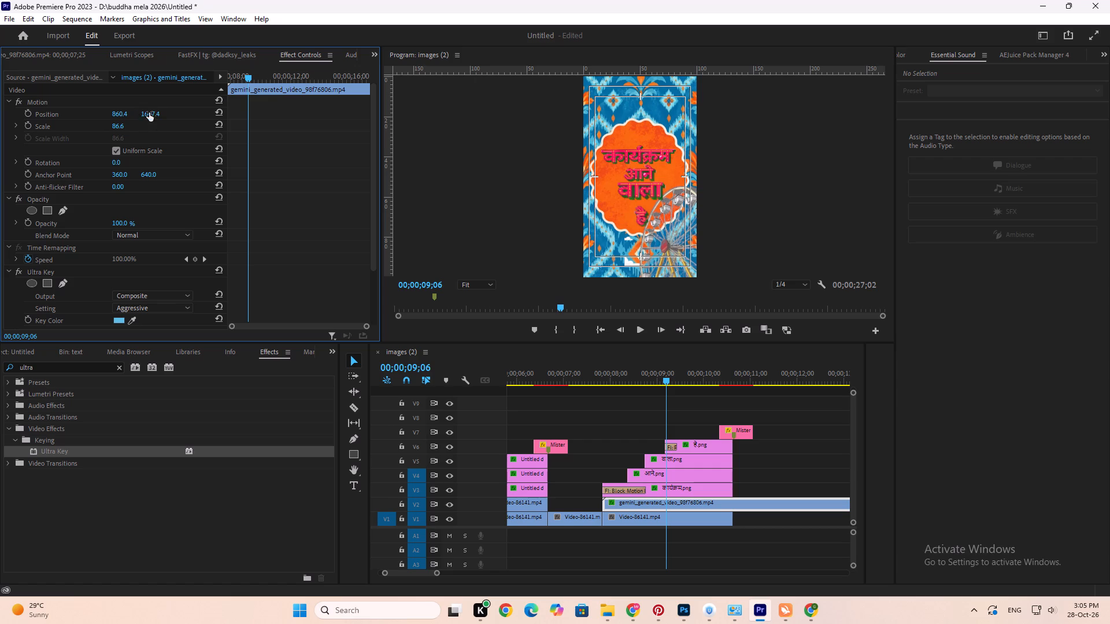
{"action": "left_click_drag", "start_coordinate": [154, 117], "coordinate": [215, 108]}
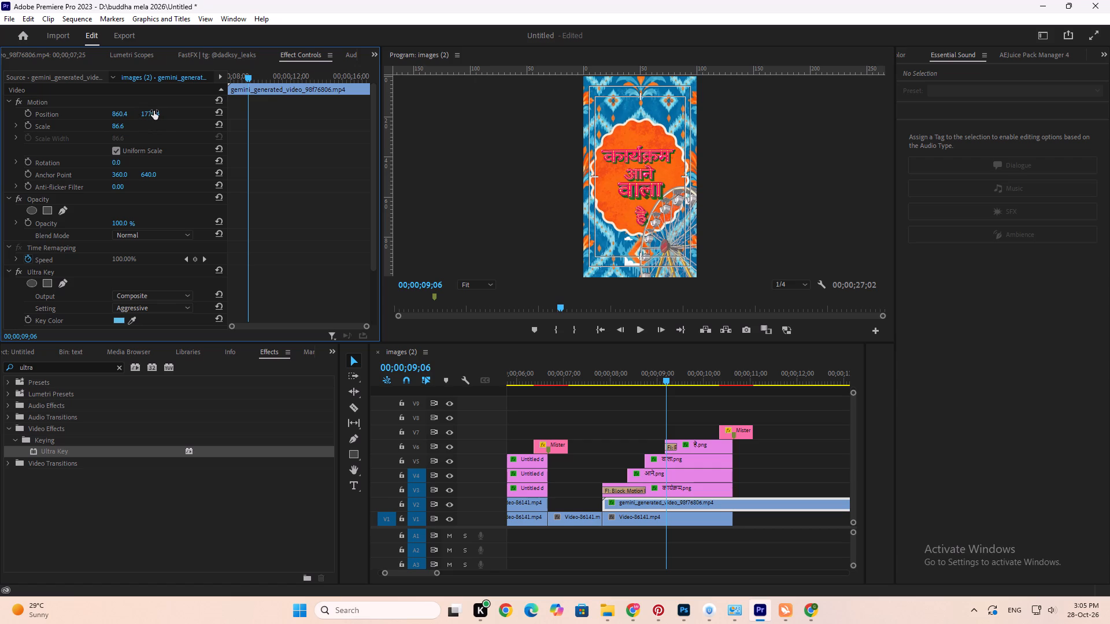
Go to the start of the third scene's ferris wheel clip and clear the effects search.
{"action": "left_click", "coordinate": [597, 379]}
{"action": "left_click", "coordinate": [616, 506]}
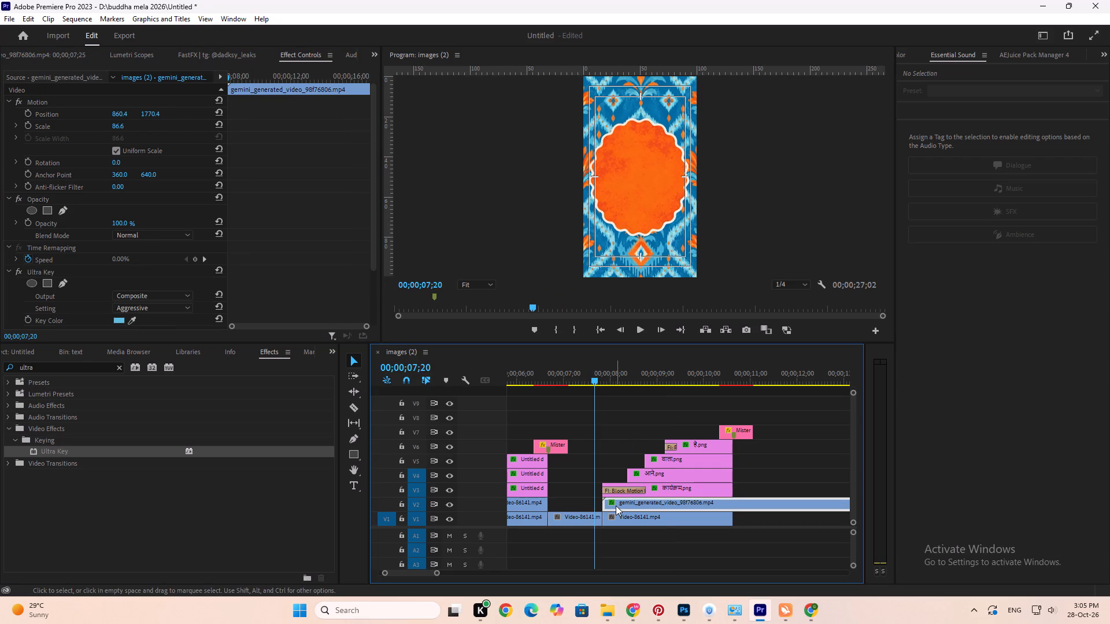
{"action": "key", "text": "Down"}
{"action": "scroll", "coordinate": [610, 507], "scroll_direction": "up", "scroll_amount": 16, "text": "alt"}
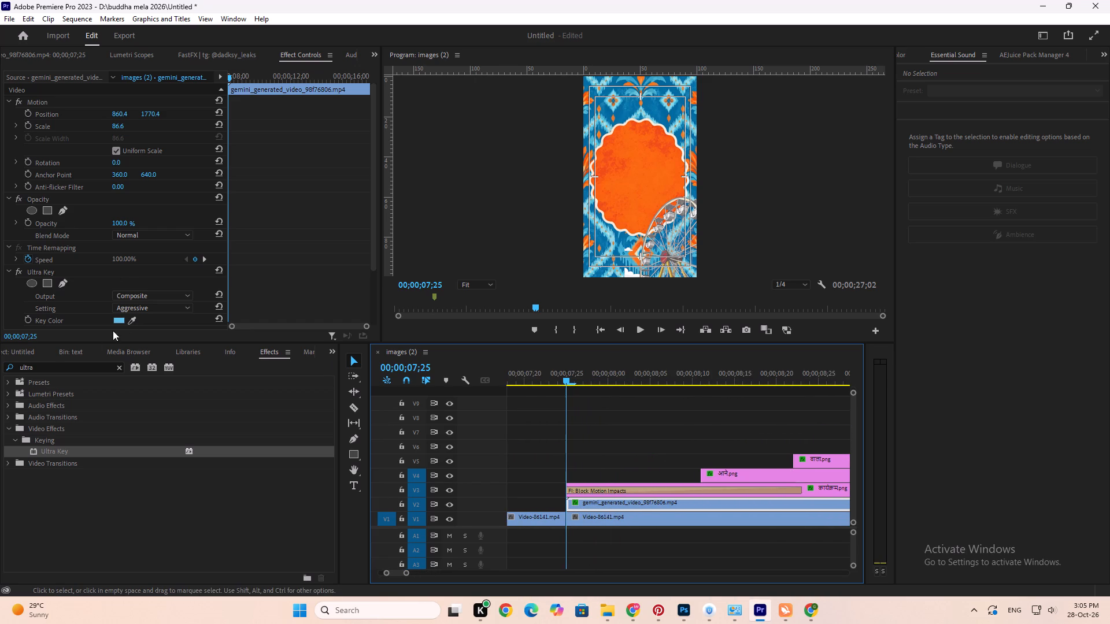
{"action": "left_click", "coordinate": [49, 366]}
{"action": "key", "text": "BackSpace"}
{"action": "key", "text": "BackSpace"}
{"action": "key", "text": "BackSpace"}
{"action": "key", "text": "BackSpace"}
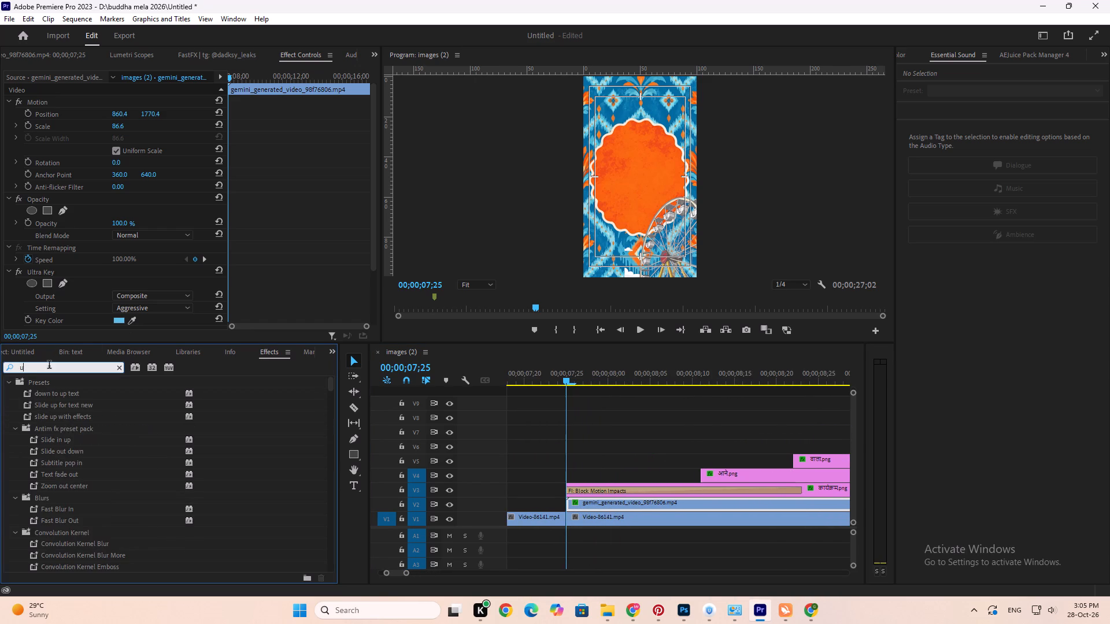
{"action": "key", "text": "BackSpace"}
{"action": "key", "text": "BackSpace"}
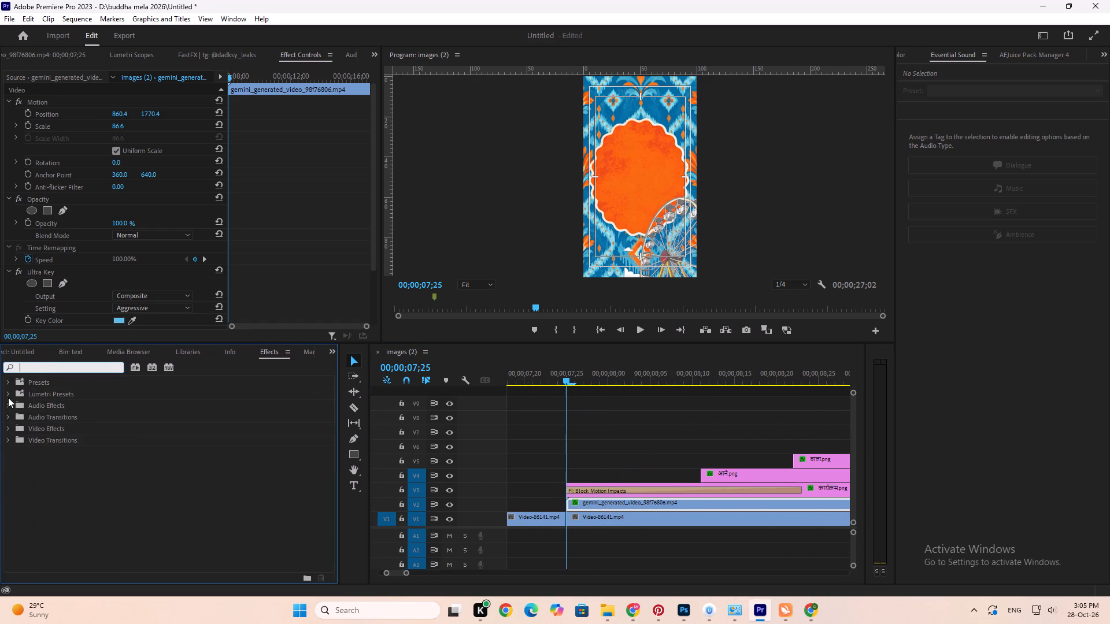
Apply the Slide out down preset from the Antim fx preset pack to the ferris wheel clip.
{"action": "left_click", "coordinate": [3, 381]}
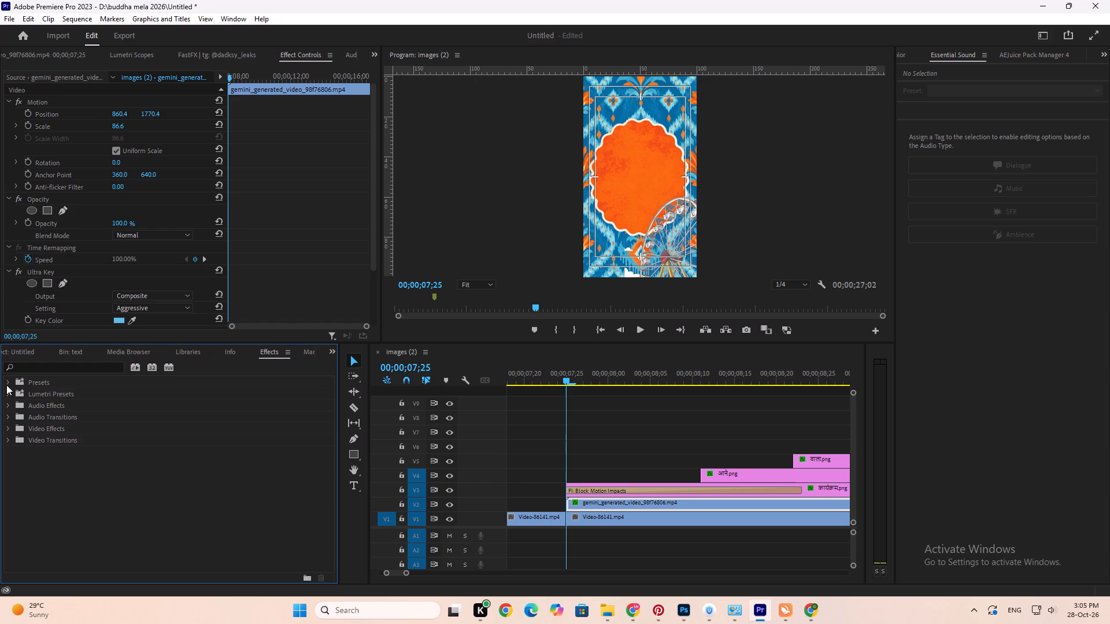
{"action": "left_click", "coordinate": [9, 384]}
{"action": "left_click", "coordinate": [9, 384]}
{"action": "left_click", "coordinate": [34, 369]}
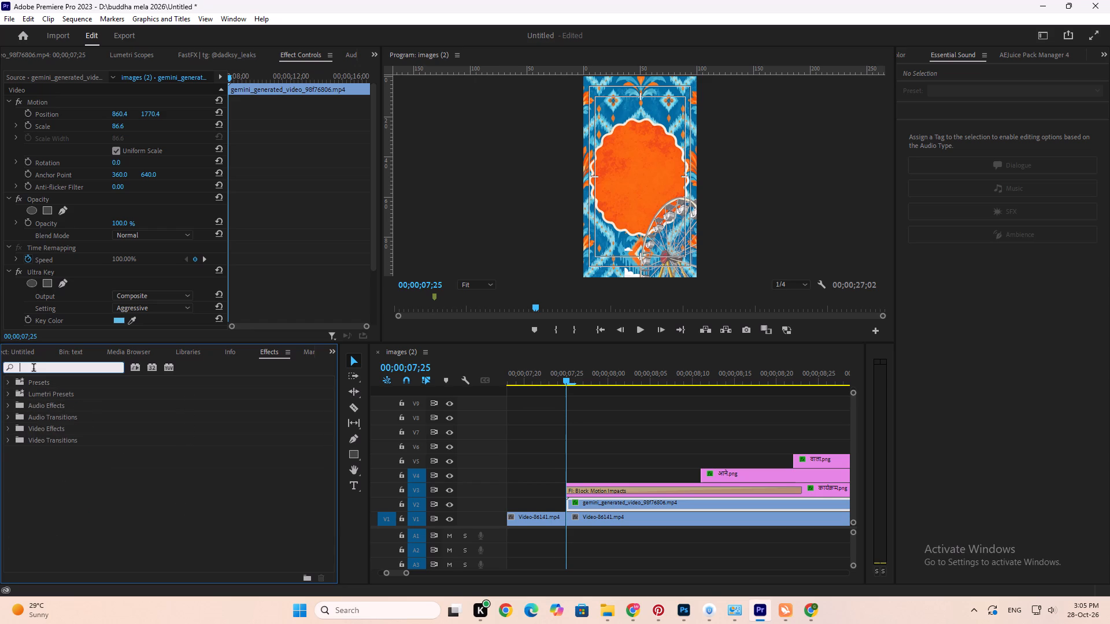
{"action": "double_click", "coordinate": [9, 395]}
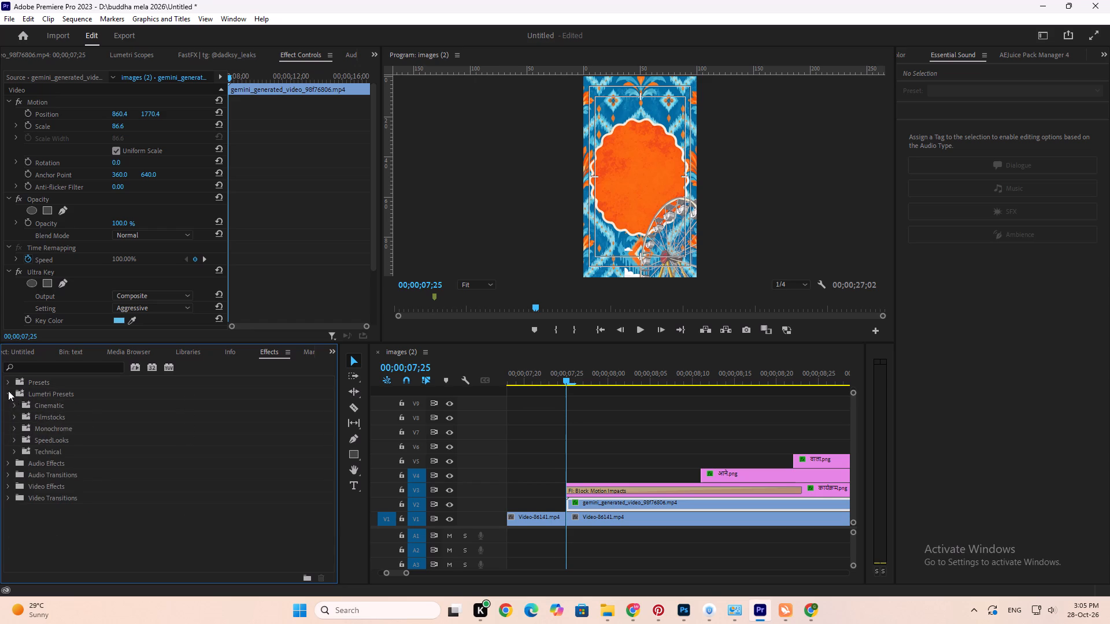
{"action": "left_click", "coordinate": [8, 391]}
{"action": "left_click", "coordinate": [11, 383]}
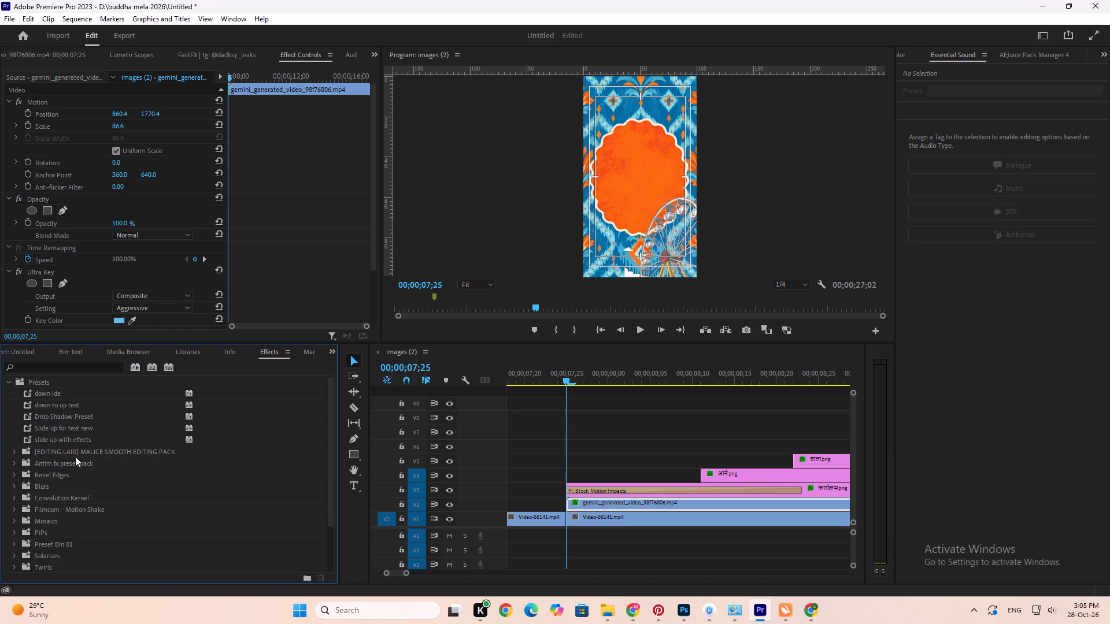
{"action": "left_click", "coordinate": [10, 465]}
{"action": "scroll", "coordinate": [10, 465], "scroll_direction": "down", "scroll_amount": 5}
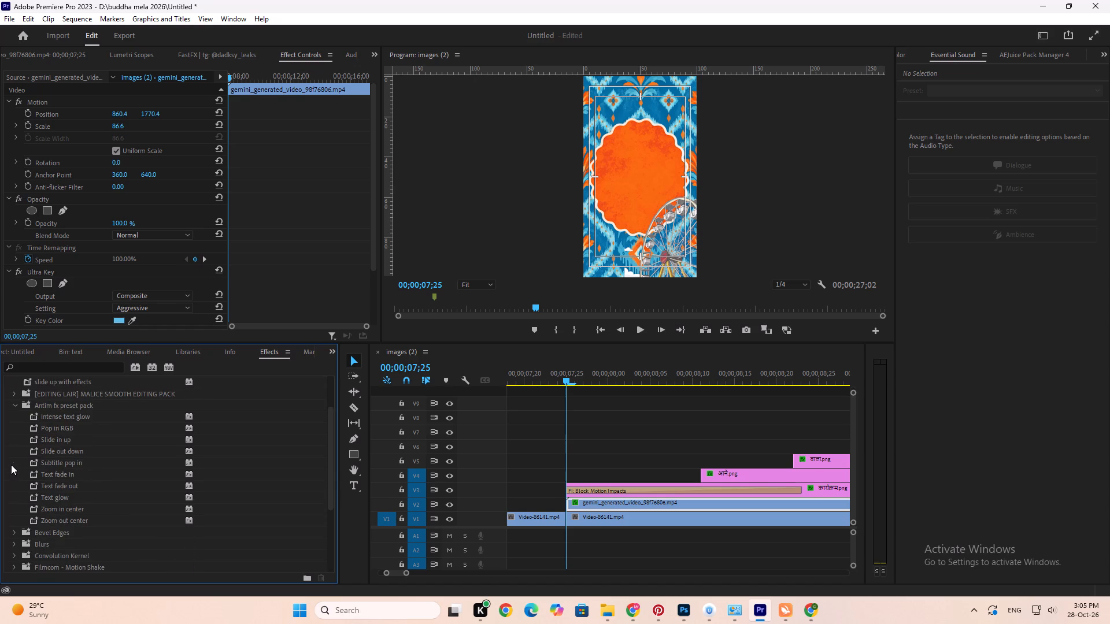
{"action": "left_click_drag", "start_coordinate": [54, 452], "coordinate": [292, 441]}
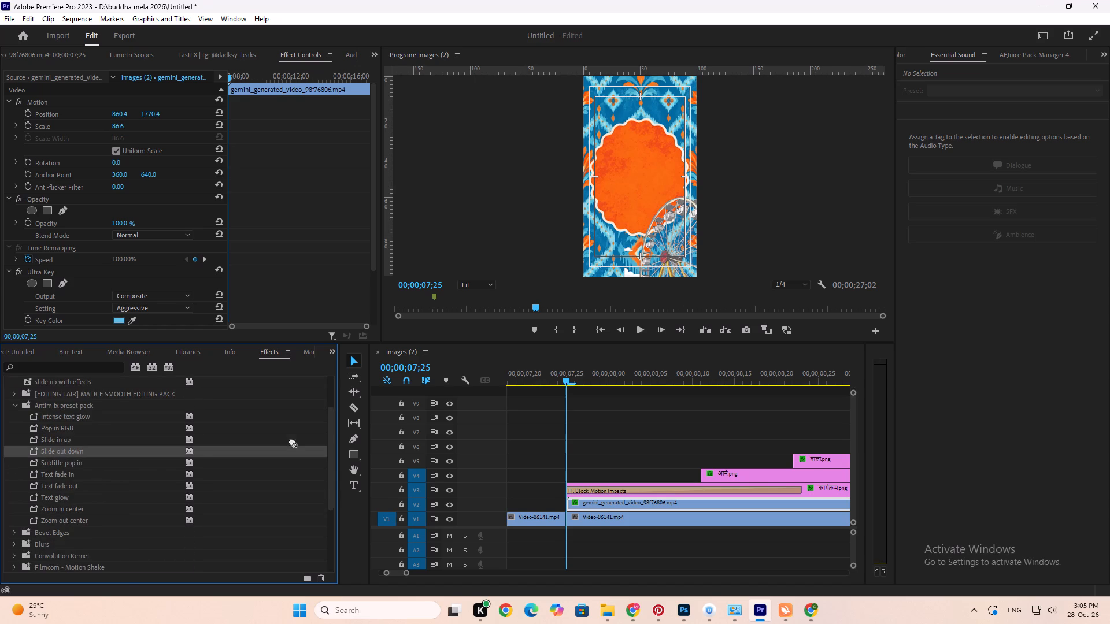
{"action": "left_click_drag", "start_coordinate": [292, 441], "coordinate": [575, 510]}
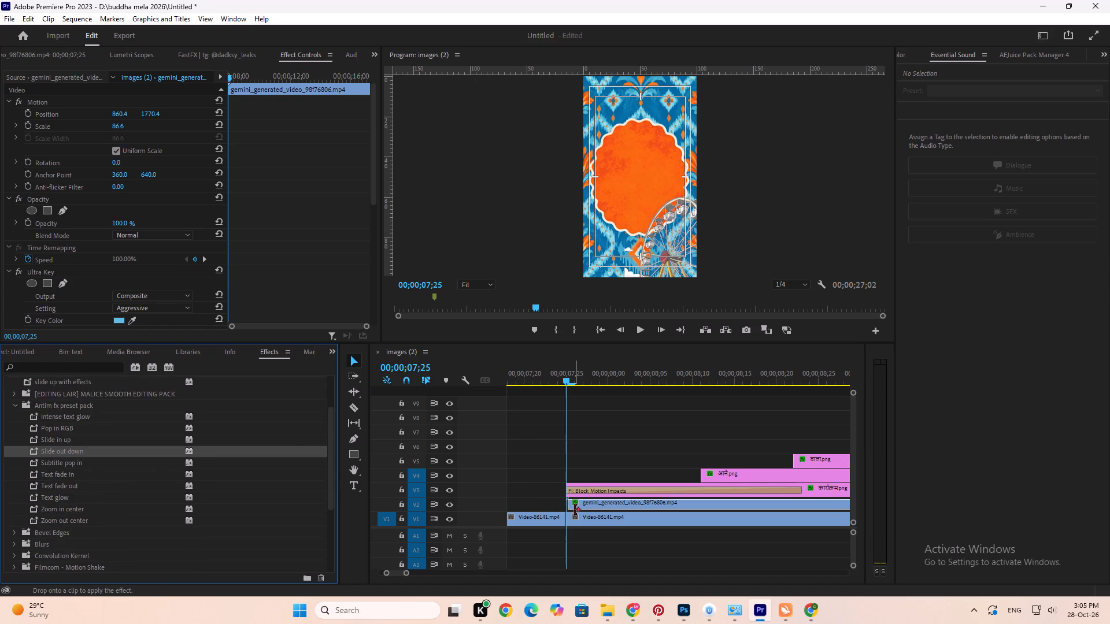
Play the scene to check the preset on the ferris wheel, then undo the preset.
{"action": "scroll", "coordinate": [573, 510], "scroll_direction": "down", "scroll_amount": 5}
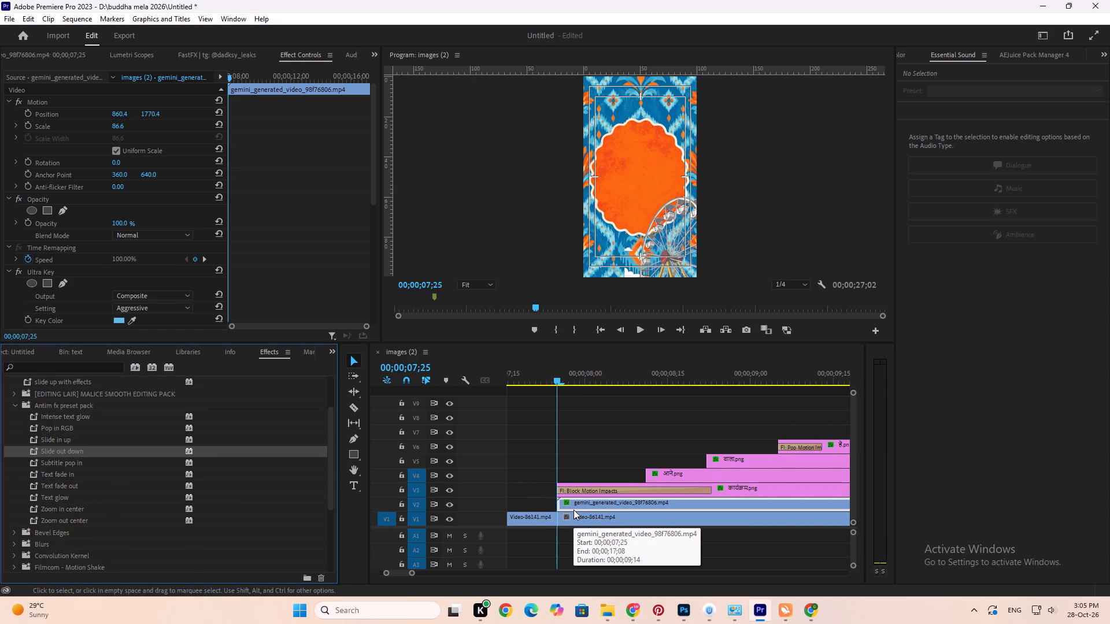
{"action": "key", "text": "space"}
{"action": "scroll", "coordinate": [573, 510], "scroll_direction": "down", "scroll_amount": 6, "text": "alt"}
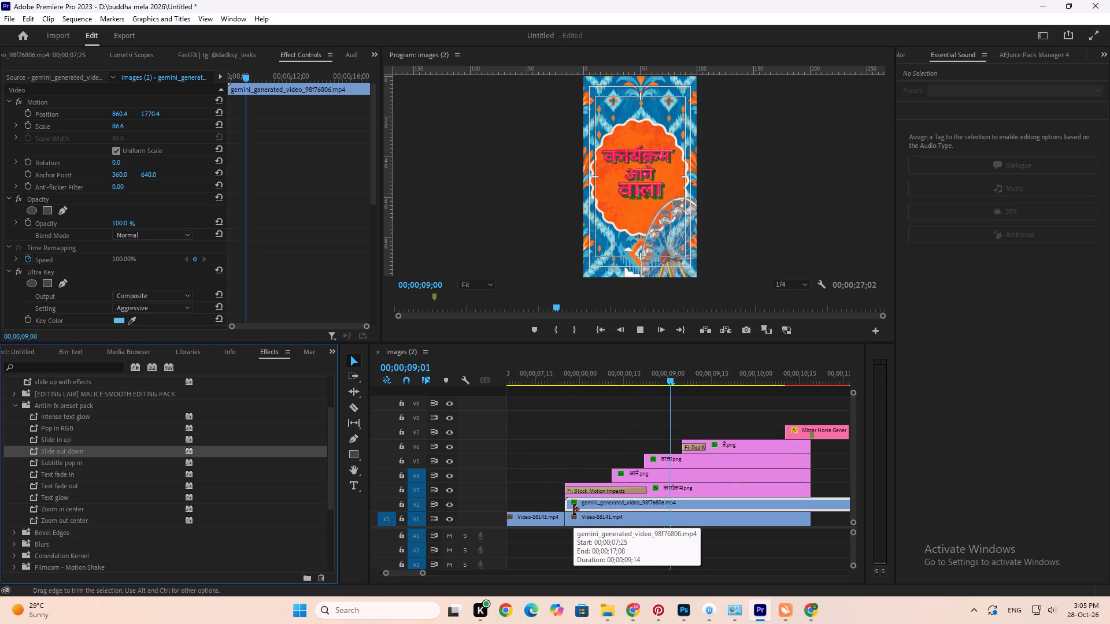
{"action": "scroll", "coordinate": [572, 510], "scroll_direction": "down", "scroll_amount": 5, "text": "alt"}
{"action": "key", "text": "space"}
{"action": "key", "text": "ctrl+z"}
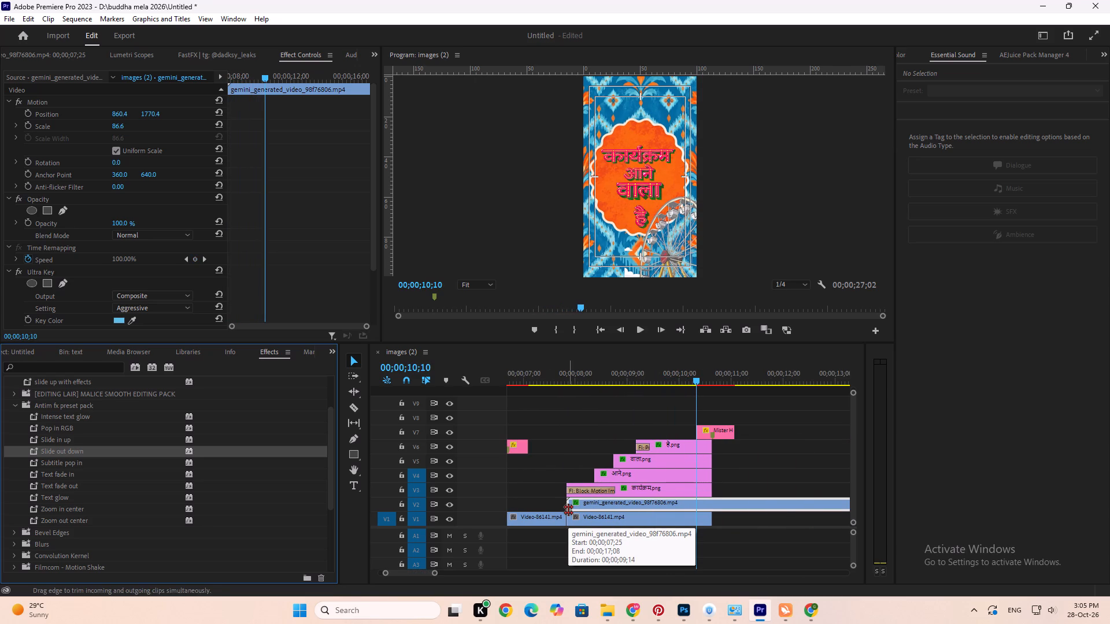
Play the third scene from just before its start, including full screen, to check the ferris wheel with the titles.
{"action": "key", "text": "Up"}
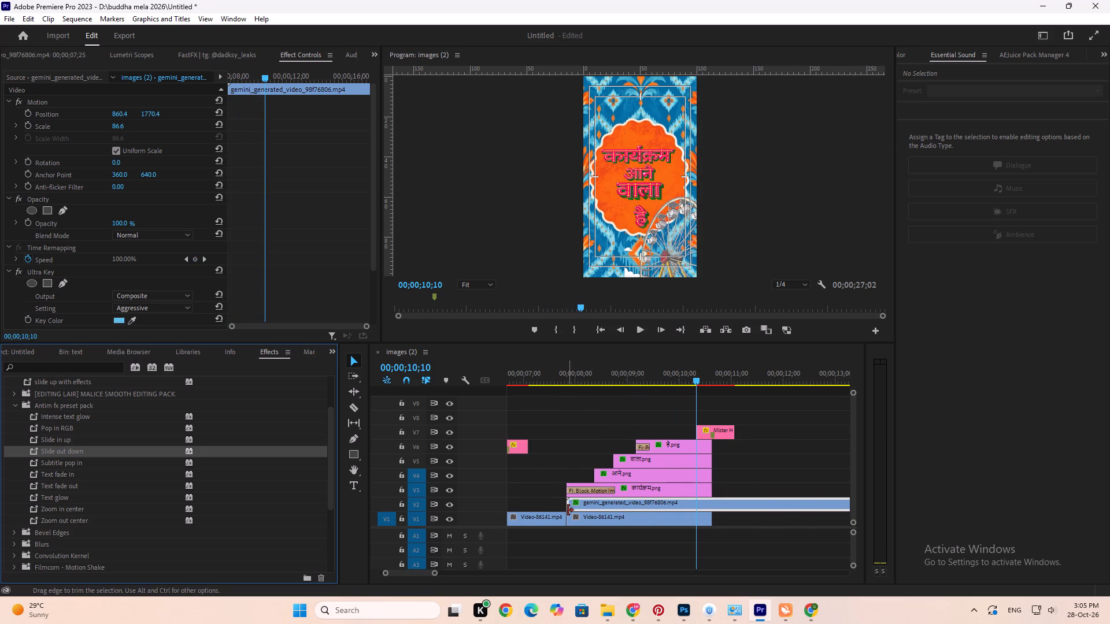
{"action": "left_click", "coordinate": [564, 378]}
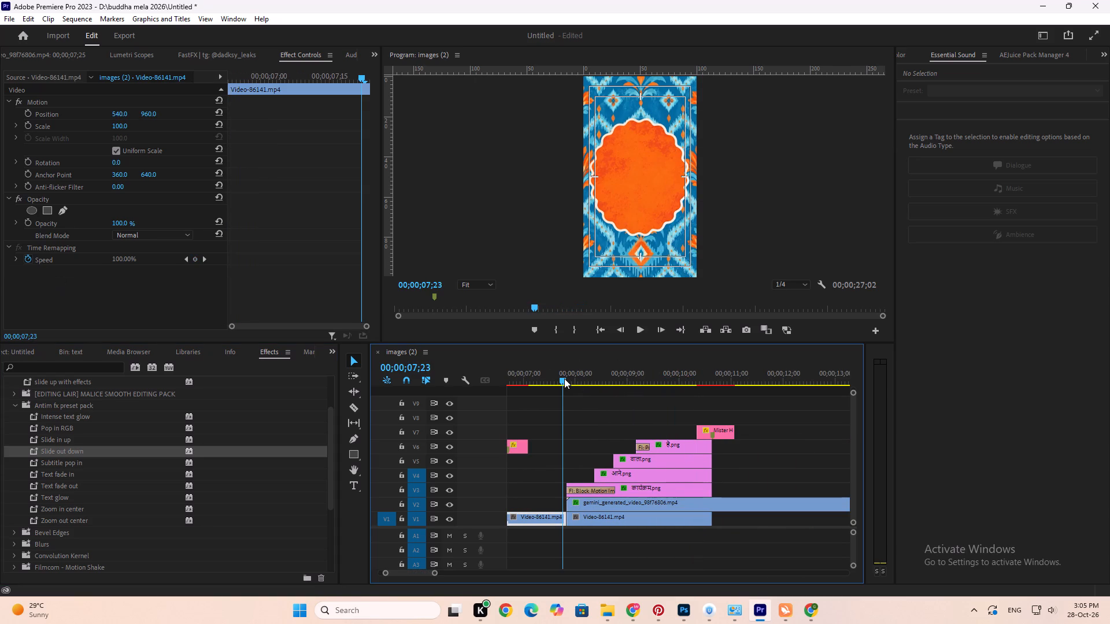
{"action": "key", "text": "space"}
{"action": "key", "text": "space"}
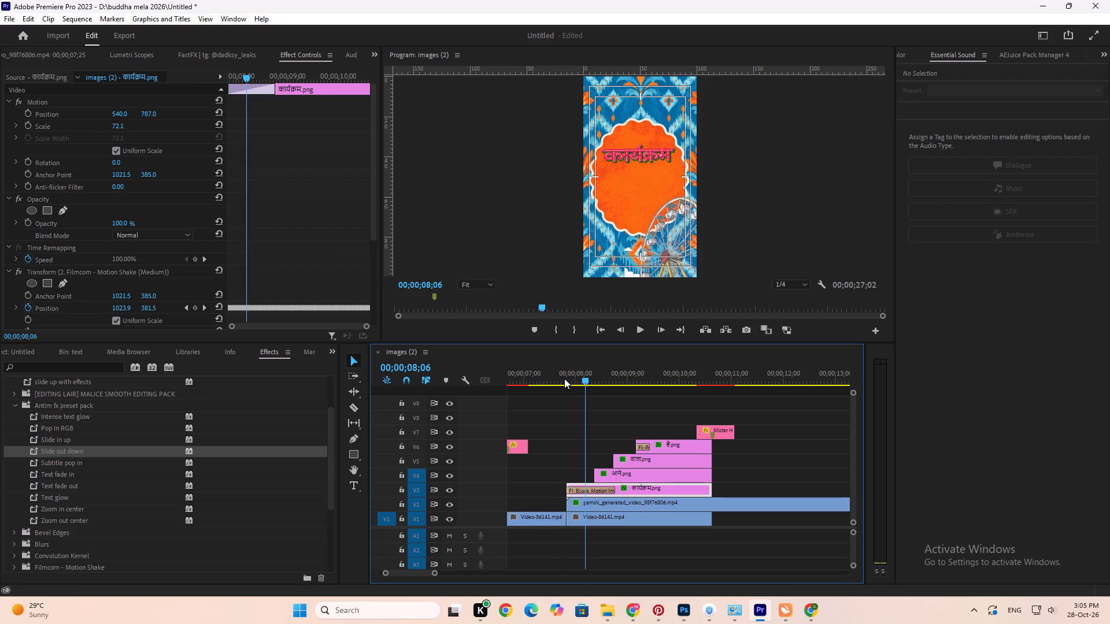
{"action": "left_click", "coordinate": [571, 214]}
{"action": "key", "text": "grave"}
{"action": "key", "text": "space"}
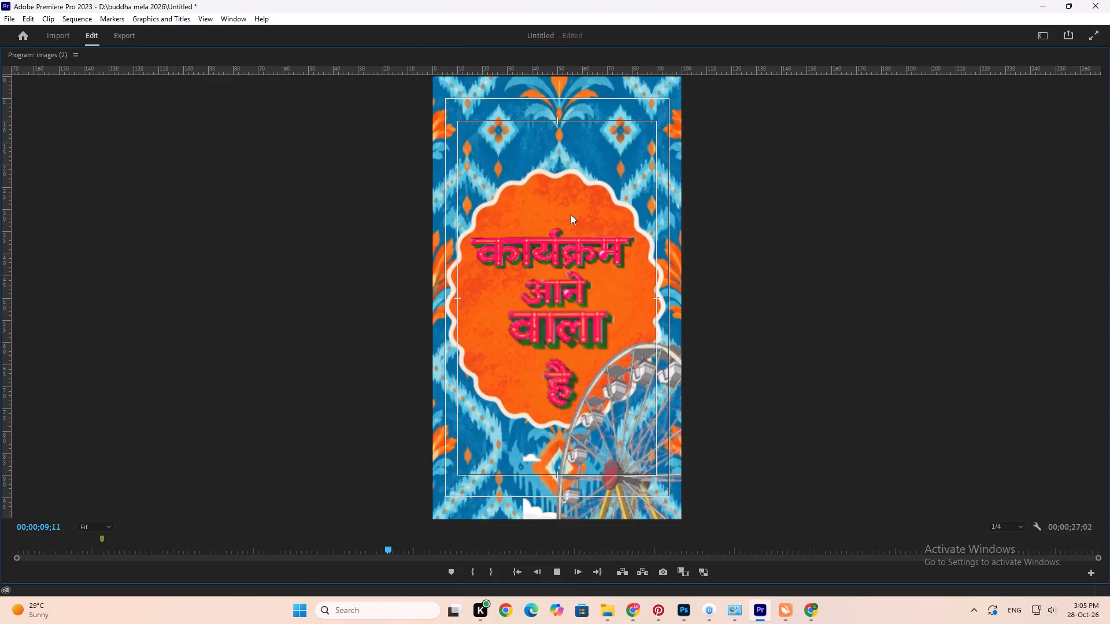
{"action": "key", "text": "space"}
{"action": "key", "text": "space"}
{"action": "key", "text": "space"}
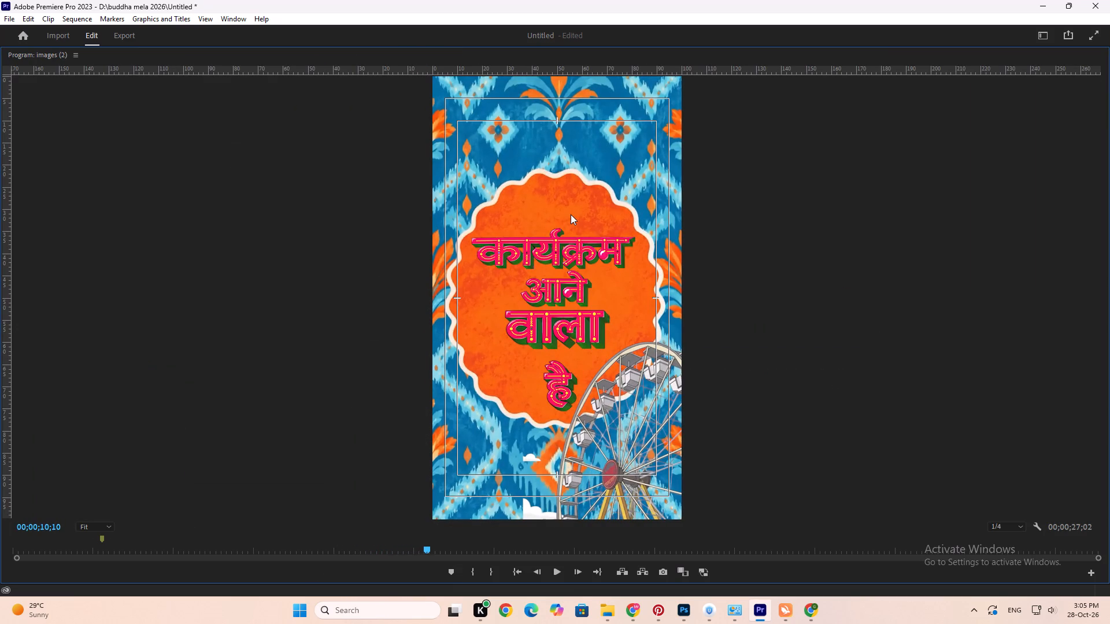
{"action": "key", "text": "grave"}
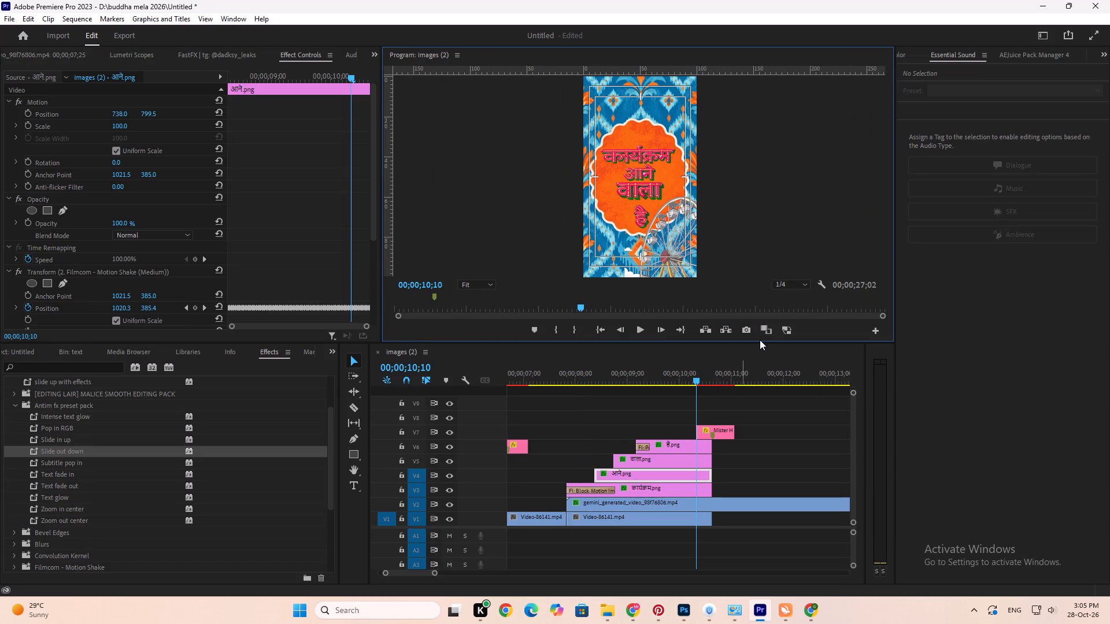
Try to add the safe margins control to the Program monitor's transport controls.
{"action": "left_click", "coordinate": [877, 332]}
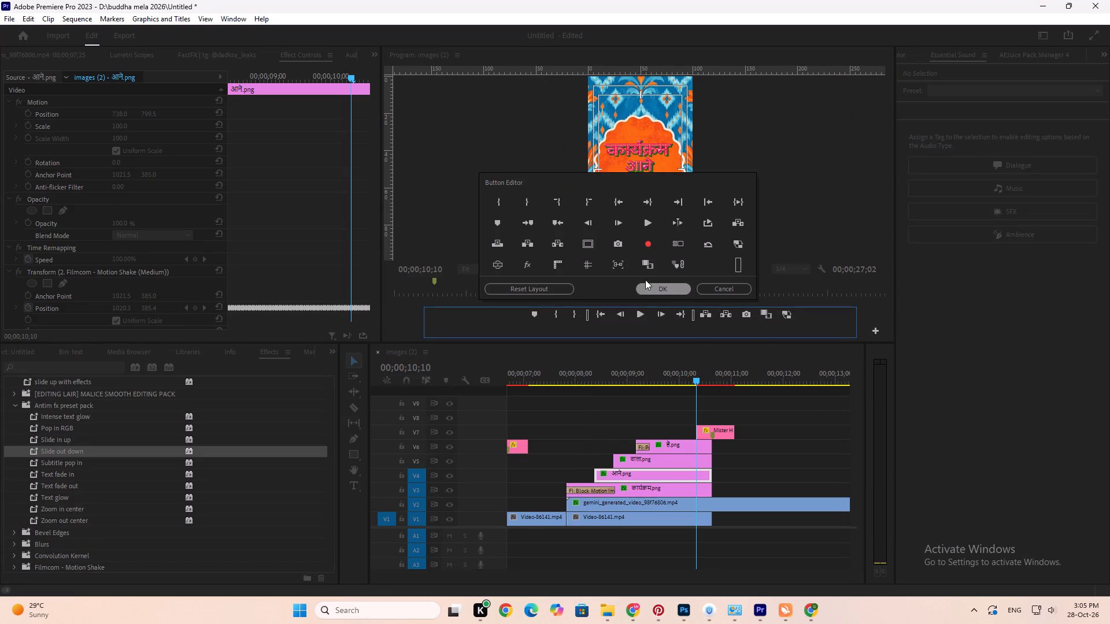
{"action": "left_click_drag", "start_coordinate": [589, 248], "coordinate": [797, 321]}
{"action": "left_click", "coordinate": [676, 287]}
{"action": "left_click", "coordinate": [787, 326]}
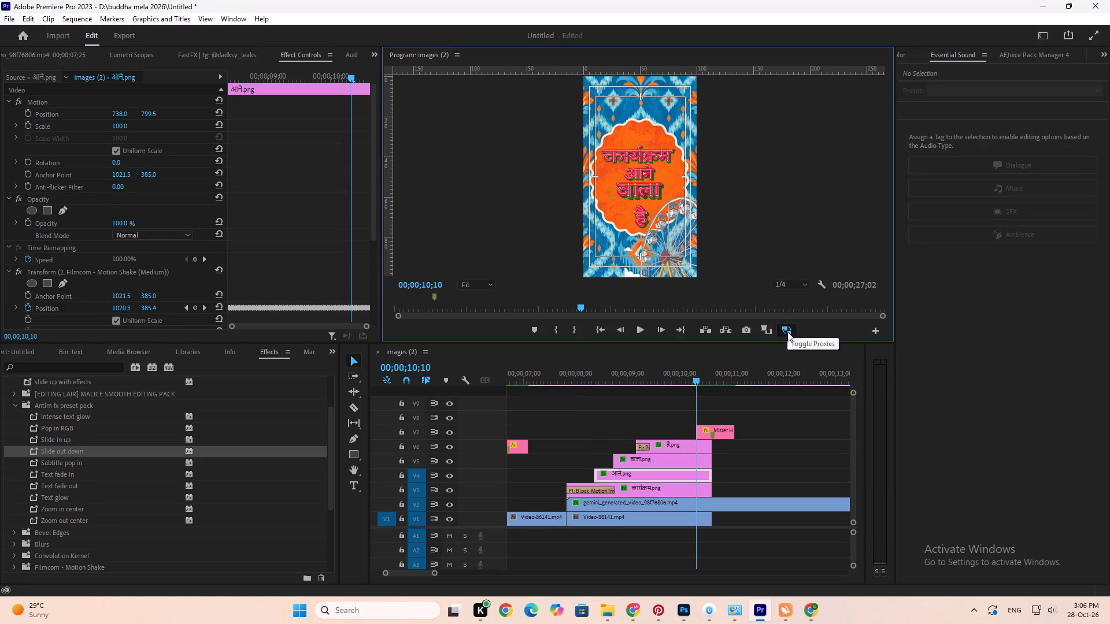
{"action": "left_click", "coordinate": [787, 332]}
Add the safe margins control to the Program monitor's transport controls and hide the safe margins.
{"action": "left_click", "coordinate": [877, 328]}
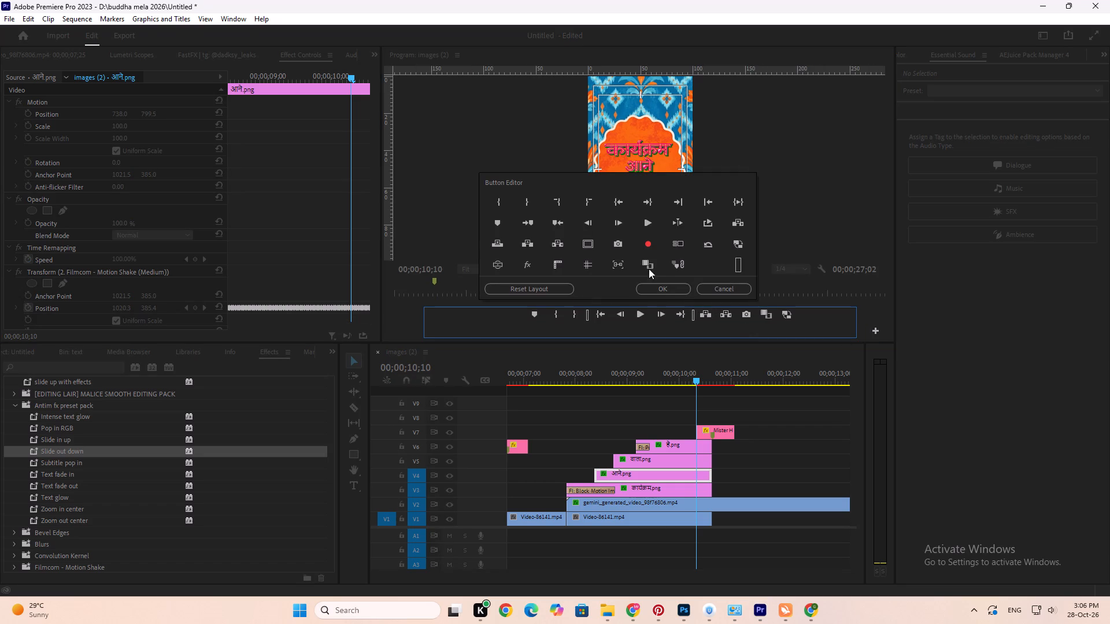
{"action": "left_click_drag", "start_coordinate": [593, 246], "coordinate": [801, 325]}
{"action": "left_click", "coordinate": [675, 290]}
{"action": "left_click", "coordinate": [640, 329]}
Play the third scene full screen without the safe margins to check the ferris wheel against the four titles.
{"action": "left_click", "coordinate": [723, 238]}
{"action": "key", "text": "grave"}
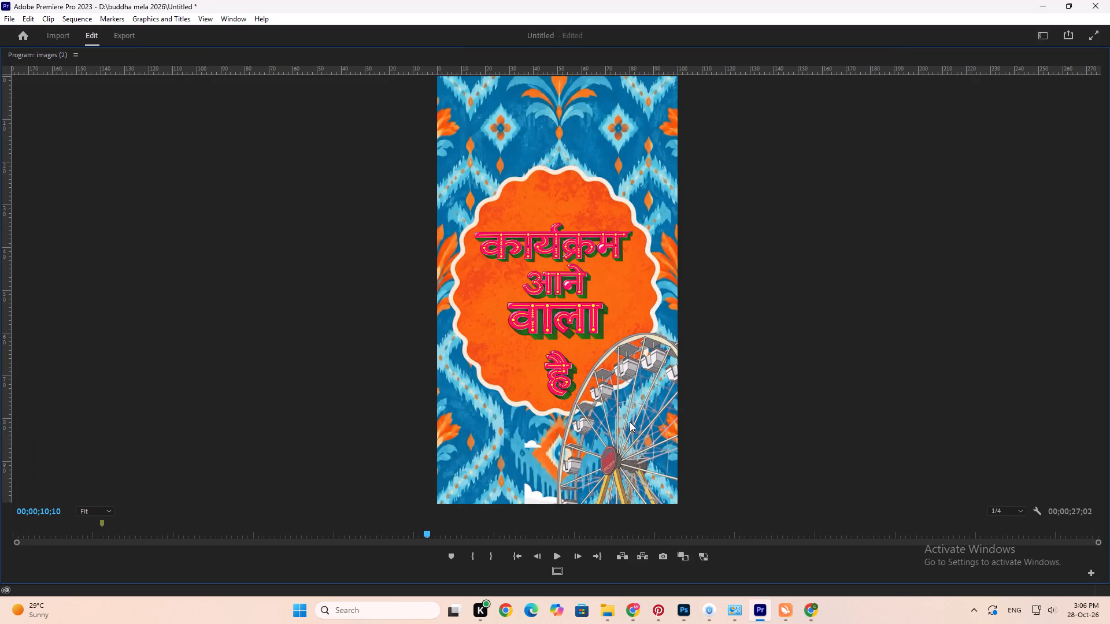
{"action": "key", "text": "Up"}
{"action": "key", "text": "Up"}
{"action": "key", "text": "space"}
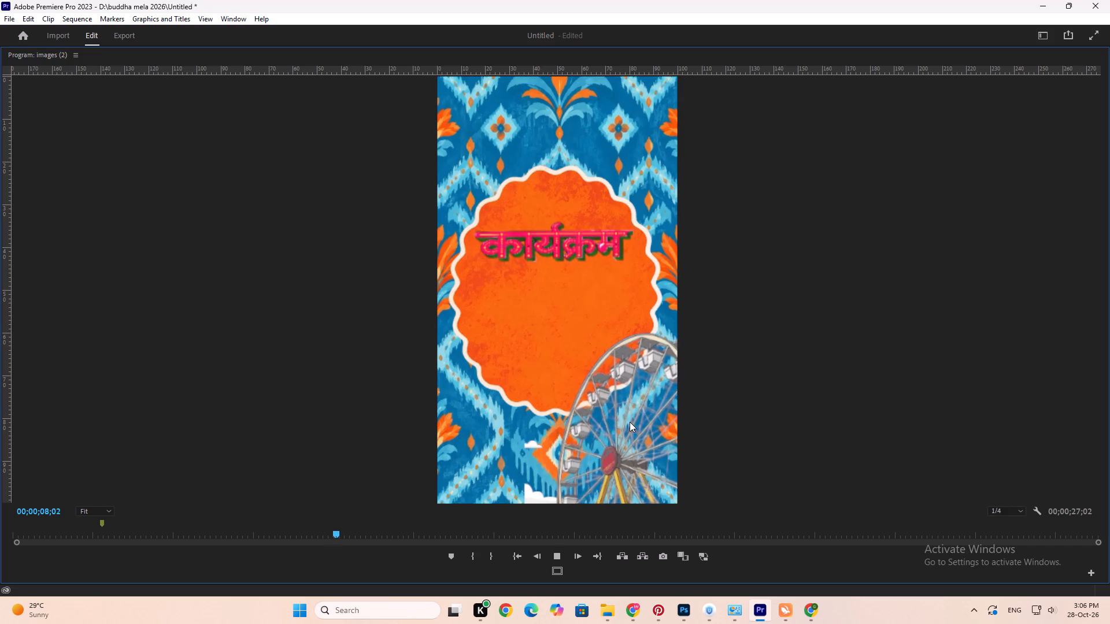
{"action": "key", "text": "space"}
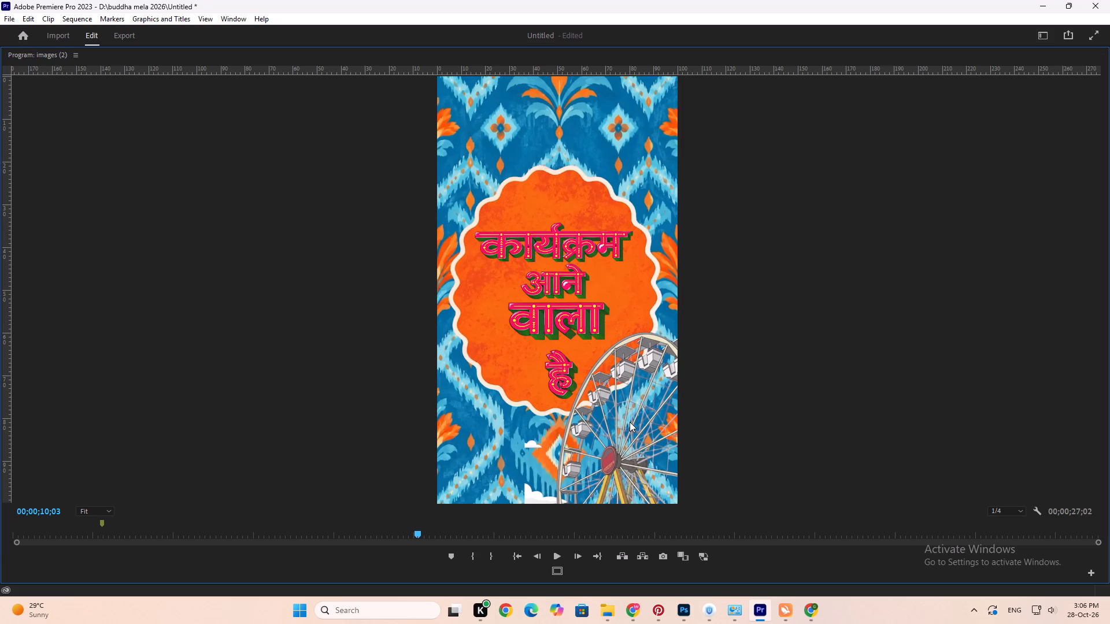
{"action": "key", "text": "grave"}
Cut the ferris wheel clip at 00;00;10;19, where the third scene ends, and delete the part after the cut.
{"action": "scroll", "coordinate": [665, 482], "scroll_direction": "up", "scroll_amount": 2}
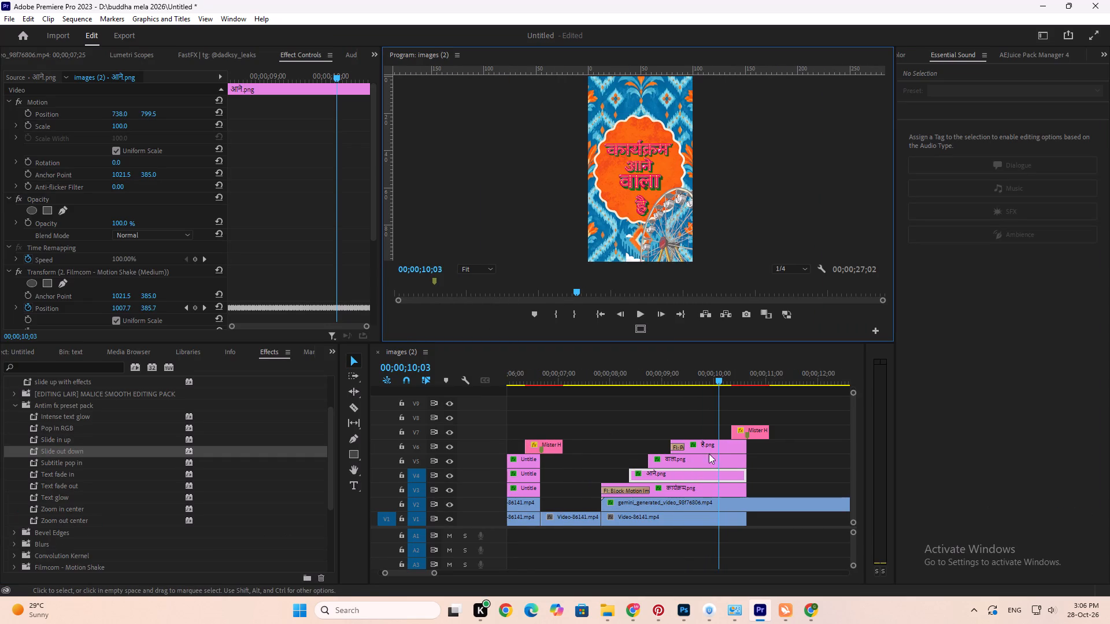
{"action": "left_click", "coordinate": [739, 505]}
{"action": "key", "text": "Down"}
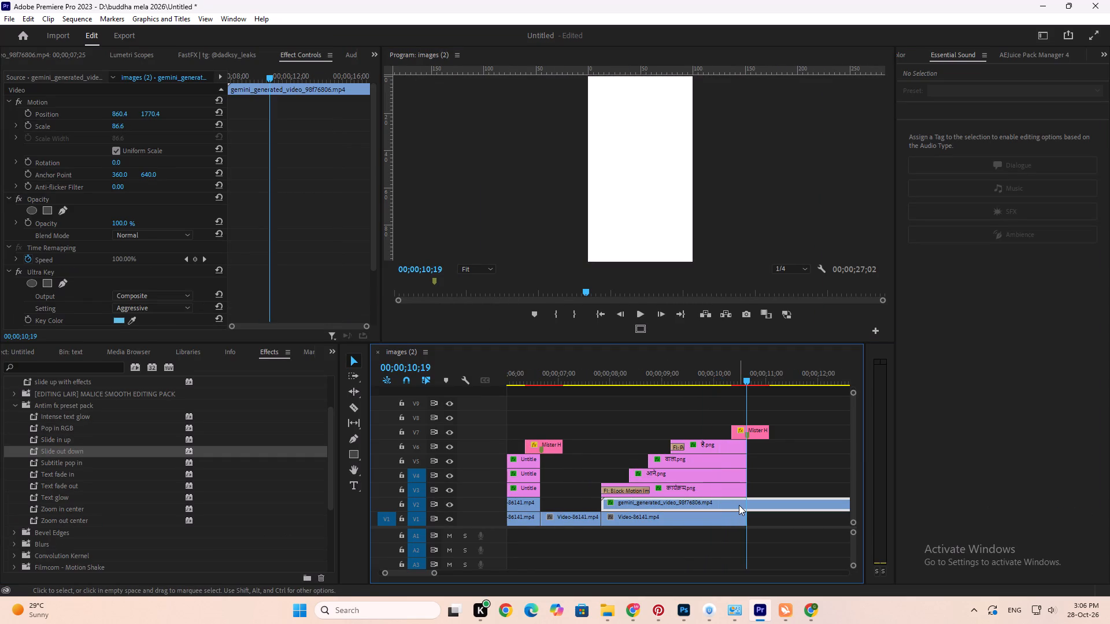
{"action": "key", "text": "c"}
{"action": "left_click", "coordinate": [769, 508]}
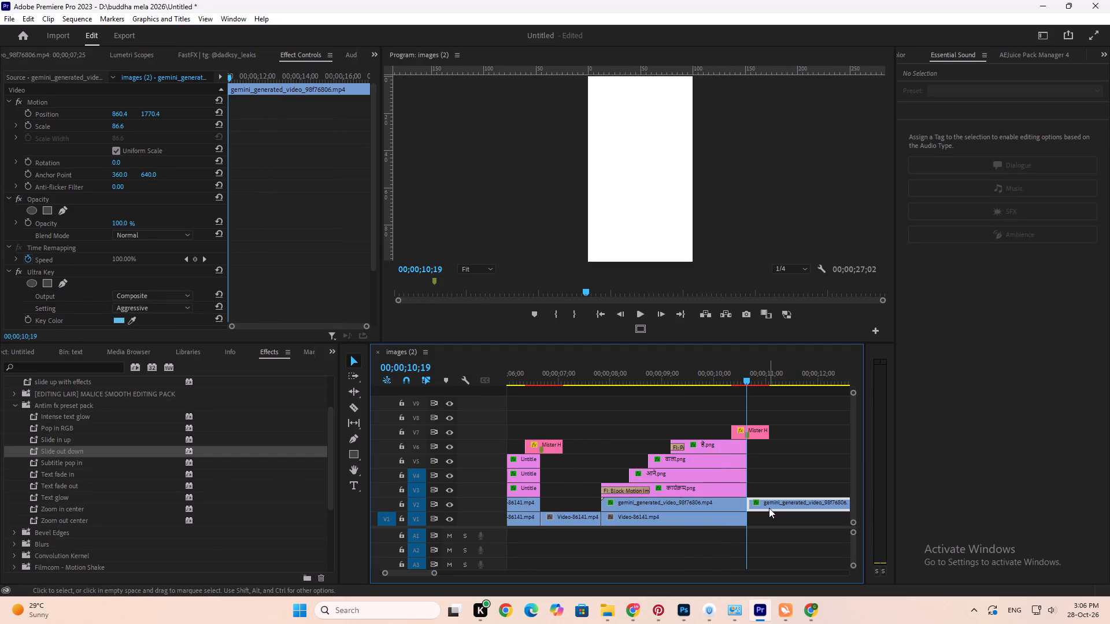
{"action": "key", "text": "Delete"}
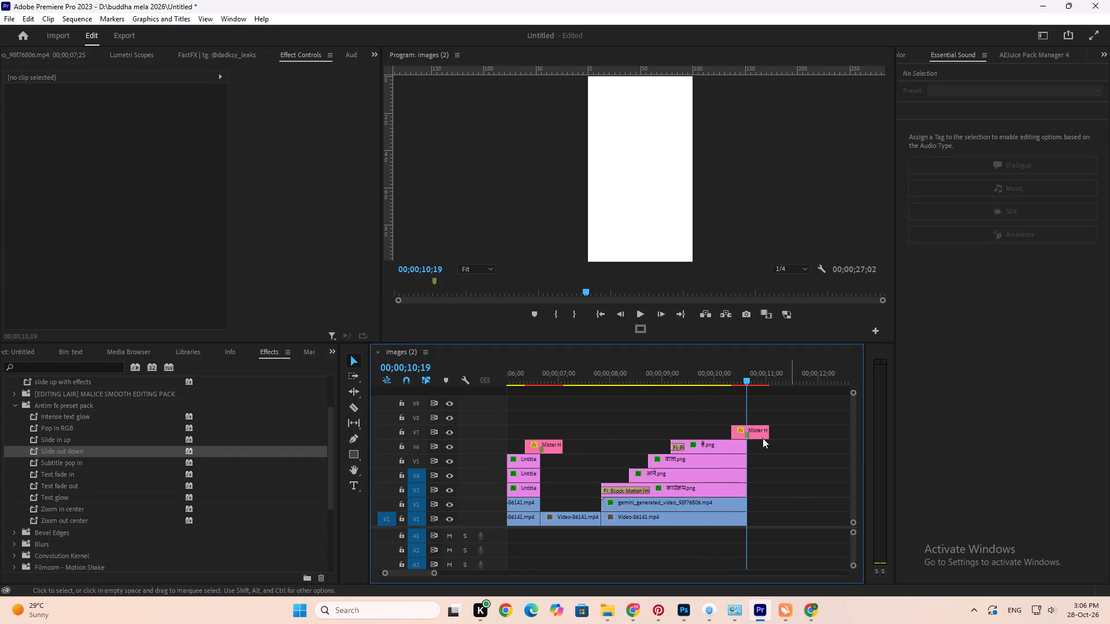
With all four titles in view, lower the trimmed ferris wheel clip to a vertical position of about 1820.
{"action": "left_click", "coordinate": [694, 366]}
{"action": "left_click", "coordinate": [711, 506]}
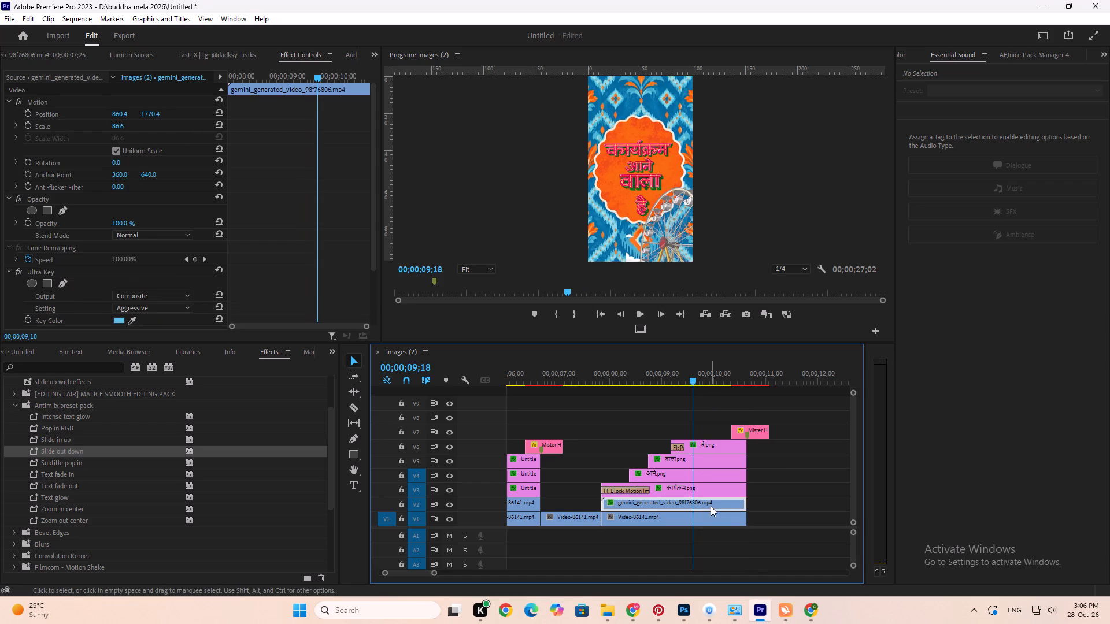
{"action": "left_click_drag", "start_coordinate": [150, 111], "coordinate": [173, 107]}
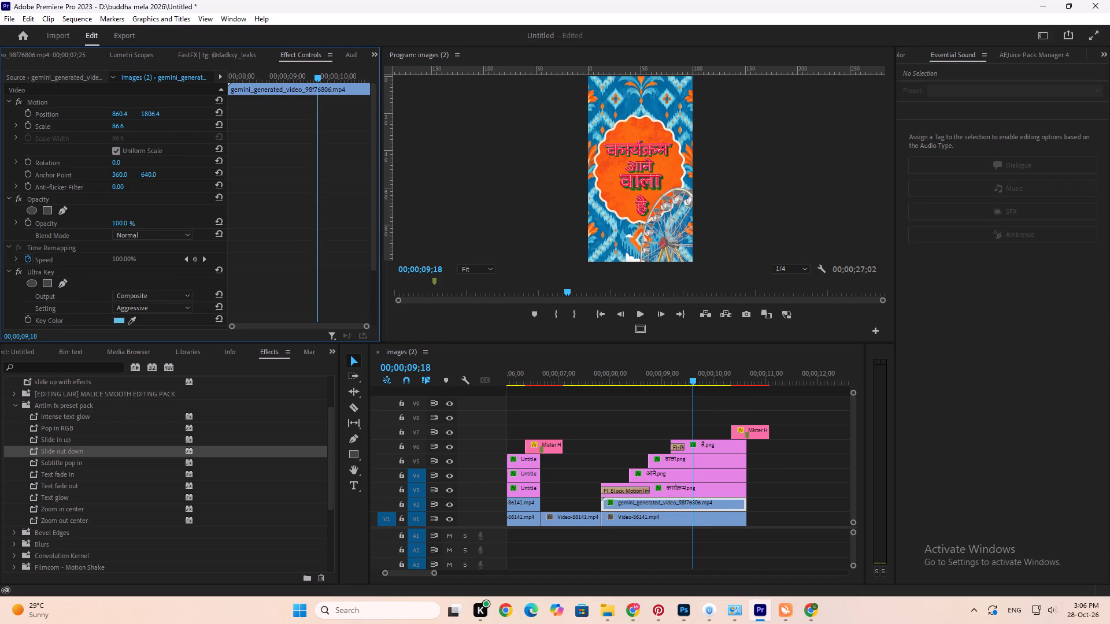
{"action": "left_click_drag", "start_coordinate": [173, 107], "coordinate": [190, 110]}
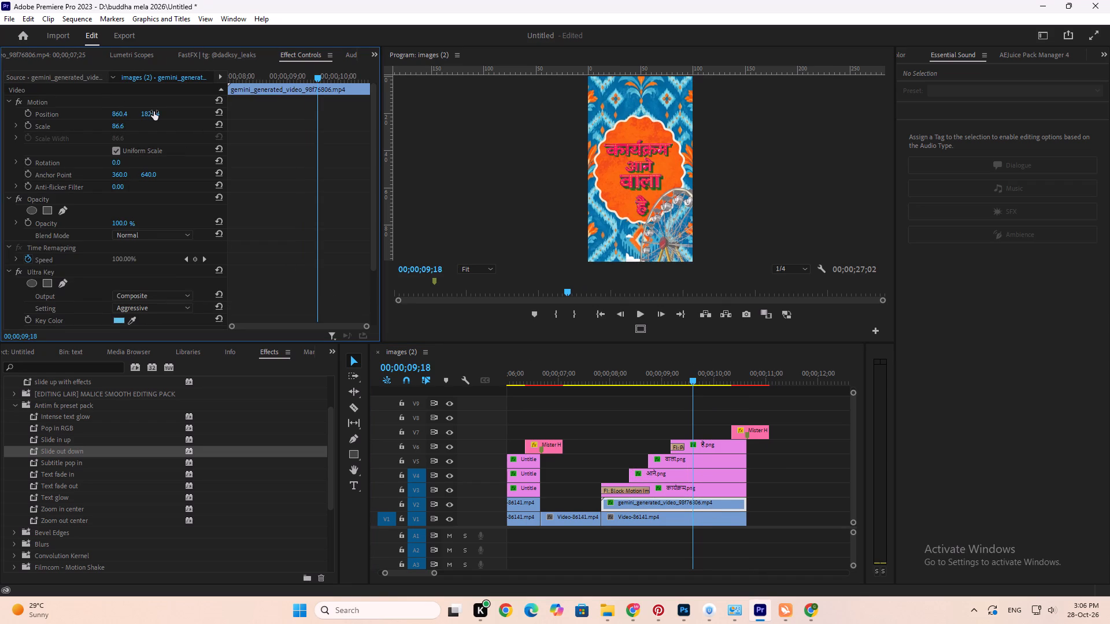
Play the end of the third scene full screen to check the lowered ferris wheel against the four titles.
{"action": "left_click", "coordinate": [572, 218]}
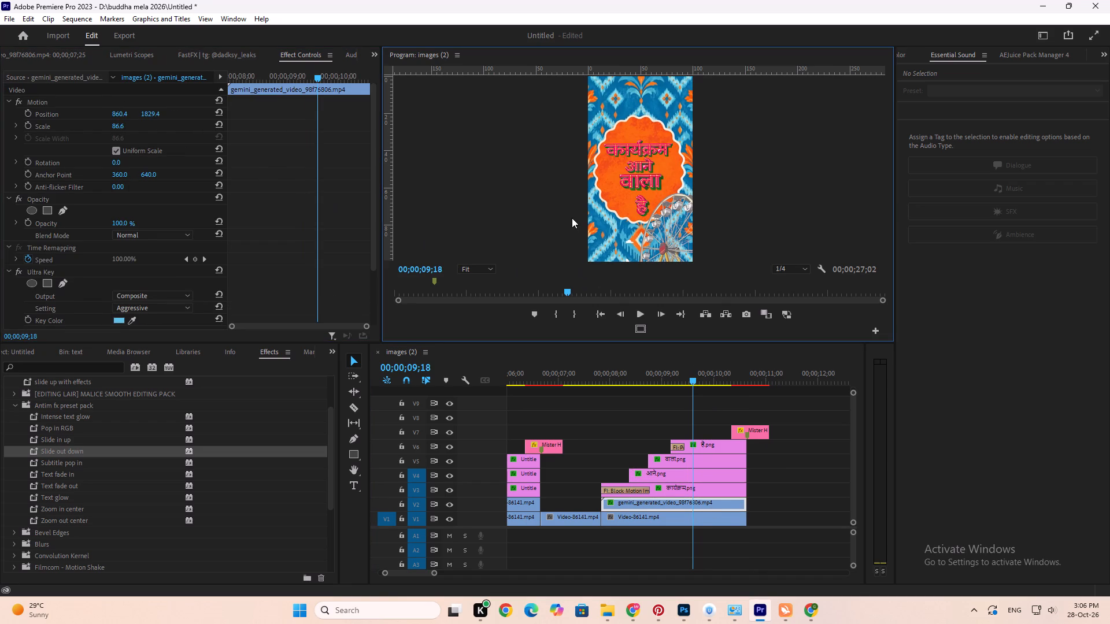
{"action": "key", "text": "grave"}
{"action": "key", "text": "Up"}
{"action": "key", "text": "space"}
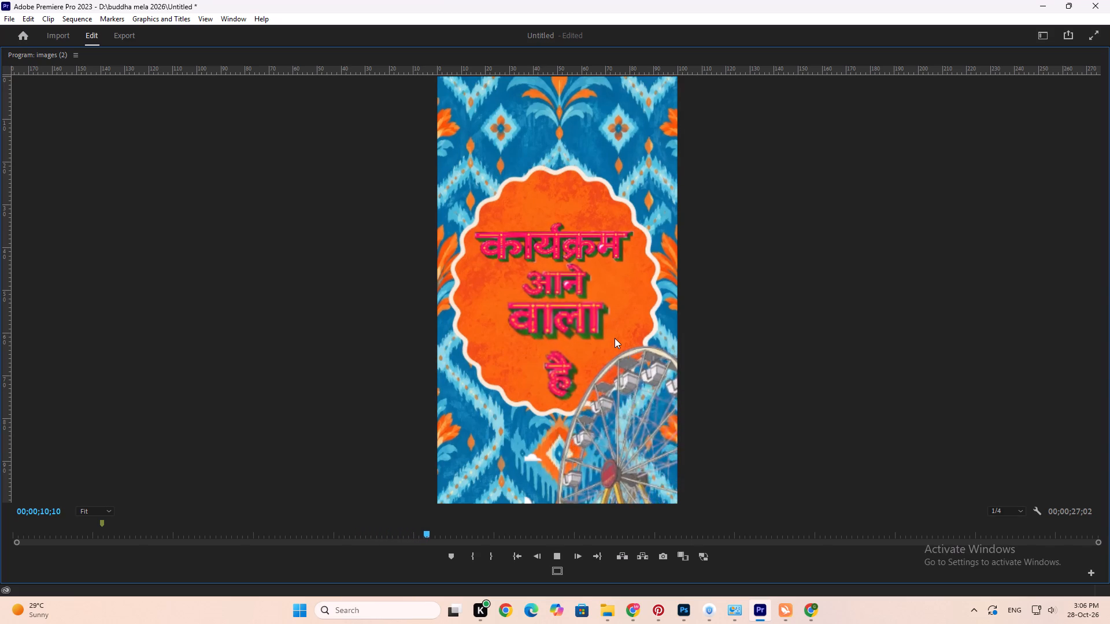
{"action": "key", "text": "space"}
{"action": "type", "text": "`"}
Save the project.
{"action": "scroll", "coordinate": [660, 500], "scroll_direction": "down", "scroll_amount": 7, "text": "alt"}
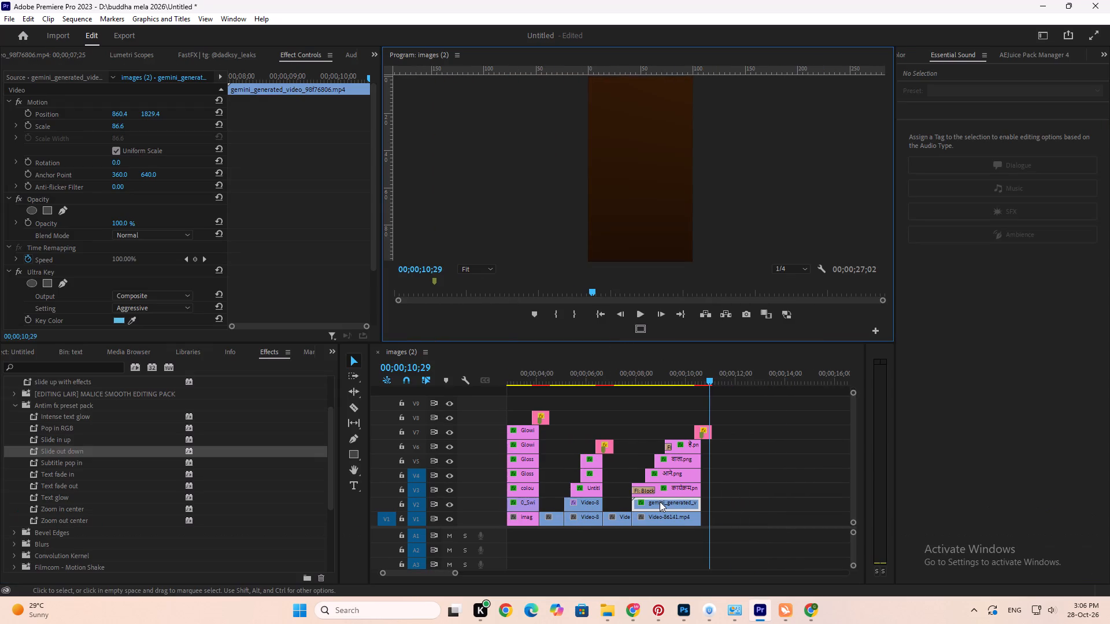
{"action": "key", "text": "ctrl+s"}
Play the sequence full screen from its start through the third scene, replaying the ferris wheel scene.
{"action": "scroll", "coordinate": [660, 502], "scroll_direction": "up", "scroll_amount": 4, "text": "alt"}
{"action": "scroll", "coordinate": [660, 502], "scroll_direction": "down", "scroll_amount": 8}
{"action": "scroll", "coordinate": [660, 502], "scroll_direction": "up", "scroll_amount": 5}
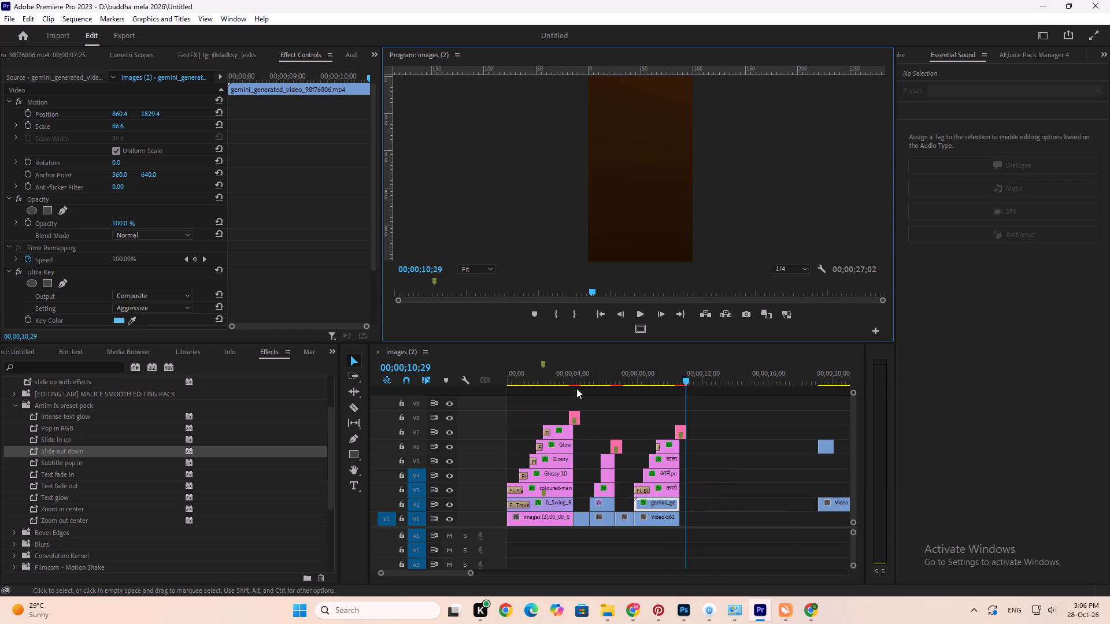
{"action": "left_click", "coordinate": [574, 378]}
{"action": "key", "text": "Home"}
{"action": "type", "text": "``"}
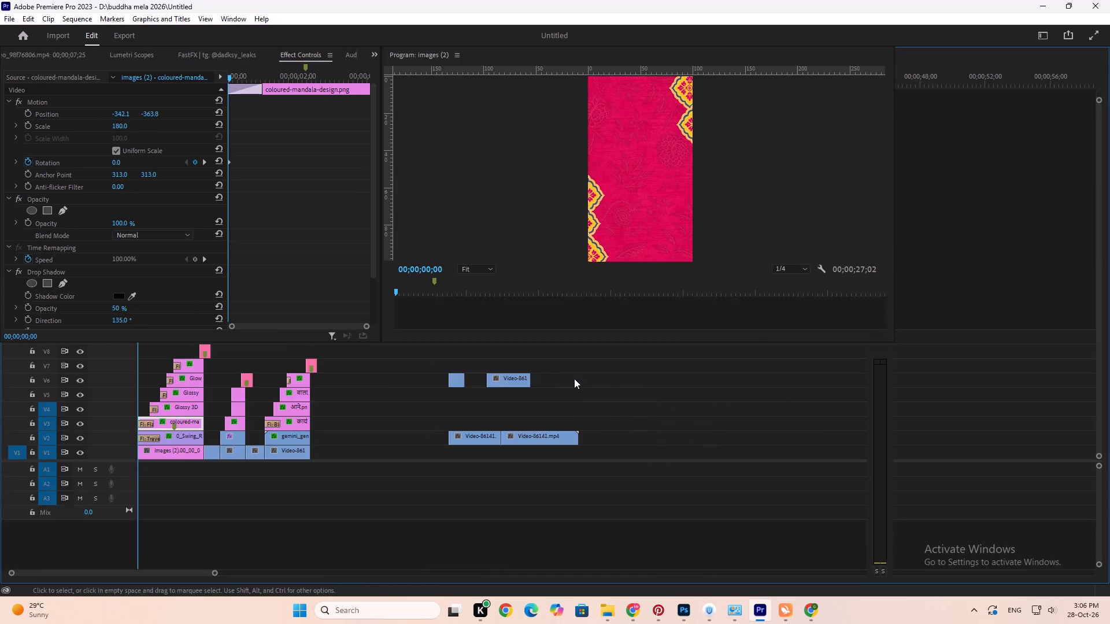
{"action": "left_click", "coordinate": [616, 199]}
{"action": "type", "text": "`"}
{"action": "key", "text": "space"}
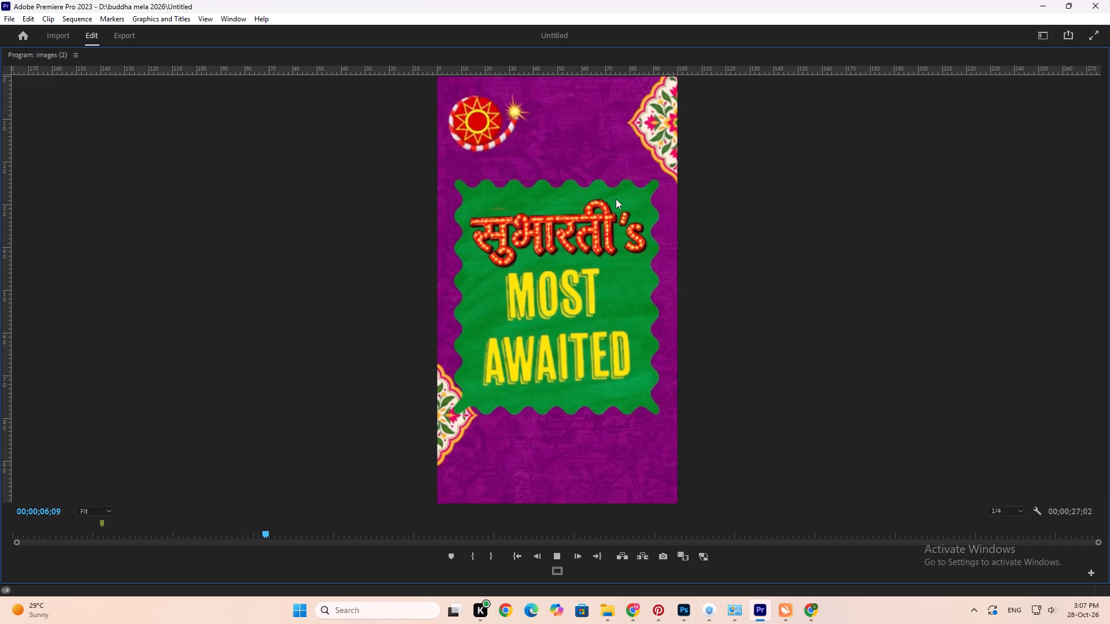
{"action": "key", "text": "space"}
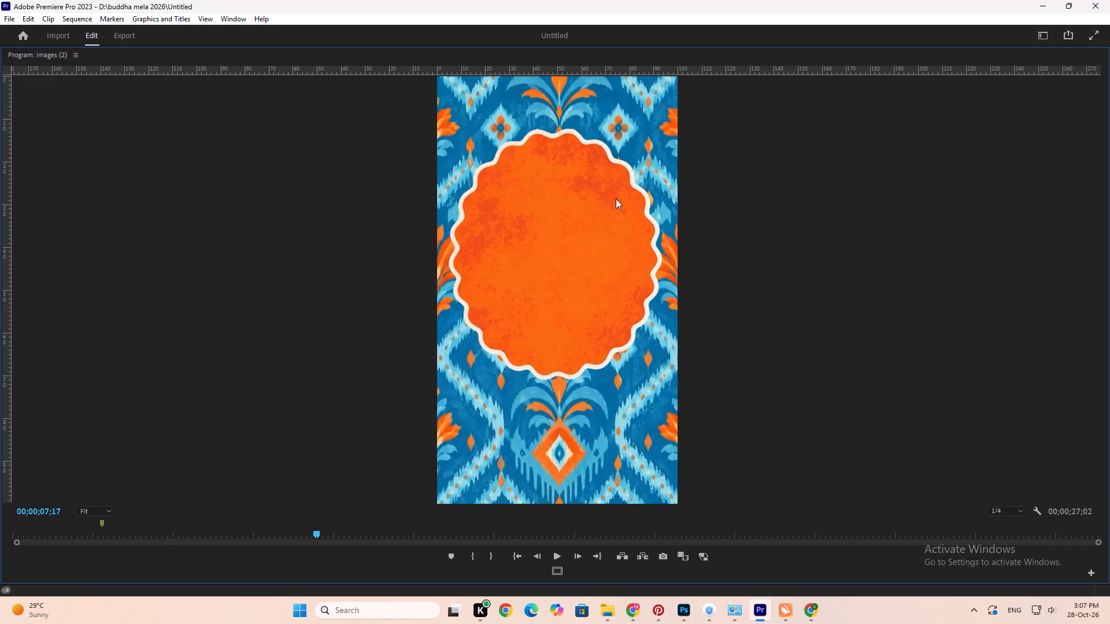
{"action": "key", "text": "Up"}
{"action": "key", "text": "Up"}
{"action": "key", "text": "space"}
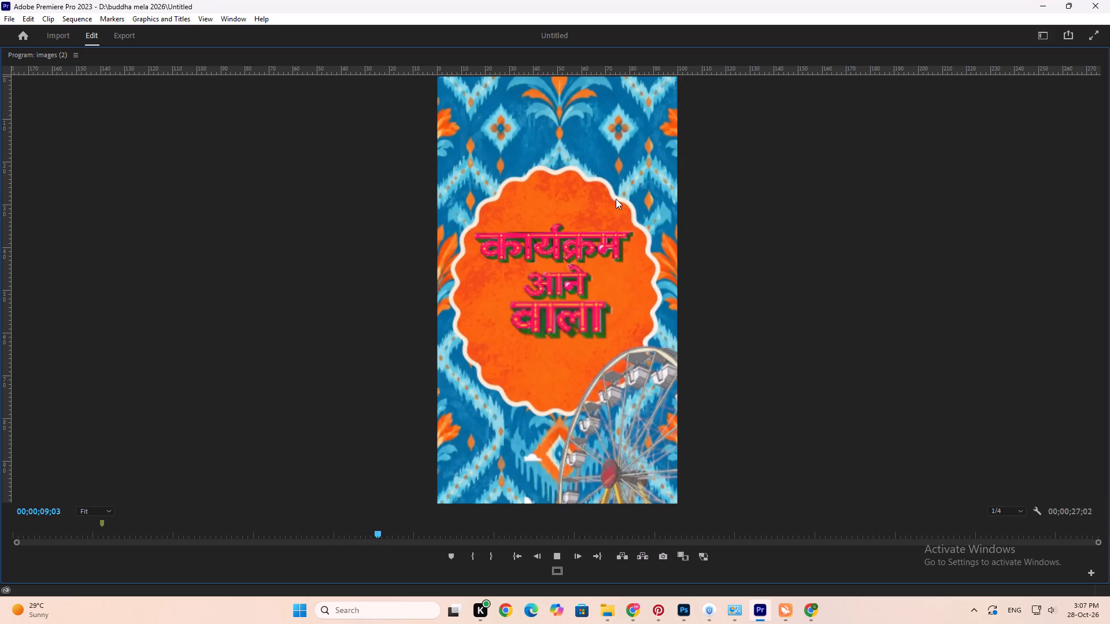
{"action": "key", "text": "space"}
{"action": "type", "text": "`"}
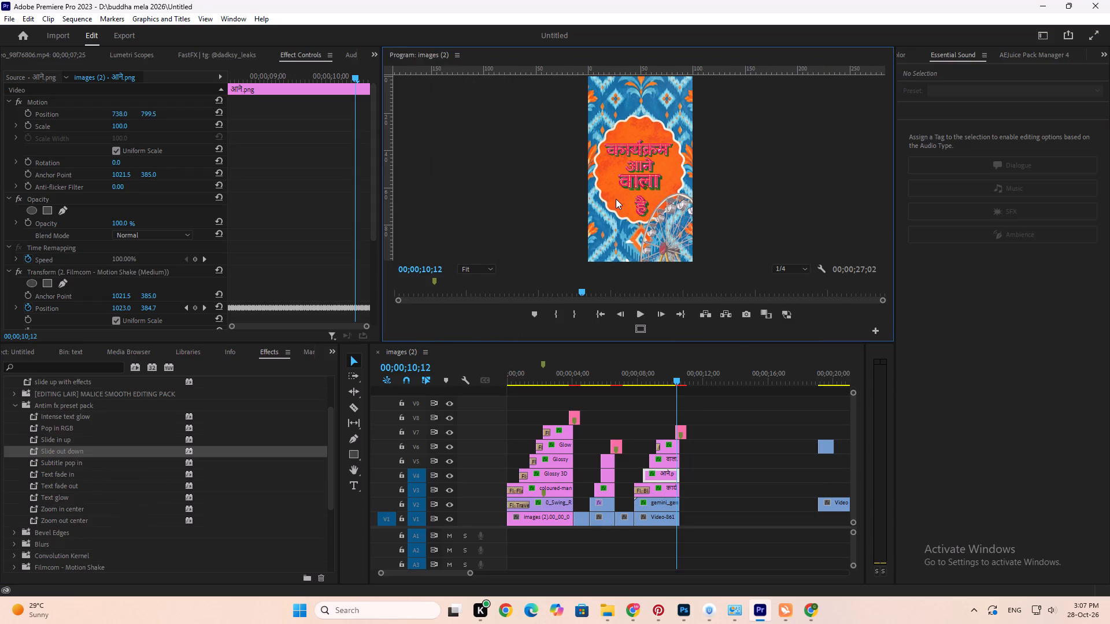
Apply Film Impact's Travel Motion transition to the ferris wheel clip and delete the transition at the clip's end.
{"action": "scroll", "coordinate": [665, 485], "scroll_direction": "up", "scroll_amount": 13, "text": "alt"}
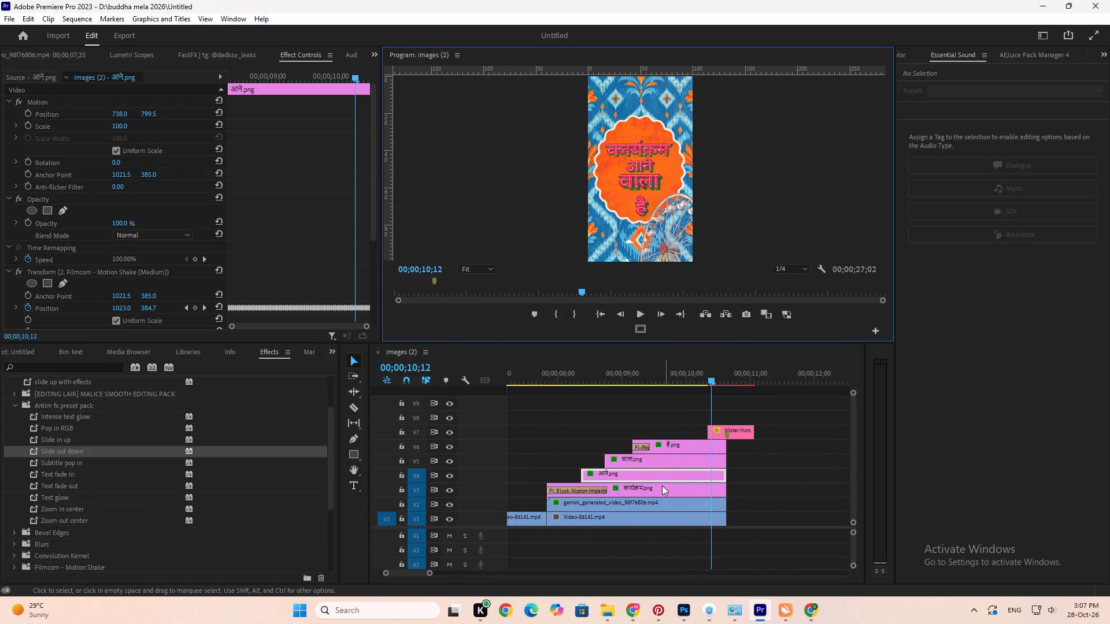
{"action": "left_click", "coordinate": [554, 502]}
{"action": "key", "text": "Up"}
{"action": "key", "text": "Up"}
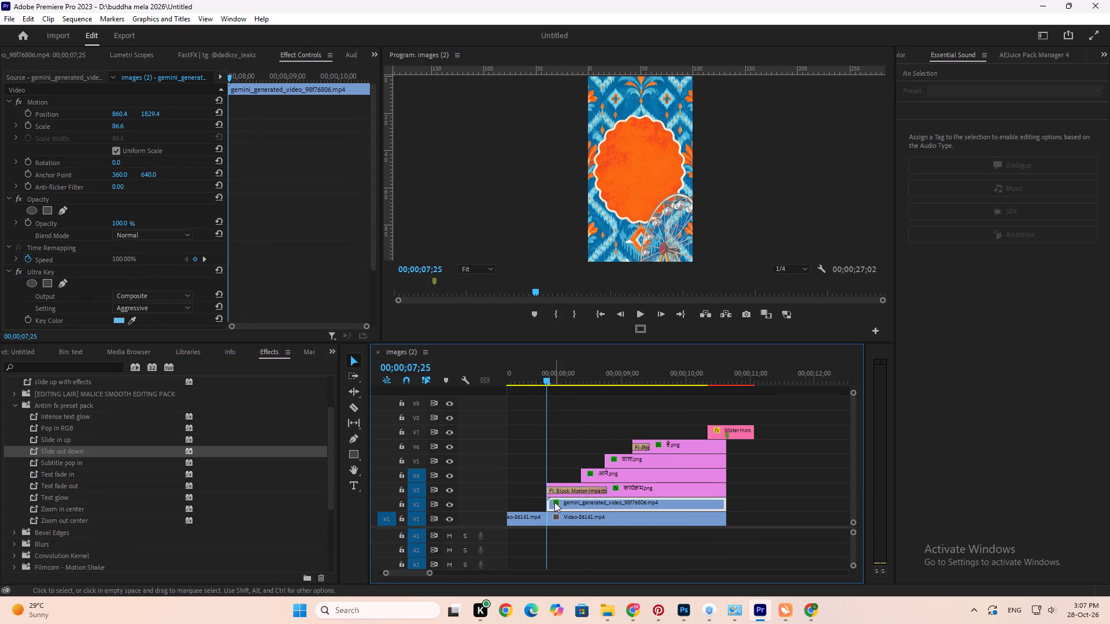
{"action": "scroll", "coordinate": [67, 449], "scroll_direction": "up", "scroll_amount": 5}
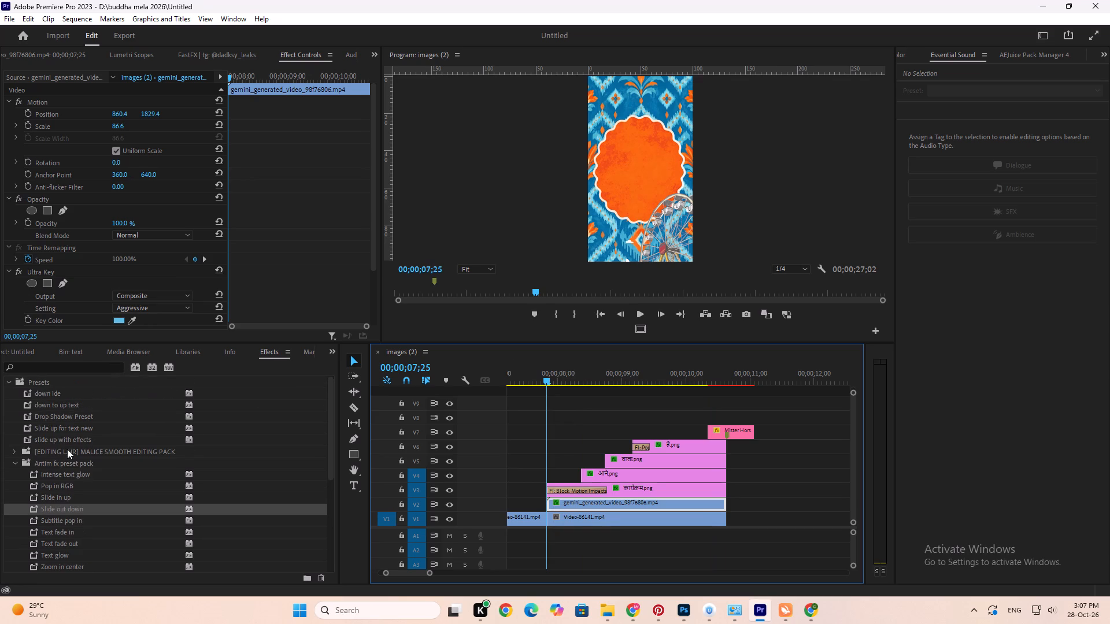
{"action": "scroll", "coordinate": [67, 449], "scroll_direction": "up", "scroll_amount": 5}
{"action": "left_click", "coordinate": [104, 370]}
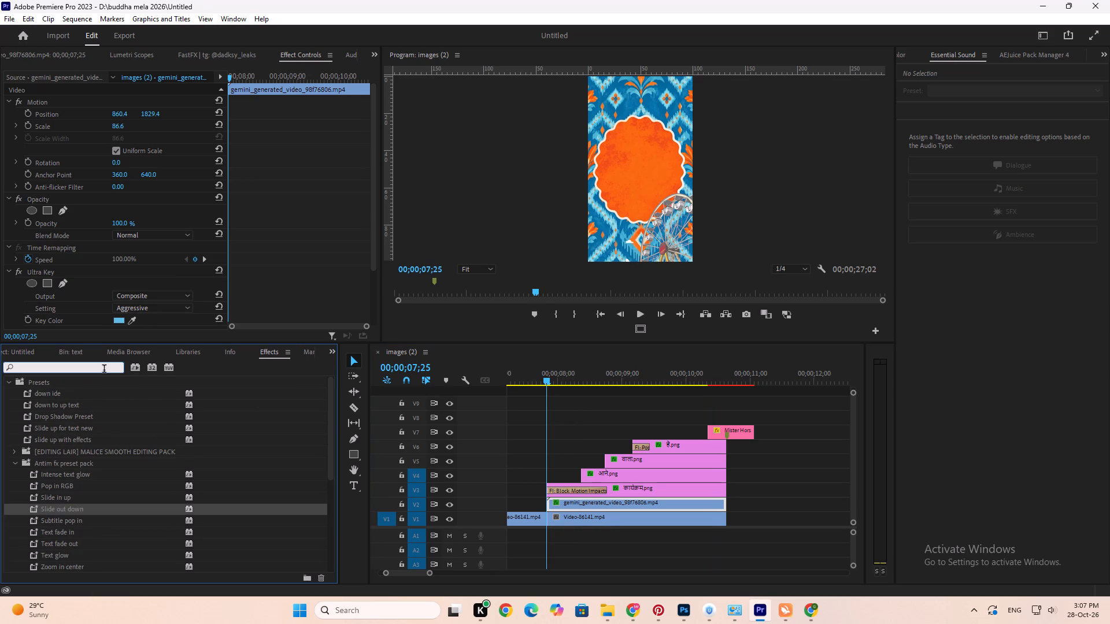
{"action": "left_click", "coordinate": [238, 22]}
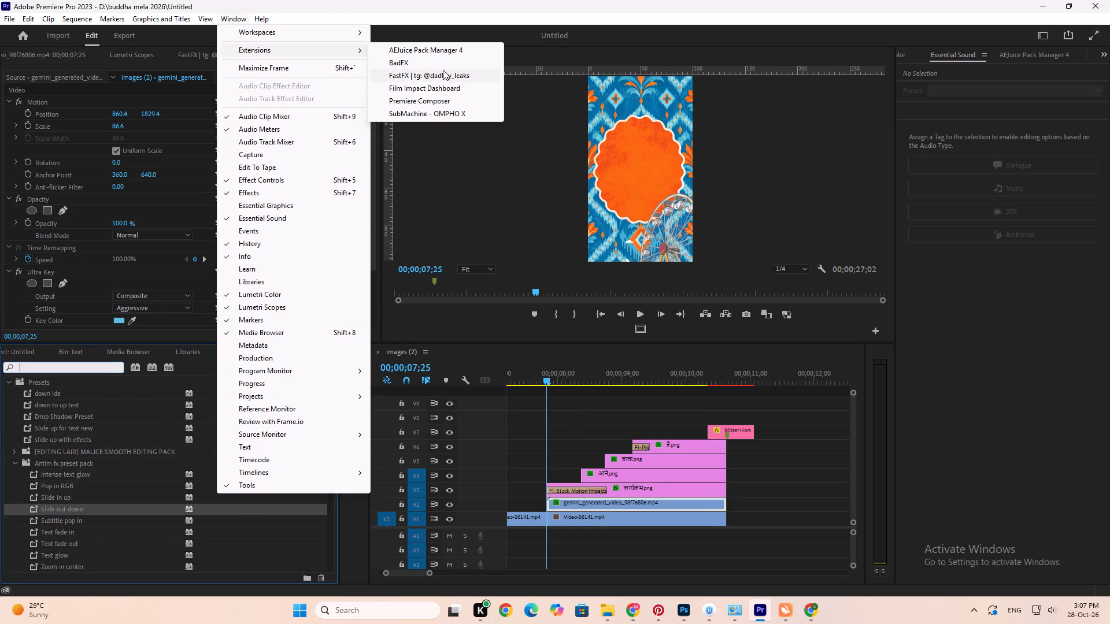
{"action": "left_click", "coordinate": [432, 90]}
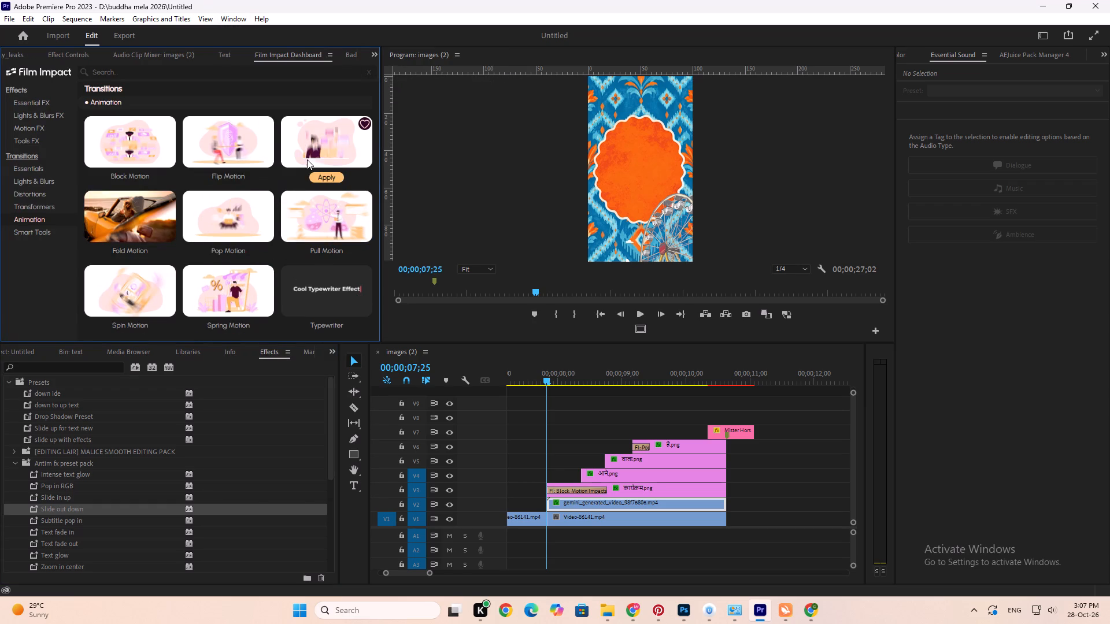
{"action": "left_click", "coordinate": [325, 179]}
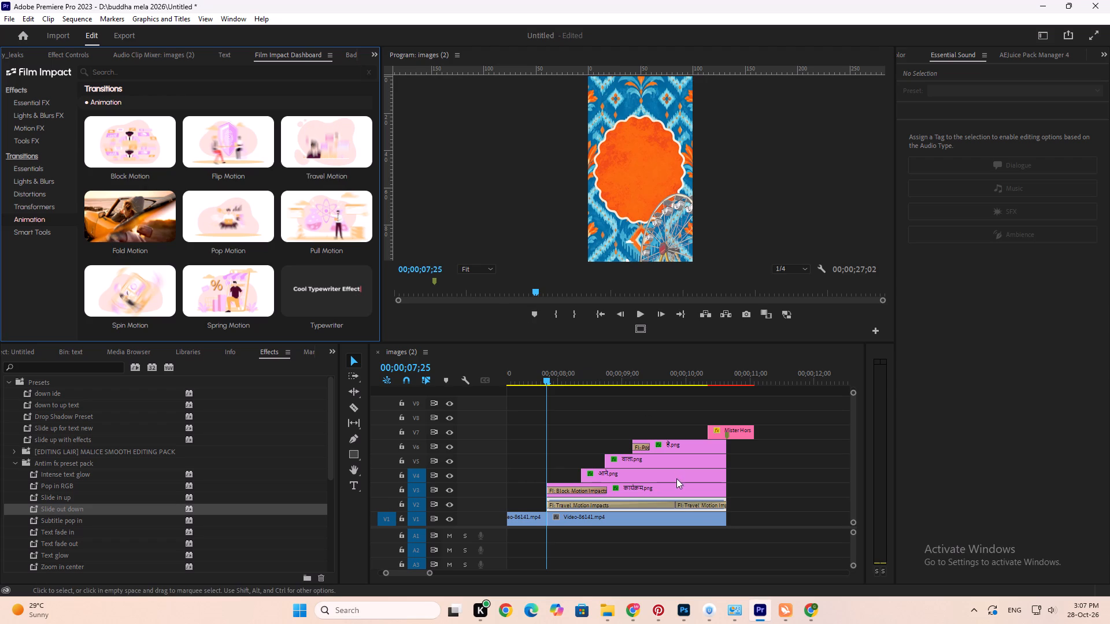
{"action": "left_click", "coordinate": [695, 503]}
{"action": "key", "text": "Delete"}
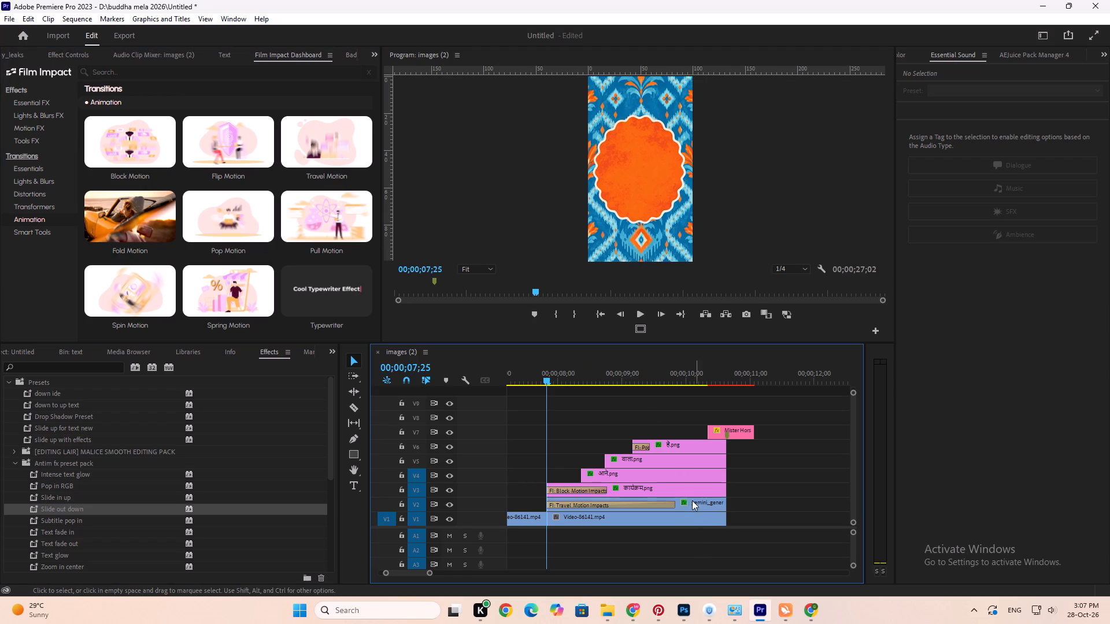
Shorten the ferris wheel's opening Travel Motion to end just before the first title's Block Motion, play the scene and save.
{"action": "left_click_drag", "start_coordinate": [669, 504], "coordinate": [589, 489]}
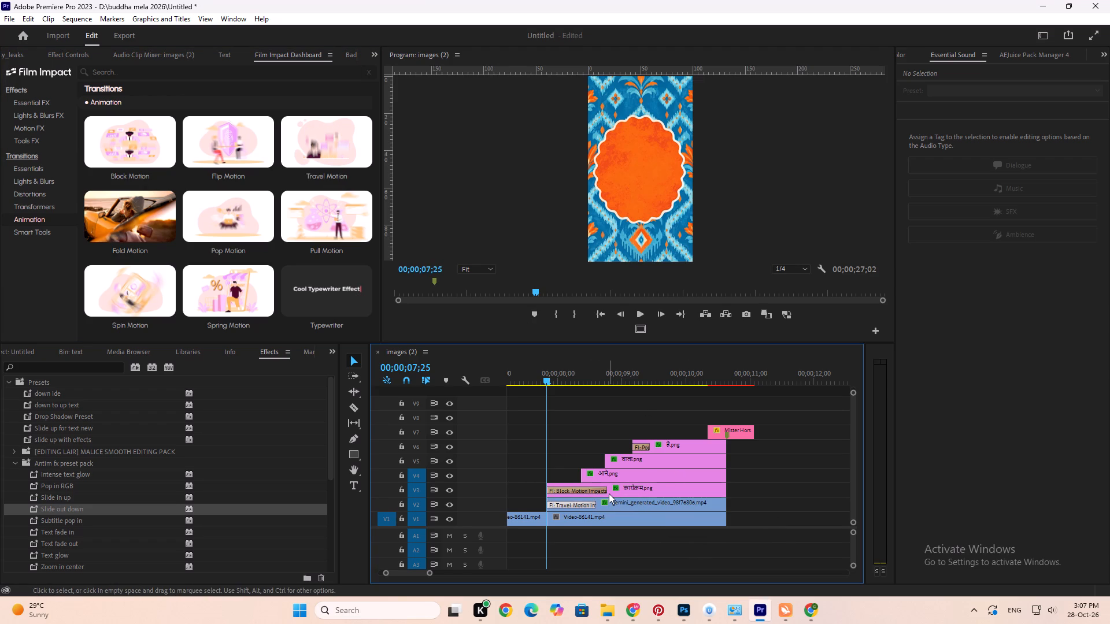
{"action": "key", "text": "space"}
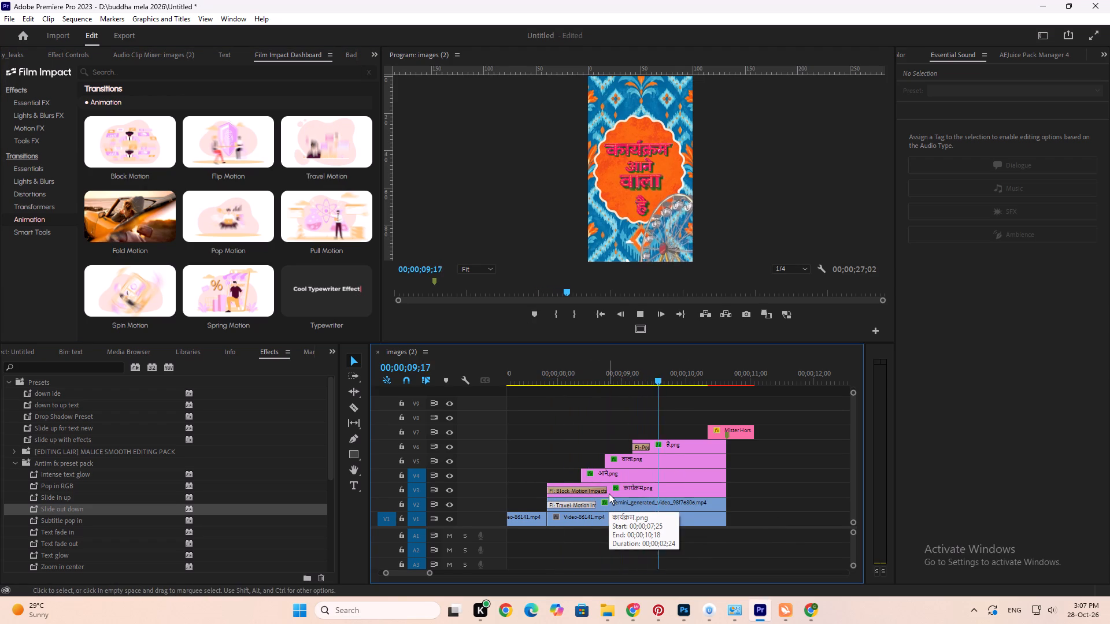
{"action": "key", "text": "space"}
{"action": "key", "text": "ctrl+s"}
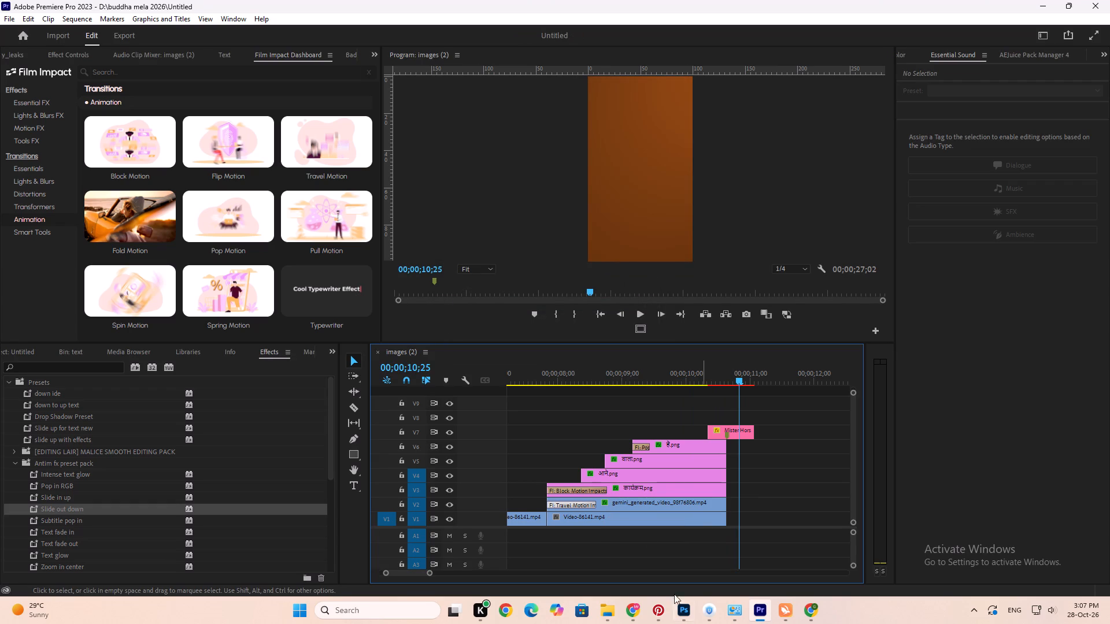
Examine the end of the third scene and its light leak transition around 00;00;10;20.
{"action": "scroll", "coordinate": [617, 515], "scroll_direction": "down", "scroll_amount": 12, "text": "alt"}
{"action": "scroll", "coordinate": [618, 516], "scroll_direction": "up", "scroll_amount": 8}
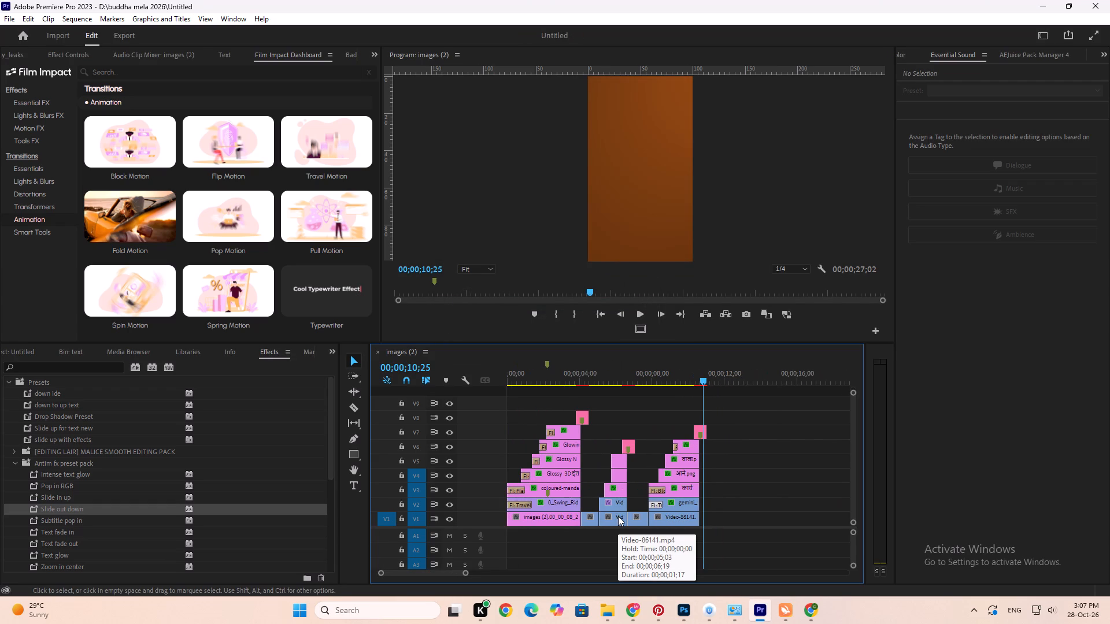
{"action": "scroll", "coordinate": [618, 516], "scroll_direction": "up", "scroll_amount": 6, "text": "alt"}
{"action": "scroll", "coordinate": [618, 516], "scroll_direction": "down", "scroll_amount": 8}
{"action": "scroll", "coordinate": [618, 516], "scroll_direction": "up", "scroll_amount": 8, "text": "alt"}
{"action": "left_click", "coordinate": [704, 485]}
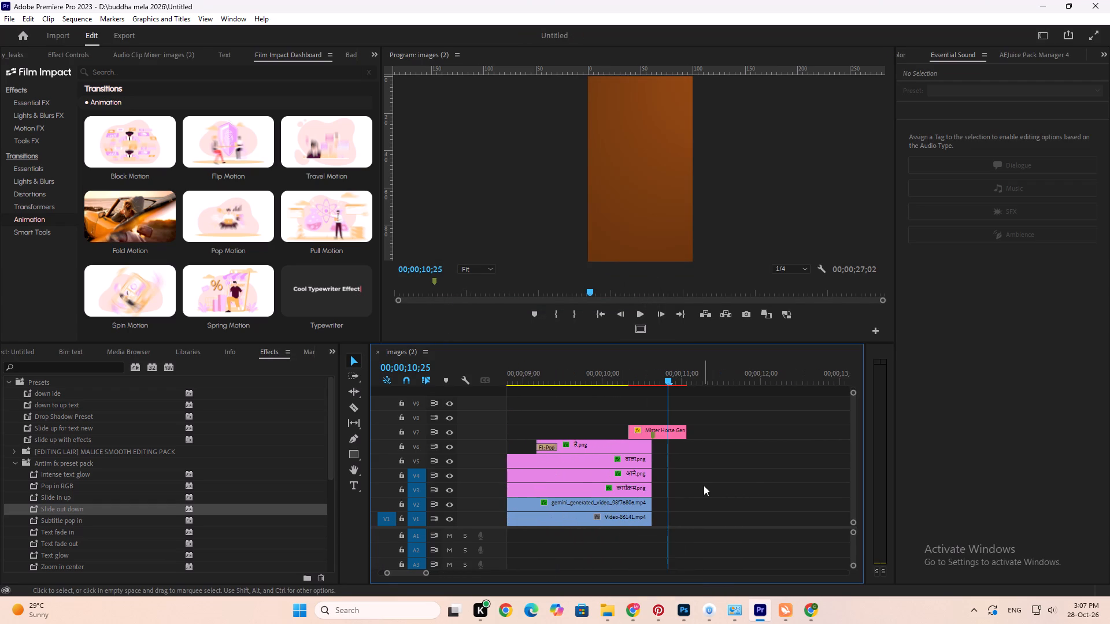
{"action": "scroll", "coordinate": [704, 485], "scroll_direction": "up", "scroll_amount": 3, "text": "alt"}
{"action": "left_click", "coordinate": [22, 354]}
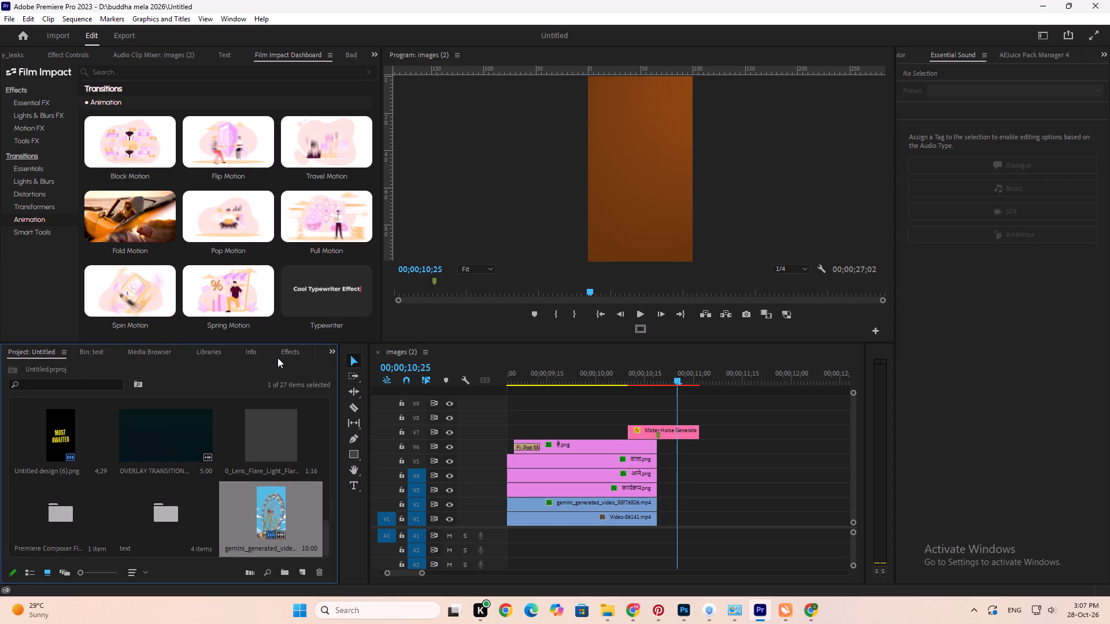
{"action": "left_click", "coordinate": [282, 357]}
{"action": "scroll", "coordinate": [700, 509], "scroll_direction": "up", "scroll_amount": 5, "text": "alt"}
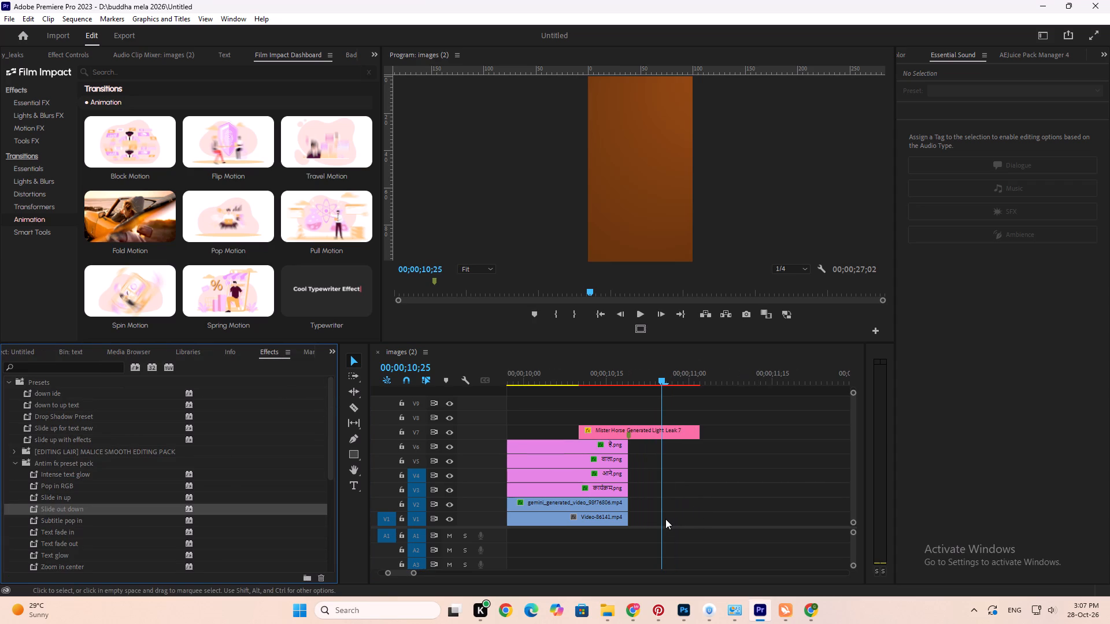
{"action": "key", "text": "ctrl+s"}
{"action": "key", "text": "Up"}
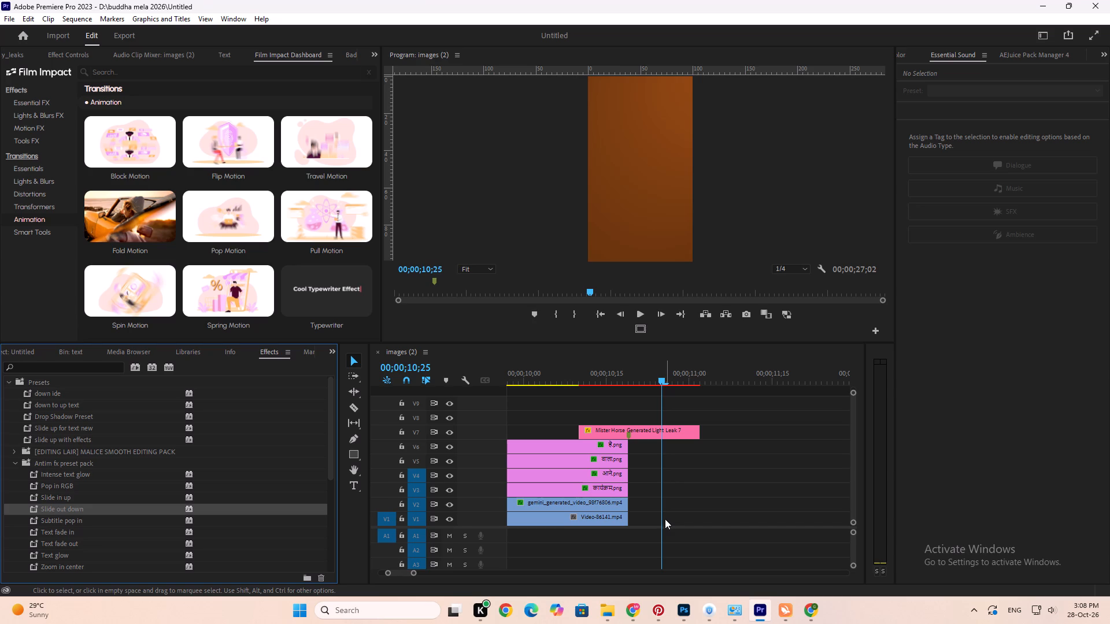
{"action": "left_click", "coordinate": [663, 519]}
{"action": "left_click_drag", "start_coordinate": [643, 387], "coordinate": [631, 386]}
{"action": "left_click", "coordinate": [630, 384]}
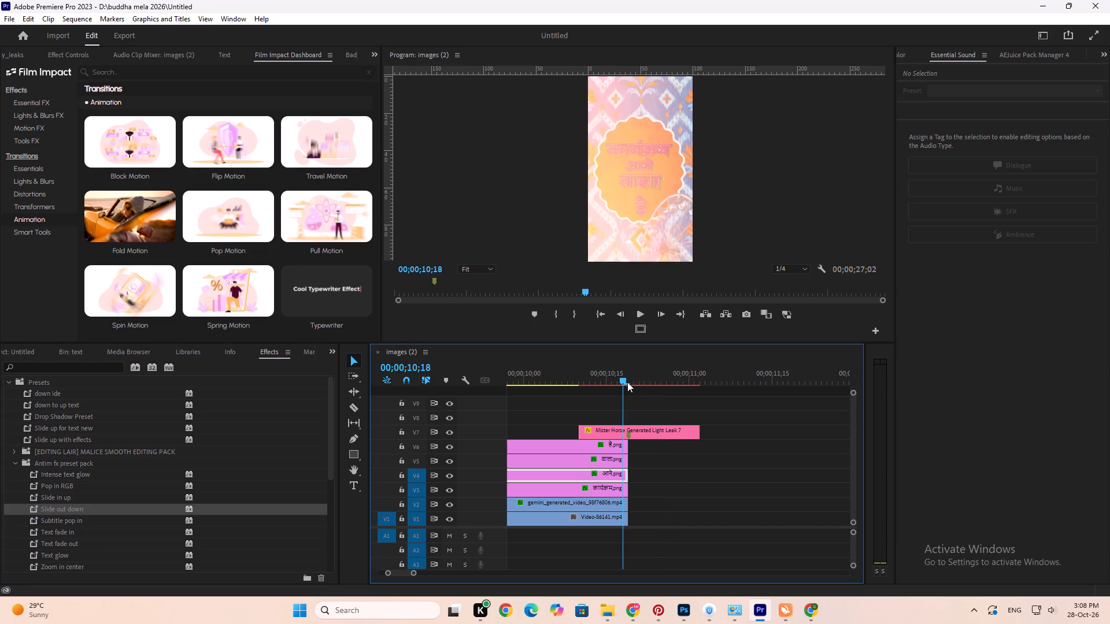
{"action": "left_click", "coordinate": [629, 382]}
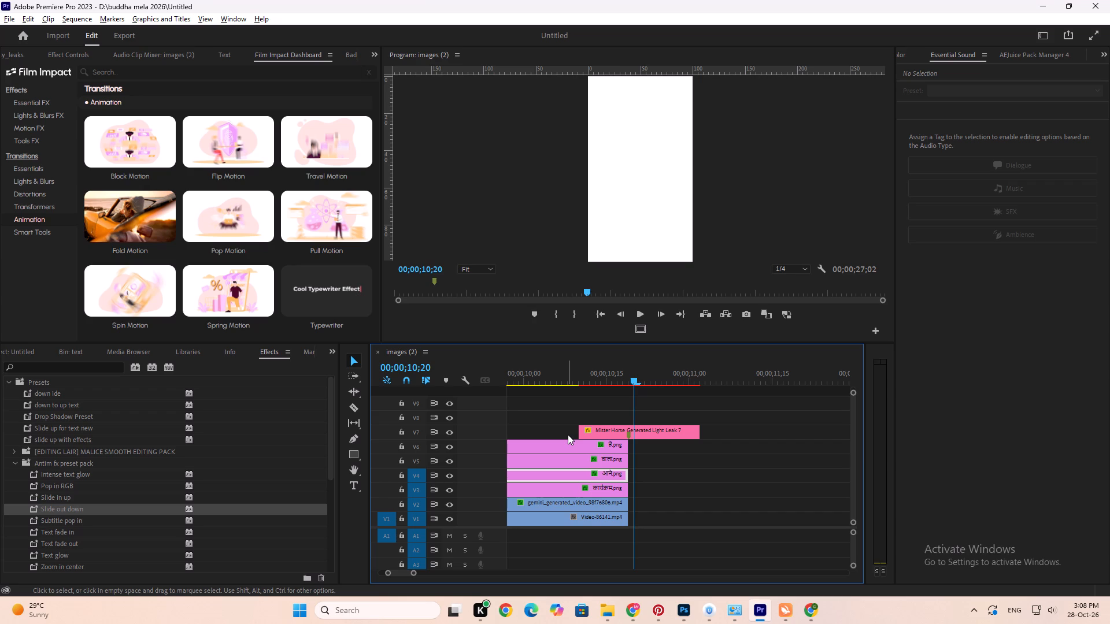
Play the spare Video-86141.mp4 footage from 00;00;19;03.
{"action": "scroll", "coordinate": [578, 479], "scroll_direction": "down", "scroll_amount": 16, "text": "alt"}
{"action": "key", "text": "Down"}
{"action": "key", "text": "Down"}
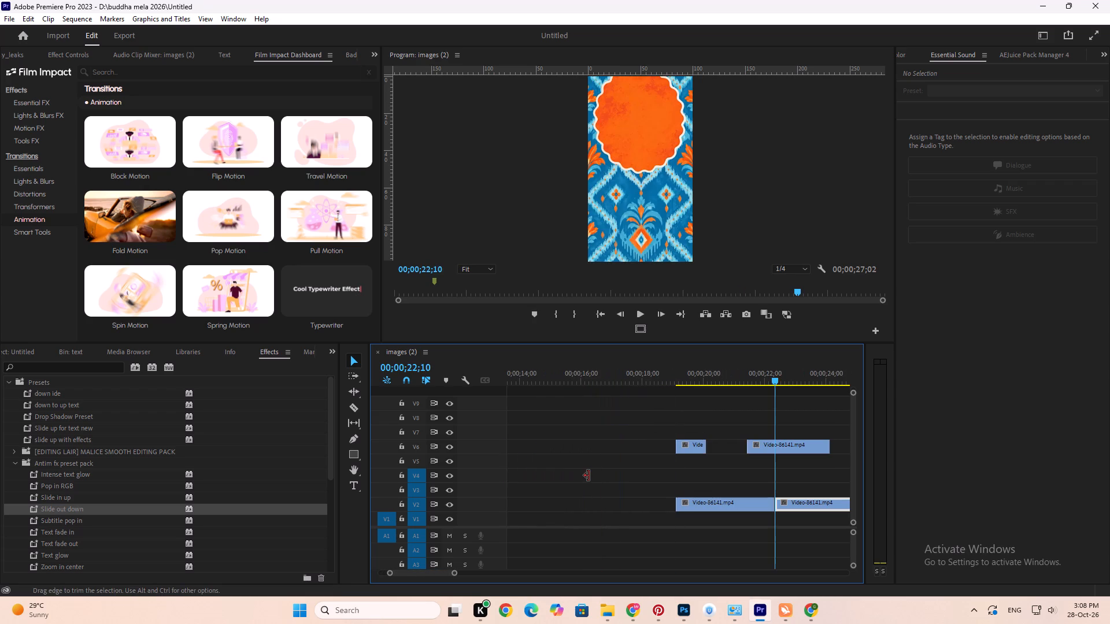
{"action": "key", "text": "Up"}
{"action": "key", "text": "space"}
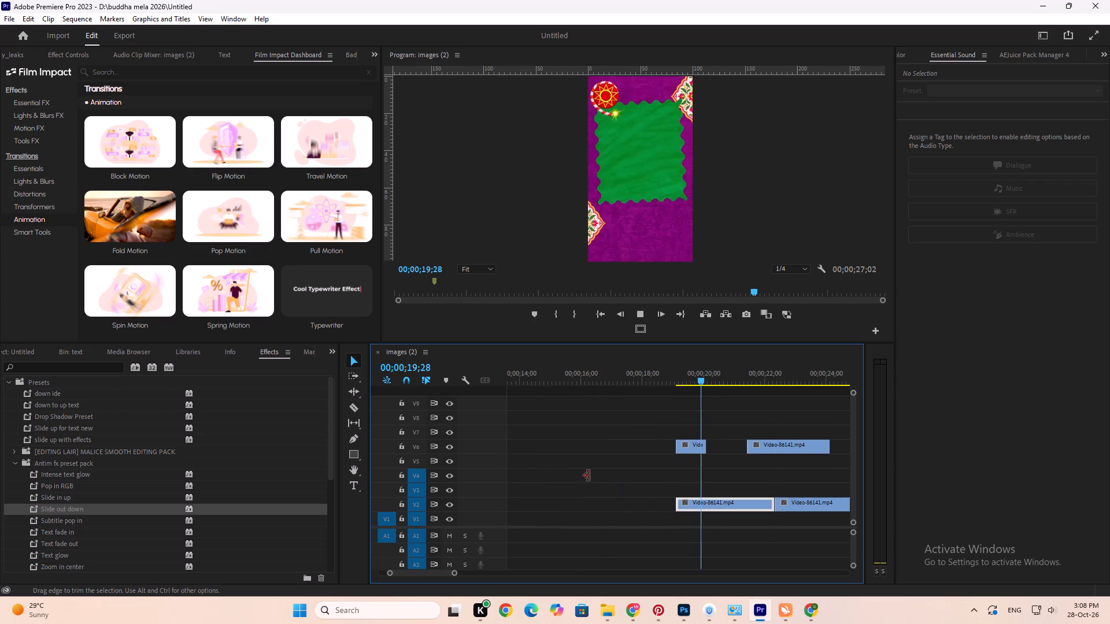
{"action": "scroll", "coordinate": [589, 476], "scroll_direction": "down", "scroll_amount": 5}
{"action": "key", "text": "Up"}
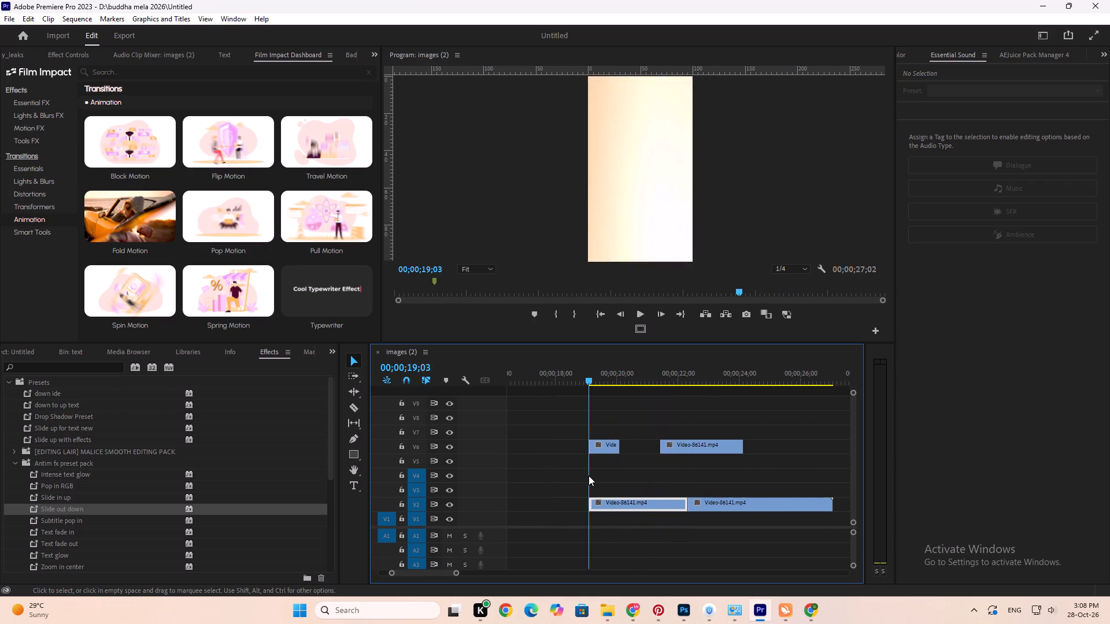
{"action": "key", "text": "space"}
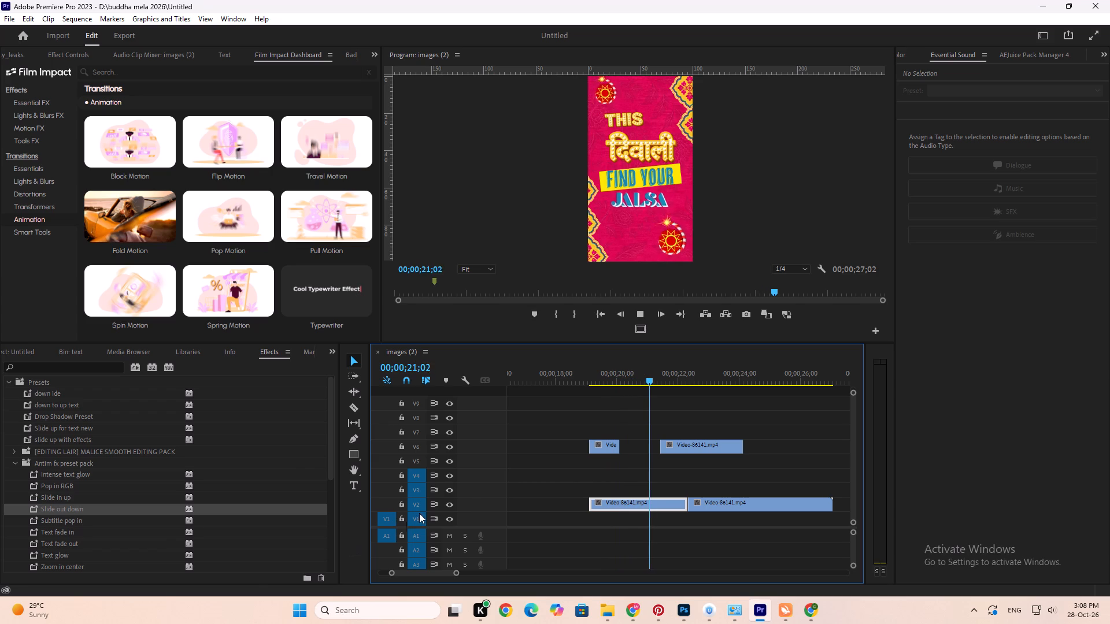
{"action": "key", "text": "space"}
Check the short Video-86141.mp4 piece on track V6 above the start of the spare footage and delete it.
{"action": "left_click", "coordinate": [604, 442]}
{"action": "left_click_drag", "start_coordinate": [606, 377], "coordinate": [602, 373]}
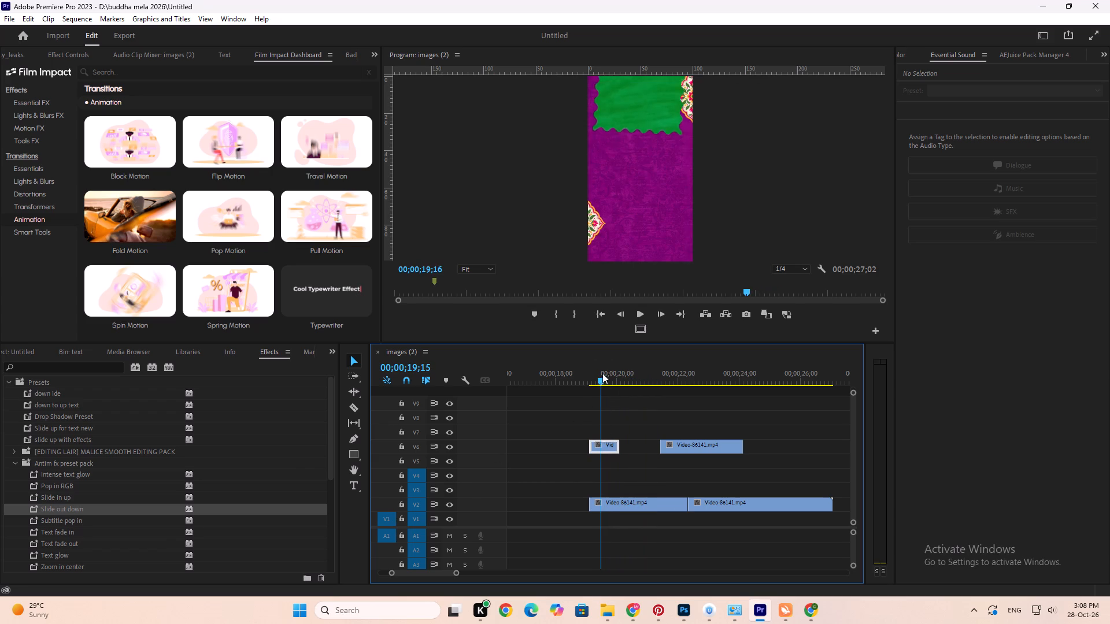
{"action": "left_click_drag", "start_coordinate": [602, 373], "coordinate": [616, 375]}
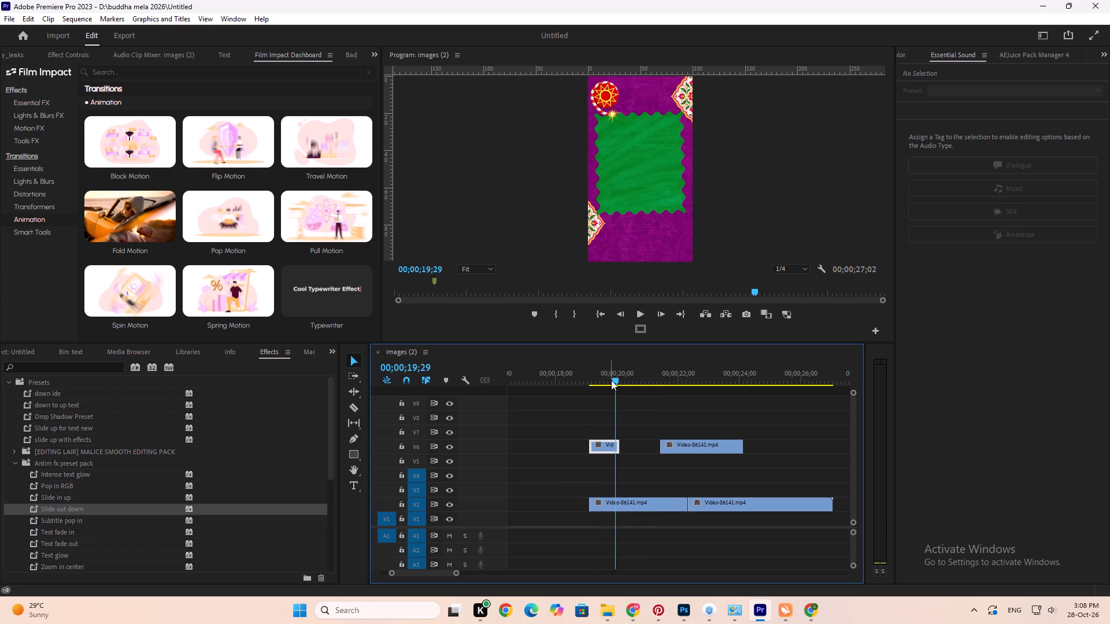
{"action": "key", "text": "Delete"}
Replay the first spare Video-86141.mp4 clip in short bursts from about 00;00;19;03, examining how its title words appear.
{"action": "key", "text": "Up"}
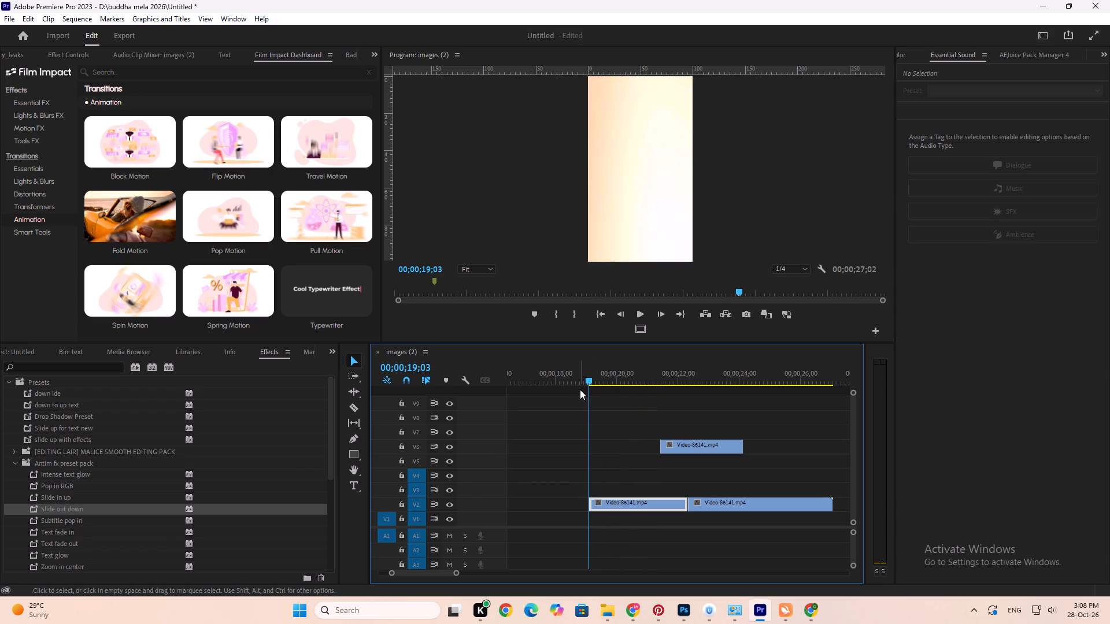
{"action": "key", "text": "space"}
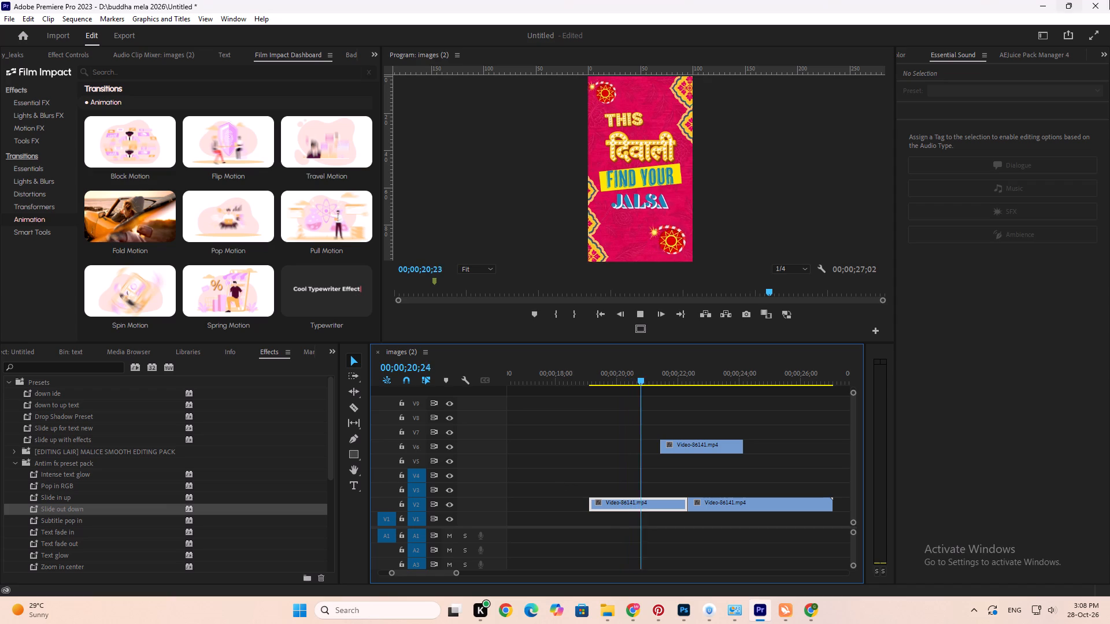
{"action": "key", "text": "space"}
{"action": "scroll", "coordinate": [599, 431], "scroll_direction": "up", "scroll_amount": 4, "text": "alt"}
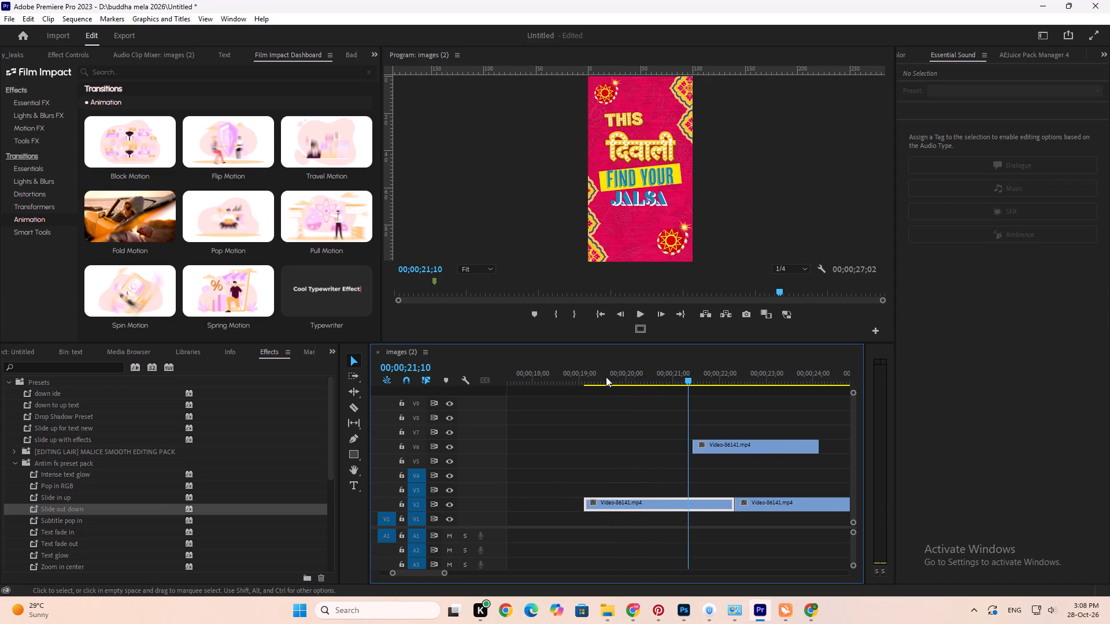
{"action": "left_click_drag", "start_coordinate": [600, 376], "coordinate": [588, 373]}
{"action": "key", "text": "space"}
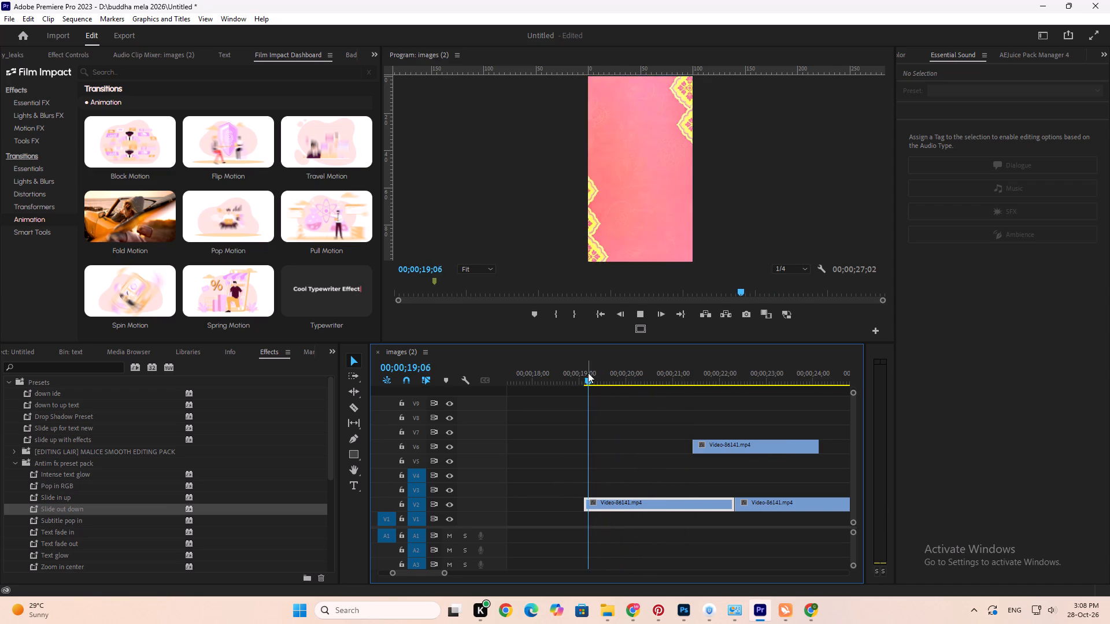
{"action": "key", "text": "space"}
{"action": "left_click", "coordinate": [588, 373]}
{"action": "key", "text": "space"}
{"action": "key", "text": "space"}
{"action": "key", "text": "space"}
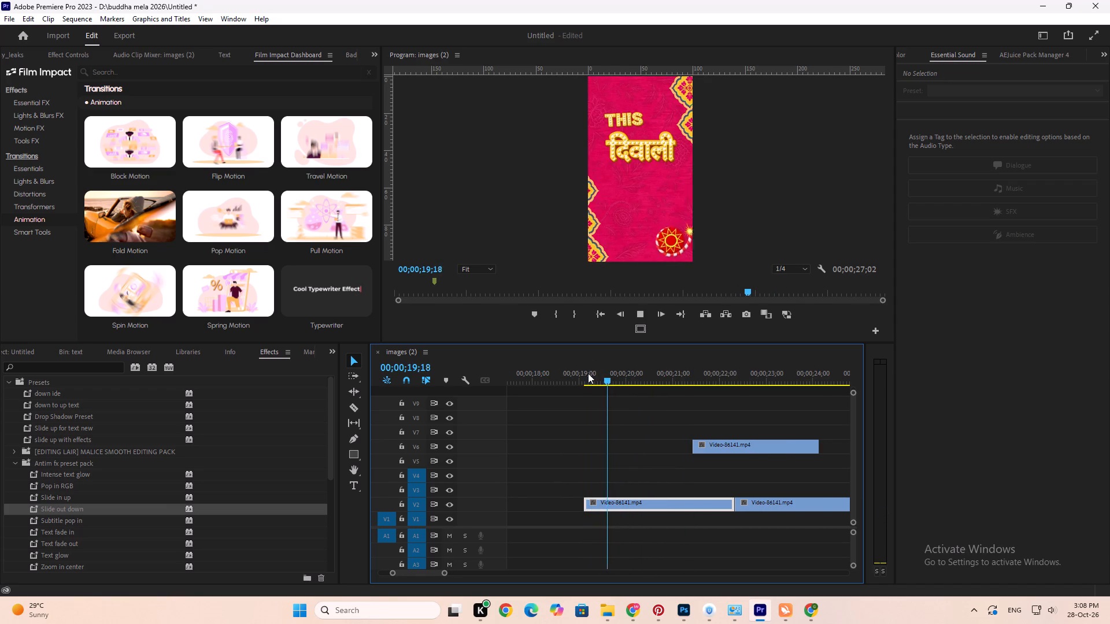
{"action": "key", "text": "space"}
{"action": "key", "text": "space"}
{"action": "key", "text": "space"}
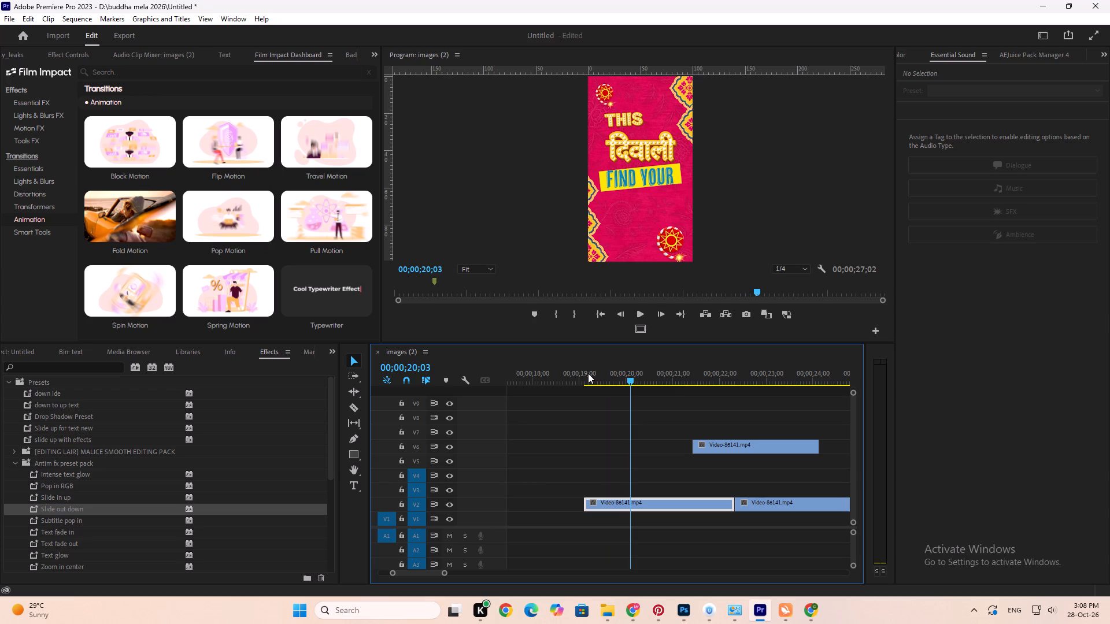
{"action": "key", "text": "space"}
{"action": "key", "text": "space"}
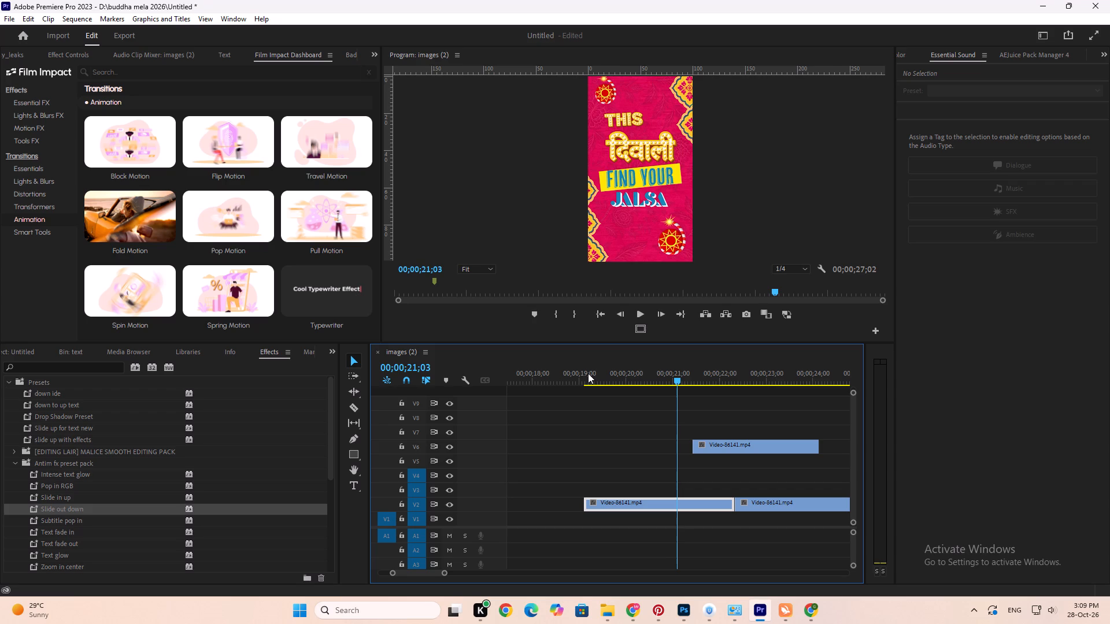
Enlarge the preview at 00;00;21;03 and capture a screenshot of only the दिवाली lettering.
{"action": "left_click", "coordinate": [633, 210]}
{"action": "key", "text": "grave"}
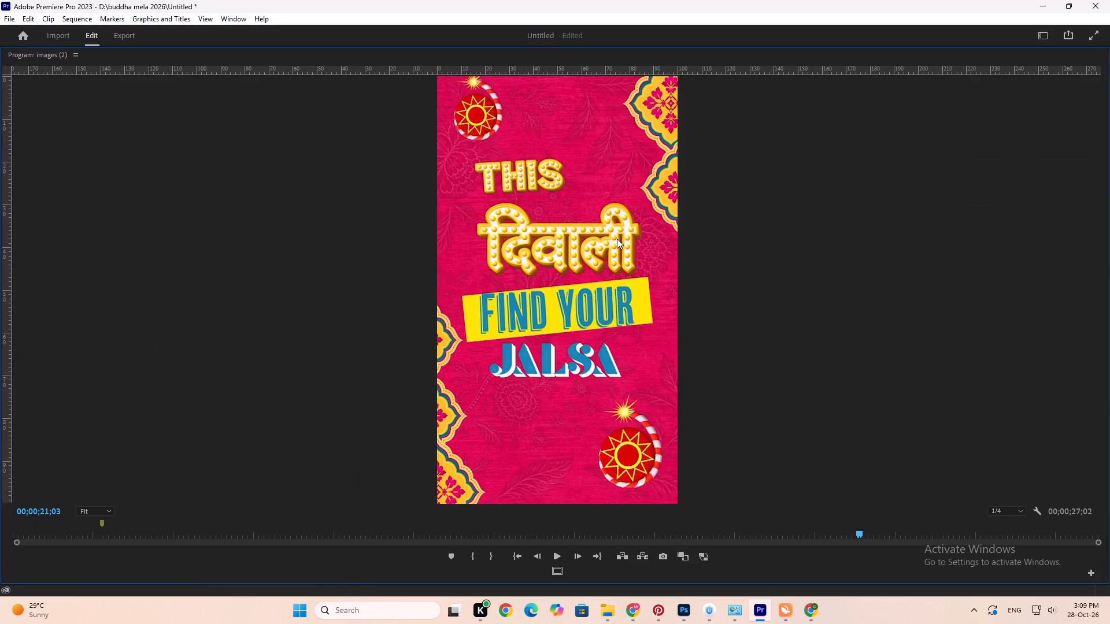
{"action": "key", "text": "Print"}
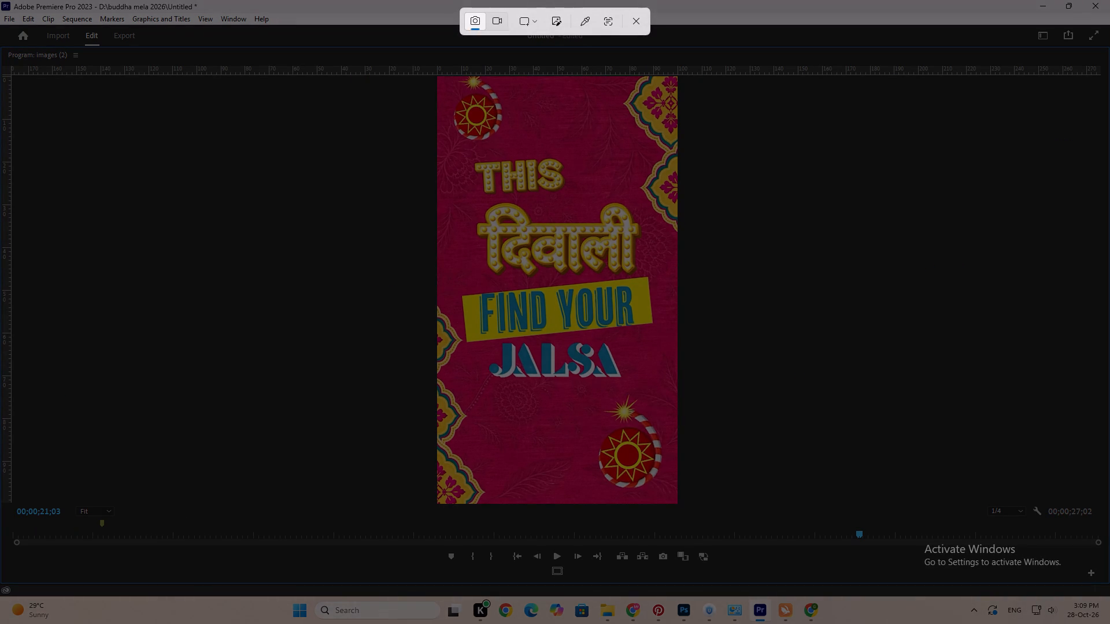
{"action": "left_click_drag", "start_coordinate": [642, 195], "coordinate": [482, 276]}
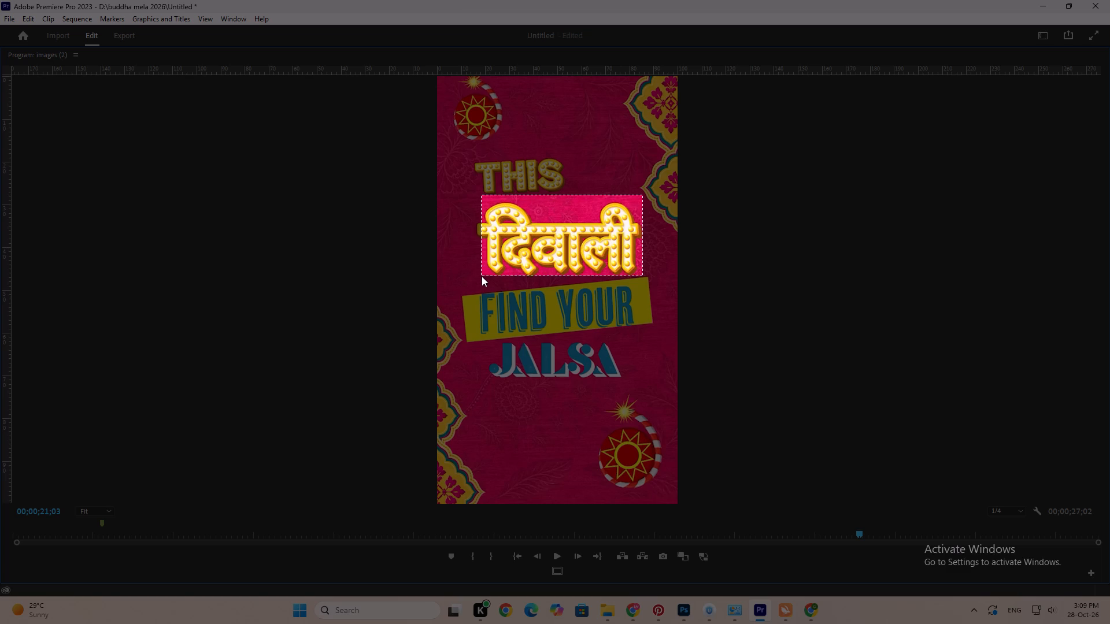
{"action": "left_click_drag", "start_coordinate": [482, 276], "coordinate": [478, 280]}
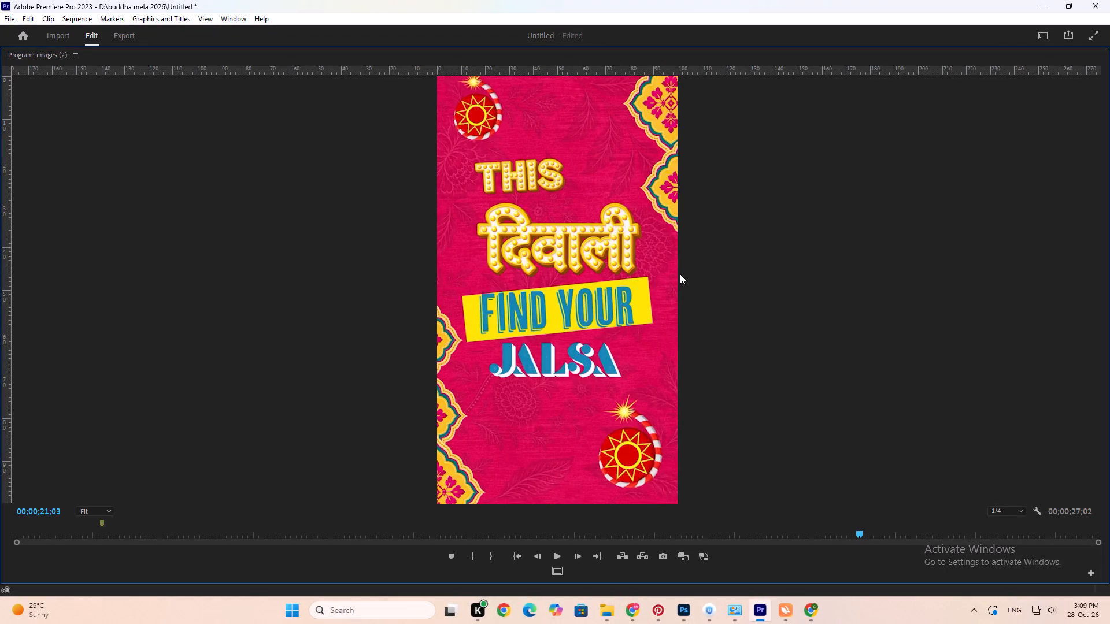
{"action": "key", "text": "grave"}
Return to the edited scenes and play up to the third scene's complete titles and ferris wheel.
{"action": "left_click", "coordinate": [632, 468], "text": "alt"}
{"action": "scroll", "coordinate": [632, 468], "scroll_direction": "down", "scroll_amount": 3, "text": "alt"}
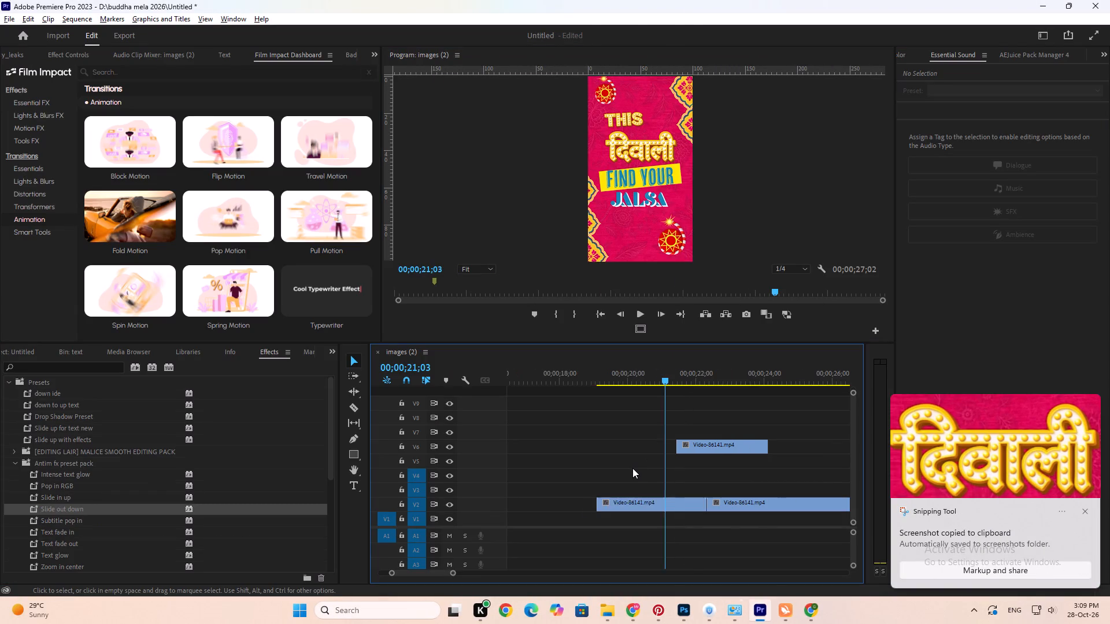
{"action": "scroll", "coordinate": [632, 468], "scroll_direction": "down", "scroll_amount": 4, "text": "alt"}
{"action": "scroll", "coordinate": [632, 468], "scroll_direction": "up", "scroll_amount": 14}
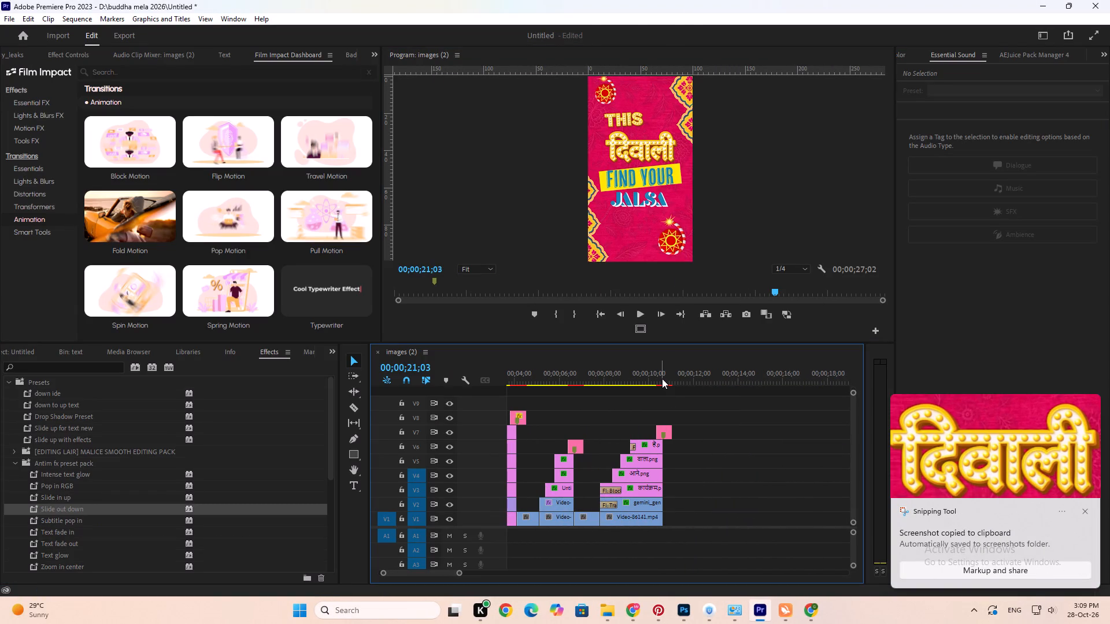
{"action": "left_click", "coordinate": [668, 372]}
{"action": "scroll", "coordinate": [668, 372], "scroll_direction": "up", "scroll_amount": 3}
{"action": "left_click_drag", "start_coordinate": [684, 377], "coordinate": [681, 378]}
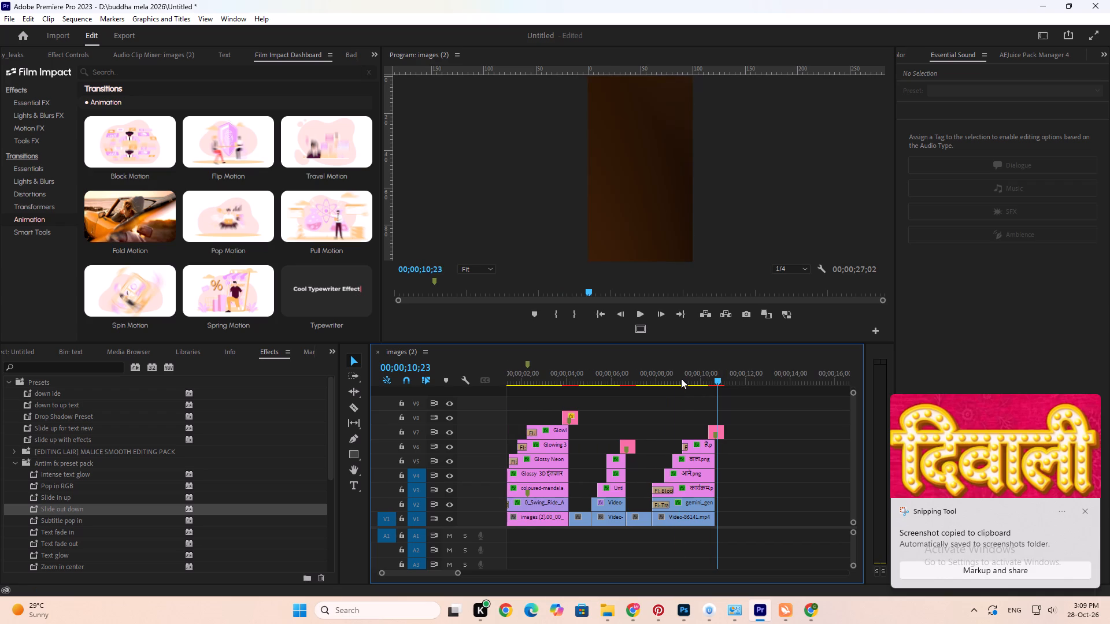
{"action": "left_click_drag", "start_coordinate": [681, 378], "coordinate": [678, 378]}
{"action": "key", "text": "space"}
{"action": "scroll", "coordinate": [676, 378], "scroll_direction": "up", "scroll_amount": 8}
{"action": "key", "text": "space"}
{"action": "left_click", "coordinate": [647, 373]}
{"action": "key", "text": "space"}
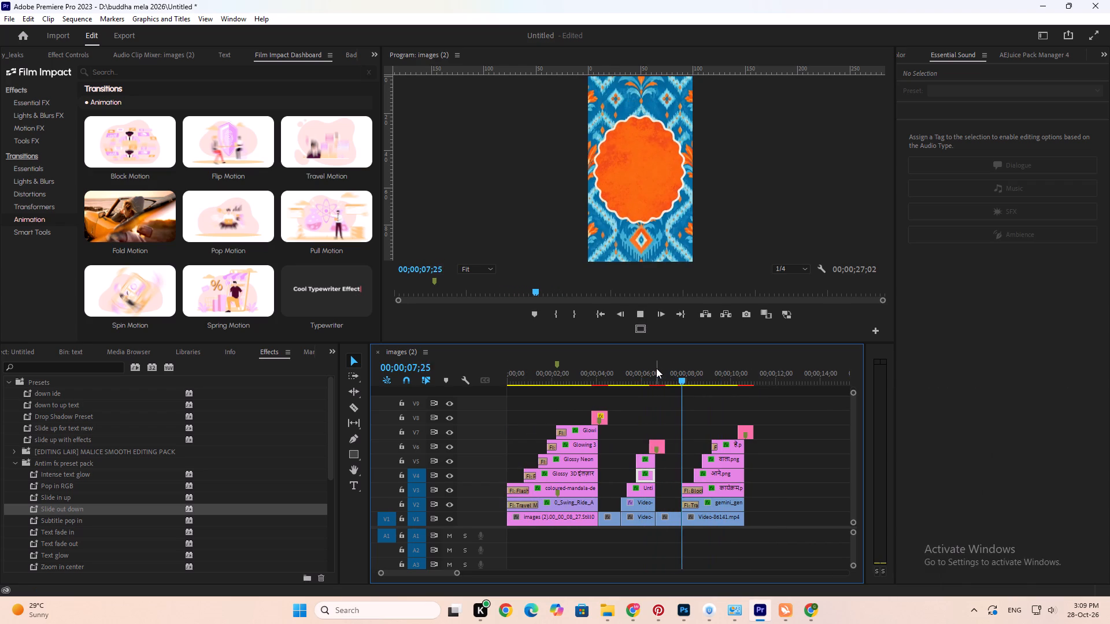
{"action": "key", "text": "space"}
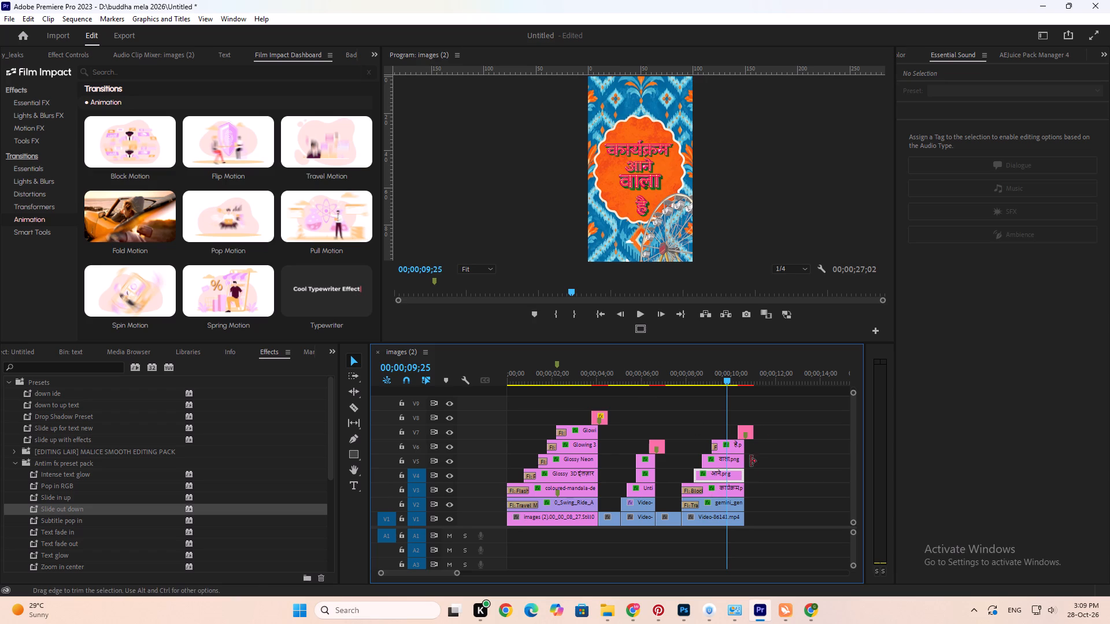
Move the third scene's four title clips and its light leak up one track, leaving V3 free above the ferris wheel.
{"action": "left_click_drag", "start_coordinate": [761, 423], "coordinate": [724, 486]}
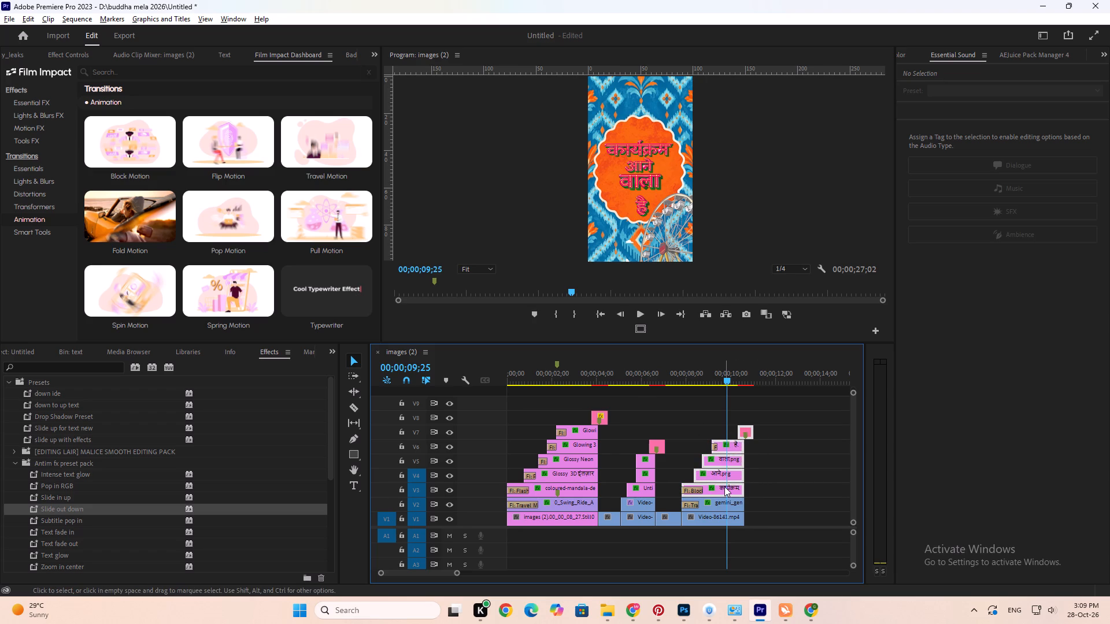
{"action": "left_click_drag", "start_coordinate": [724, 486], "coordinate": [723, 479], "text": "alt"}
{"action": "key", "text": "ctrl+z"}
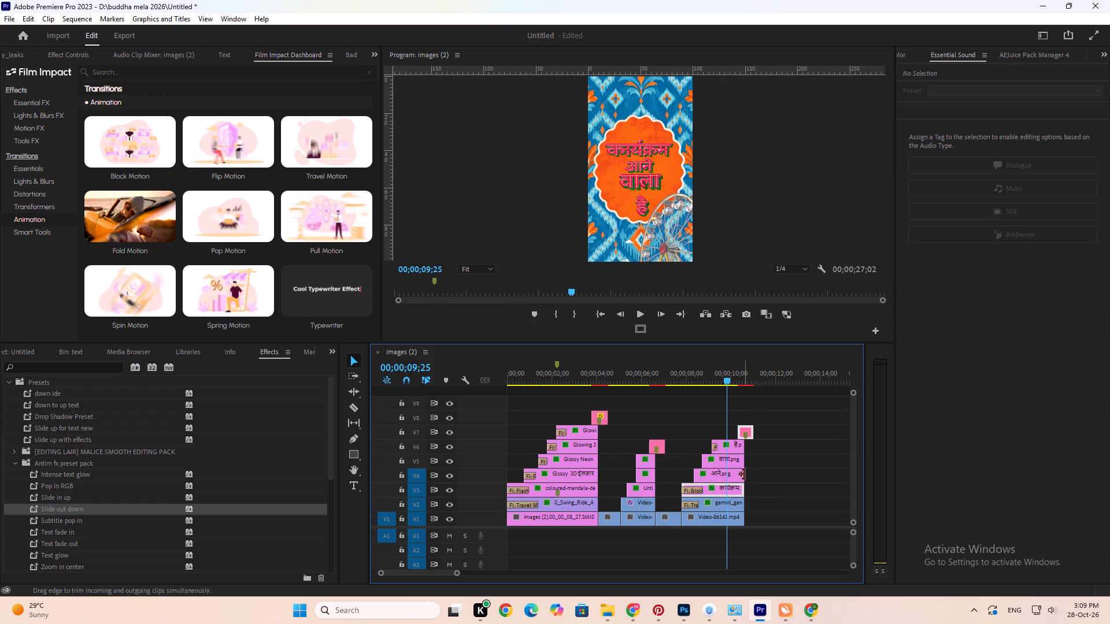
{"action": "left_click_drag", "start_coordinate": [763, 418], "coordinate": [724, 486]}
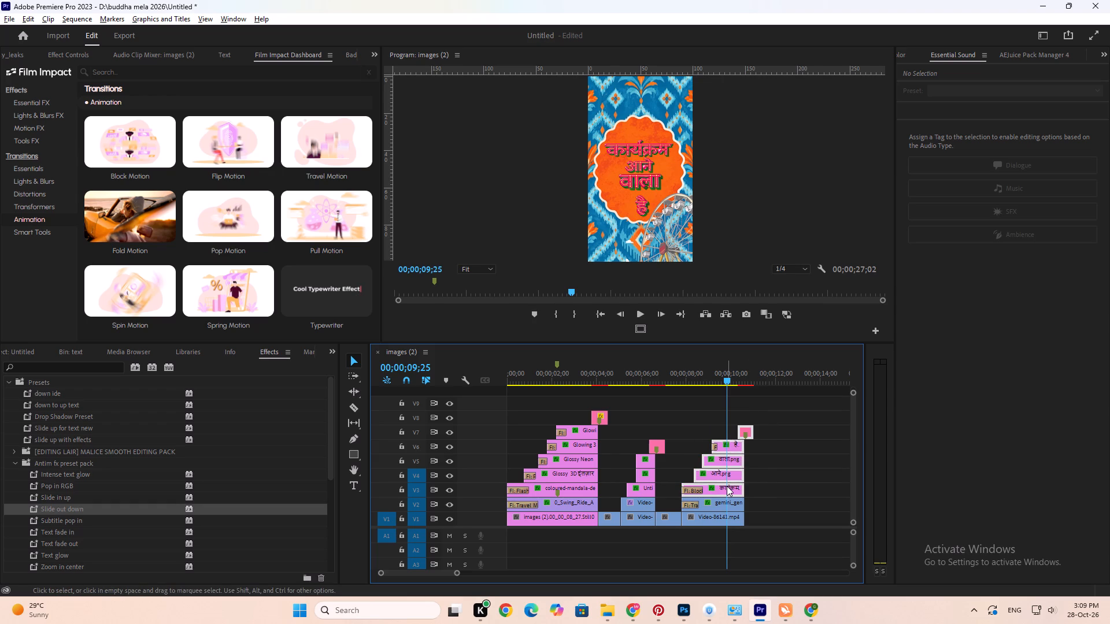
{"action": "key", "text": "alt+Up"}
Duplicate the third scene's ferris wheel clip onto track V3 and open the copy's effect settings.
{"action": "left_click", "coordinate": [719, 509]}
{"action": "left_click_drag", "start_coordinate": [724, 504], "coordinate": [724, 496], "text": "alt"}
{"action": "left_click", "coordinate": [727, 491]}
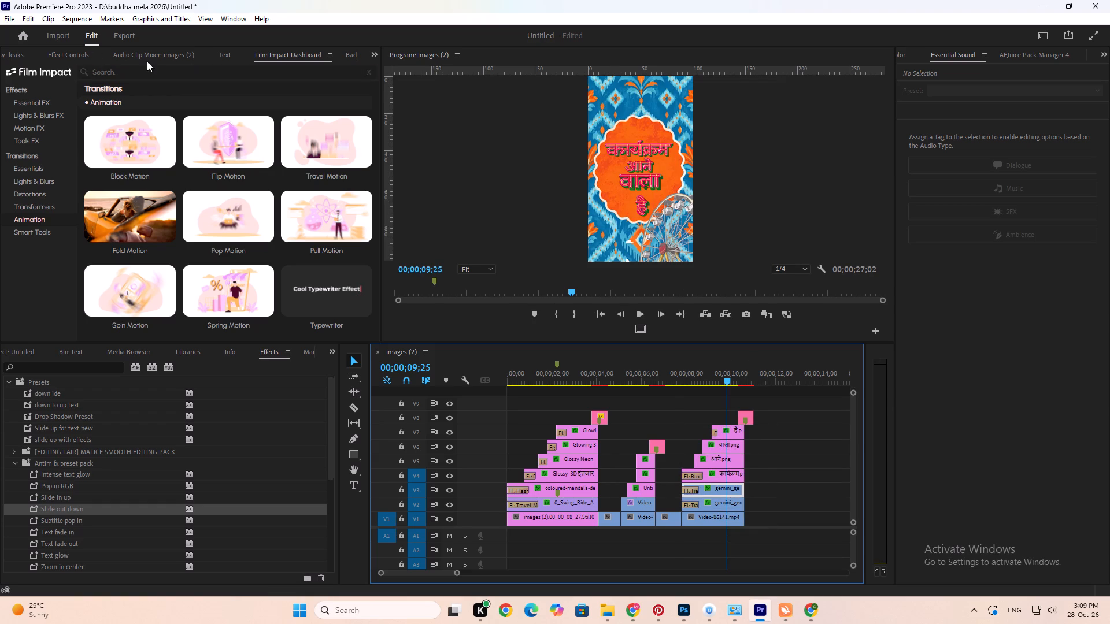
{"action": "left_click", "coordinate": [69, 57]}
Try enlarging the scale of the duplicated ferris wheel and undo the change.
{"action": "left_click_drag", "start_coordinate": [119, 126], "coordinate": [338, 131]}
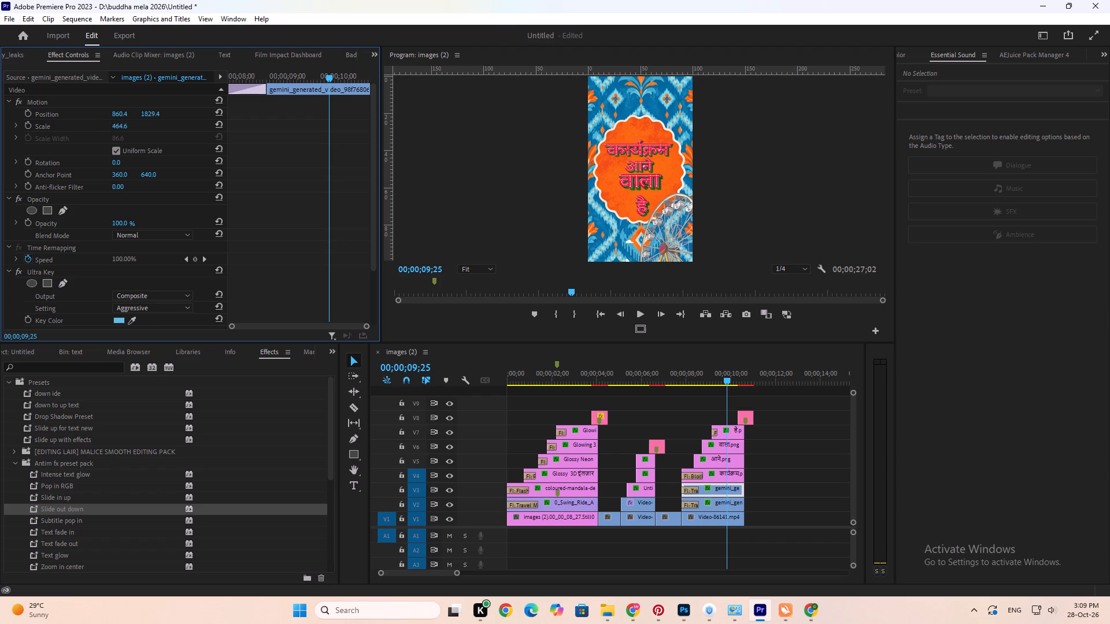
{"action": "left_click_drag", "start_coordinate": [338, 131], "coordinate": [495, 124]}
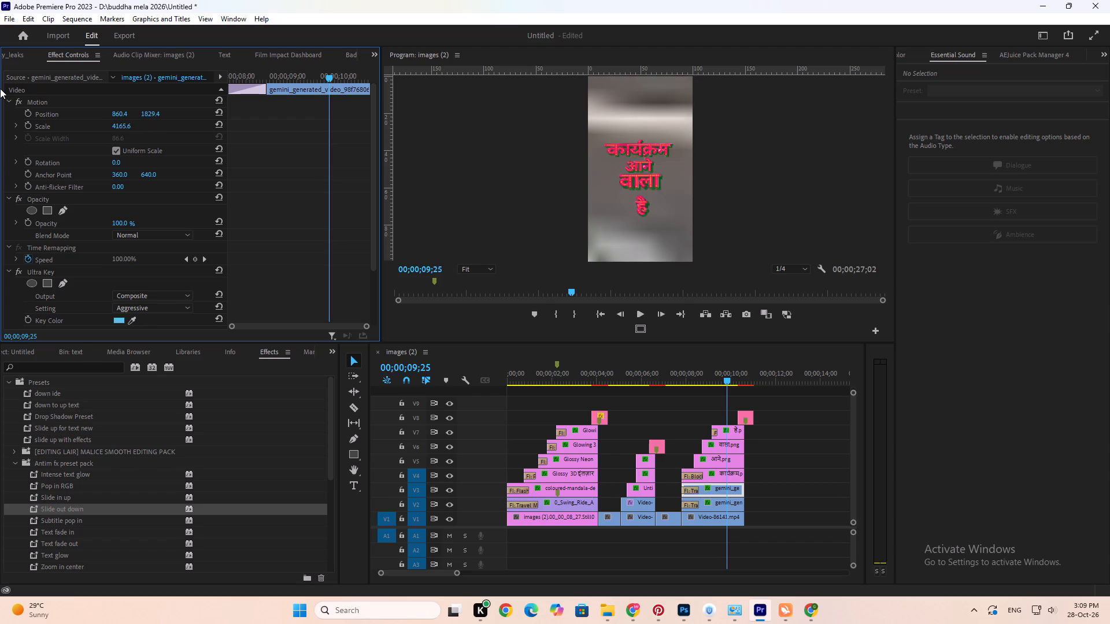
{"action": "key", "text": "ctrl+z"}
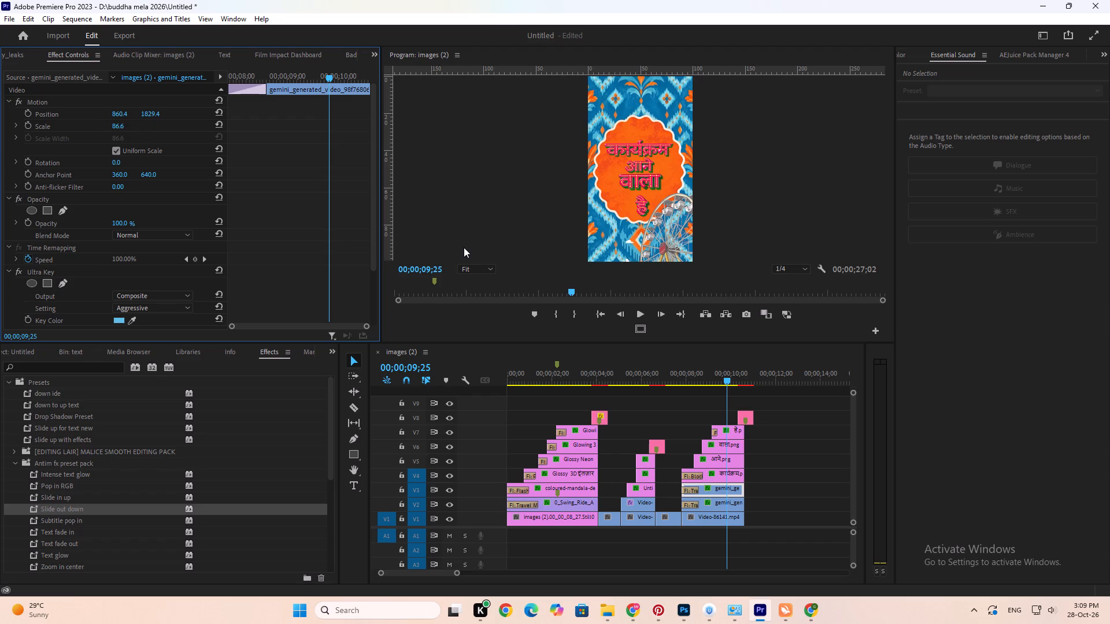
Move the duplicated ferris wheel to the frame's lower left, at position about -80.6, 1546.4.
{"action": "left_click_drag", "start_coordinate": [121, 114], "coordinate": [52, 114]}
{"action": "left_click_drag", "start_coordinate": [52, 114], "coordinate": [106, 113]}
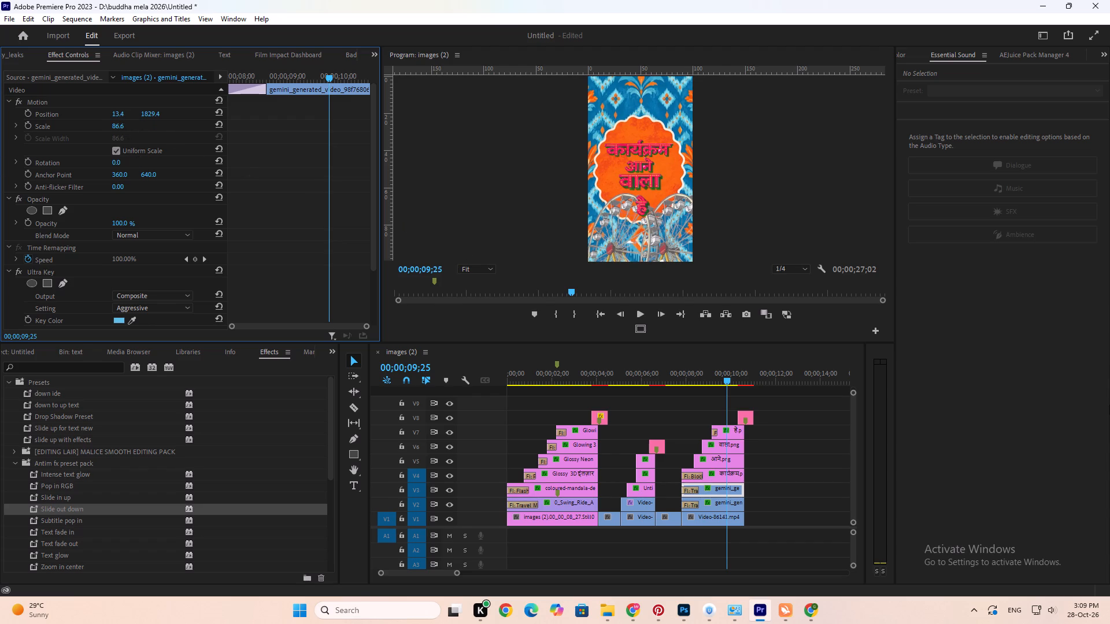
{"action": "left_click_drag", "start_coordinate": [120, 112], "coordinate": [66, 125]}
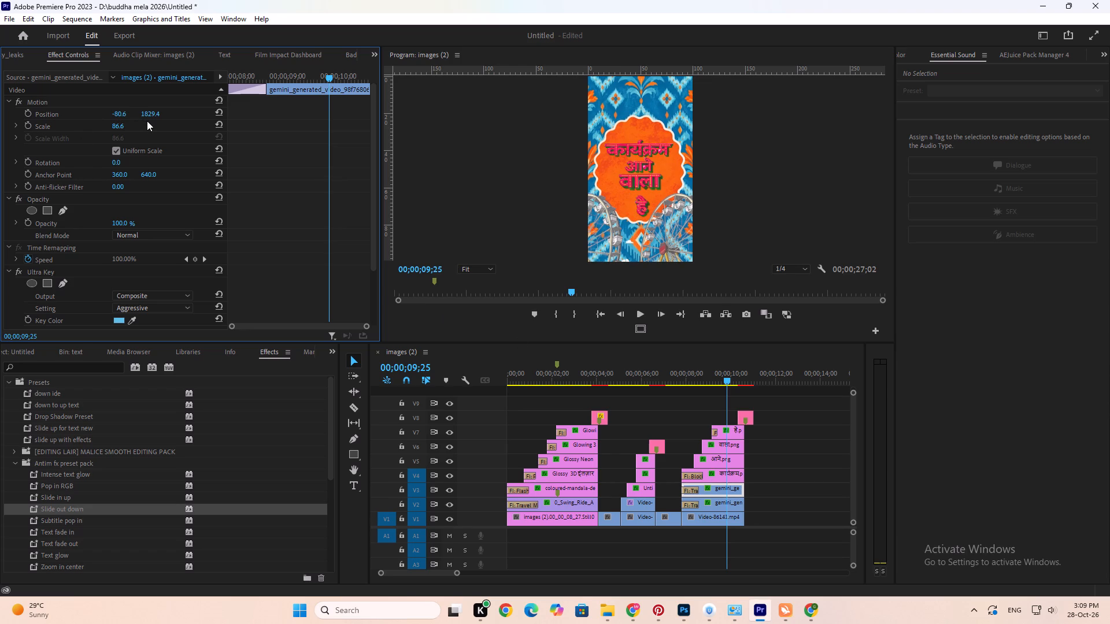
{"action": "left_click_drag", "start_coordinate": [155, 113], "coordinate": [142, 114]}
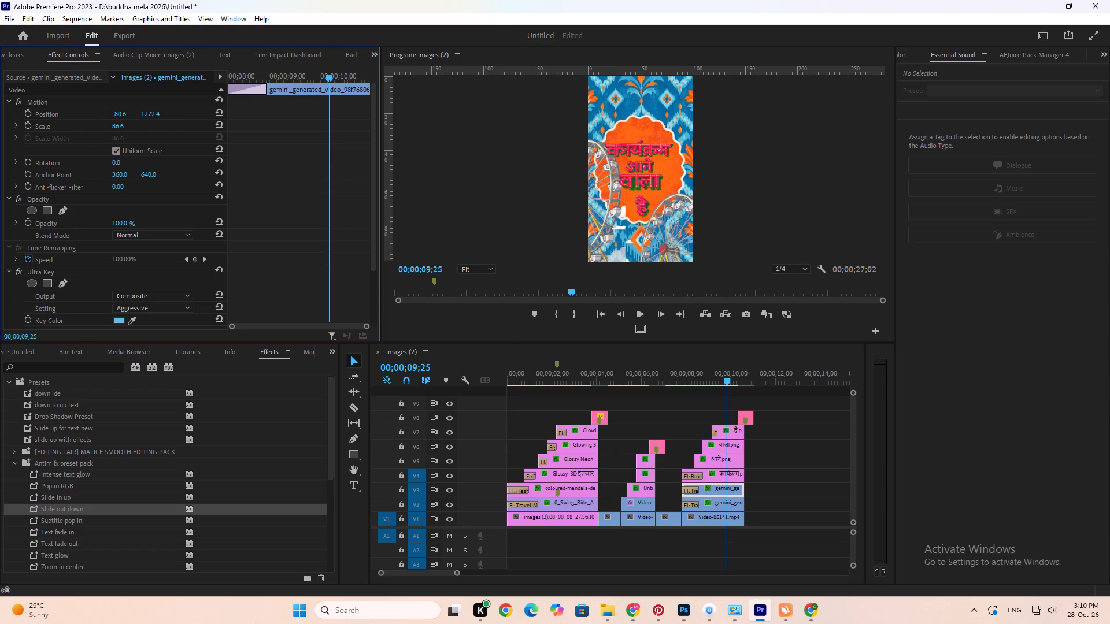
{"action": "left_click_drag", "start_coordinate": [142, 114], "coordinate": [301, 112]}
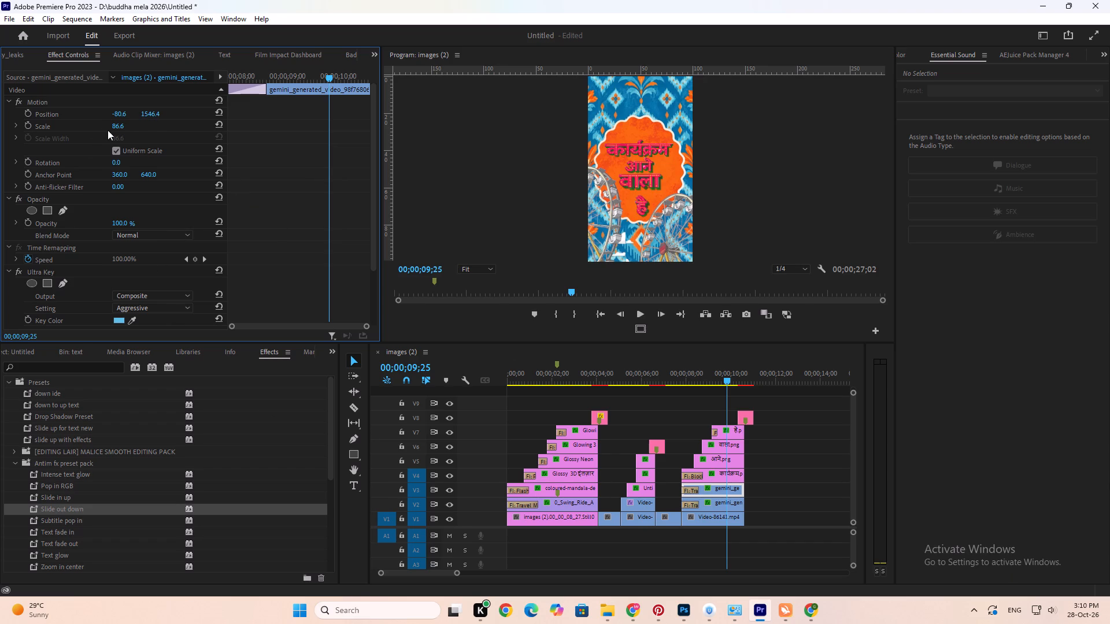
Enlarge the duplicated ferris wheel to scale 253.6 and reposition it at about -951.6, 1935.4 along the frame's left edge.
{"action": "left_click_drag", "start_coordinate": [120, 125], "coordinate": [327, 125]}
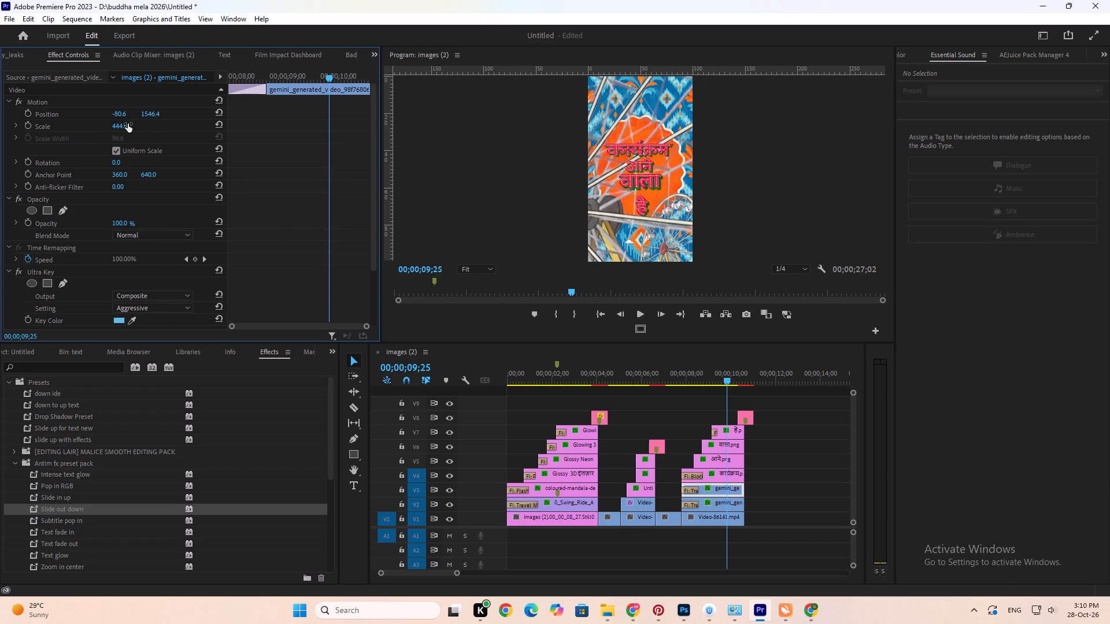
{"action": "left_click_drag", "start_coordinate": [120, 114], "coordinate": [0, 125]}
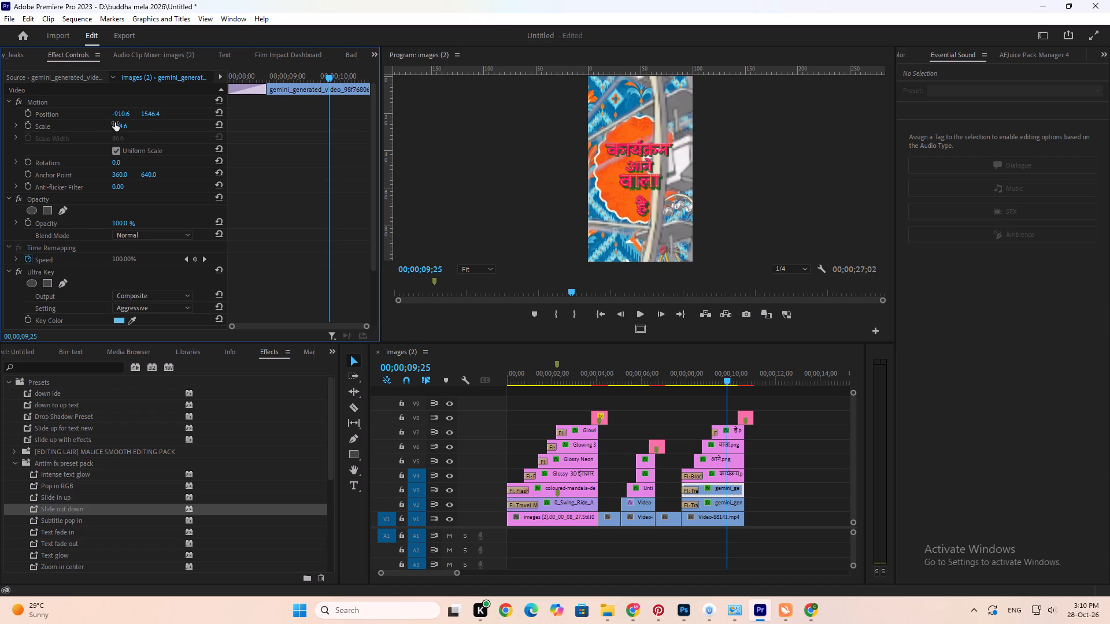
{"action": "left_click_drag", "start_coordinate": [119, 124], "coordinate": [68, 140]}
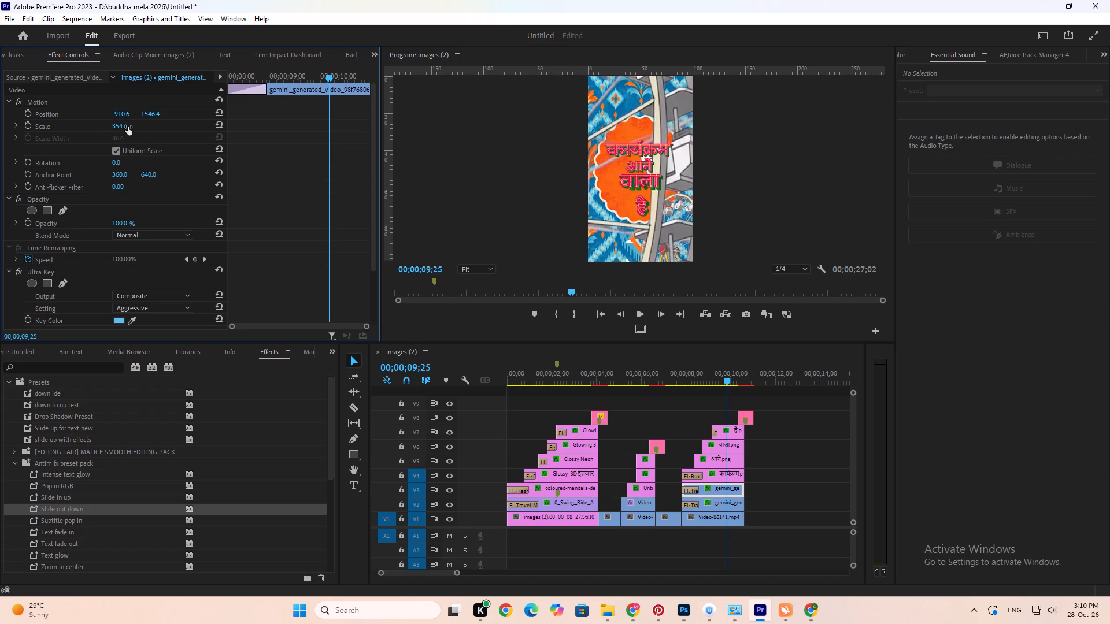
{"action": "left_click_drag", "start_coordinate": [121, 122], "coordinate": [61, 150]}
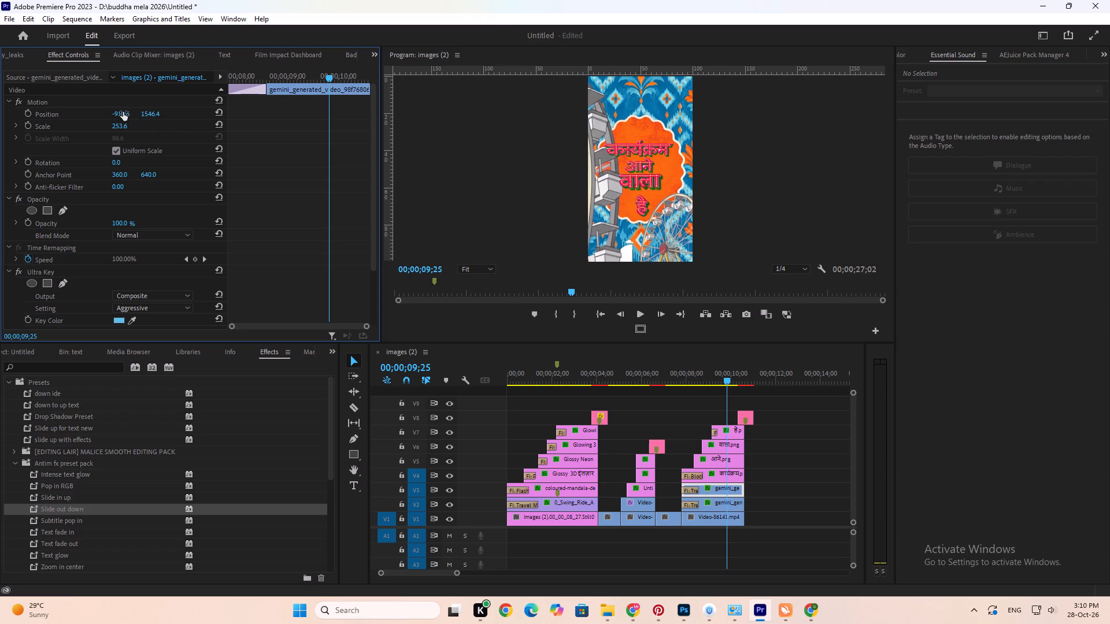
{"action": "left_click_drag", "start_coordinate": [124, 112], "coordinate": [99, 113]}
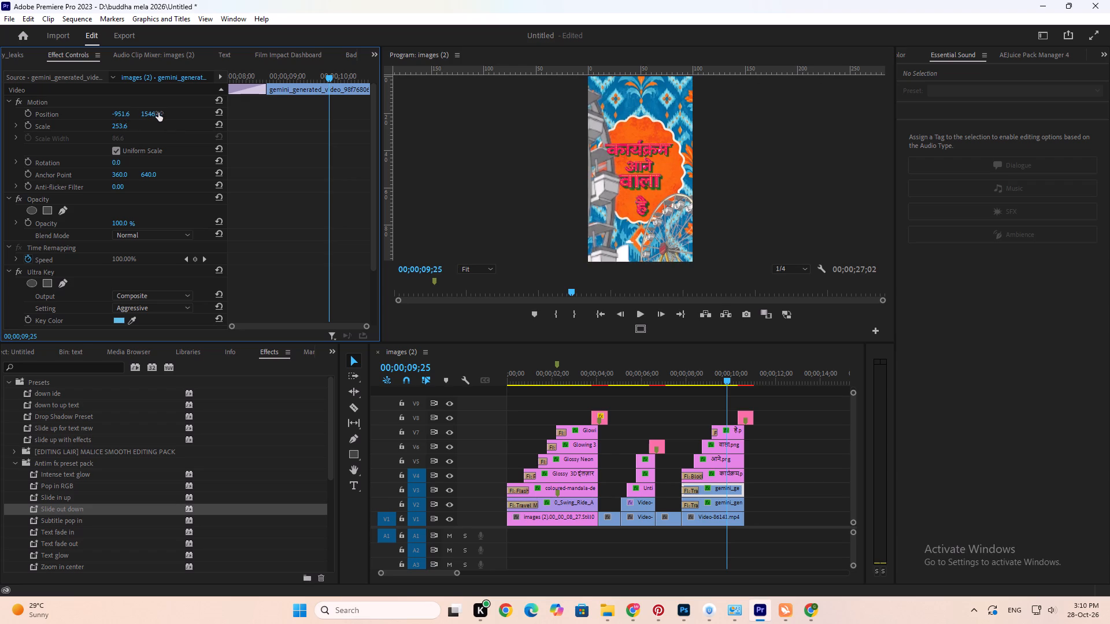
{"action": "left_click_drag", "start_coordinate": [158, 113], "coordinate": [383, 84]}
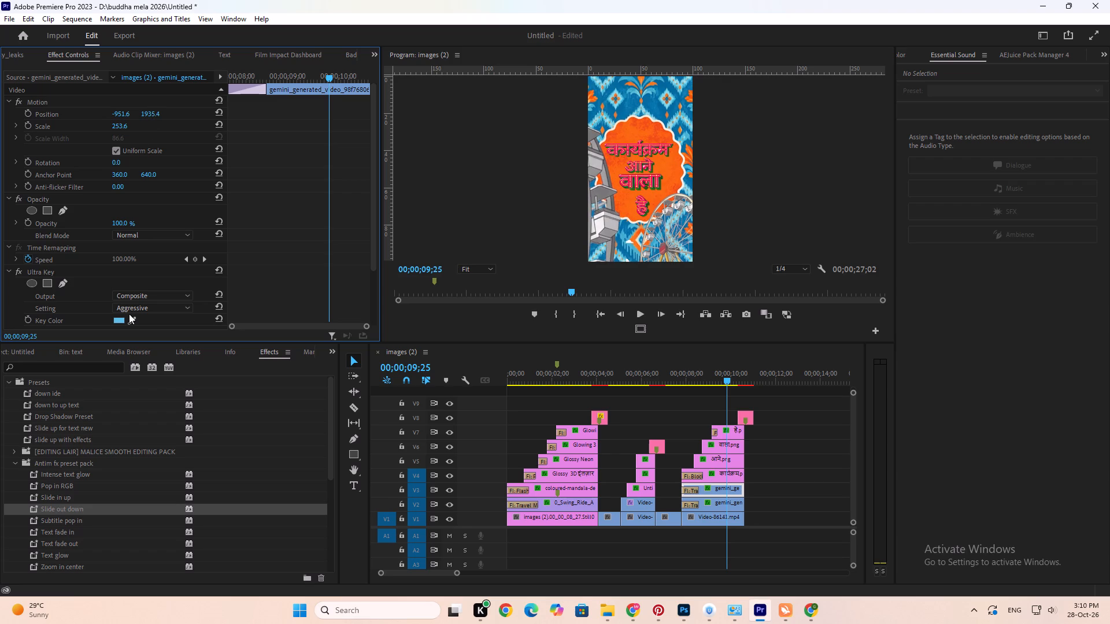
Apply Gaussian Blur to the duplicated ferris wheel above its Ultra Key effect, with blurriness 13.
{"action": "left_click", "coordinate": [47, 369]}
{"action": "type", "text": "gaus"}
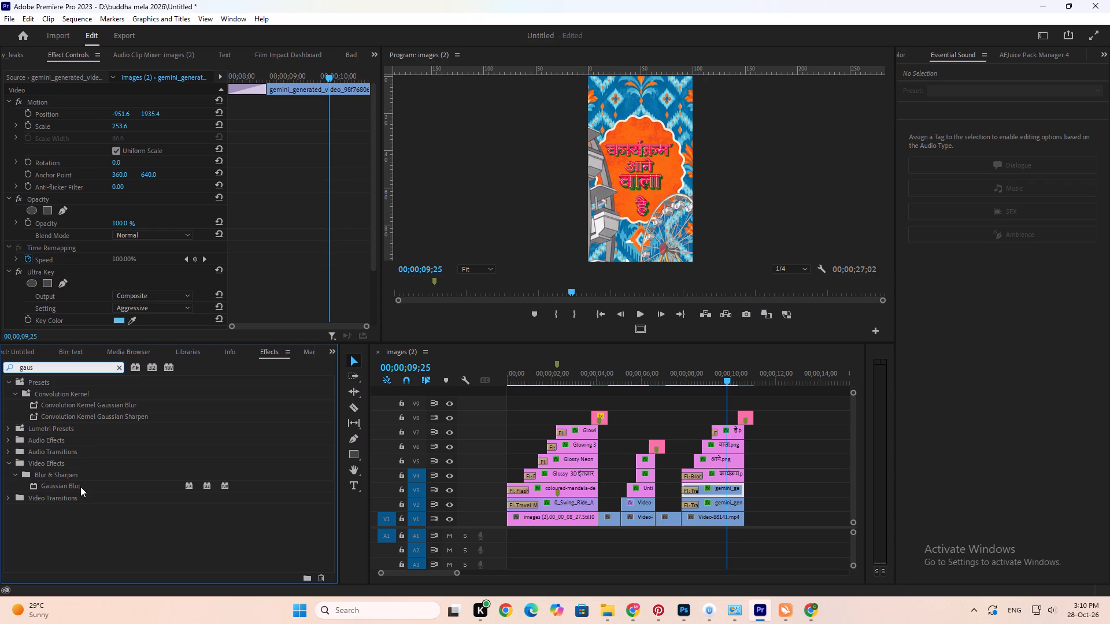
{"action": "left_click_drag", "start_coordinate": [90, 486], "coordinate": [90, 303]}
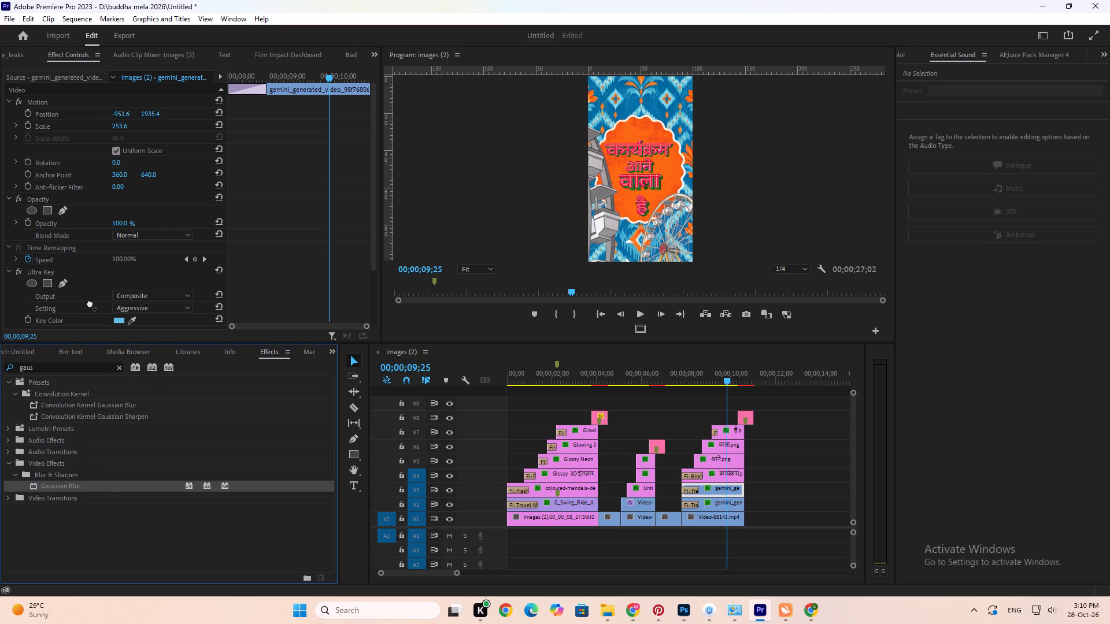
{"action": "left_click_drag", "start_coordinate": [90, 303], "coordinate": [79, 253]}
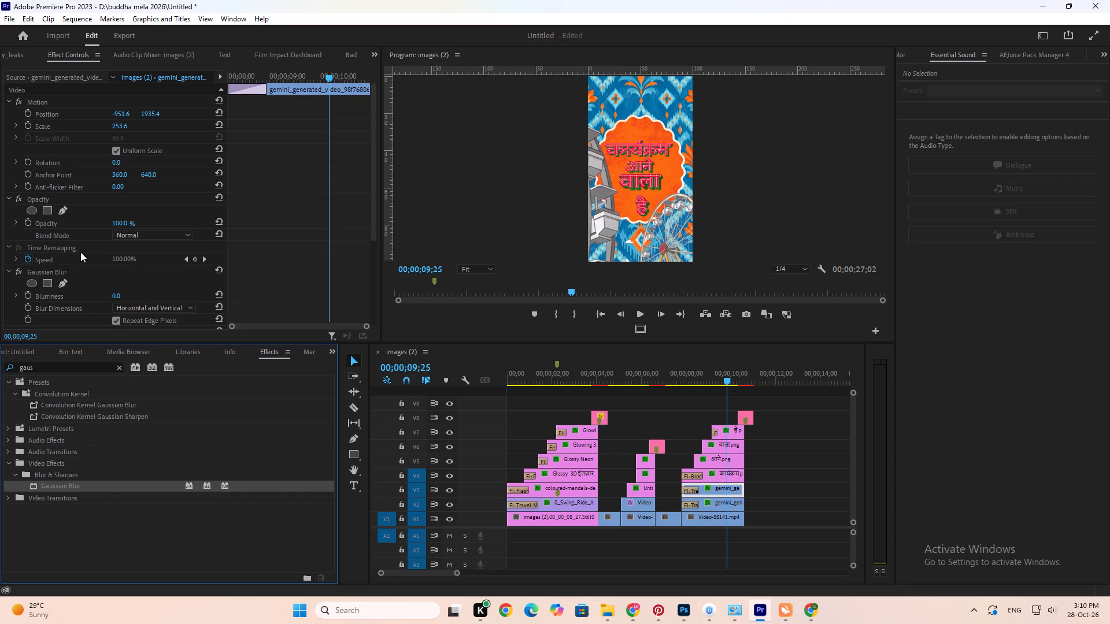
{"action": "scroll", "coordinate": [80, 252], "scroll_direction": "down", "scroll_amount": 14}
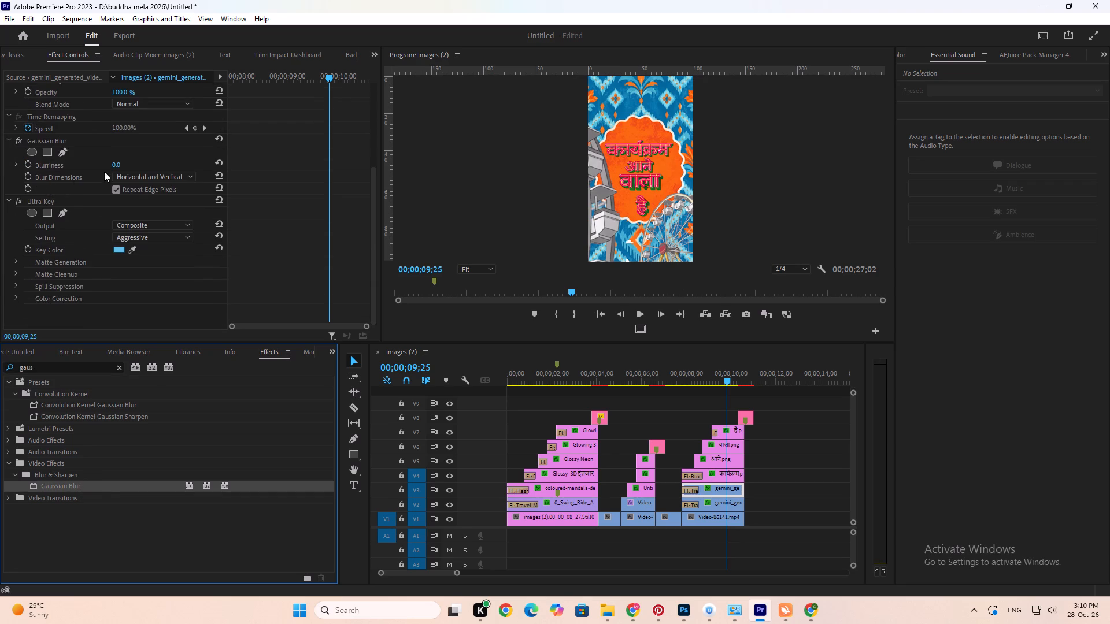
{"action": "left_click_drag", "start_coordinate": [117, 164], "coordinate": [159, 157]}
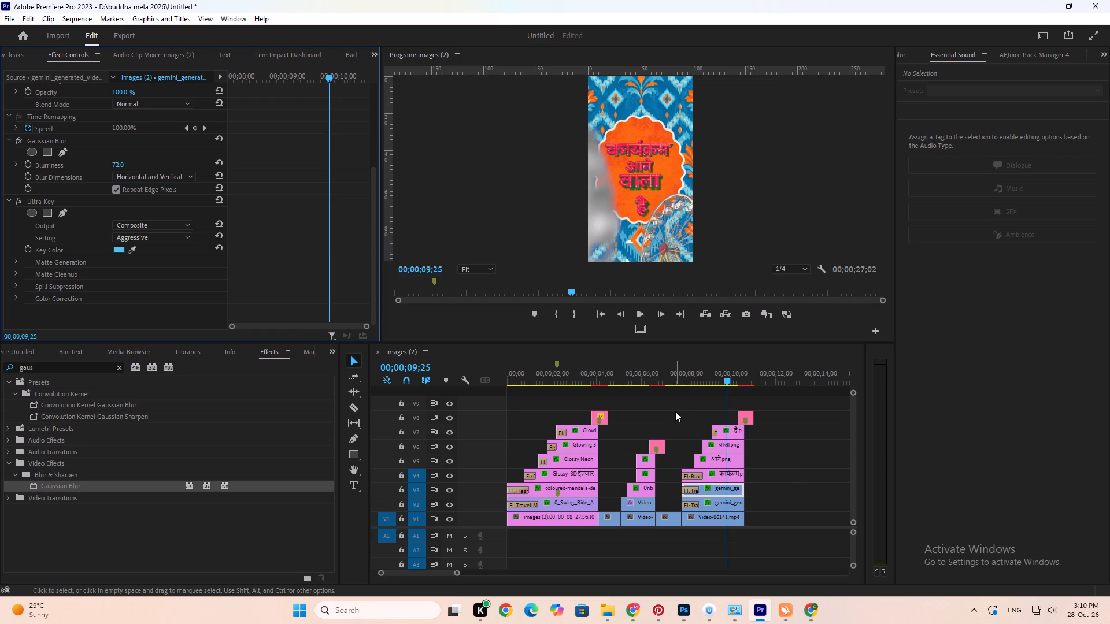
{"action": "key", "text": "ctrl+z"}
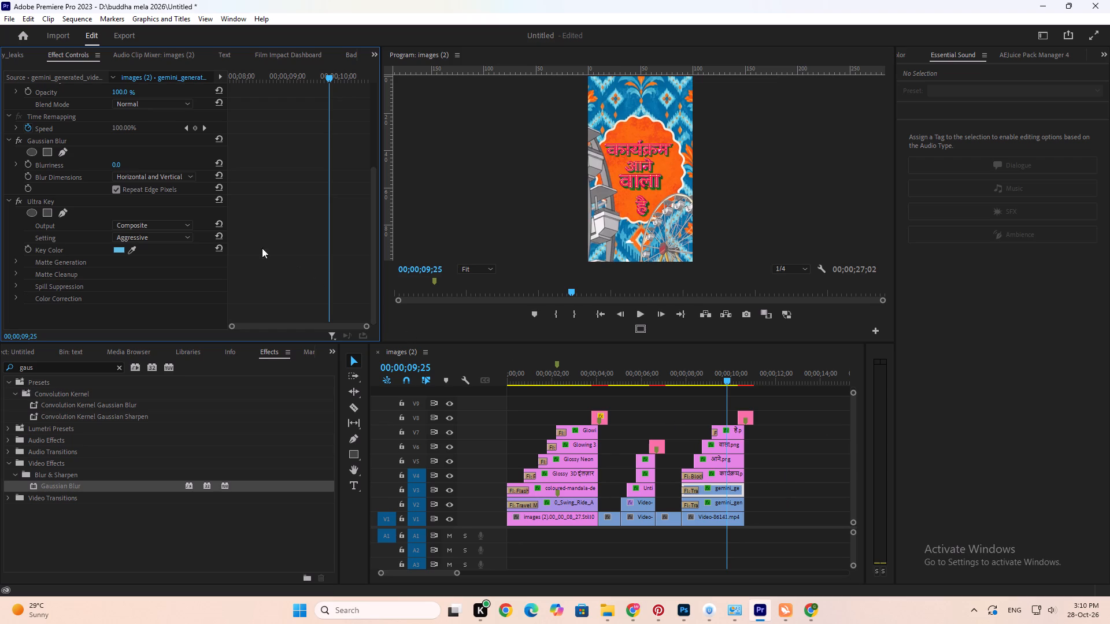
{"action": "left_click_drag", "start_coordinate": [121, 165], "coordinate": [129, 164]}
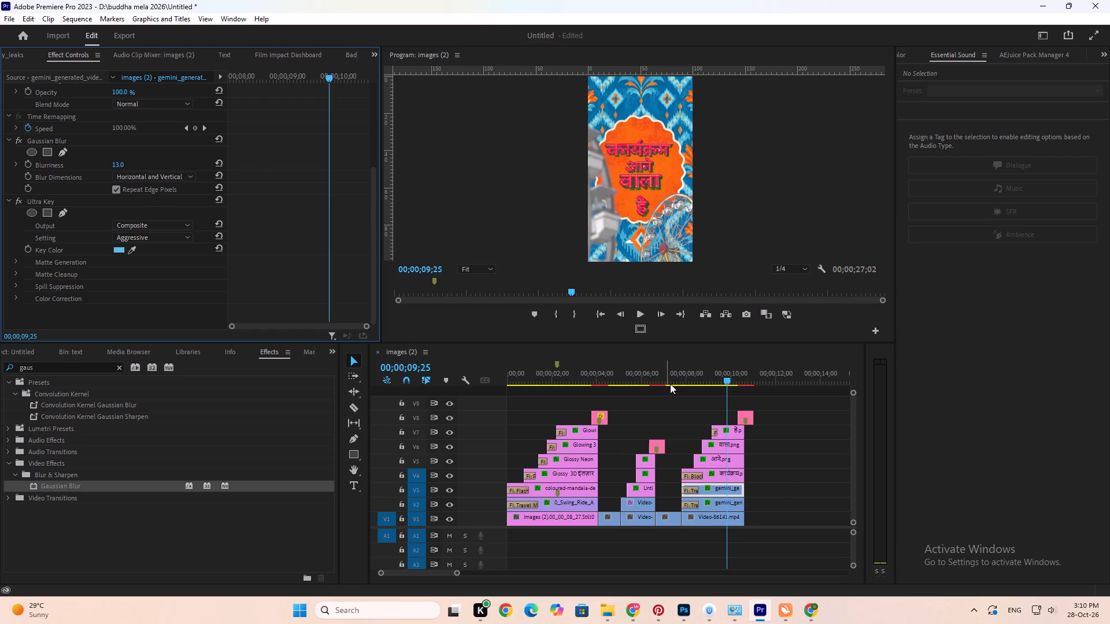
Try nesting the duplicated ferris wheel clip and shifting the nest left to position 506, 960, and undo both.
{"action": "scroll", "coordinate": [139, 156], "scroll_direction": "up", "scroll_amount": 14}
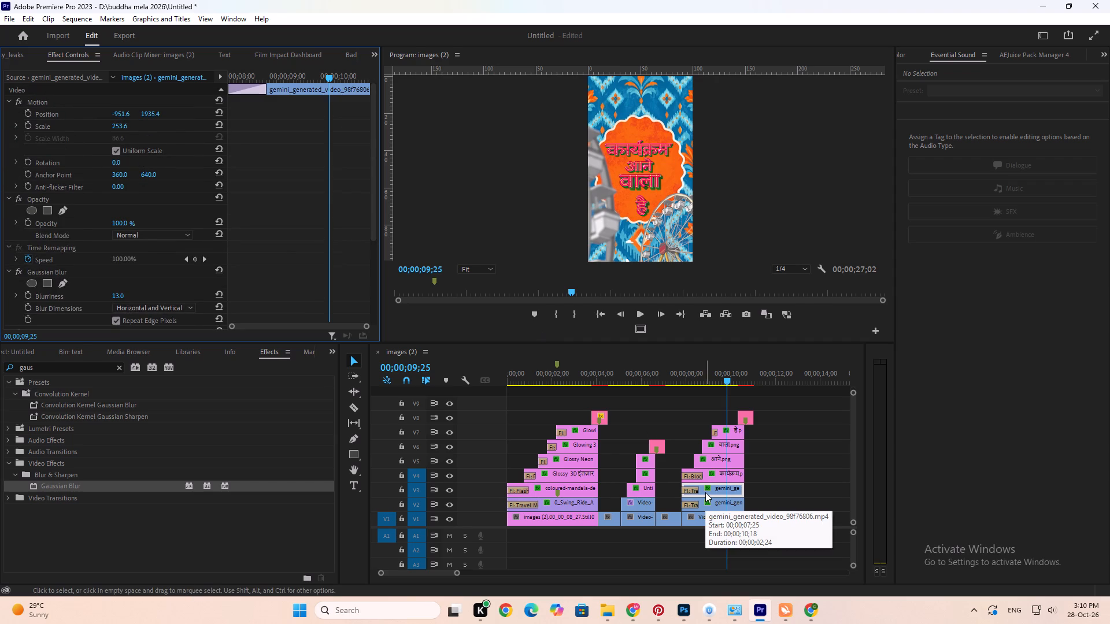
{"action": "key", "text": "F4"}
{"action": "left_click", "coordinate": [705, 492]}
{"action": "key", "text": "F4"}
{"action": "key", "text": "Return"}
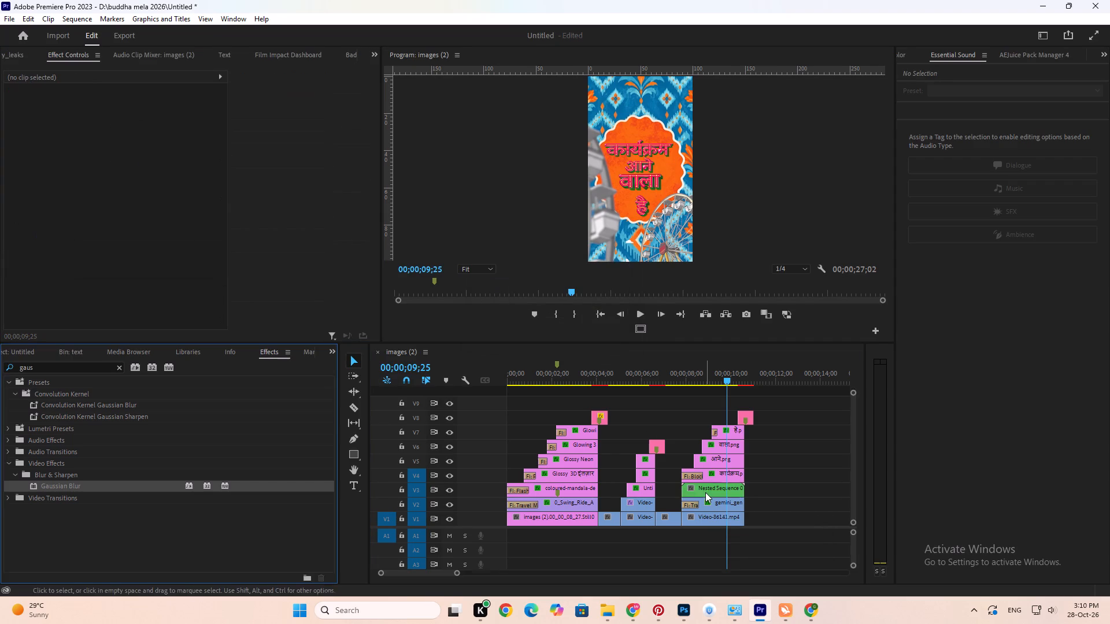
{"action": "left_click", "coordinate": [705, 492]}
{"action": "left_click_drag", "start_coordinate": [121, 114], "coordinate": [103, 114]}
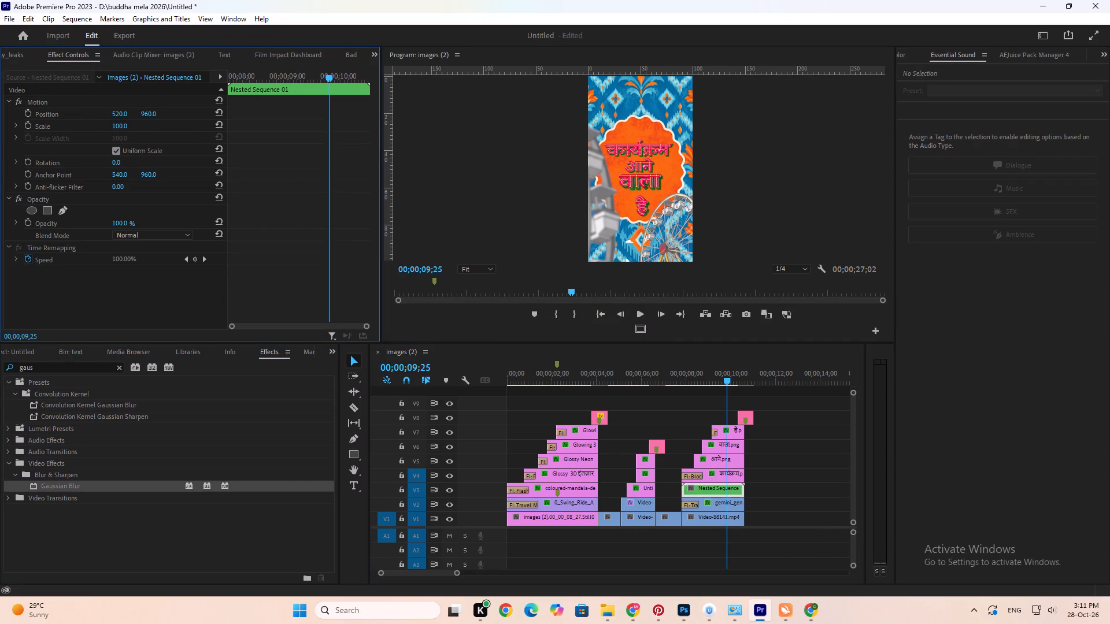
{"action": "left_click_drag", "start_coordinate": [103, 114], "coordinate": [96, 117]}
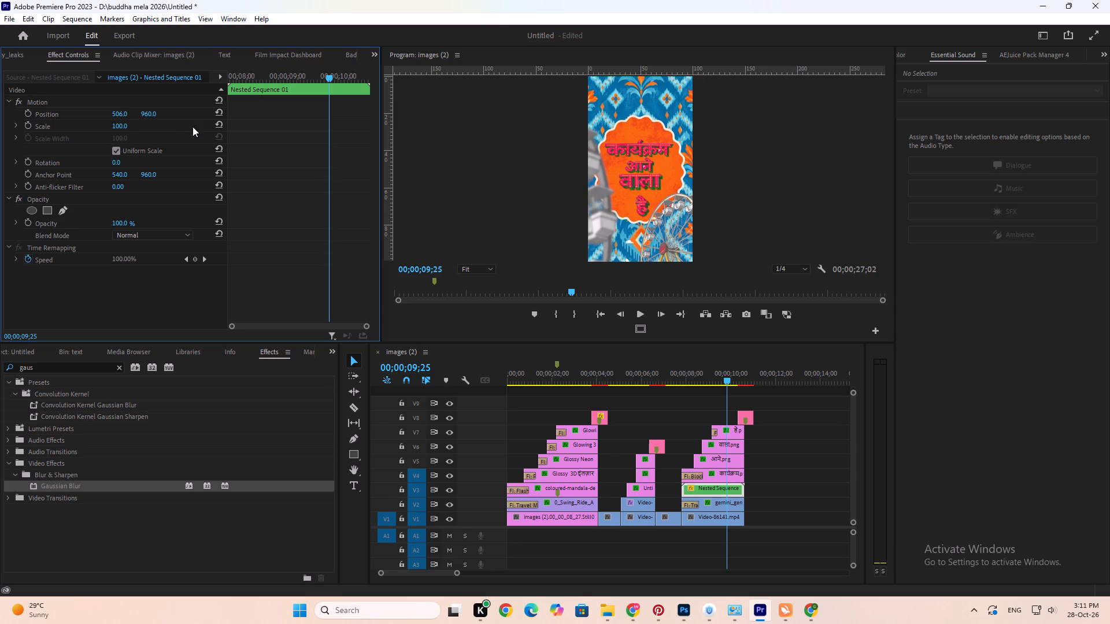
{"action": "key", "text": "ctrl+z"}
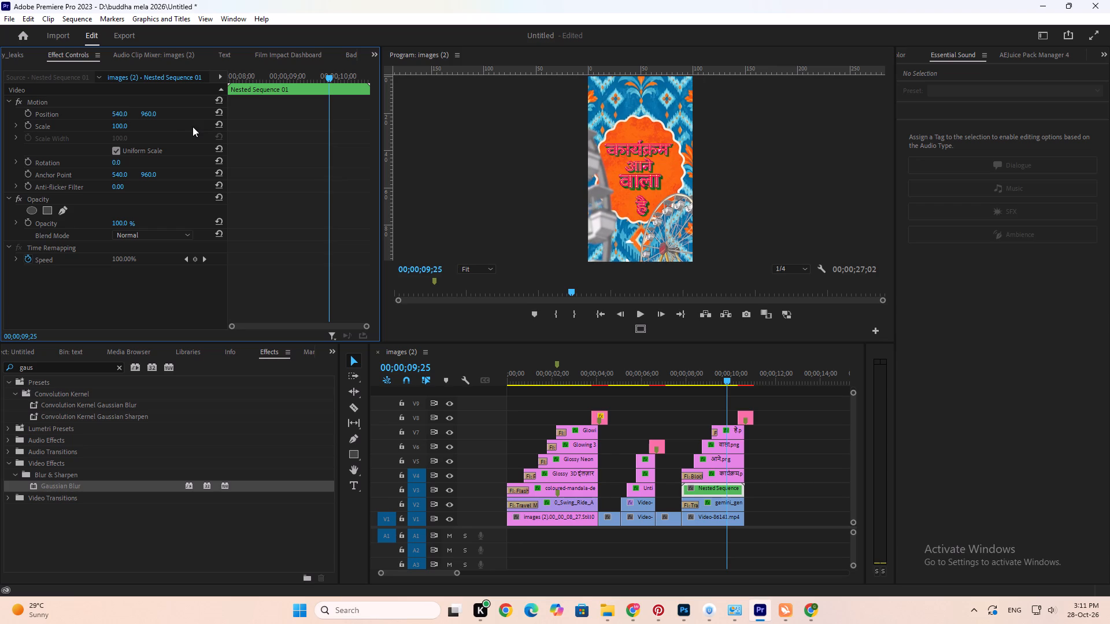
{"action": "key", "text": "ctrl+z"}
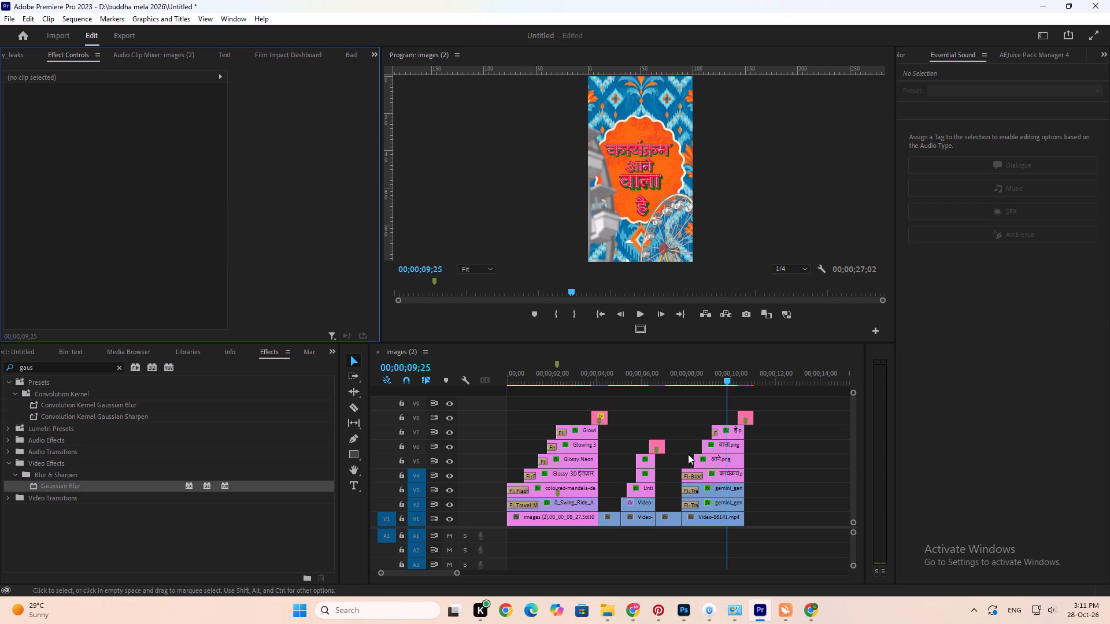
Lower the duplicated ferris wheel on V3 to a vertical position of about 2277.4.
{"action": "left_click", "coordinate": [712, 487]}
{"action": "left_click_drag", "start_coordinate": [150, 113], "coordinate": [156, 113]}
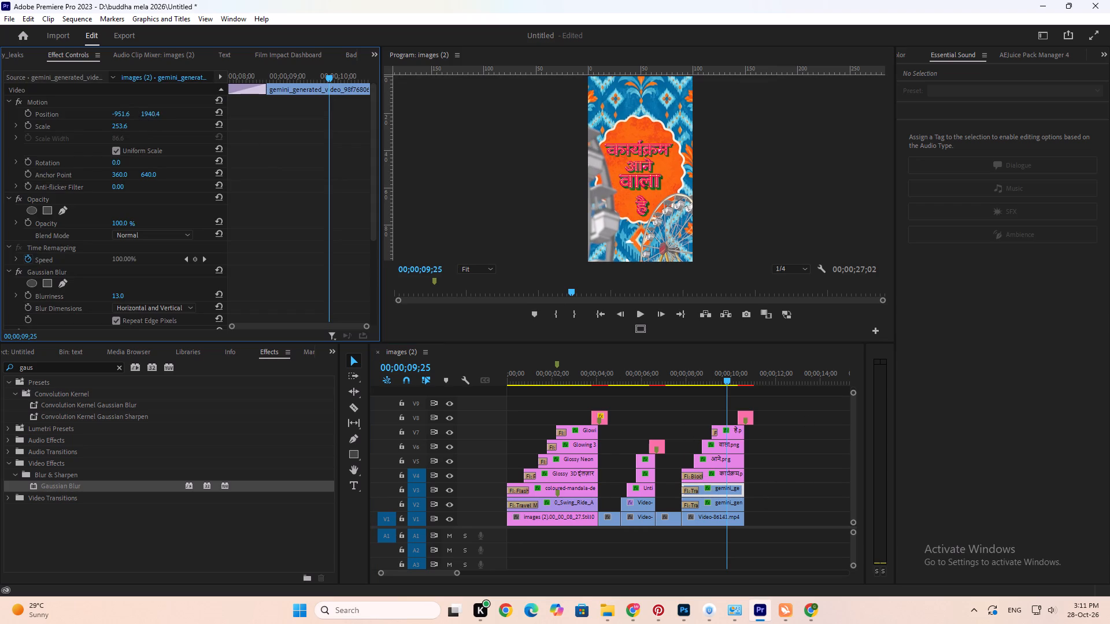
{"action": "left_click_drag", "start_coordinate": [156, 113], "coordinate": [350, 95]}
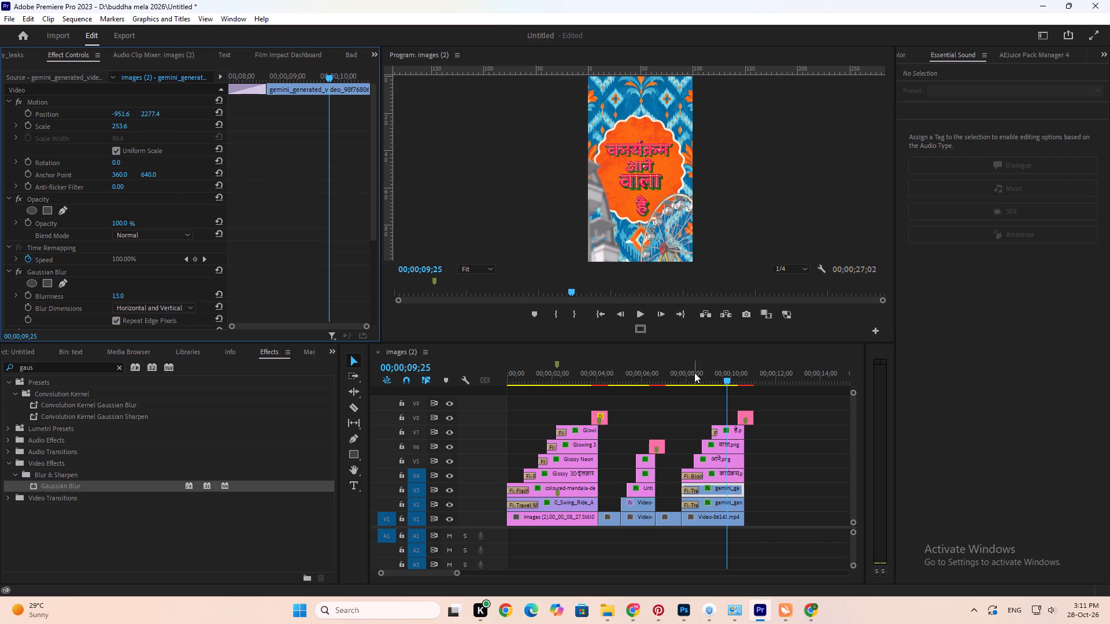
Play back the third scene in the maximized program preview to examine how the blurred foreground wheel moves with the titles.
{"action": "left_click", "coordinate": [661, 374]}
{"action": "key", "text": "Up"}
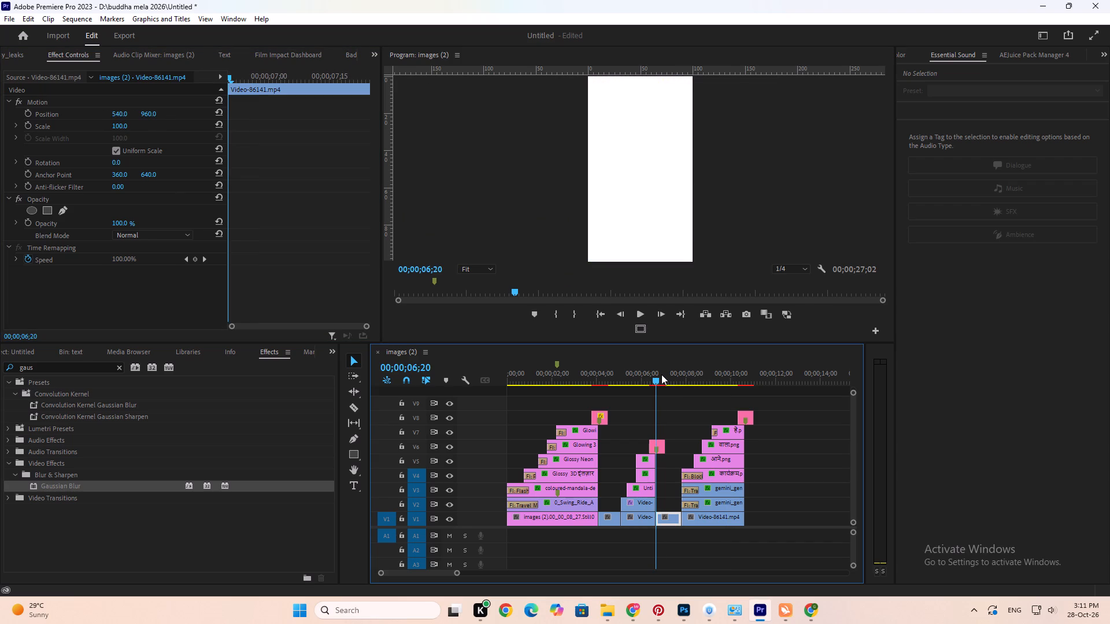
{"action": "left_click", "coordinate": [605, 226]}
{"action": "type", "text": "`"}
{"action": "key", "text": "space"}
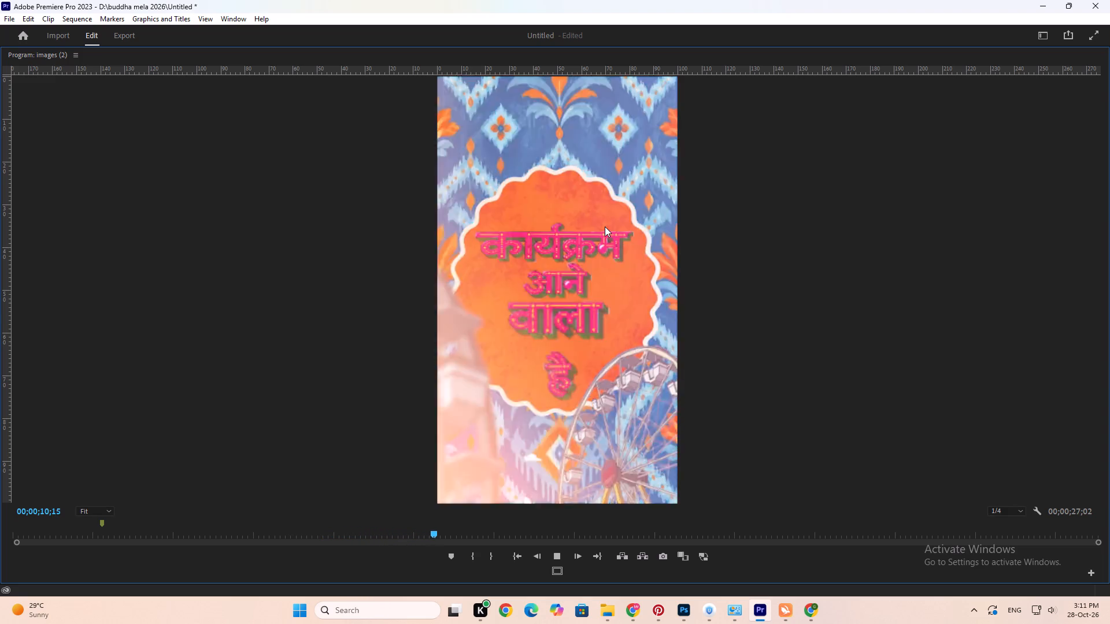
{"action": "key", "text": "space"}
{"action": "key", "text": "Up"}
{"action": "key", "text": "space"}
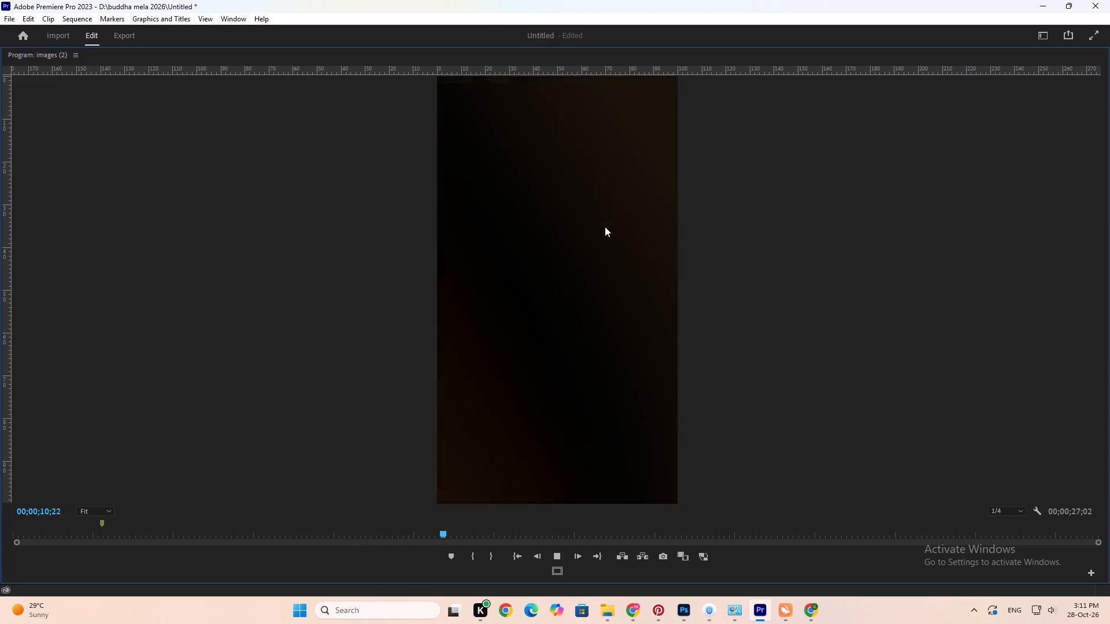
{"action": "key", "text": "Up"}
{"action": "key", "text": "Up"}
{"action": "key", "text": "space"}
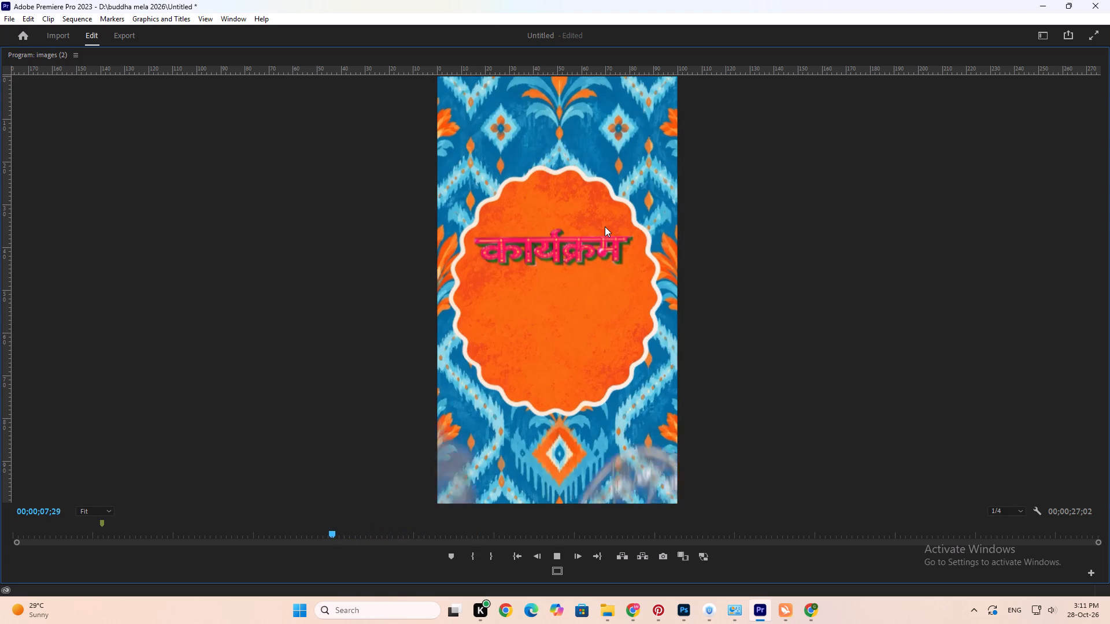
{"action": "key", "text": "space"}
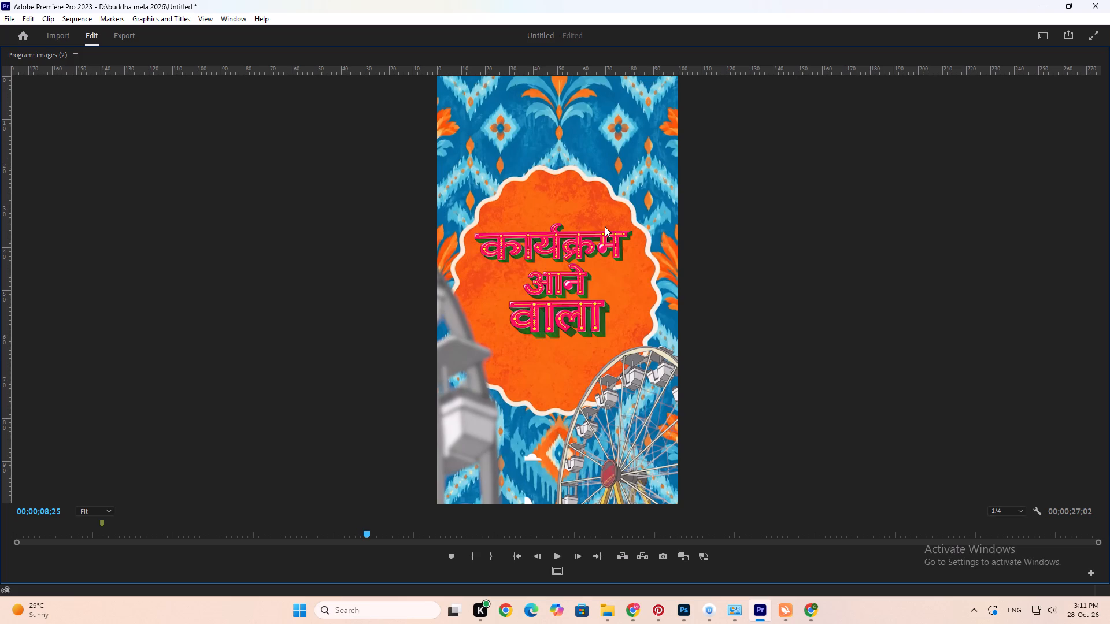
{"action": "key", "text": "space"}
{"action": "key", "text": "space"}
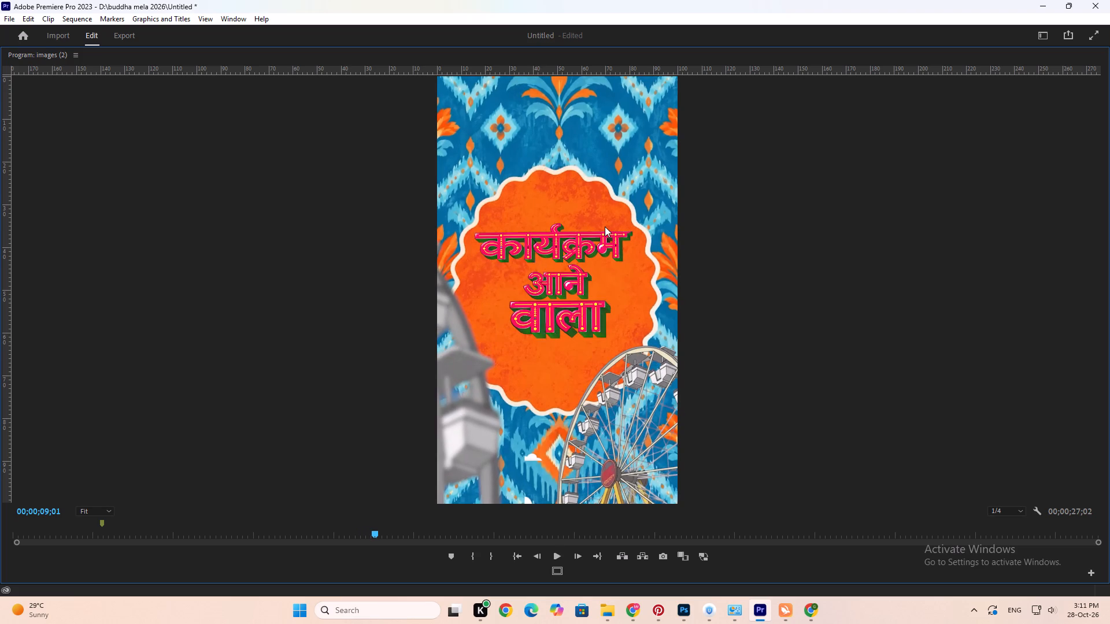
{"action": "key", "text": "space"}
{"action": "key", "text": "space"}
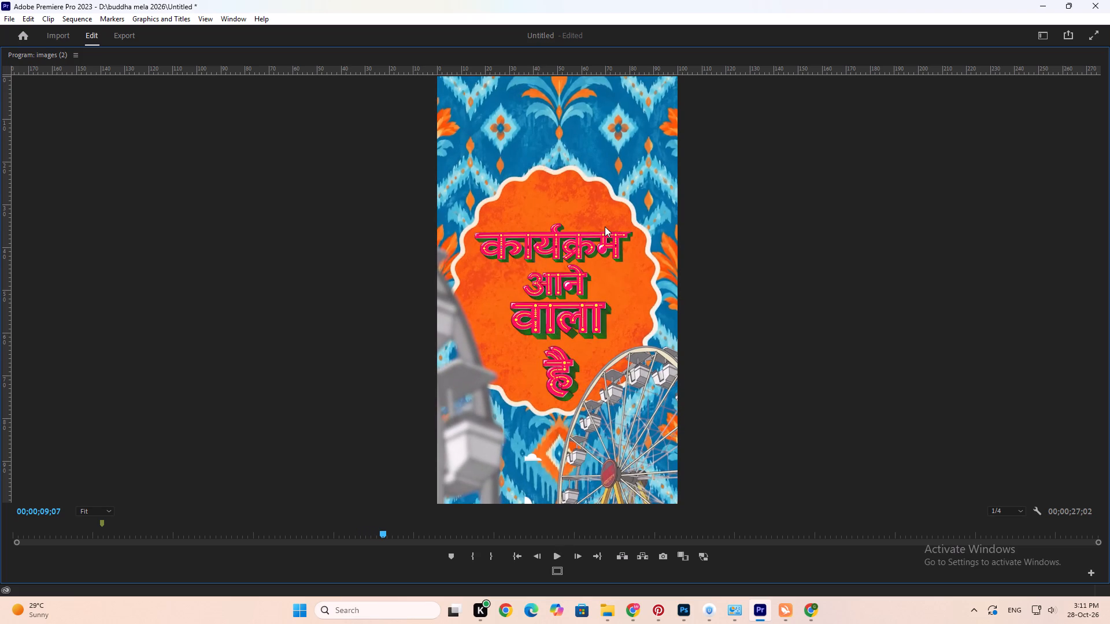
{"action": "key", "text": "grave"}
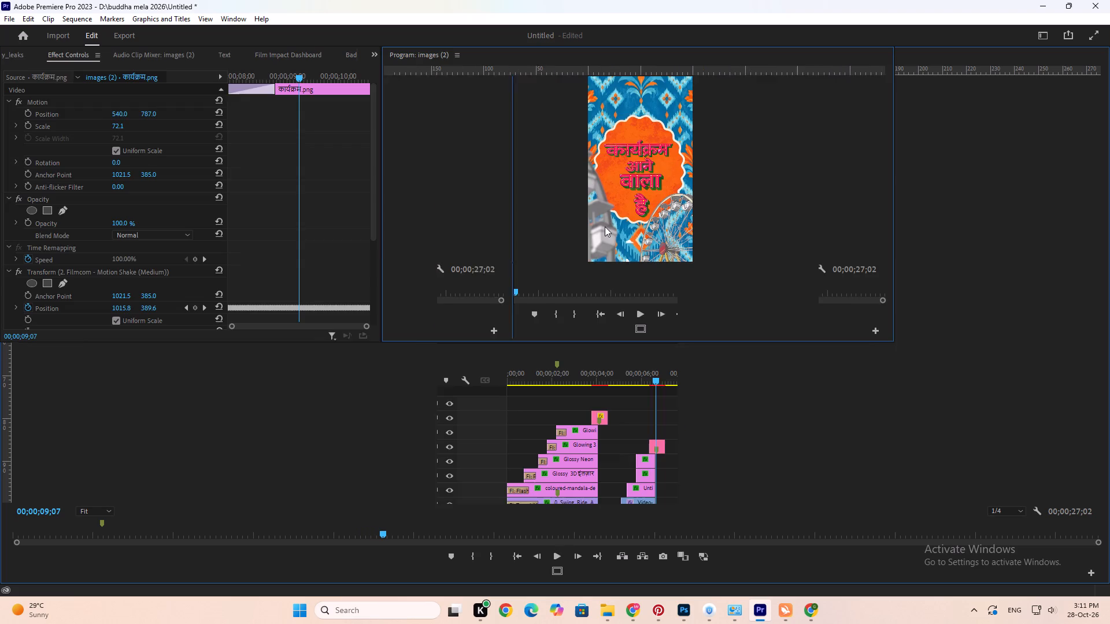
Refine the duplicated ferris wheel to scale 269.6, vertical position about 2396.4 and blurriness 20, nudging it slightly further left.
{"action": "left_click", "coordinate": [704, 489]}
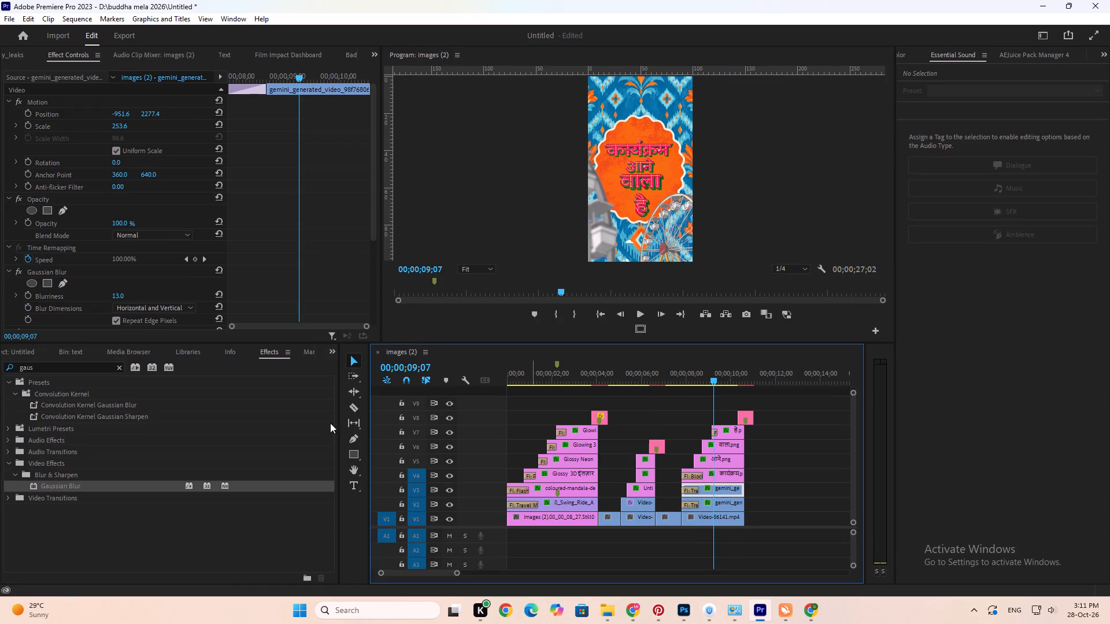
{"action": "left_click_drag", "start_coordinate": [121, 295], "coordinate": [130, 294]}
{"action": "scroll", "coordinate": [131, 294], "scroll_direction": "up", "scroll_amount": 3}
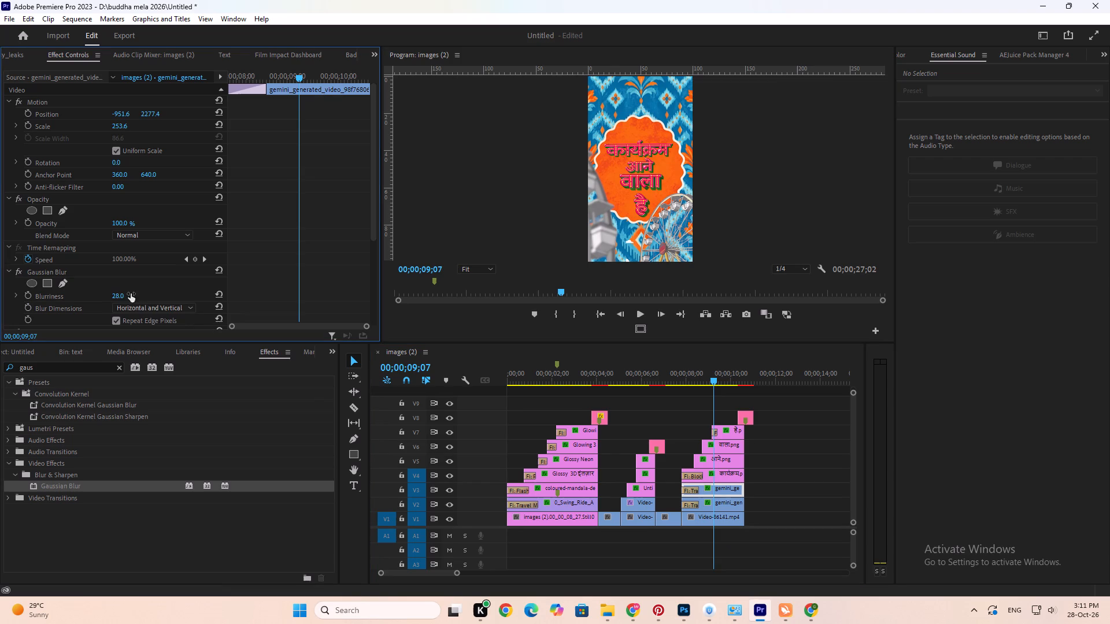
{"action": "left_click_drag", "start_coordinate": [121, 128], "coordinate": [130, 127]}
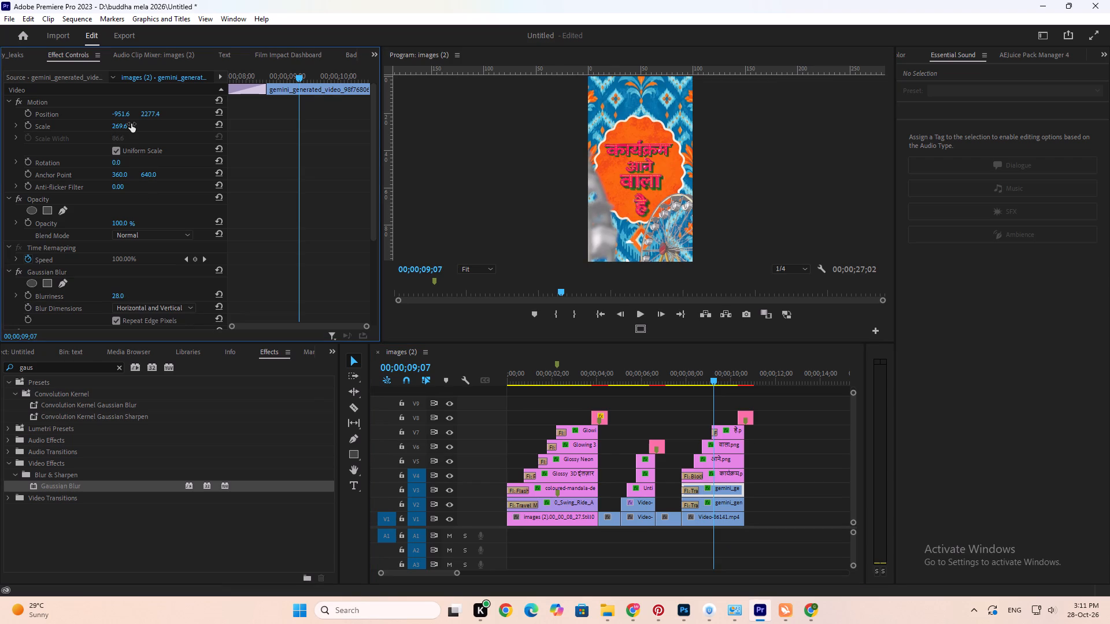
{"action": "left_click_drag", "start_coordinate": [150, 115], "coordinate": [219, 88]}
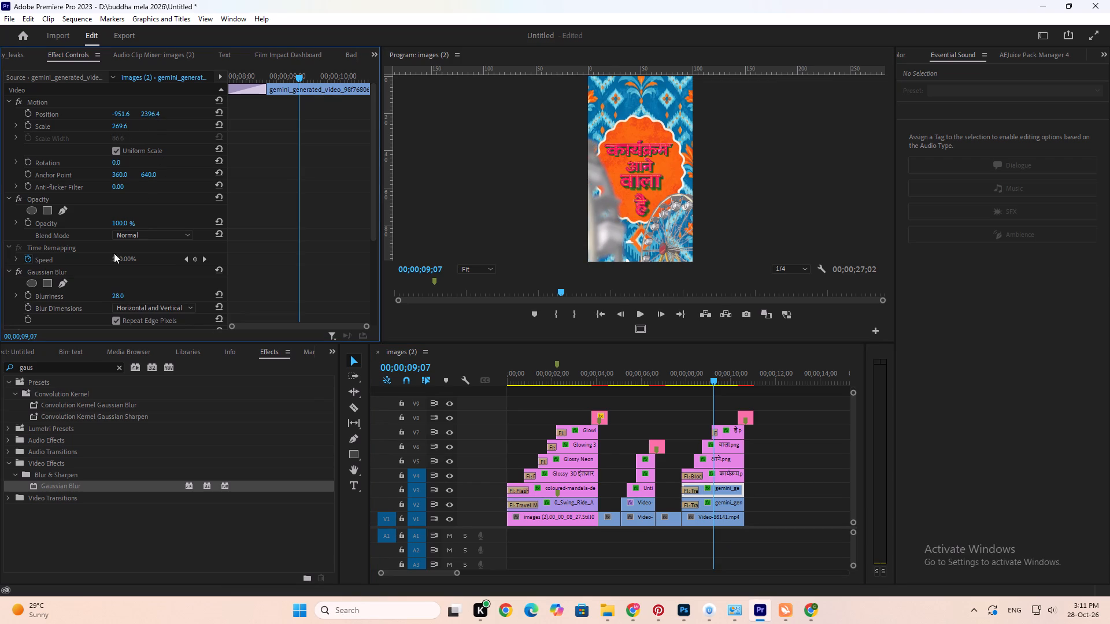
{"action": "left_click", "coordinate": [114, 294]}
{"action": "type", "text": "20"}
{"action": "key", "text": "Return"}
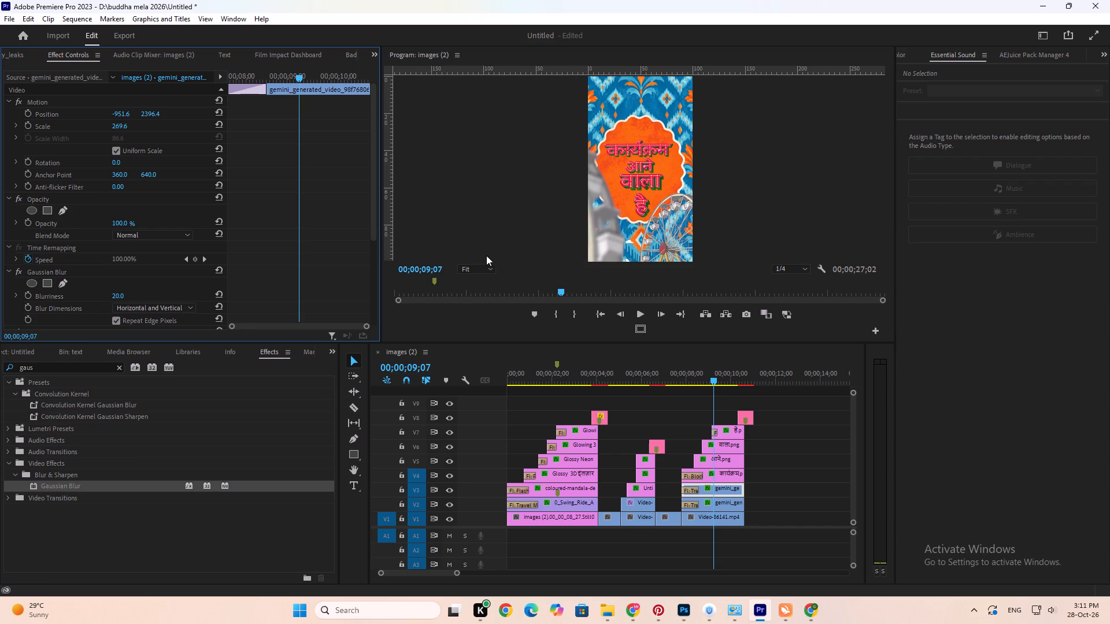
{"action": "left_click_drag", "start_coordinate": [124, 114], "coordinate": [125, 113]}
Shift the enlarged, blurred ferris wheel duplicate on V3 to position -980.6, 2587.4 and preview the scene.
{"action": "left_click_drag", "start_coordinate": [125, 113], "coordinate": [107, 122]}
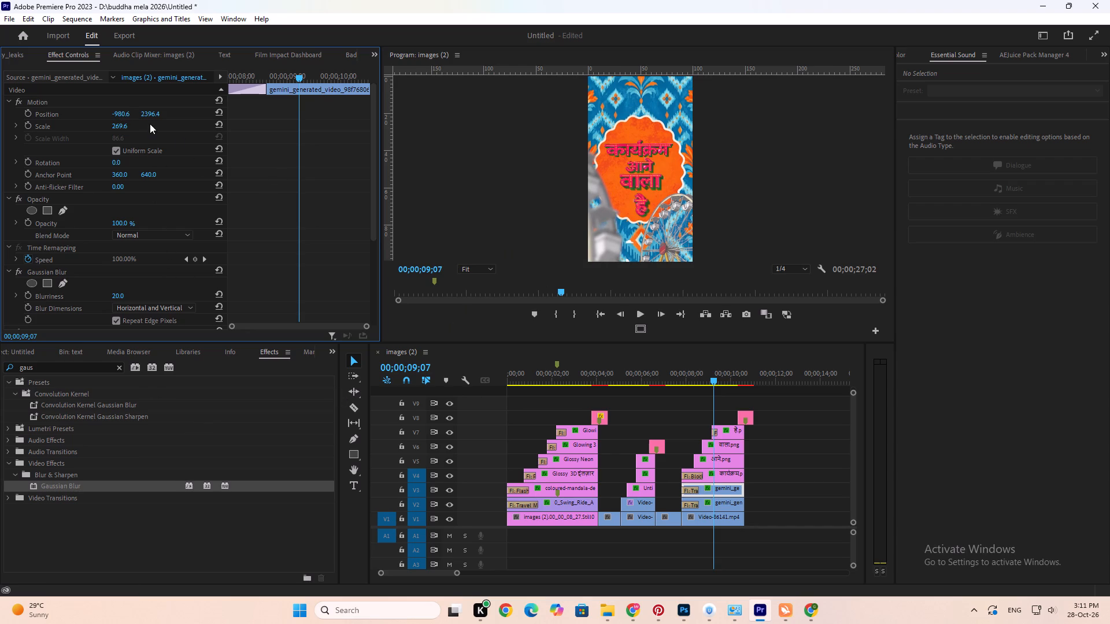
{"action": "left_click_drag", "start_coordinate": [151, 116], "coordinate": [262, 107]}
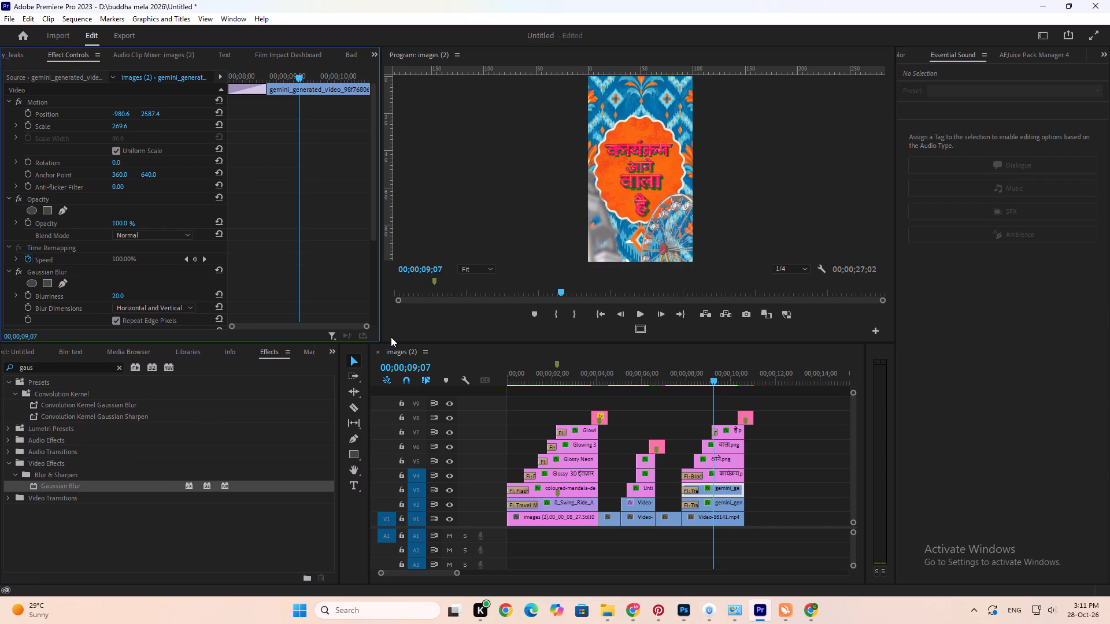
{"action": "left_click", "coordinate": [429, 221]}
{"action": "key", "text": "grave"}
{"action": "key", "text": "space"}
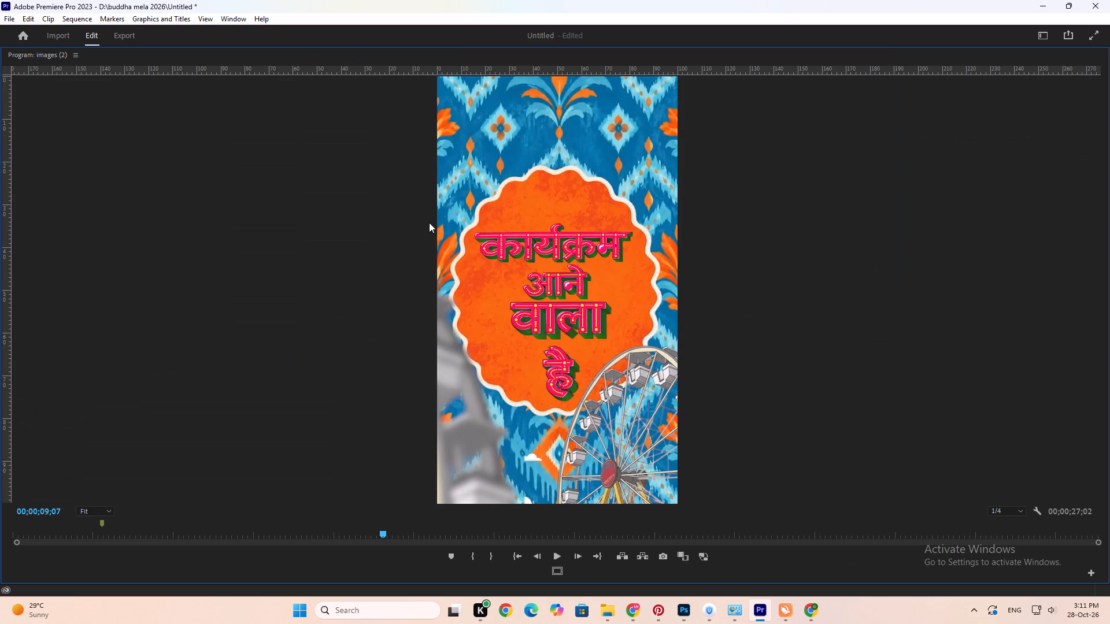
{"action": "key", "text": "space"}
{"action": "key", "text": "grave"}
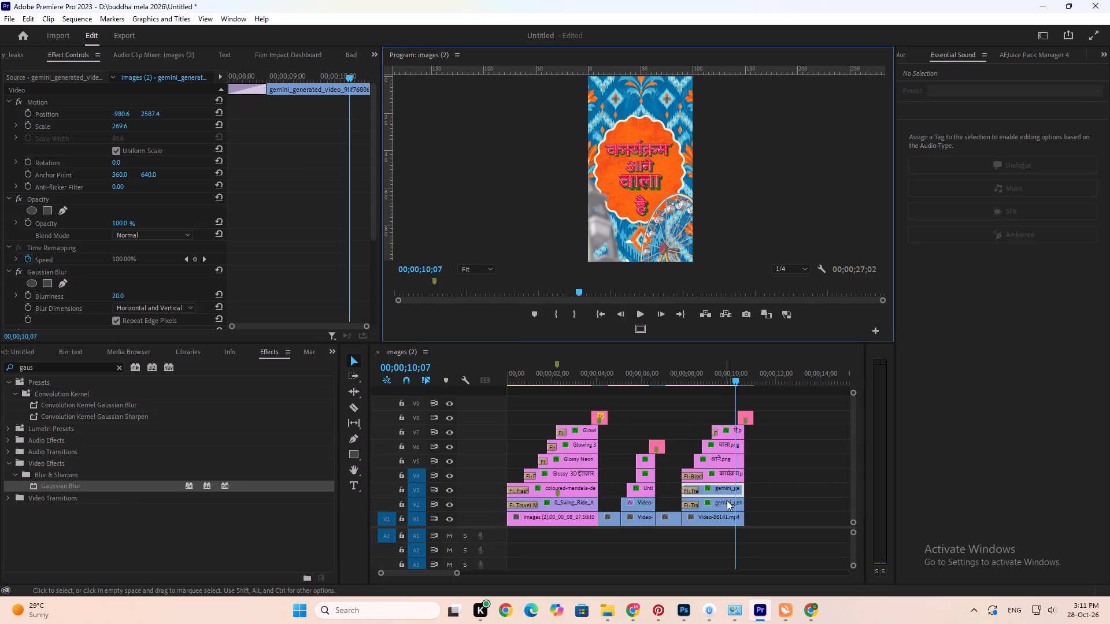
Delete the enlarged, blurred ferris wheel duplicate from V3 in the third scene.
{"action": "left_click", "coordinate": [723, 490]}
{"action": "key", "text": "Delete"}
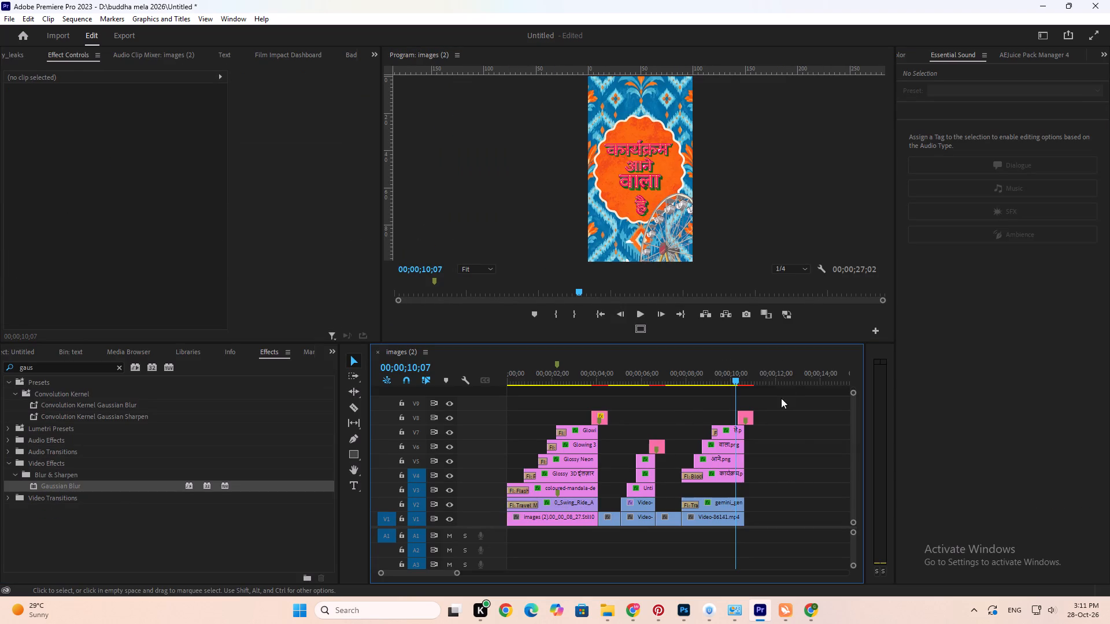
Move the third scene's four title clips and the transition above them down one track, onto V3 to V7.
{"action": "left_click_drag", "start_coordinate": [781, 398], "coordinate": [722, 485]}
{"action": "key", "text": "alt+Down"}
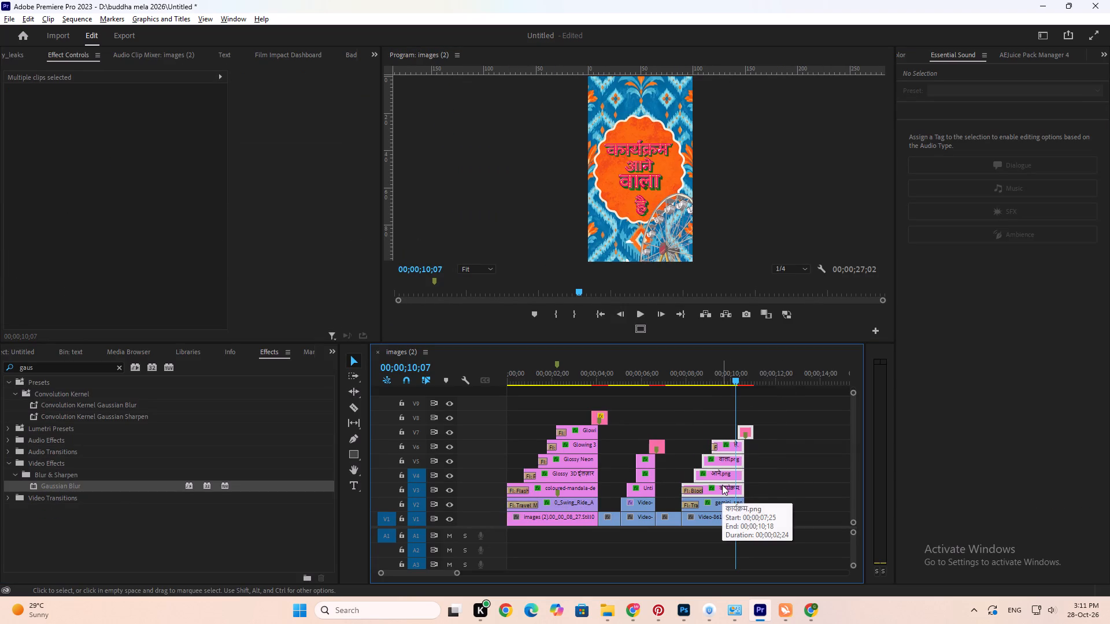
{"action": "scroll", "coordinate": [722, 485], "scroll_direction": "down", "scroll_amount": 3, "text": "alt"}
{"action": "scroll", "coordinate": [722, 485], "scroll_direction": "up", "scroll_amount": 8, "text": "alt"}
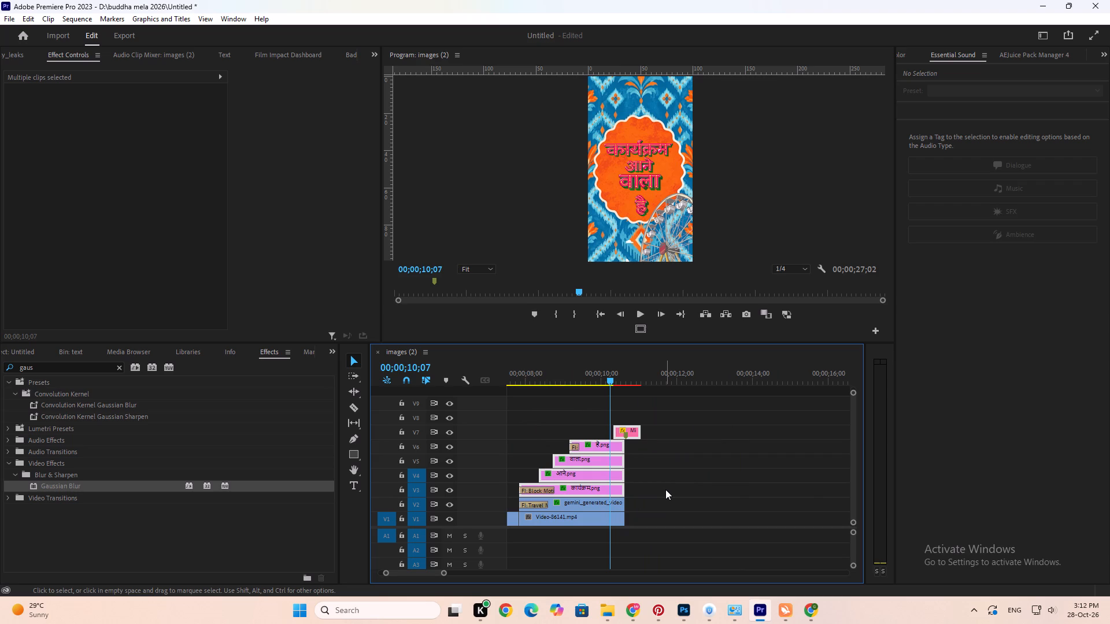
Duplicate the first scene's pink background still on V1 directly after the third scene, at 00;00;10;19.
{"action": "key", "text": "Down"}
{"action": "scroll", "coordinate": [667, 489], "scroll_direction": "down", "scroll_amount": 8, "text": "alt"}
{"action": "scroll", "coordinate": [667, 489], "scroll_direction": "up", "scroll_amount": 8}
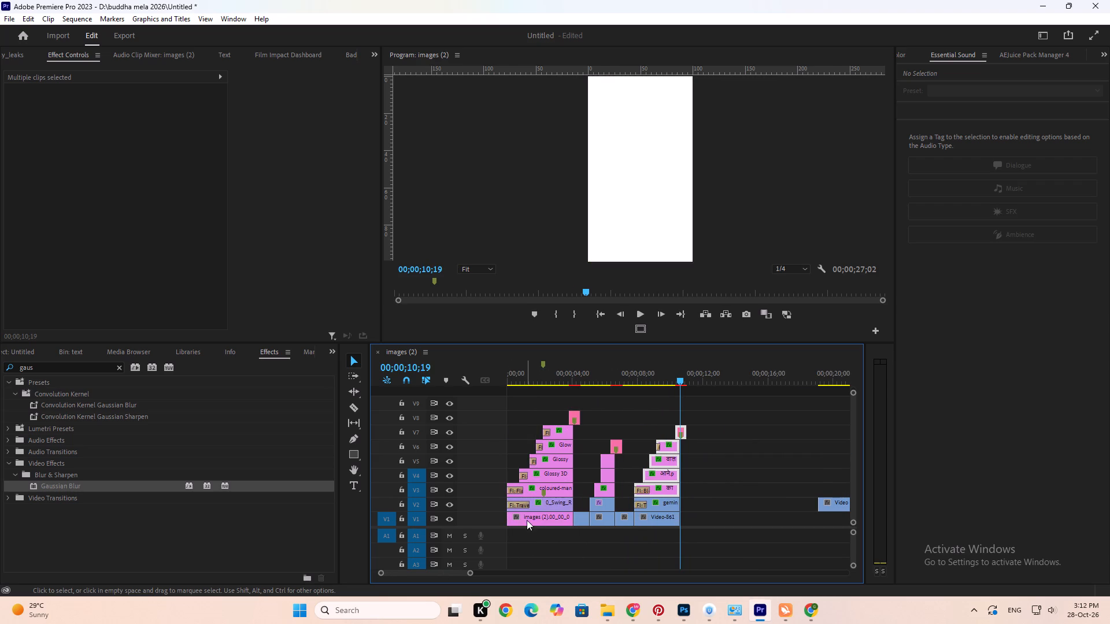
{"action": "left_click", "coordinate": [529, 517]}
{"action": "left_click", "coordinate": [542, 385]}
{"action": "left_click", "coordinate": [542, 375]}
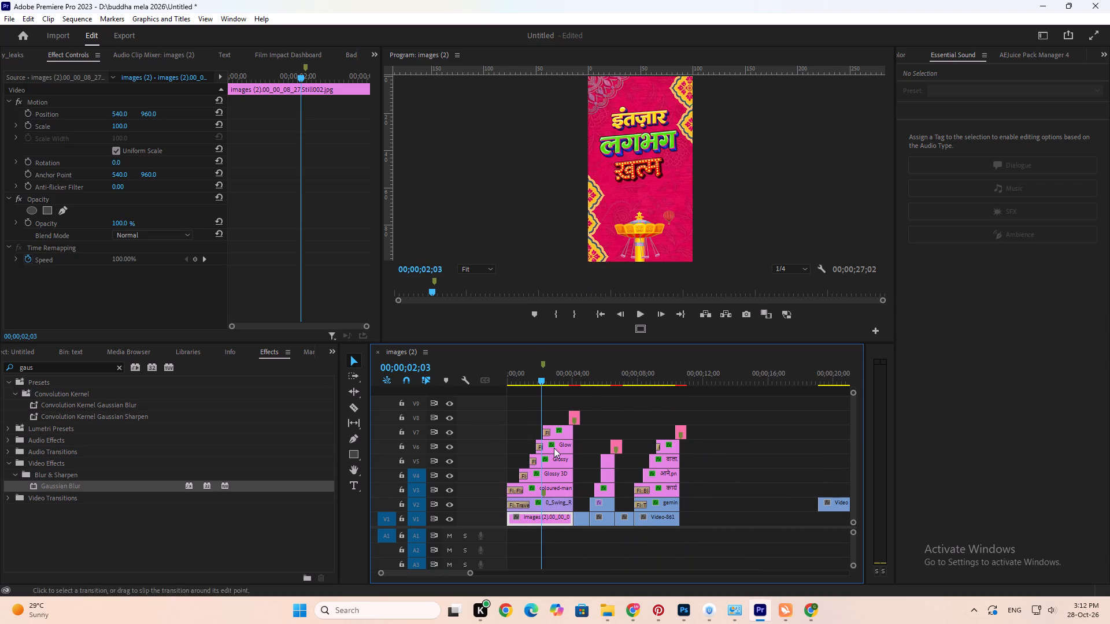
{"action": "left_click_drag", "start_coordinate": [543, 517], "coordinate": [712, 523], "text": "alt"}
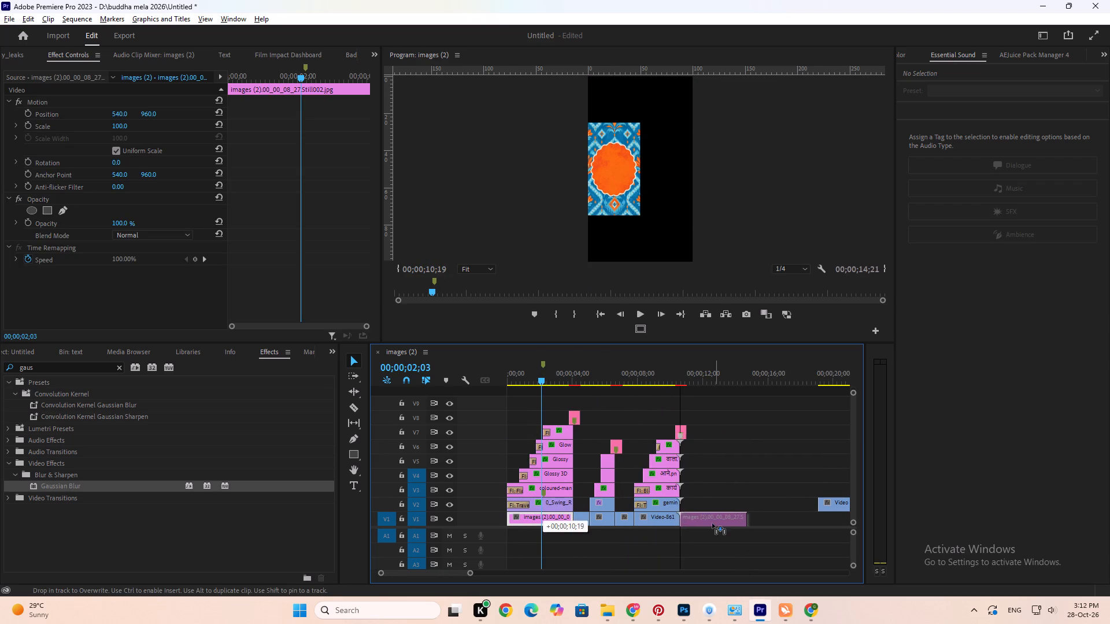
{"action": "left_click_drag", "start_coordinate": [712, 523], "coordinate": [716, 520], "text": "alt"}
{"action": "scroll", "coordinate": [716, 520], "scroll_direction": "up", "scroll_amount": 5, "text": "alt"}
{"action": "scroll", "coordinate": [716, 520], "scroll_direction": "down", "scroll_amount": 5, "text": "alt"}
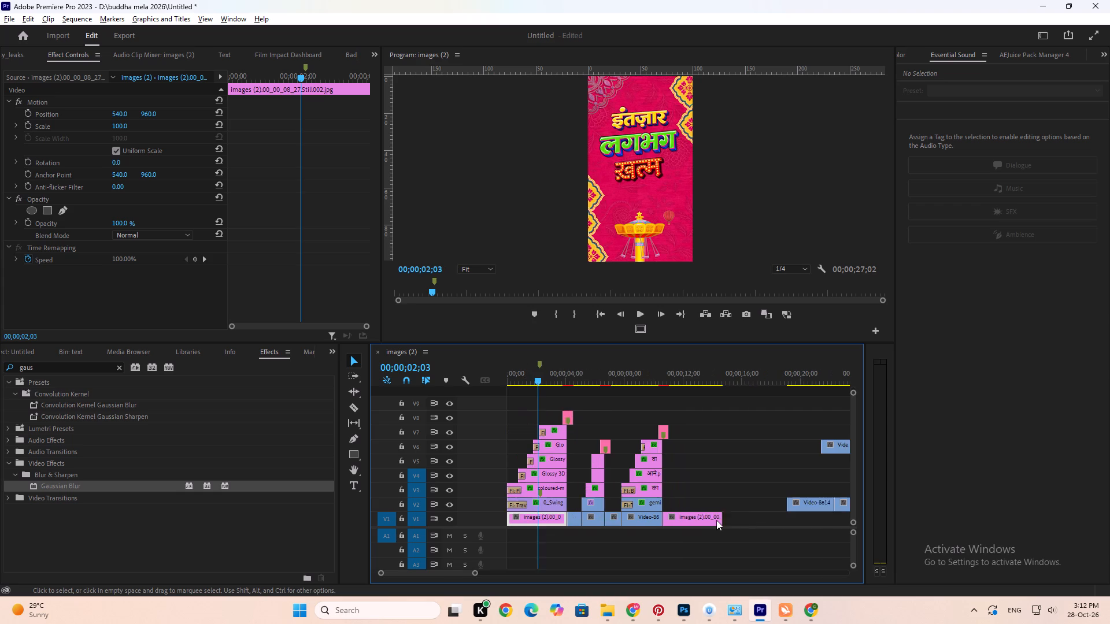
Trim the duplicated pink background to the length of the first spare V2 clip, returning it directly after the third scene on V1.
{"action": "scroll", "coordinate": [716, 520], "scroll_direction": "down", "scroll_amount": 2, "text": "alt"}
{"action": "left_click_drag", "start_coordinate": [681, 519], "coordinate": [793, 525]}
{"action": "left_click_drag", "start_coordinate": [811, 519], "coordinate": [799, 523]}
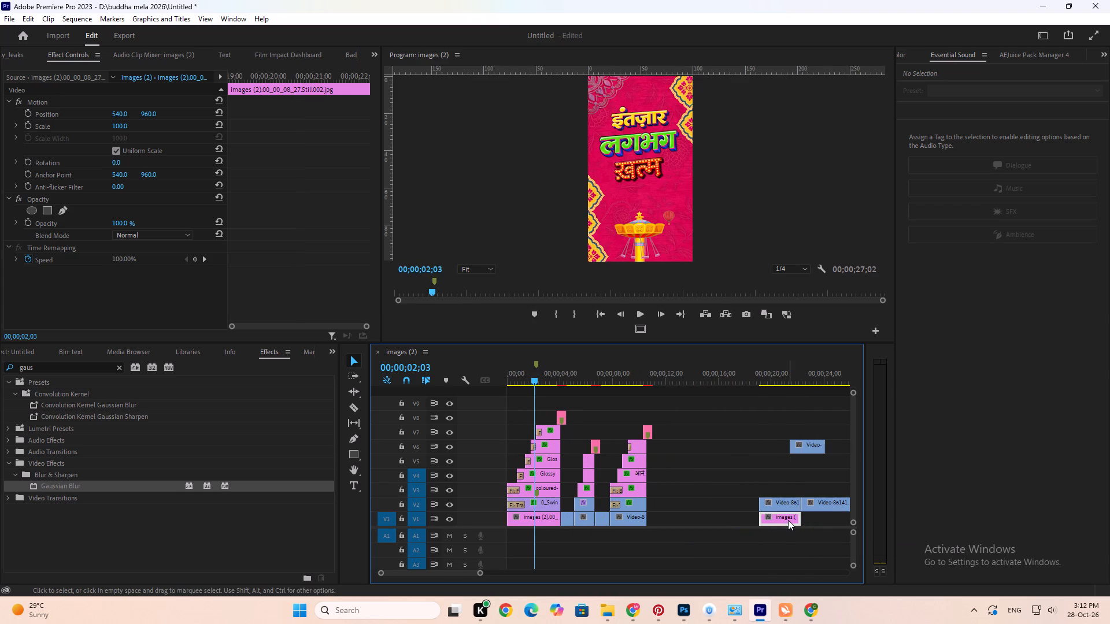
{"action": "left_click_drag", "start_coordinate": [788, 520], "coordinate": [680, 521]}
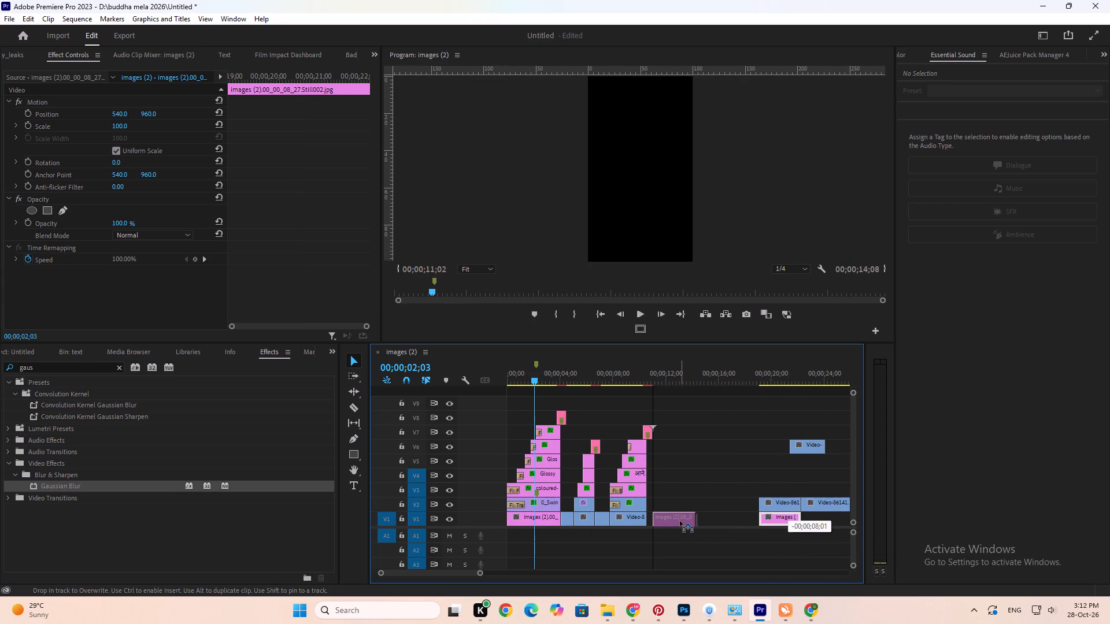
{"action": "left_click_drag", "start_coordinate": [680, 521], "coordinate": [678, 522]}
Play the cut from the third scene into the pink background repeatedly to examine how the transition works.
{"action": "scroll", "coordinate": [678, 522], "scroll_direction": "up", "scroll_amount": 10, "text": "alt"}
{"action": "left_click", "coordinate": [572, 378]}
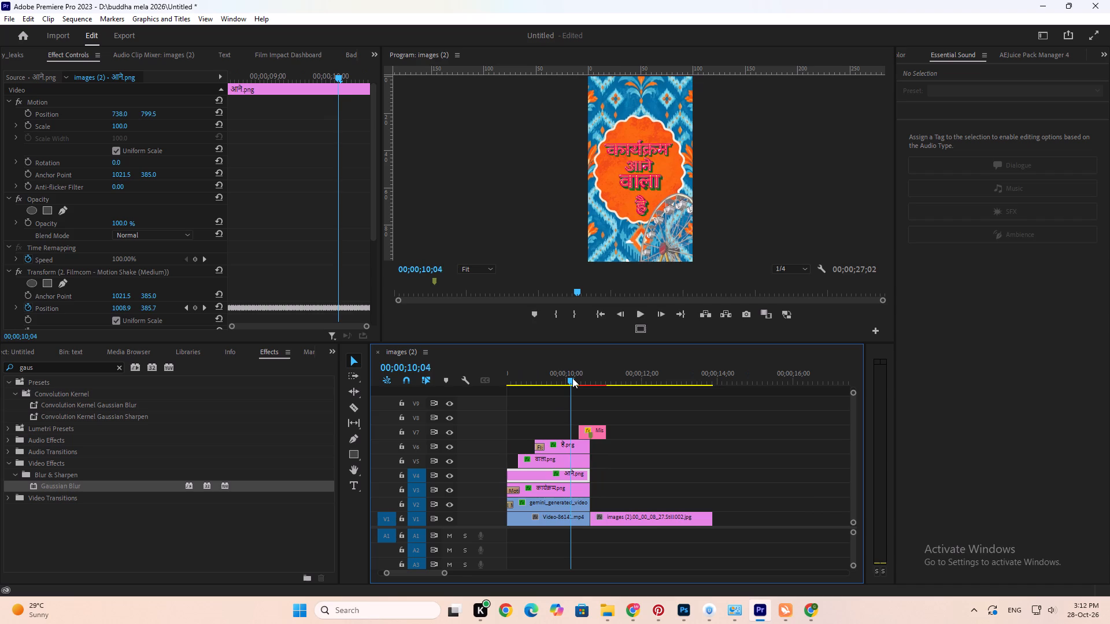
{"action": "key", "text": "space"}
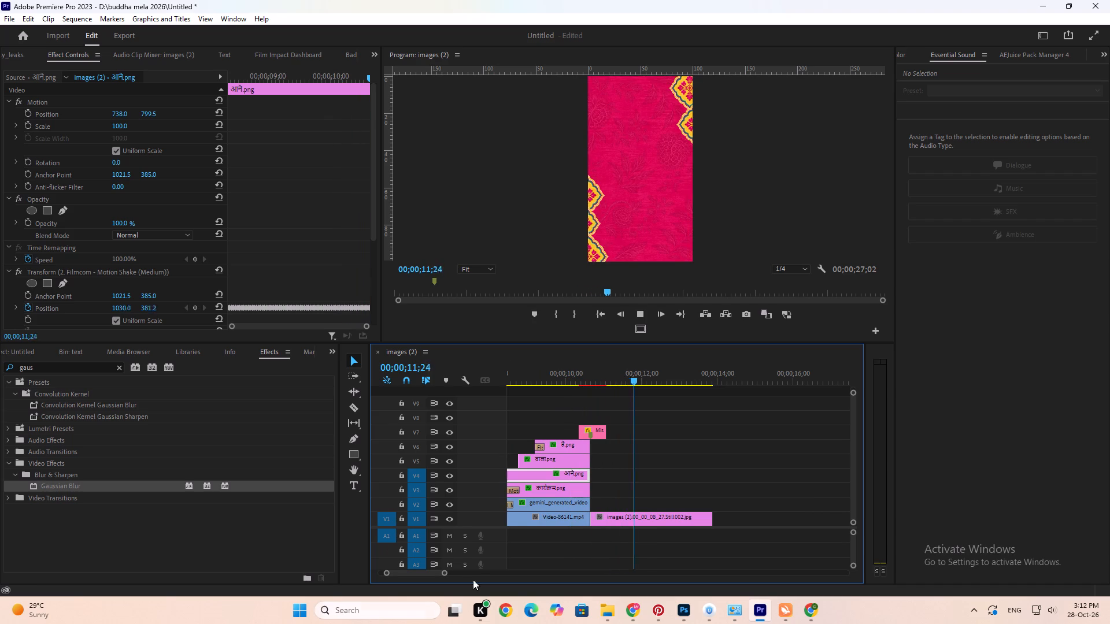
{"action": "key", "text": "space"}
{"action": "left_click", "coordinate": [583, 377]}
{"action": "key", "text": "space"}
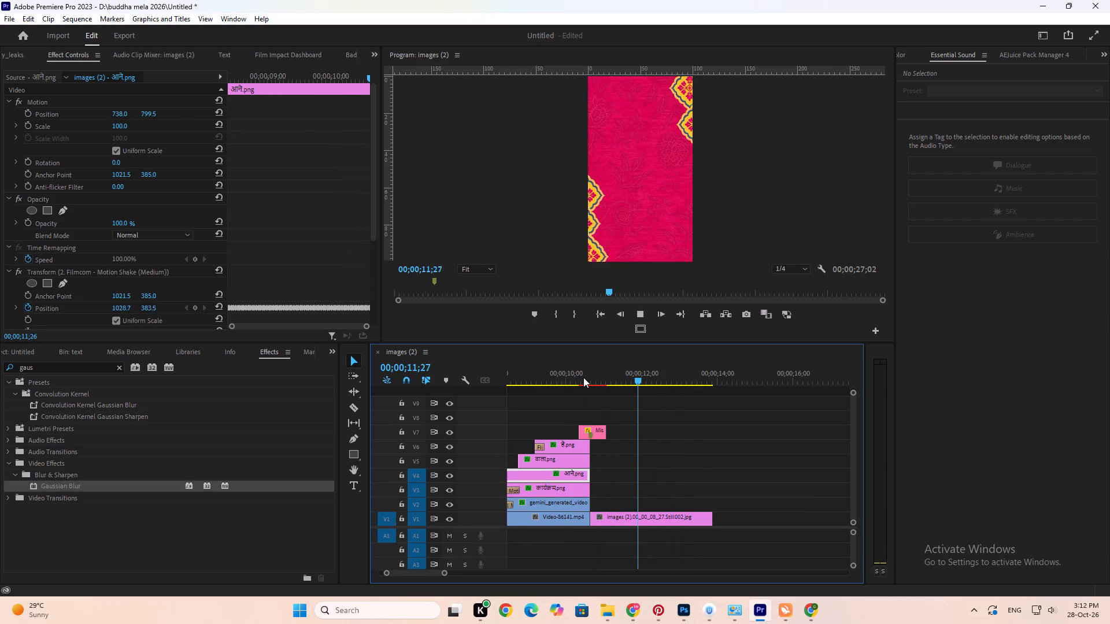
{"action": "left_click", "coordinate": [583, 377]}
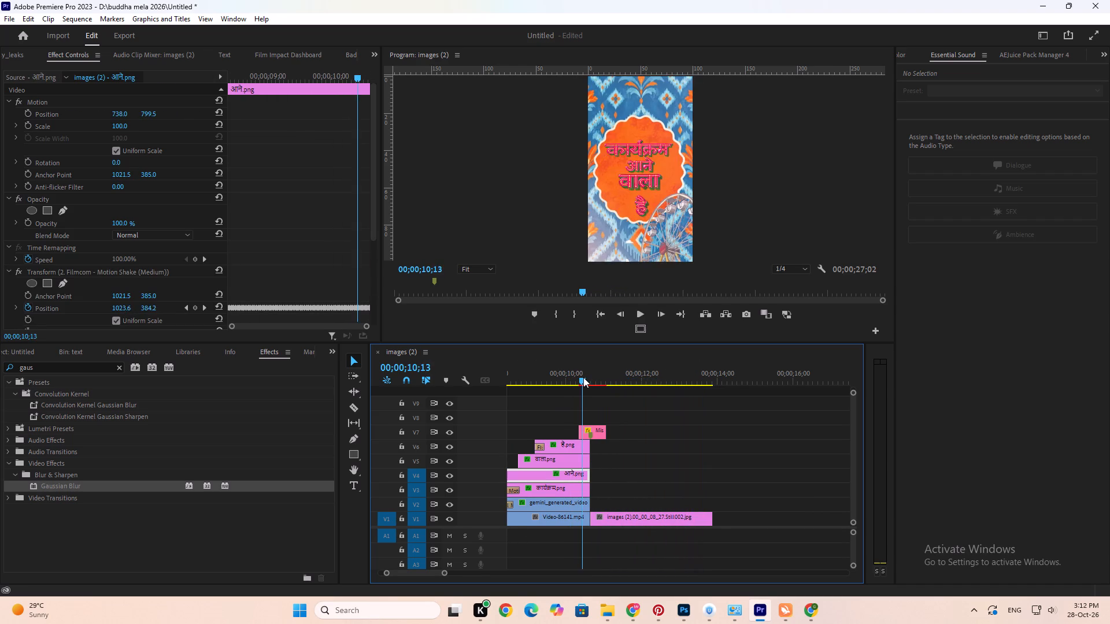
{"action": "key", "text": "space"}
{"action": "key", "text": "space"}
{"action": "left_click", "coordinate": [583, 377]}
{"action": "key", "text": "space"}
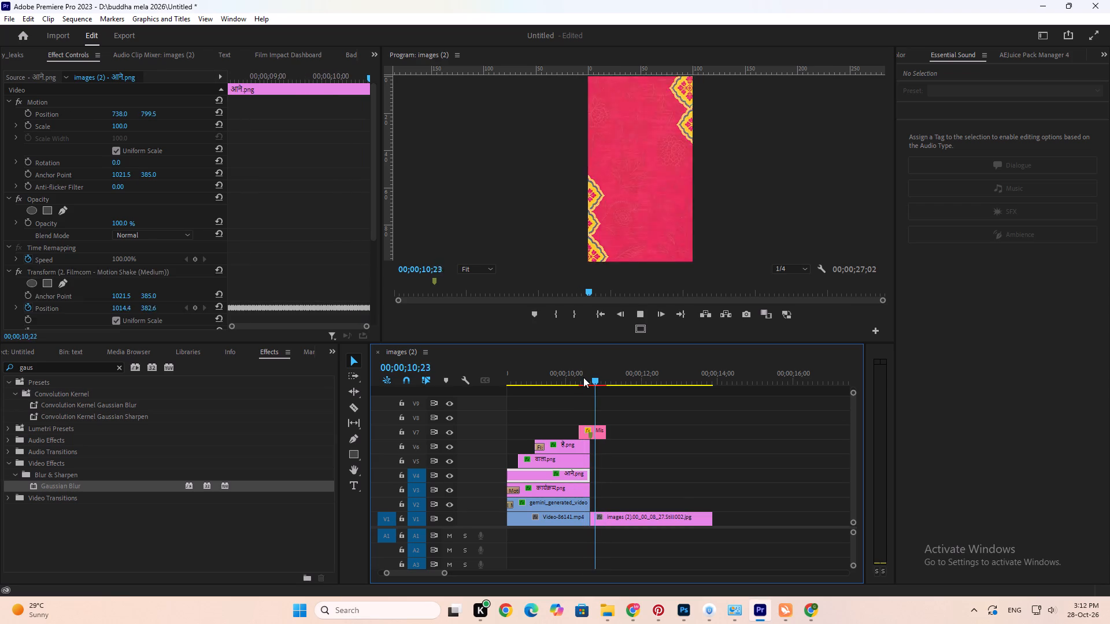
{"action": "key", "text": "space"}
{"action": "left_click", "coordinate": [583, 377]}
{"action": "key", "text": "space"}
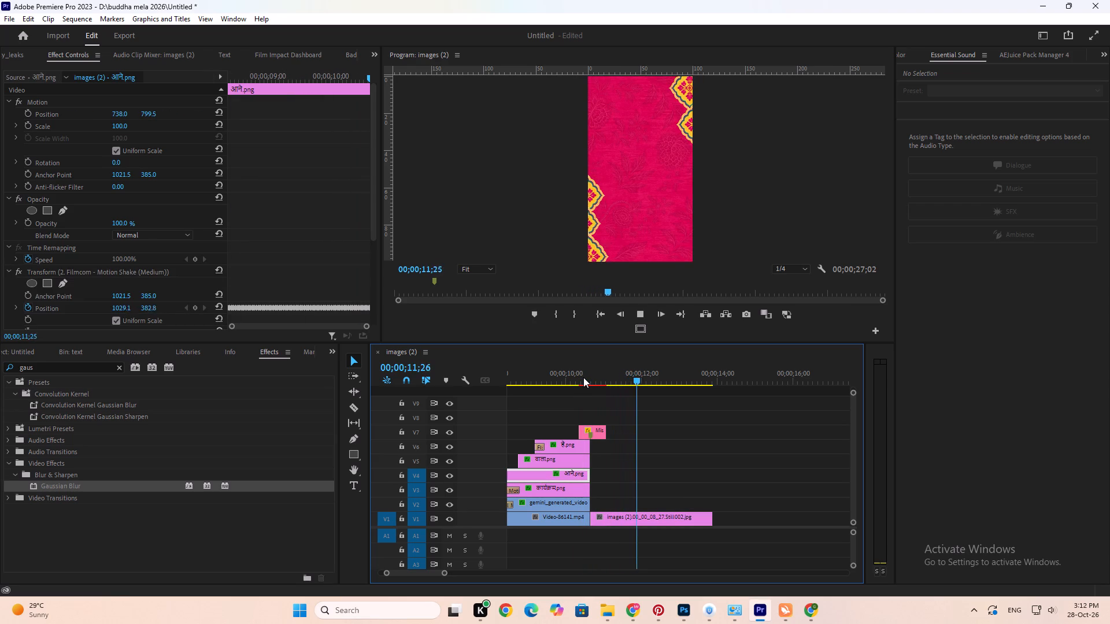
{"action": "key", "text": "space"}
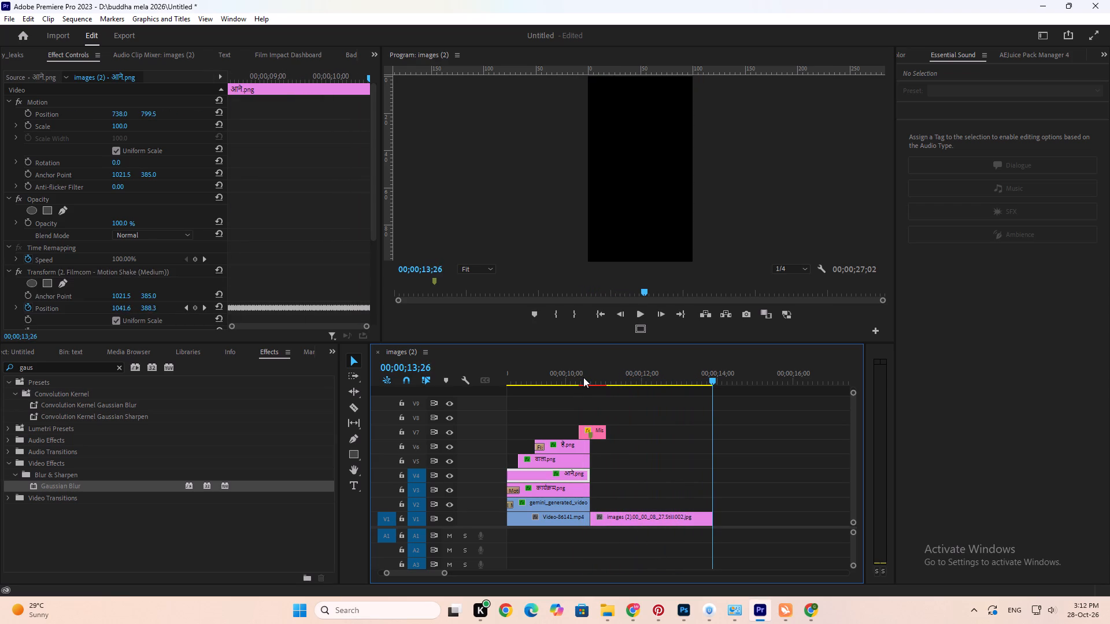
{"action": "left_click", "coordinate": [583, 377]}
{"action": "key", "text": "space"}
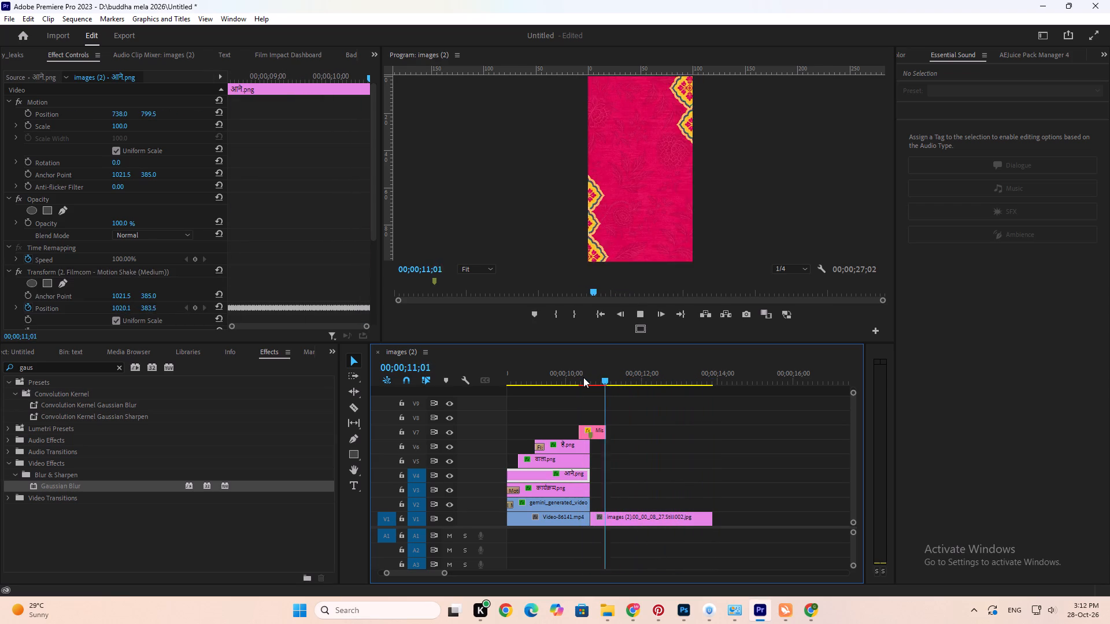
{"action": "left_click", "coordinate": [583, 377]}
{"action": "key", "text": "space"}
{"action": "key", "text": "space"}
{"action": "scroll", "coordinate": [582, 407], "scroll_direction": "up", "scroll_amount": 10, "text": "alt"}
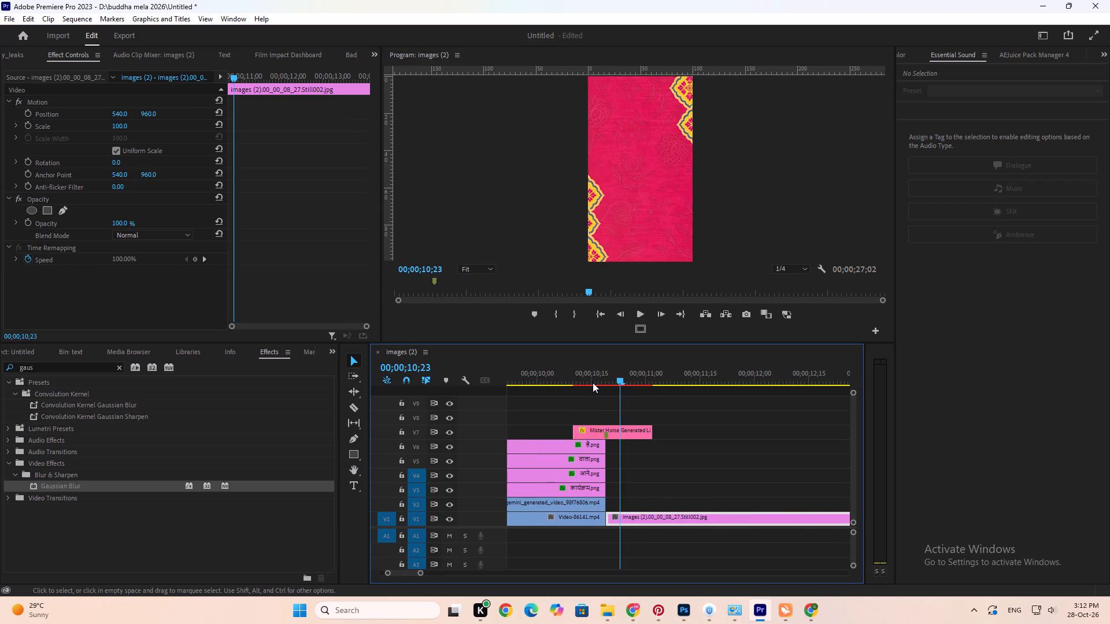
{"action": "left_click", "coordinate": [584, 378]}
{"action": "key", "text": "space"}
{"action": "left_click", "coordinate": [581, 370]}
{"action": "key", "text": "space"}
{"action": "left_click", "coordinate": [575, 369]}
{"action": "key", "text": "space"}
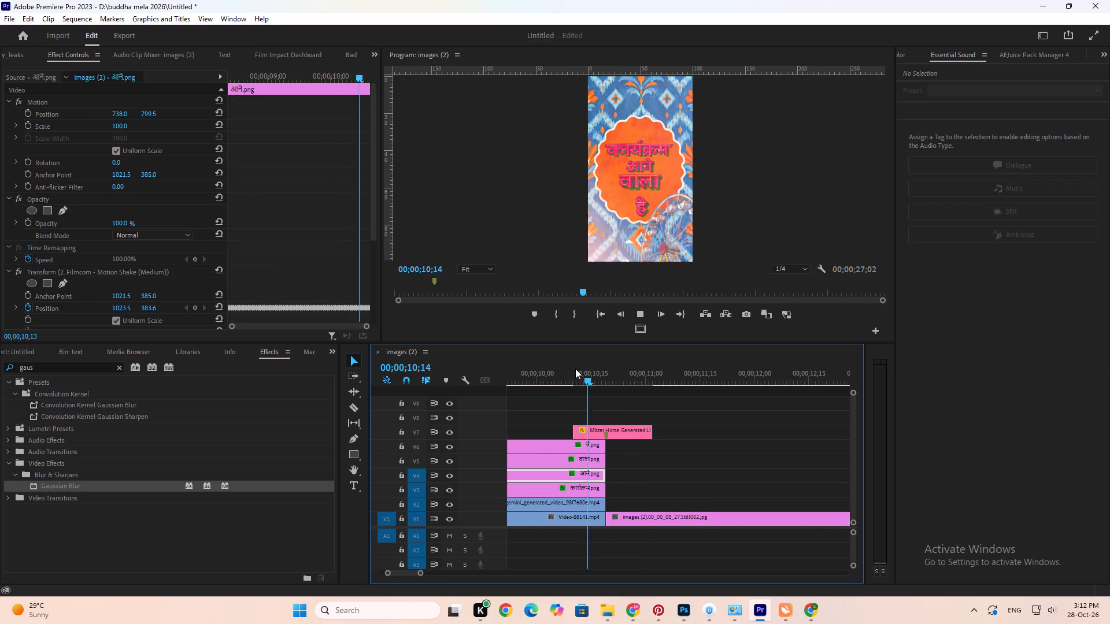
{"action": "key", "text": "space"}
{"action": "left_click", "coordinate": [575, 369]}
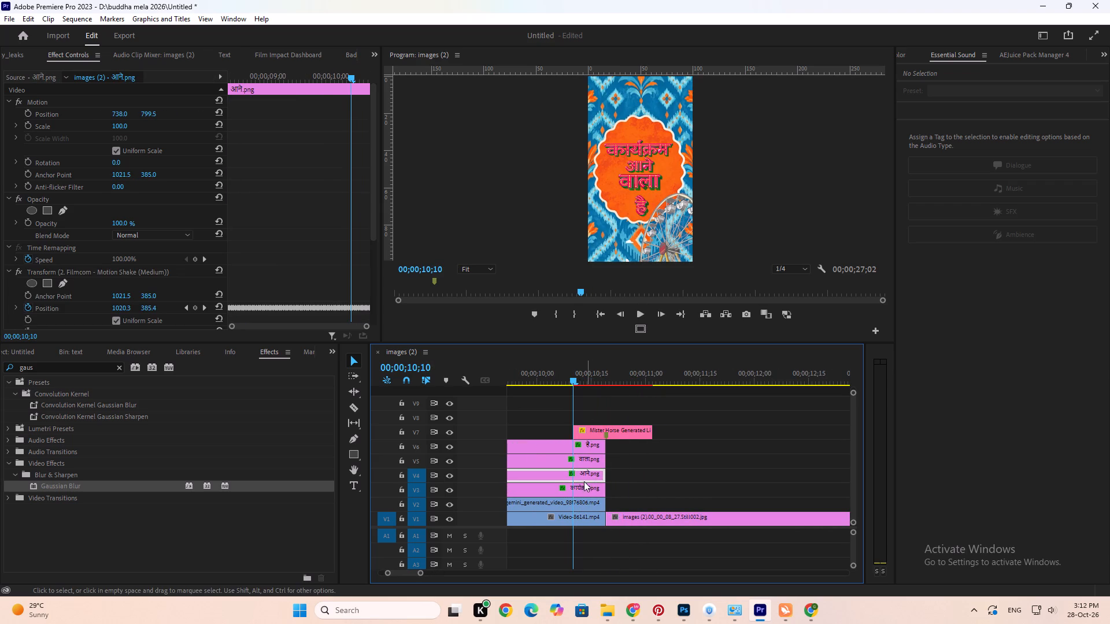
Apply the Filmcom Motion Shake (Medium) preset to the third scene's ferris wheel clip on V2.
{"action": "left_click", "coordinate": [578, 503]}
{"action": "left_click_drag", "start_coordinate": [35, 370], "coordinate": [0, 365]}
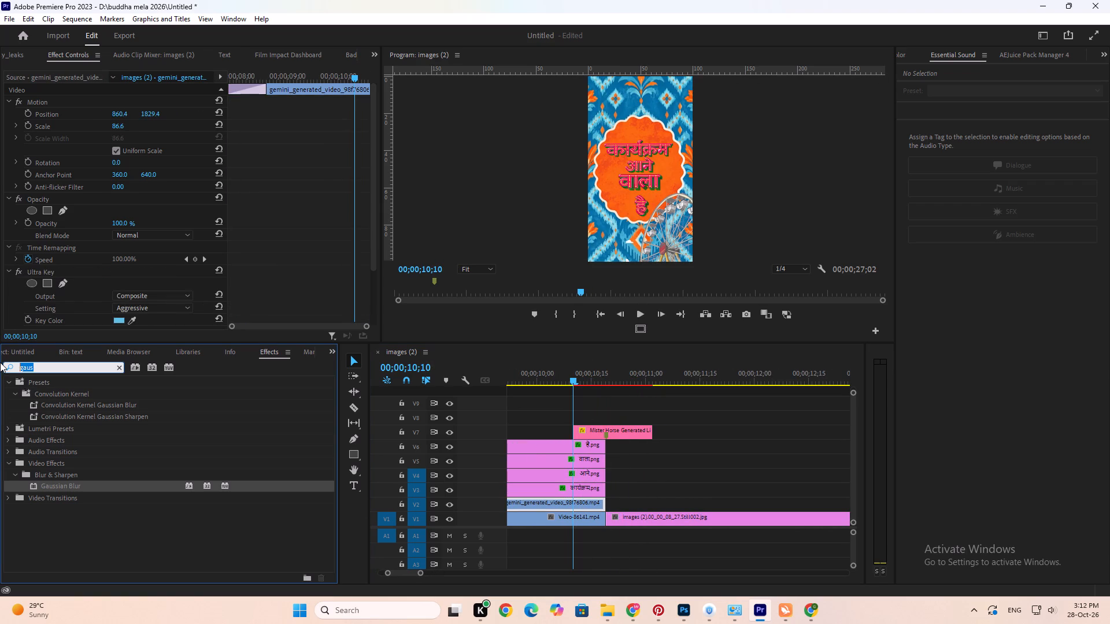
{"action": "type", "text": "motio"}
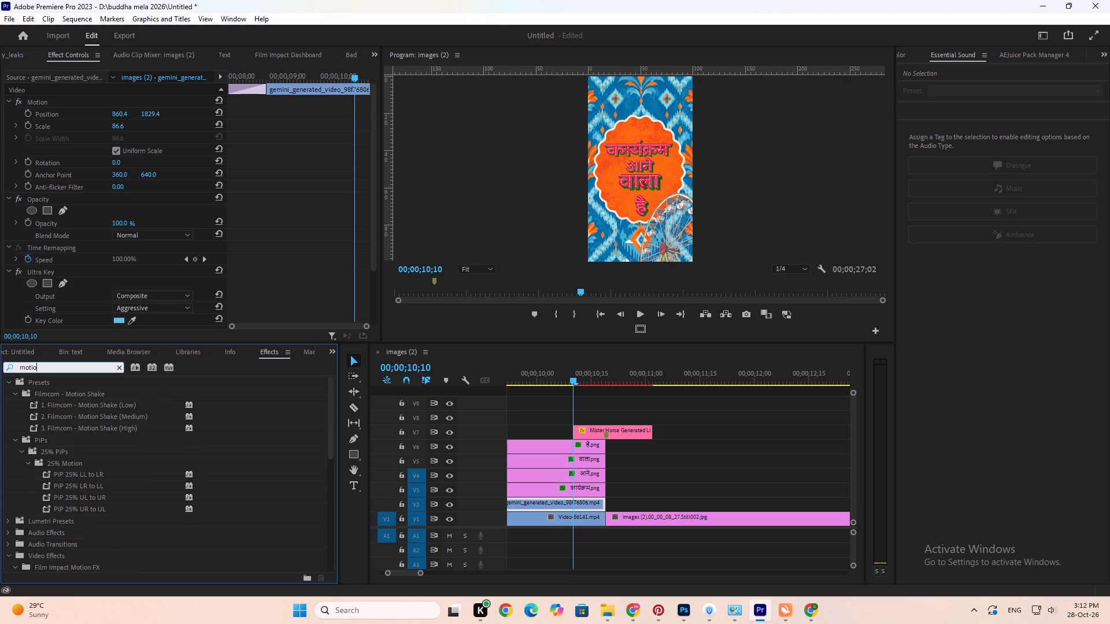
{"action": "scroll", "coordinate": [460, 481], "scroll_direction": "up", "scroll_amount": 14}
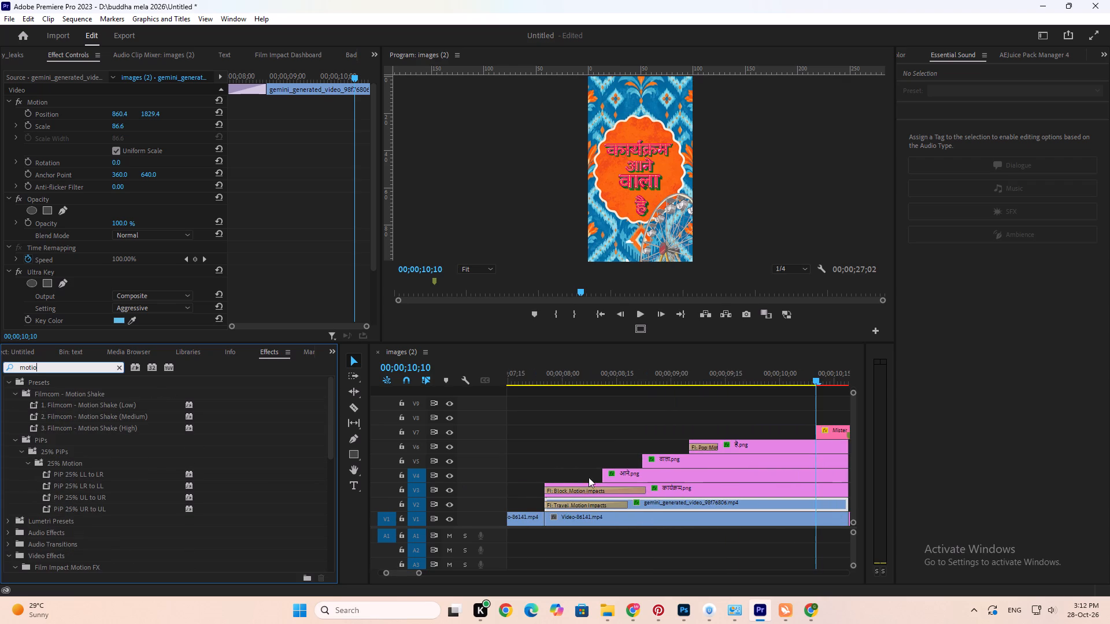
{"action": "left_click_drag", "start_coordinate": [133, 417], "coordinate": [634, 504]}
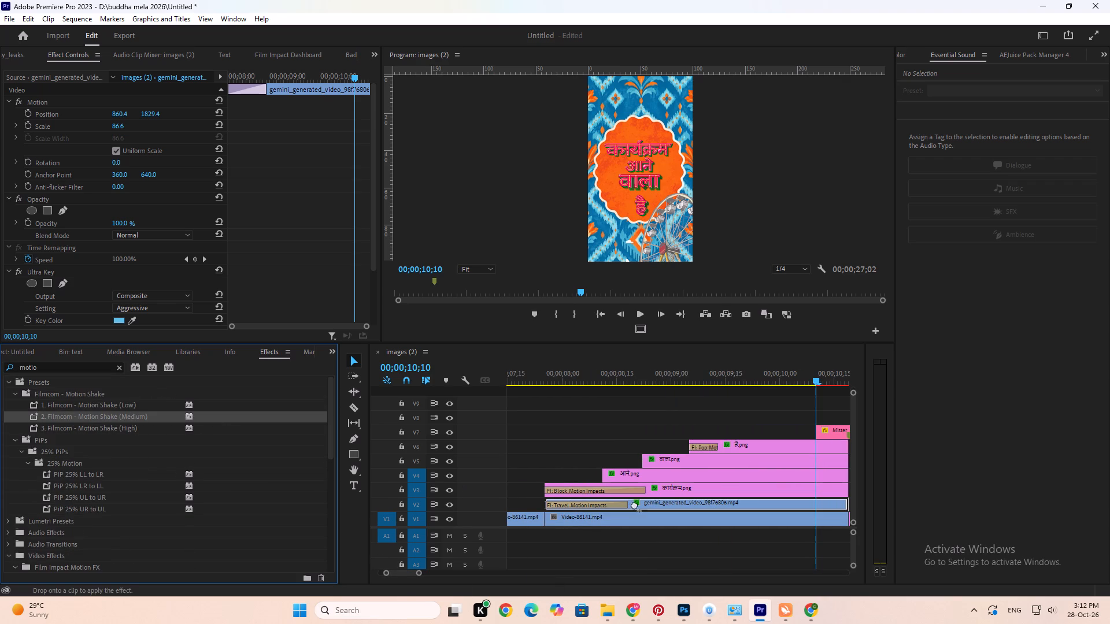
{"action": "left_click_drag", "start_coordinate": [634, 504], "coordinate": [640, 500]}
Play back the third scene in the maximized program preview to examine the ferris wheel's shake and the following transition.
{"action": "left_click", "coordinate": [639, 371]}
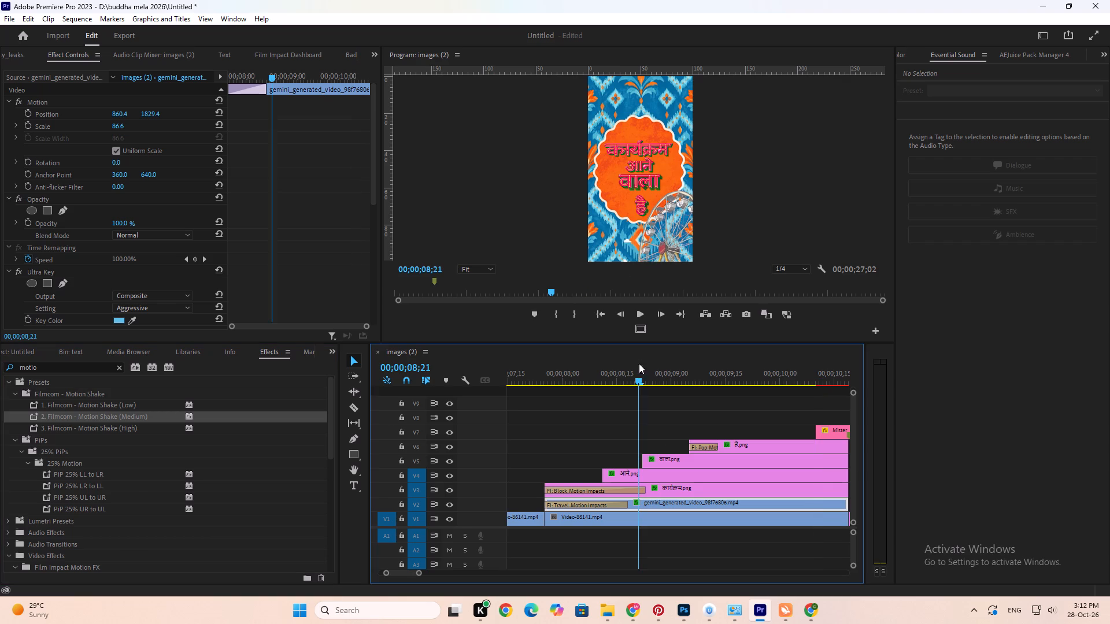
{"action": "left_click", "coordinate": [623, 246]}
{"action": "type", "text": "`"}
{"action": "key", "text": "space"}
{"action": "key", "text": "Escape"}
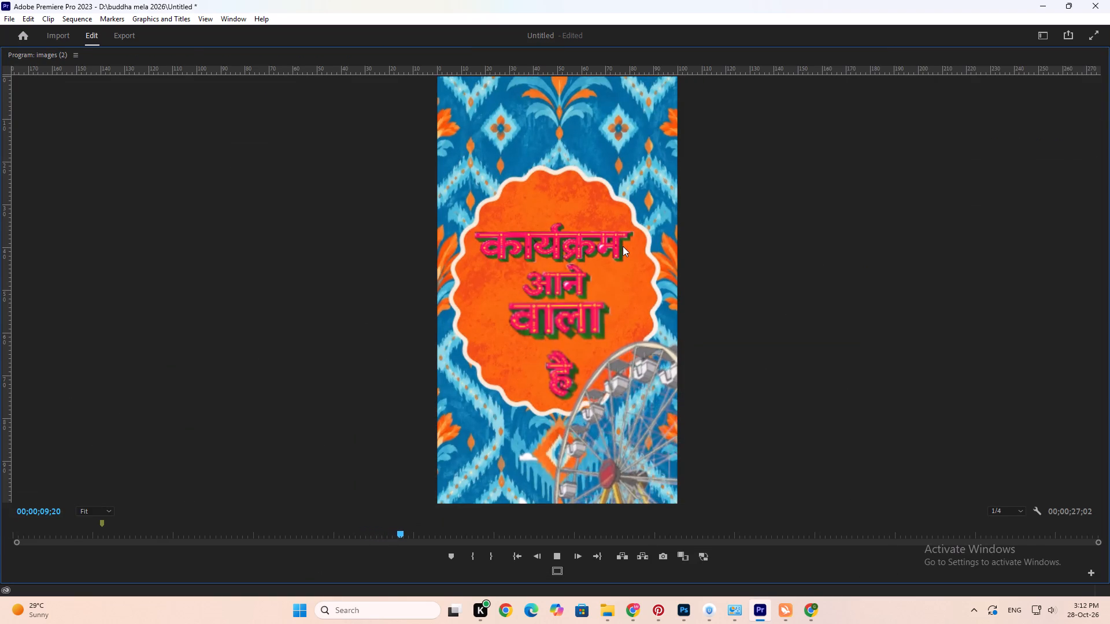
{"action": "key", "text": "grave"}
{"action": "key", "text": "space"}
{"action": "scroll", "coordinate": [592, 500], "scroll_direction": "up", "scroll_amount": 4}
{"action": "scroll", "coordinate": [592, 500], "scroll_direction": "down", "scroll_amount": 1}
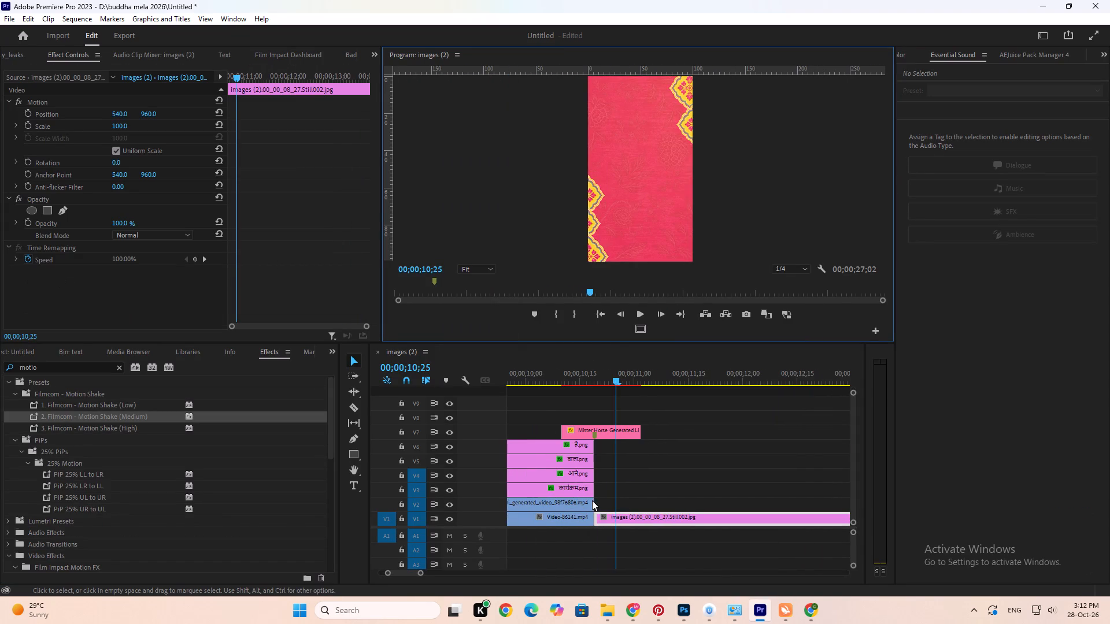
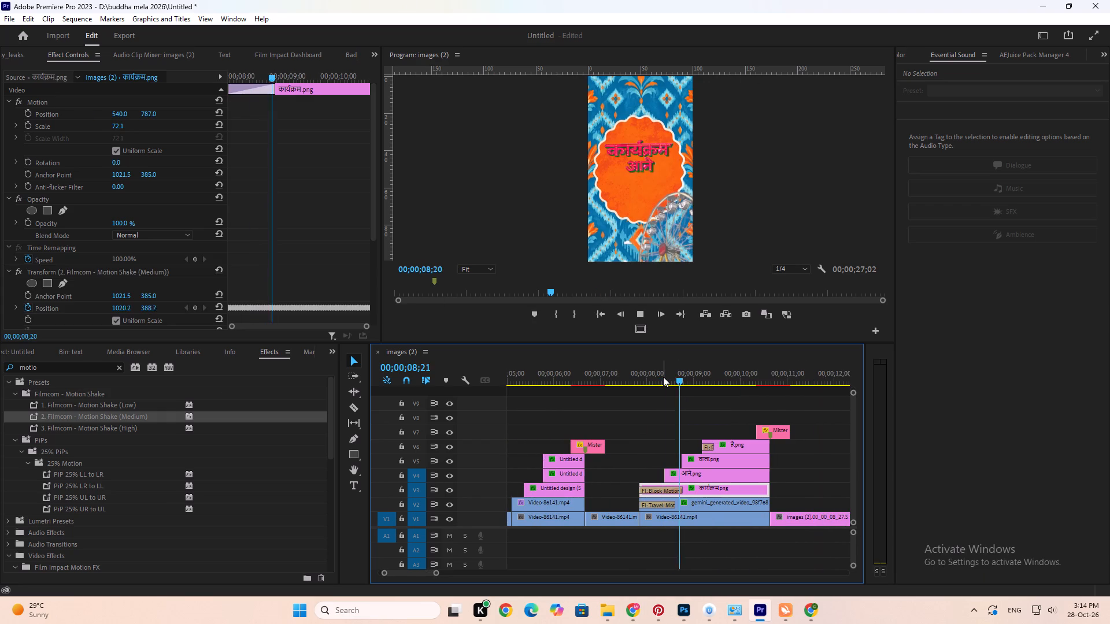
Play back the section with the कार्यक्रम आने वाला है text clips to check its text animation timing.
{"action": "left_click", "coordinate": [663, 377]}
{"action": "left_click", "coordinate": [635, 377]}
{"action": "key", "text": "space"}
{"action": "scroll", "coordinate": [611, 385], "scroll_direction": "up", "scroll_amount": 4}
{"action": "key", "text": "space"}
{"action": "key", "text": "space"}
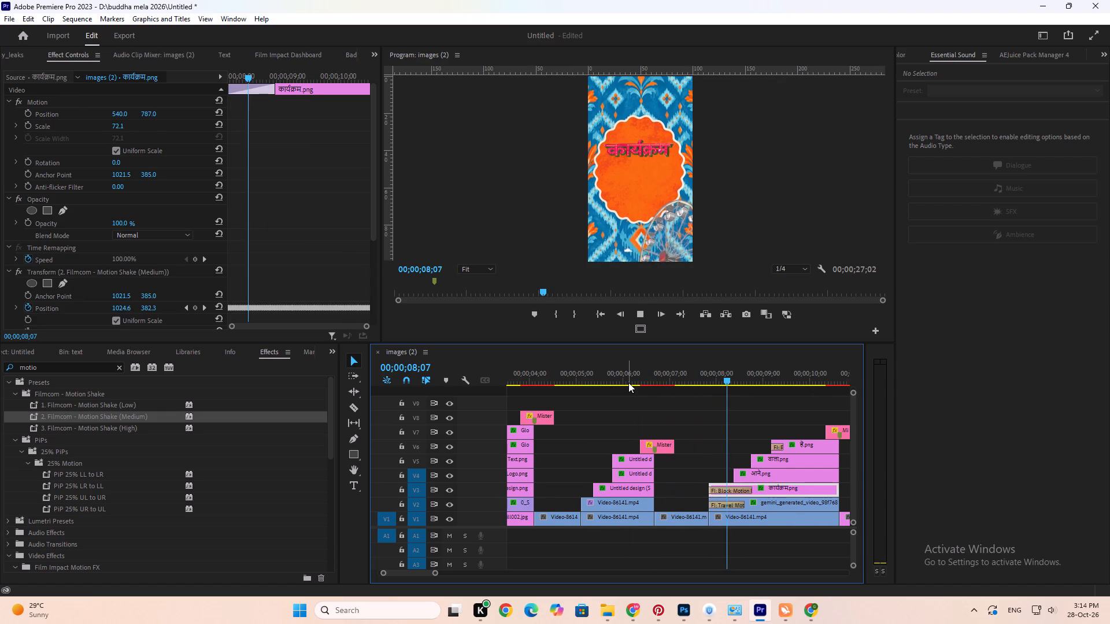
{"action": "scroll", "coordinate": [629, 384], "scroll_direction": "down", "scroll_amount": 7}
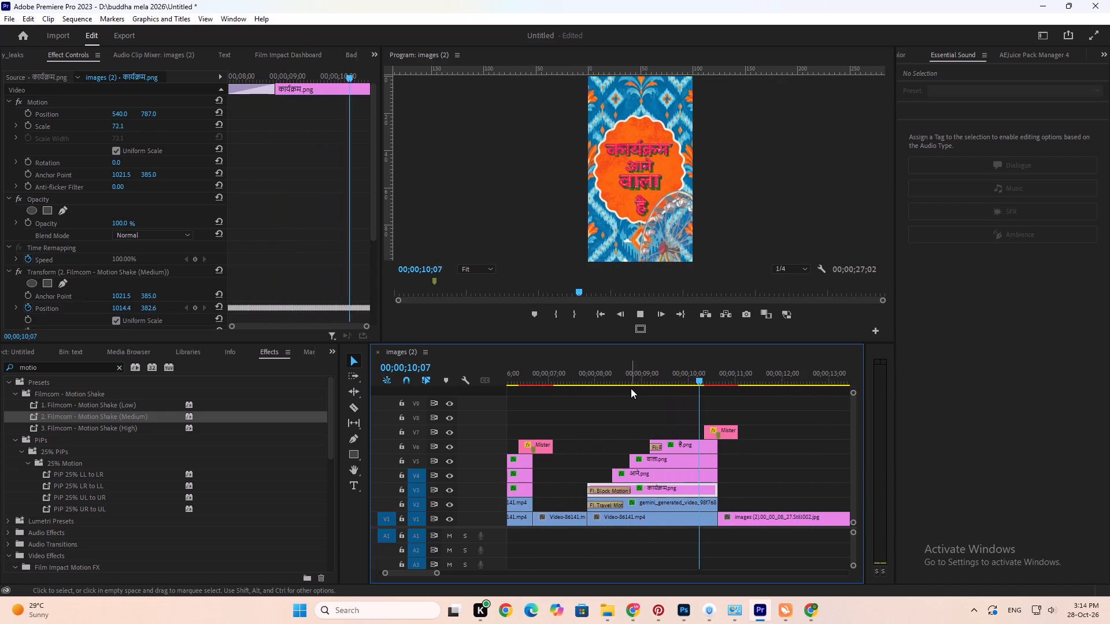
{"action": "key", "text": "space"}
Review the earlier green-frame MOST AWAITED section and the opening इंतज़ार title section to check how their text clips animate in.
{"action": "scroll", "coordinate": [614, 392], "scroll_direction": "up", "scroll_amount": 6}
{"action": "left_click_drag", "start_coordinate": [581, 376], "coordinate": [569, 380]}
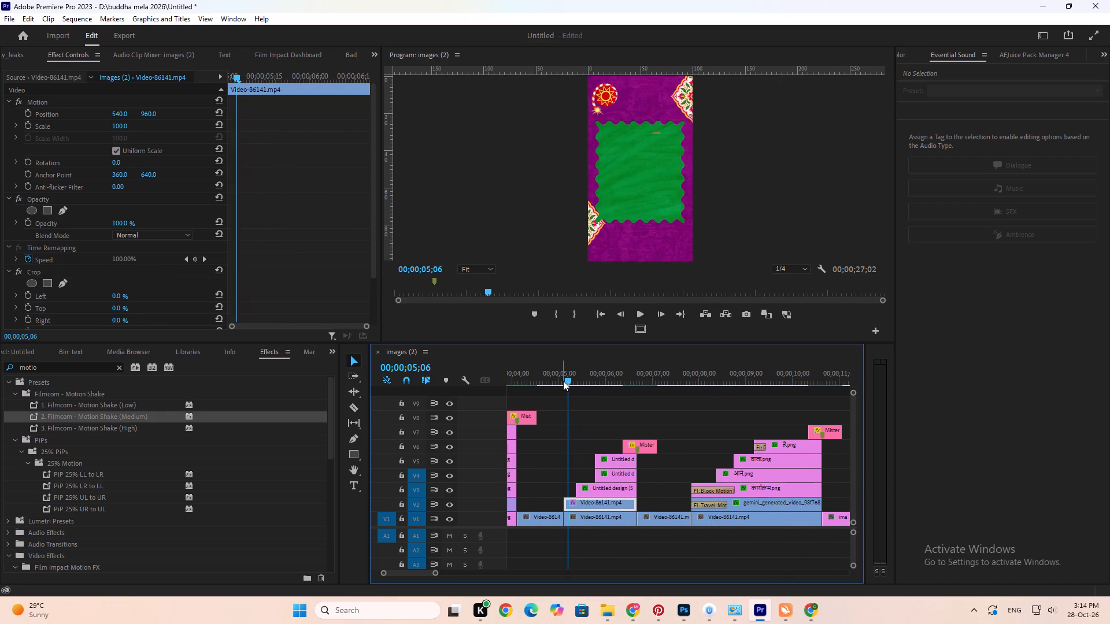
{"action": "key", "text": "space"}
{"action": "key", "text": "space"}
{"action": "scroll", "coordinate": [563, 381], "scroll_direction": "up", "scroll_amount": 6}
{"action": "left_click", "coordinate": [538, 380]}
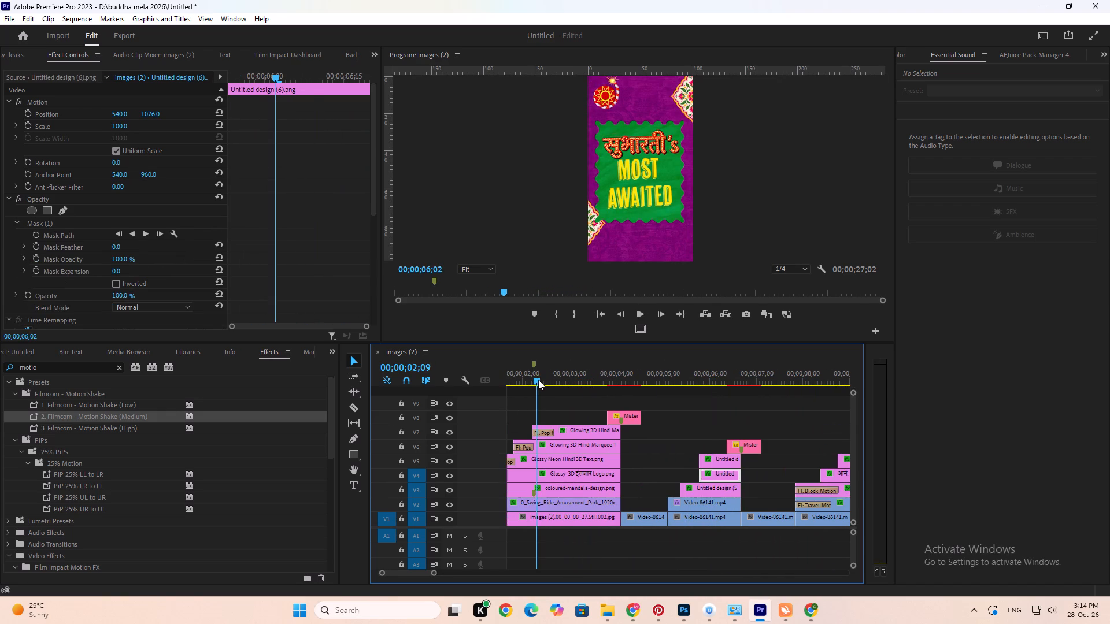
{"action": "scroll", "coordinate": [538, 380], "scroll_direction": "up", "scroll_amount": 6, "text": "alt"}
{"action": "scroll", "coordinate": [545, 383], "scroll_direction": "up", "scroll_amount": 2}
{"action": "scroll", "coordinate": [545, 383], "scroll_direction": "down", "scroll_amount": 7, "text": "alt"}
{"action": "scroll", "coordinate": [545, 383], "scroll_direction": "up", "scroll_amount": 7}
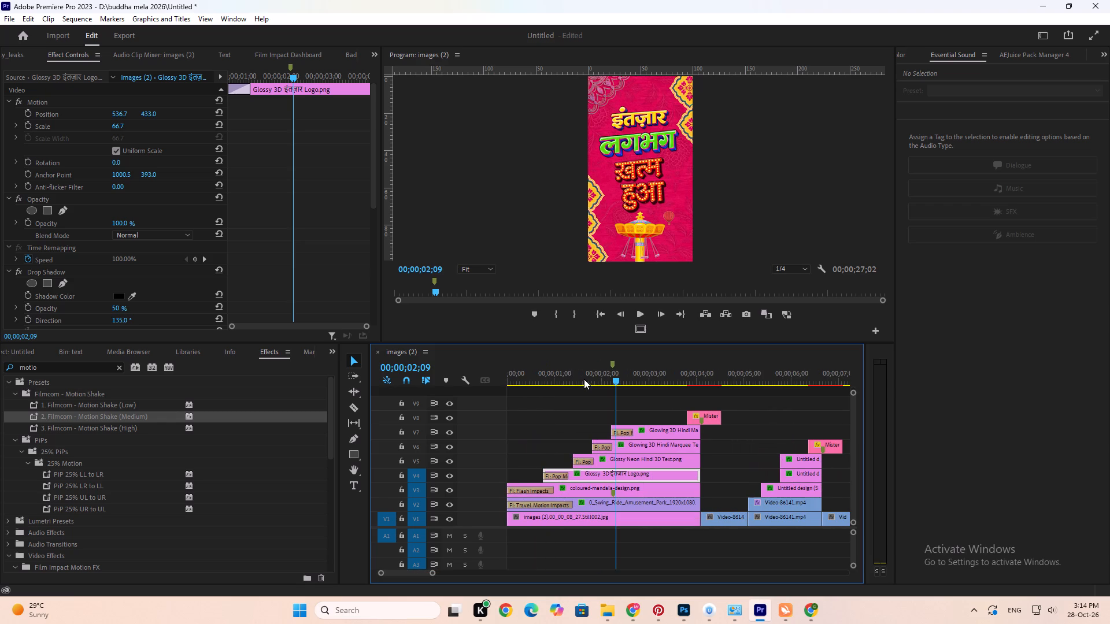
{"action": "left_click_drag", "start_coordinate": [558, 373], "coordinate": [549, 376]}
{"action": "key", "text": "space"}
{"action": "key", "text": "space"}
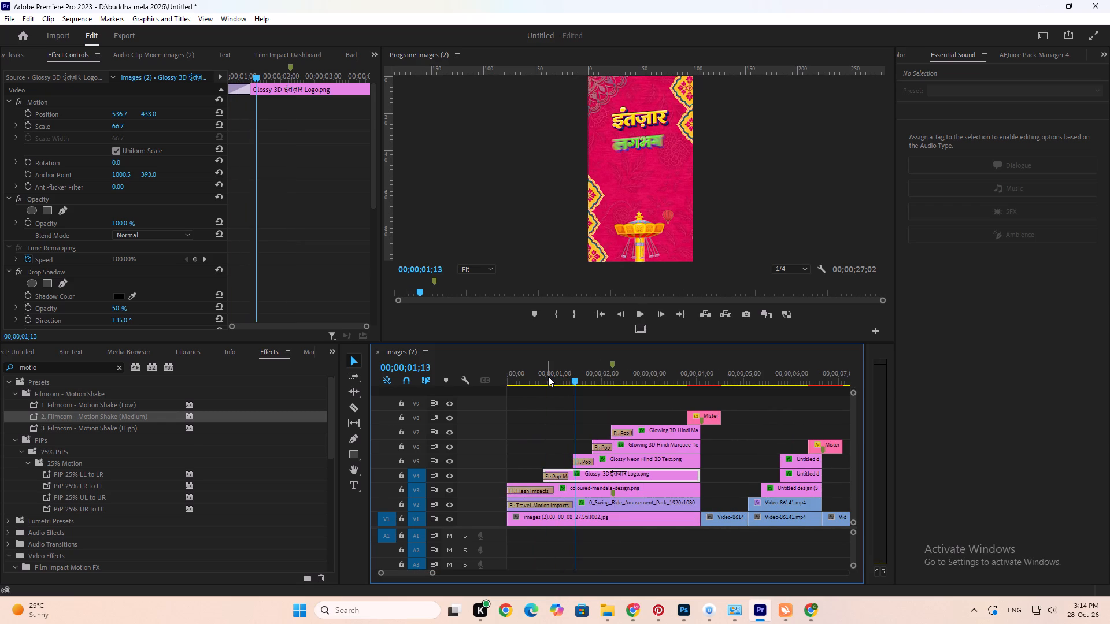
{"action": "scroll", "coordinate": [548, 376], "scroll_direction": "down", "scroll_amount": 1, "text": "alt"}
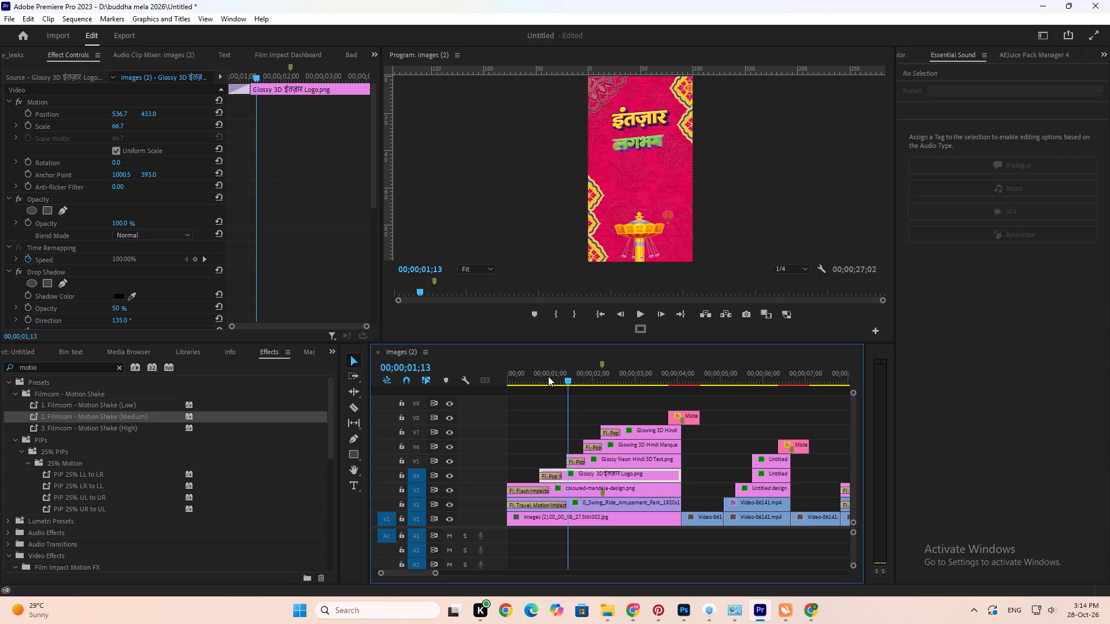
Play back the sequence from the opening इंतज़ार title through the कार्यक्रम आने वाला है scene into the final pink background clip.
{"action": "scroll", "coordinate": [548, 376], "scroll_direction": "down", "scroll_amount": 1, "text": "alt"}
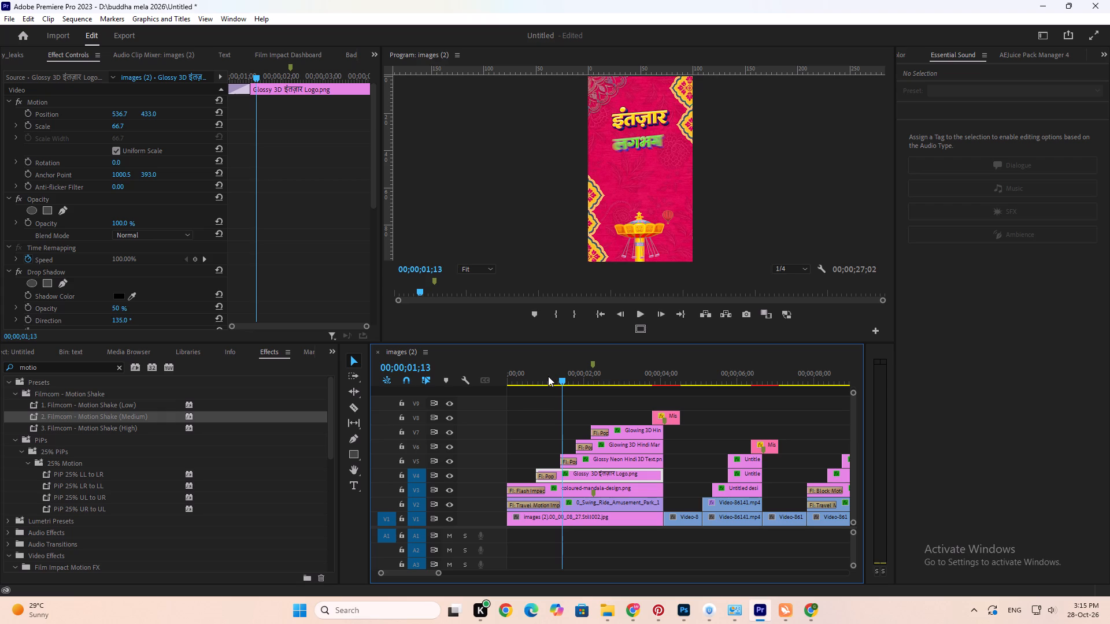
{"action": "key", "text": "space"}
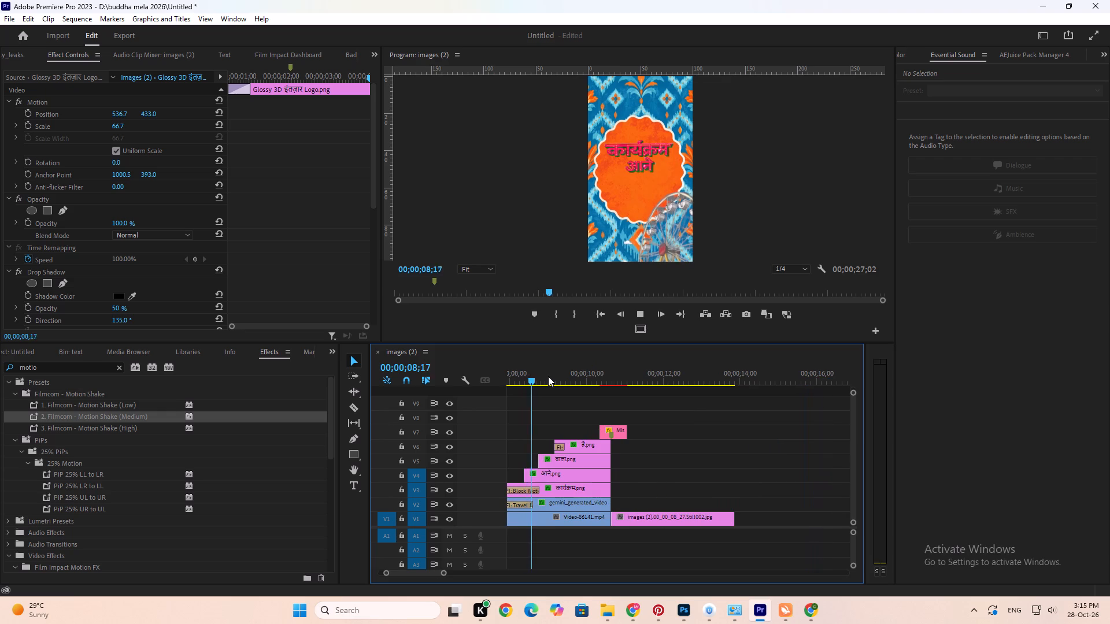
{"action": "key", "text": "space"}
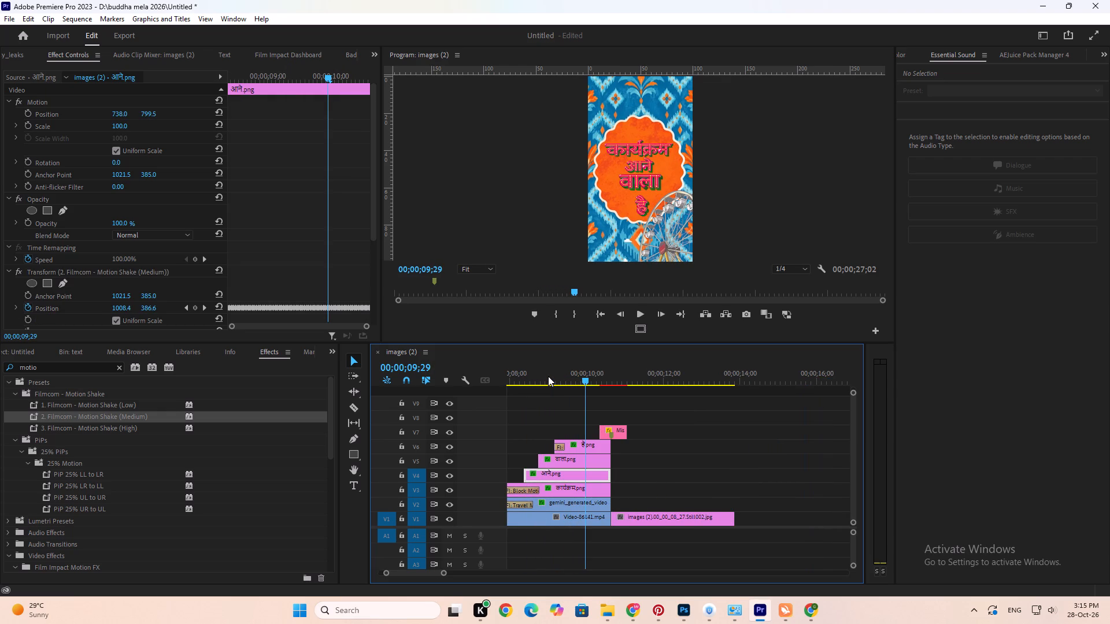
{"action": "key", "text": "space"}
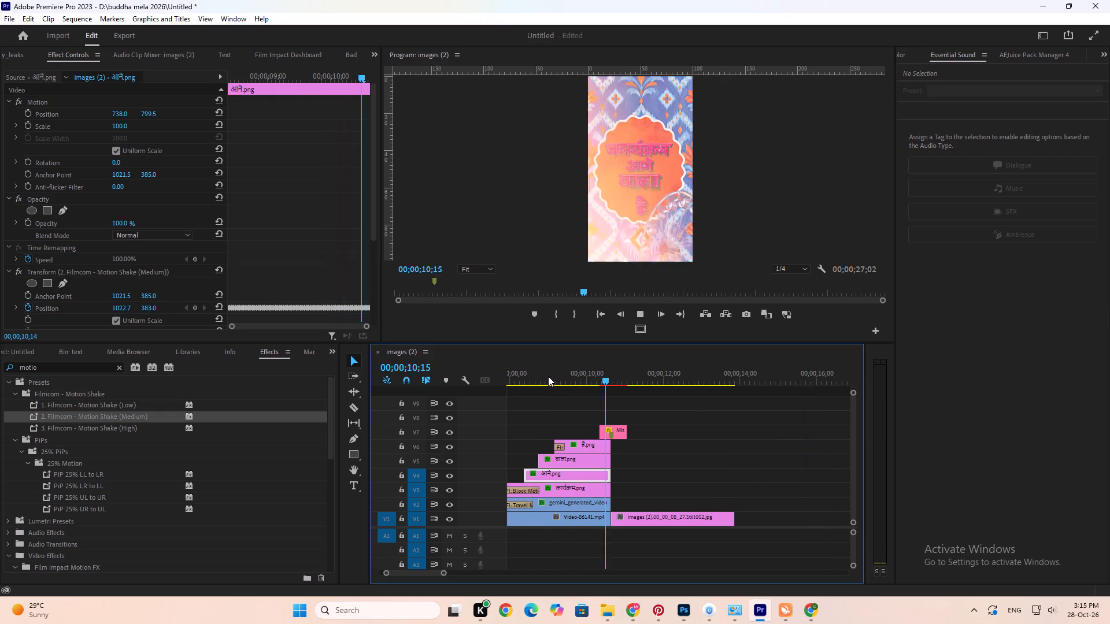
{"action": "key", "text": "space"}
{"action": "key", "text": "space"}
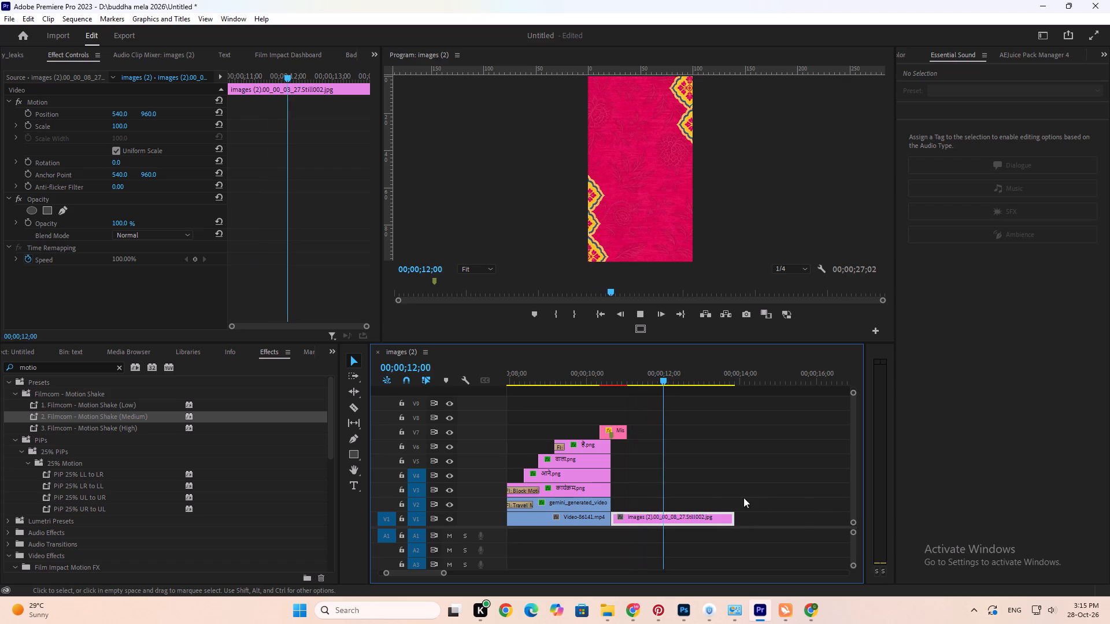
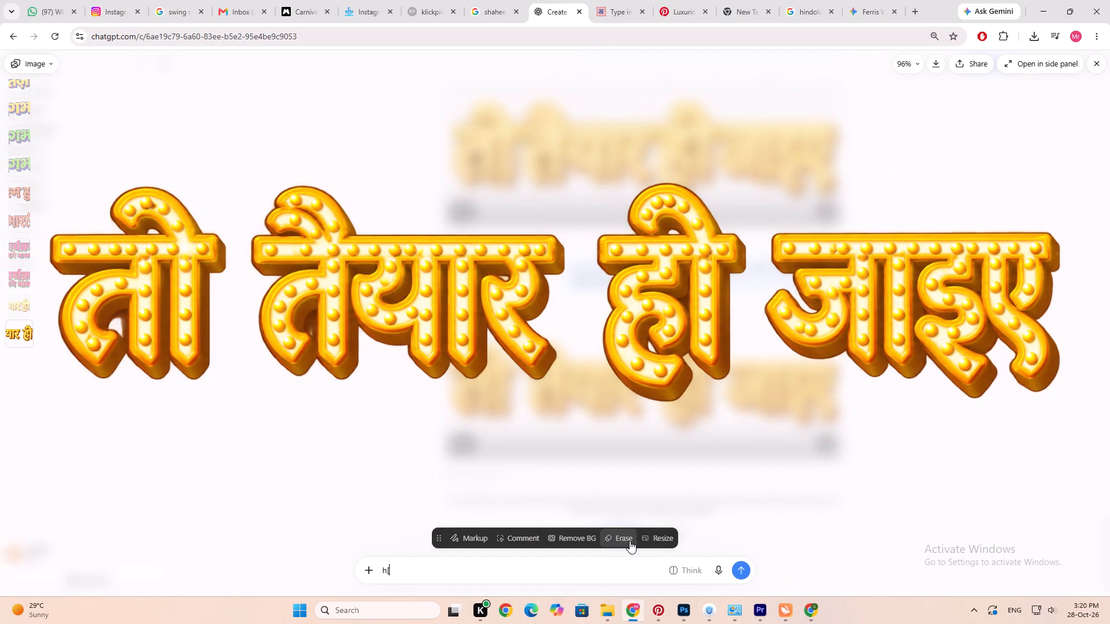
Mark up the golden text image with a freehand red circle around the word ही.
{"action": "left_click", "coordinate": [469, 538]}
{"action": "left_click_drag", "start_coordinate": [709, 133], "coordinate": [571, 311]}
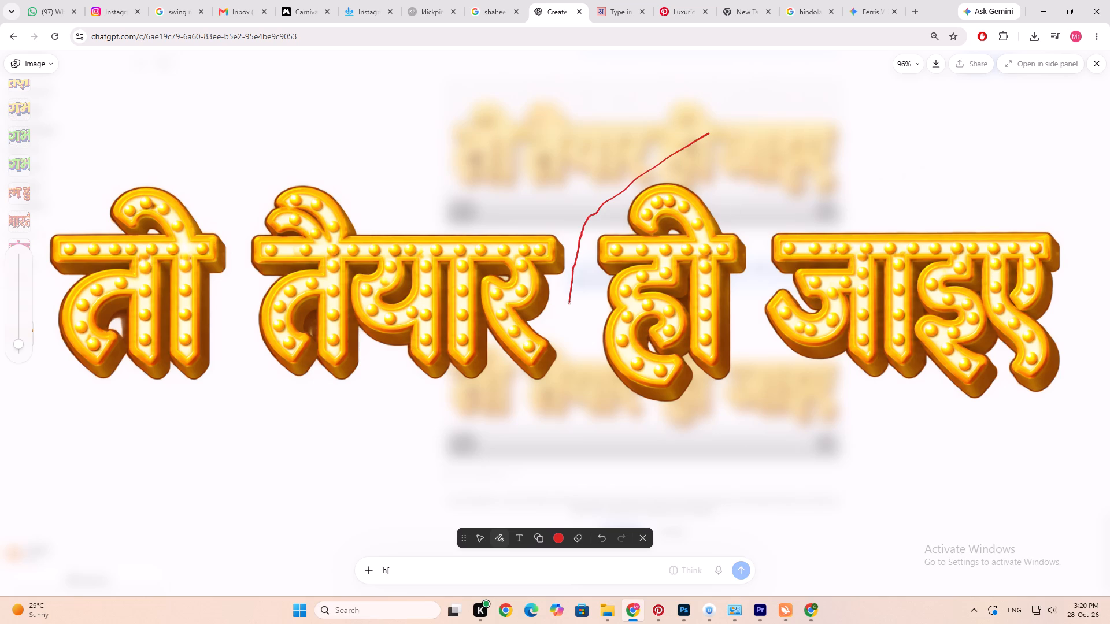
{"action": "left_click_drag", "start_coordinate": [571, 311], "coordinate": [652, 143]}
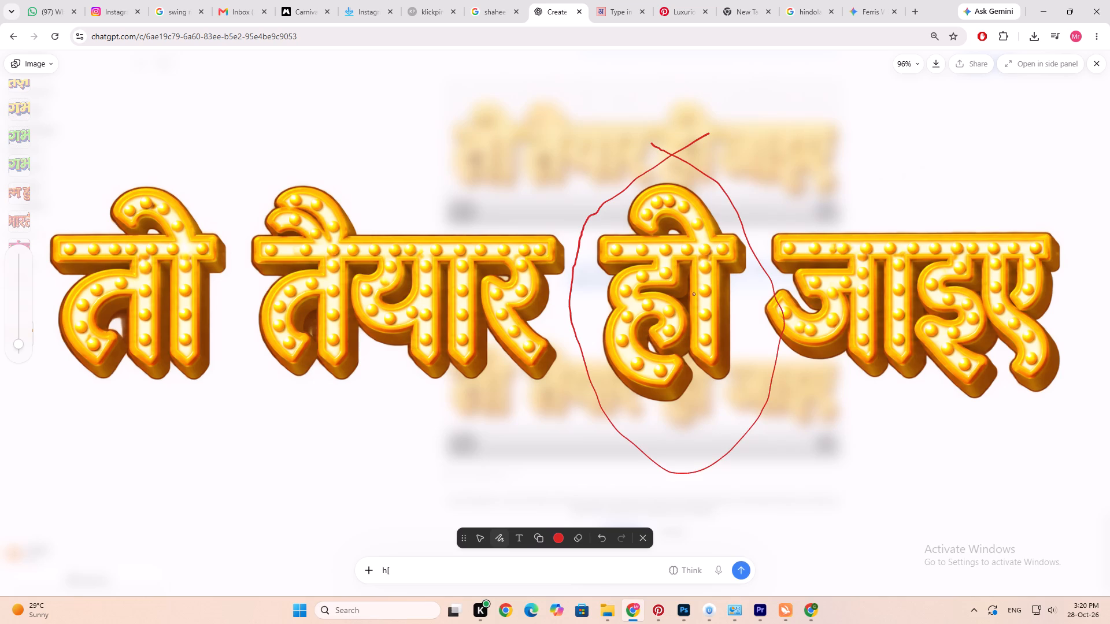
Select the leftover draft "h[" in the enlarged image's prompt.
{"action": "left_click_drag", "start_coordinate": [405, 570], "coordinate": [372, 567]}
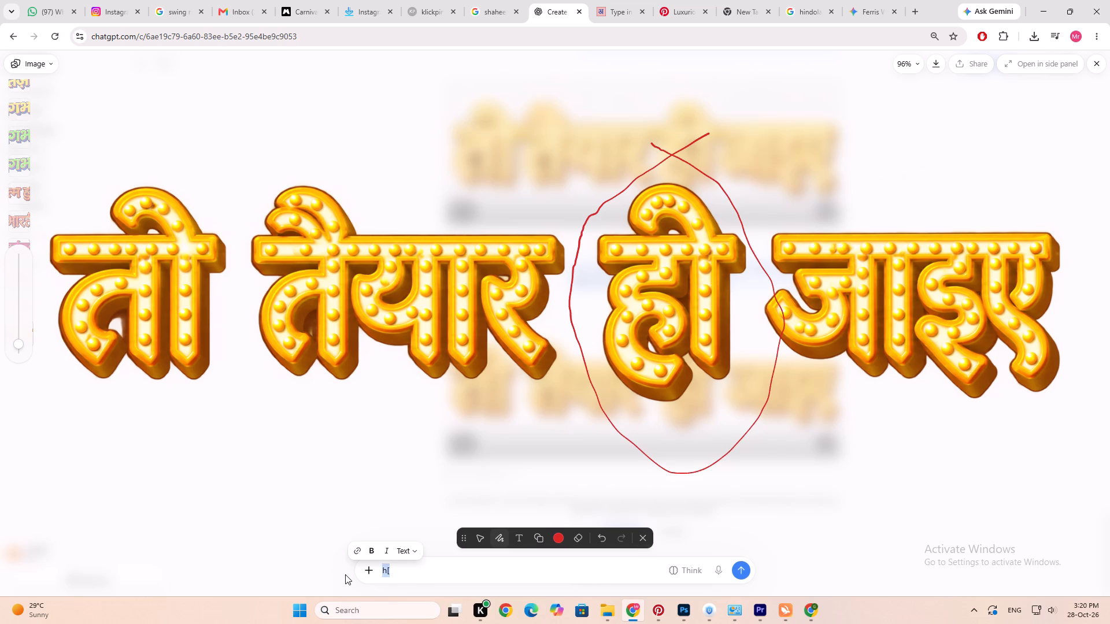
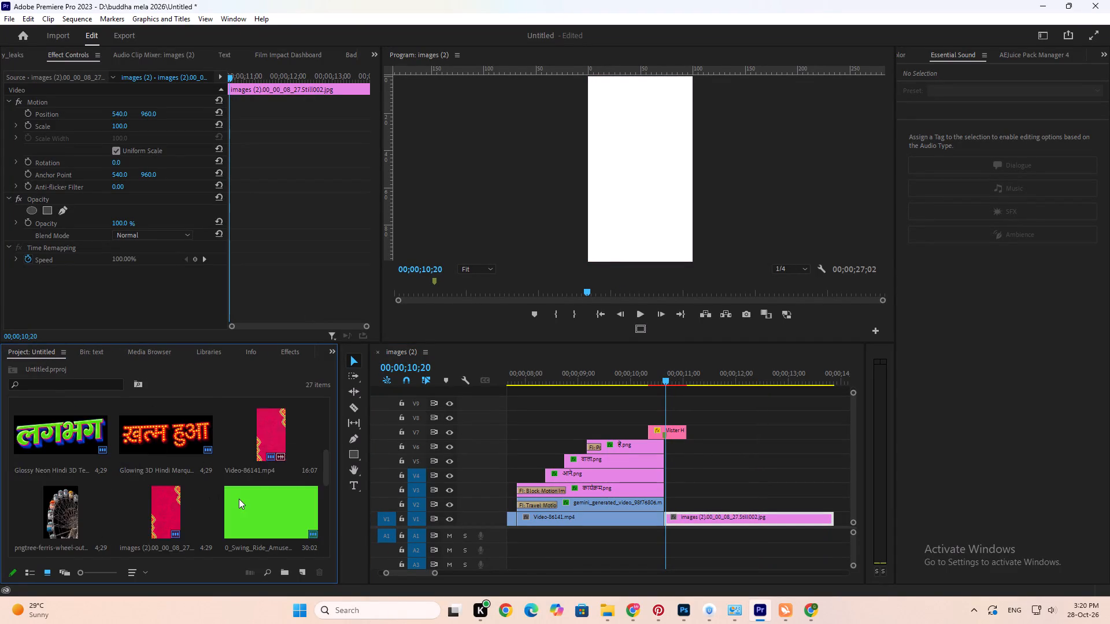
Open the project's text bin and bring up the Import dialog to add media to it.
{"action": "scroll", "coordinate": [239, 499], "scroll_direction": "up", "scroll_amount": 7}
{"action": "scroll", "coordinate": [239, 499], "scroll_direction": "down", "scroll_amount": 17}
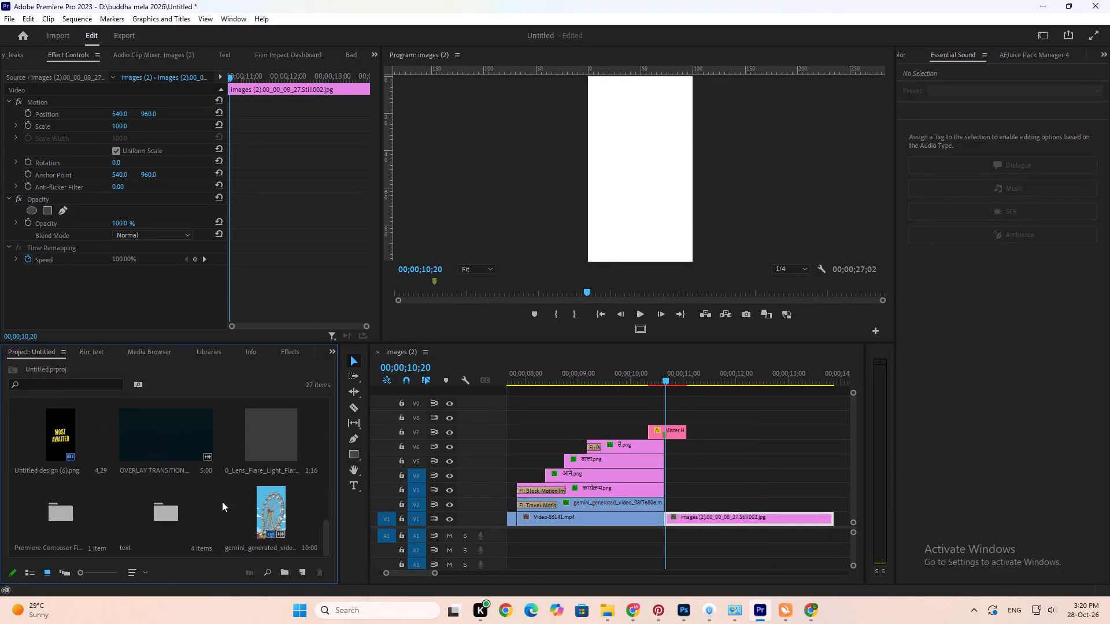
{"action": "double_click", "coordinate": [167, 521]}
{"action": "double_click", "coordinate": [222, 506]}
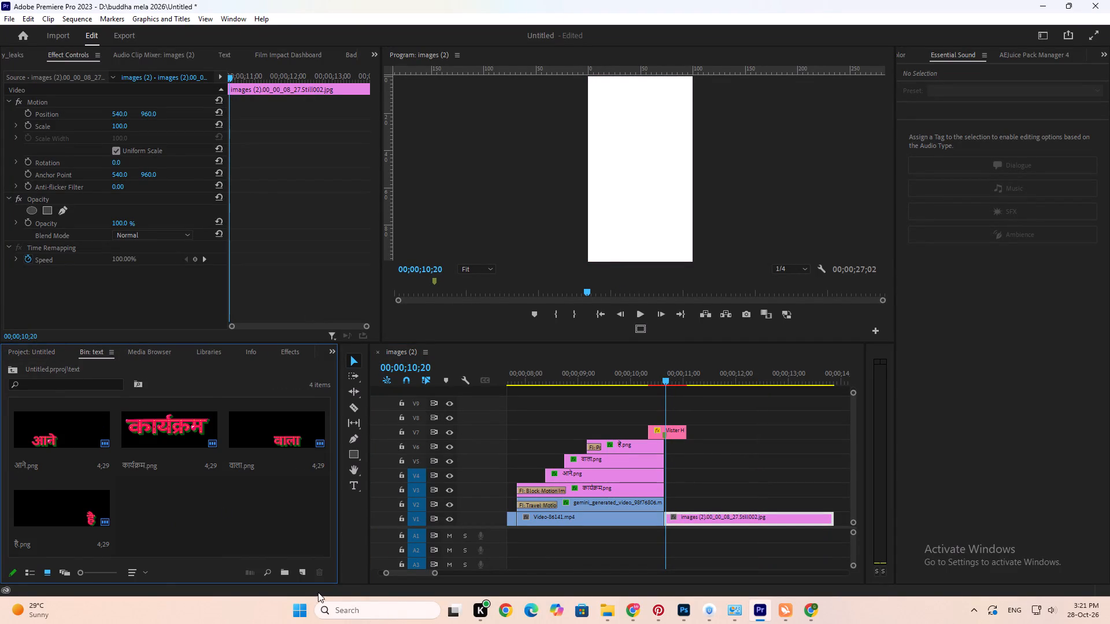
{"action": "left_click", "coordinate": [238, 483]}
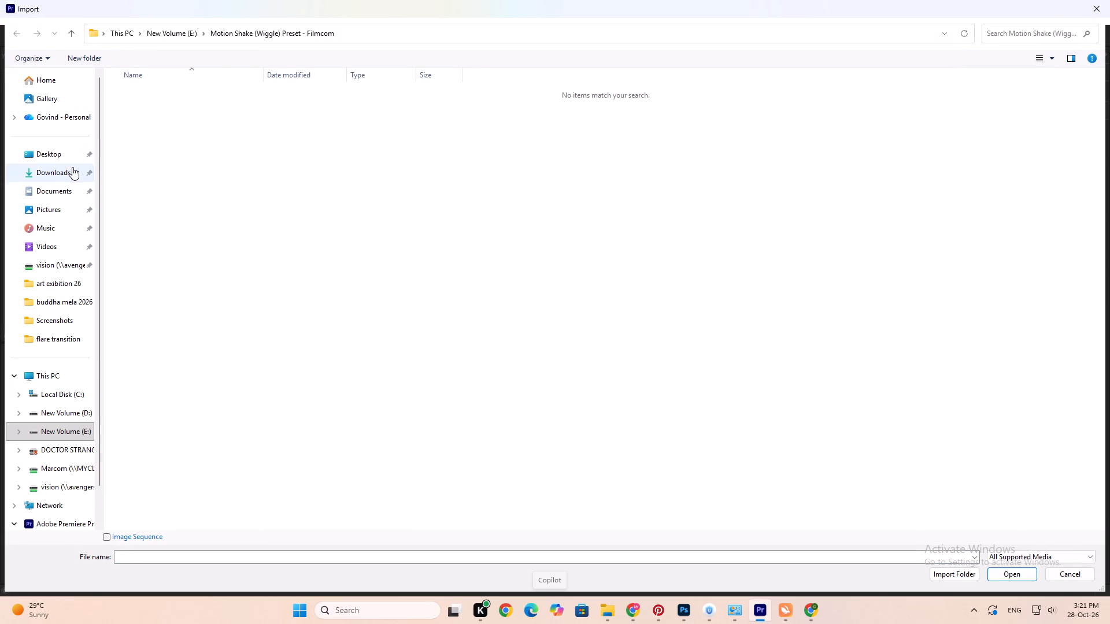
Import the golden तो तैयार हो जाइए text image, Golden Marquee Text.png, from the Downloads folder into the text bin.
{"action": "left_click", "coordinate": [72, 166]}
{"action": "double_click", "coordinate": [153, 132]}
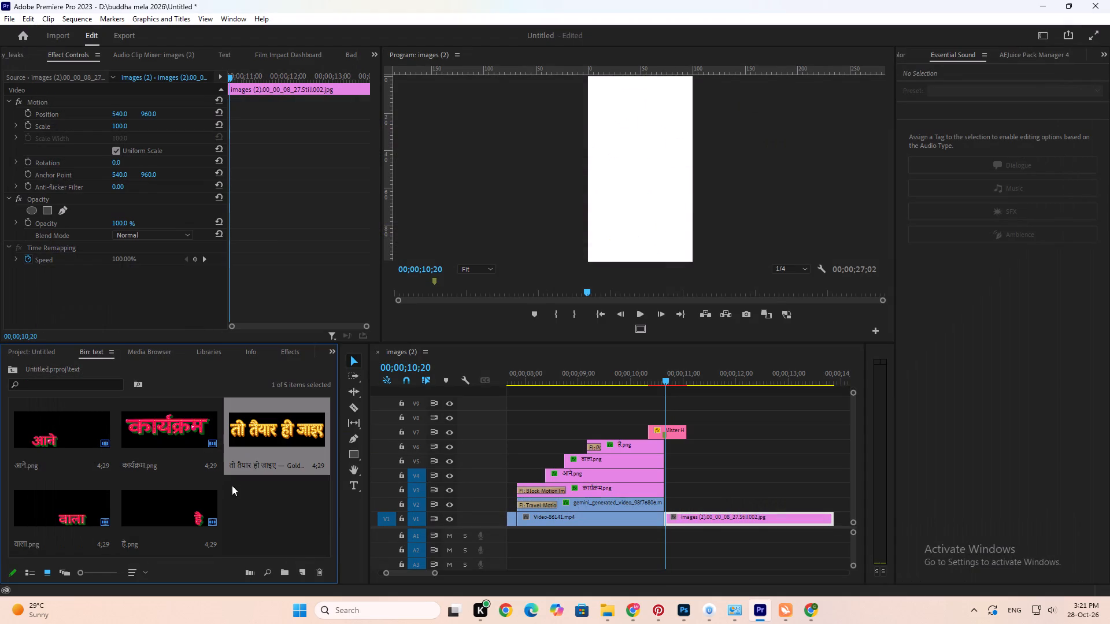
Place the golden text image on track V2 above the patterned background, starting just before 00;00;11;14.
{"action": "left_click_drag", "start_coordinate": [266, 415], "coordinate": [694, 490]}
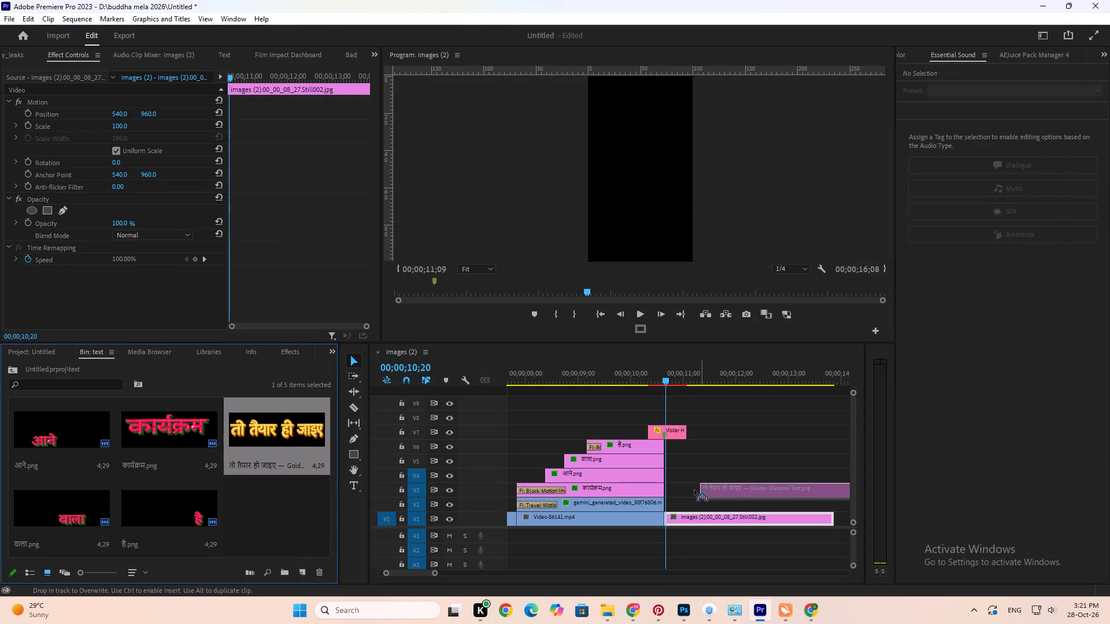
{"action": "left_click_drag", "start_coordinate": [694, 490], "coordinate": [681, 503]}
{"action": "scroll", "coordinate": [679, 499], "scroll_direction": "up", "scroll_amount": 4, "text": "alt"}
{"action": "key", "text": "space"}
{"action": "scroll", "coordinate": [674, 474], "scroll_direction": "down", "scroll_amount": 1}
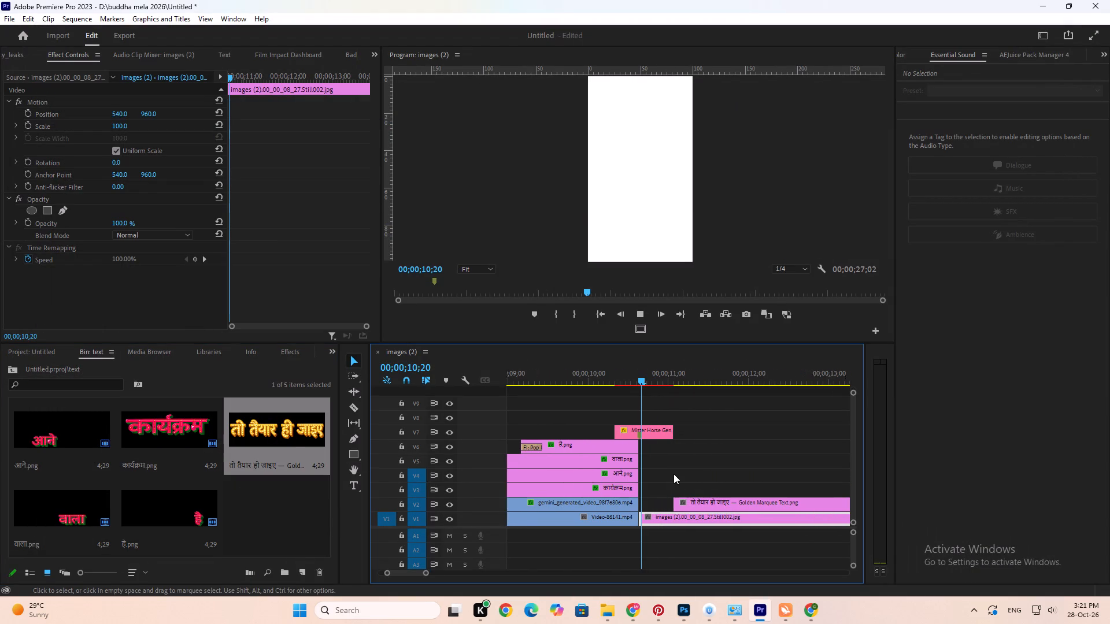
{"action": "scroll", "coordinate": [674, 474], "scroll_direction": "down", "scroll_amount": 2}
{"action": "key", "text": "space"}
{"action": "left_click_drag", "start_coordinate": [667, 505], "coordinate": [675, 508]}
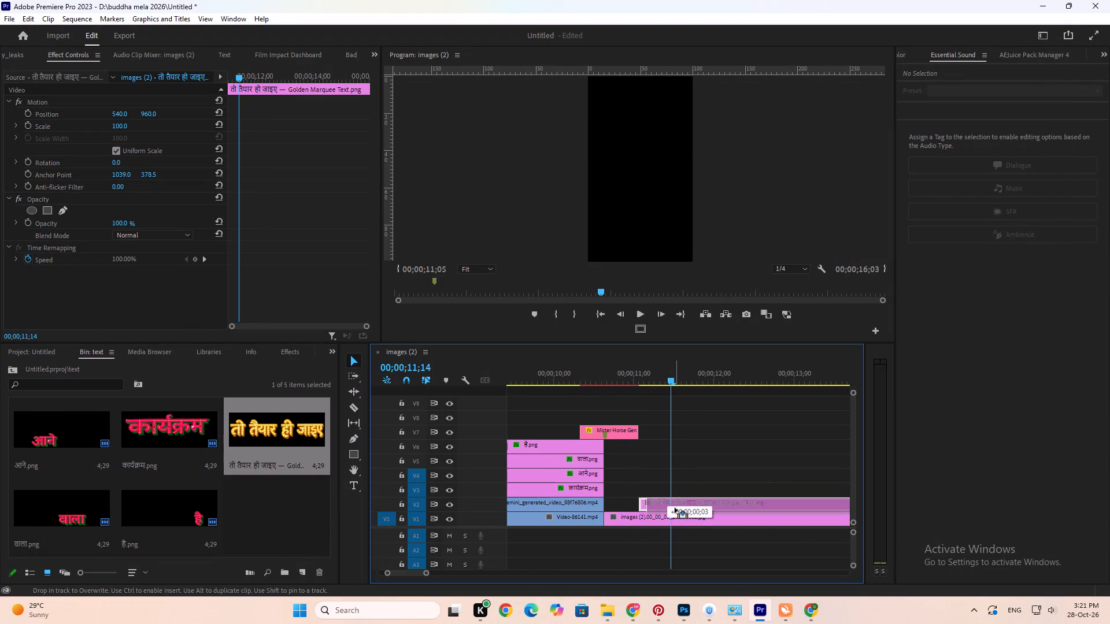
{"action": "left_click_drag", "start_coordinate": [675, 508], "coordinate": [687, 505]}
{"action": "scroll", "coordinate": [663, 493], "scroll_direction": "down", "scroll_amount": 7, "text": "alt"}
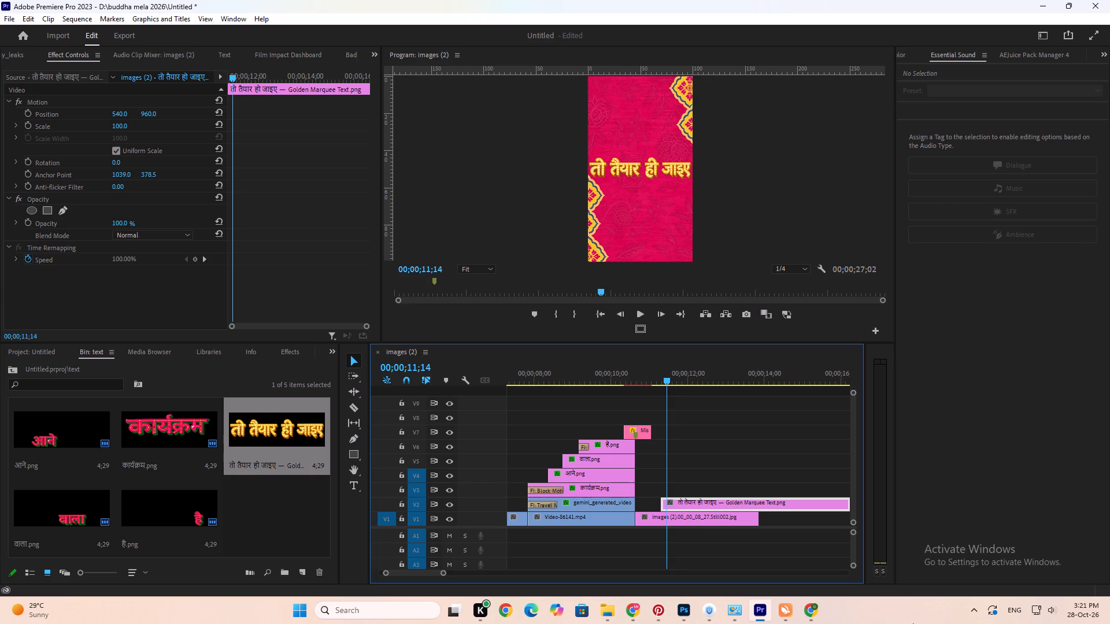
Duplicate the golden text clip directly above itself onto tracks V3, V4 and V5.
{"action": "left_click_drag", "start_coordinate": [685, 504], "coordinate": [686, 495], "text": "alt"}
{"action": "left_click", "coordinate": [689, 488]}
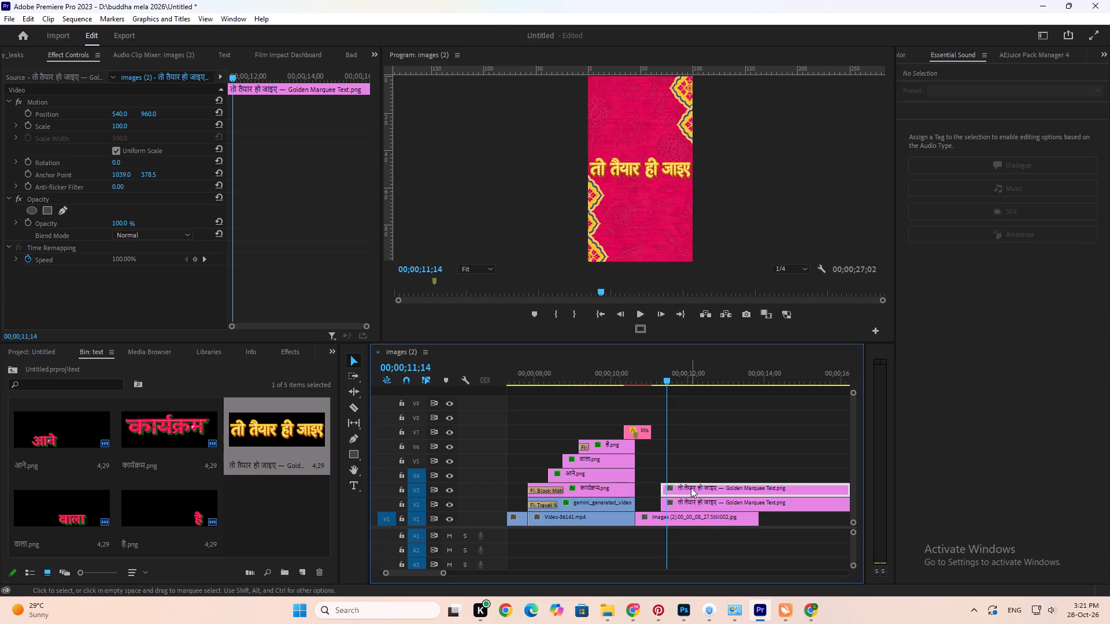
{"action": "left_click_drag", "start_coordinate": [691, 488], "coordinate": [693, 475], "text": "alt"}
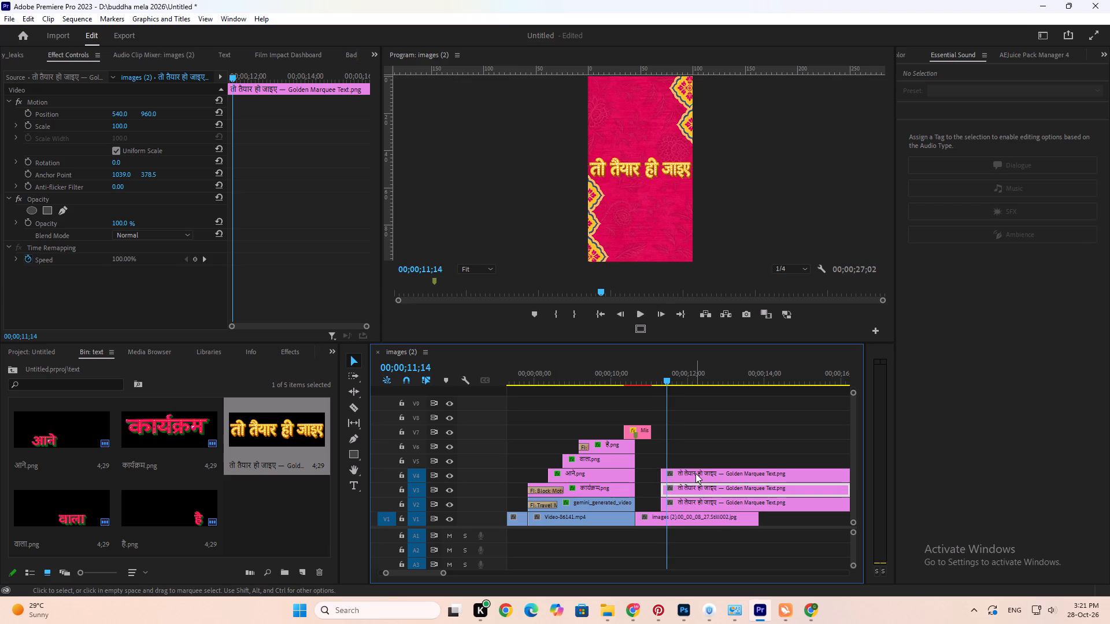
{"action": "left_click_drag", "start_coordinate": [695, 473], "coordinate": [697, 465], "text": "alt"}
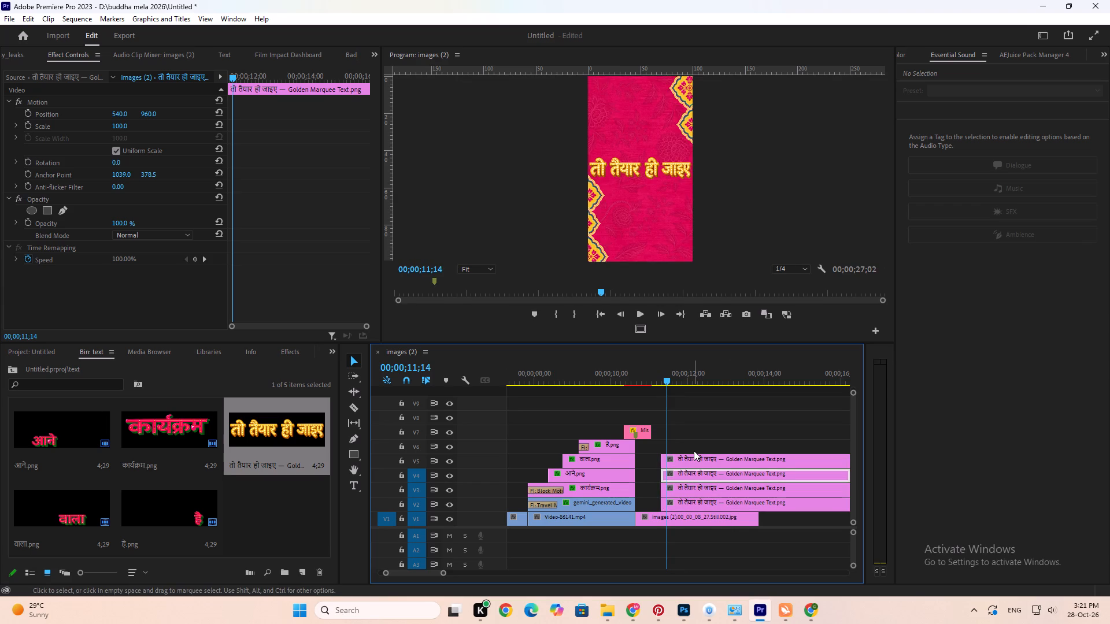
Add a rectangular opacity mask with feather 0 to the V2 text clip and fit it around the word तो.
{"action": "left_click", "coordinate": [691, 504]}
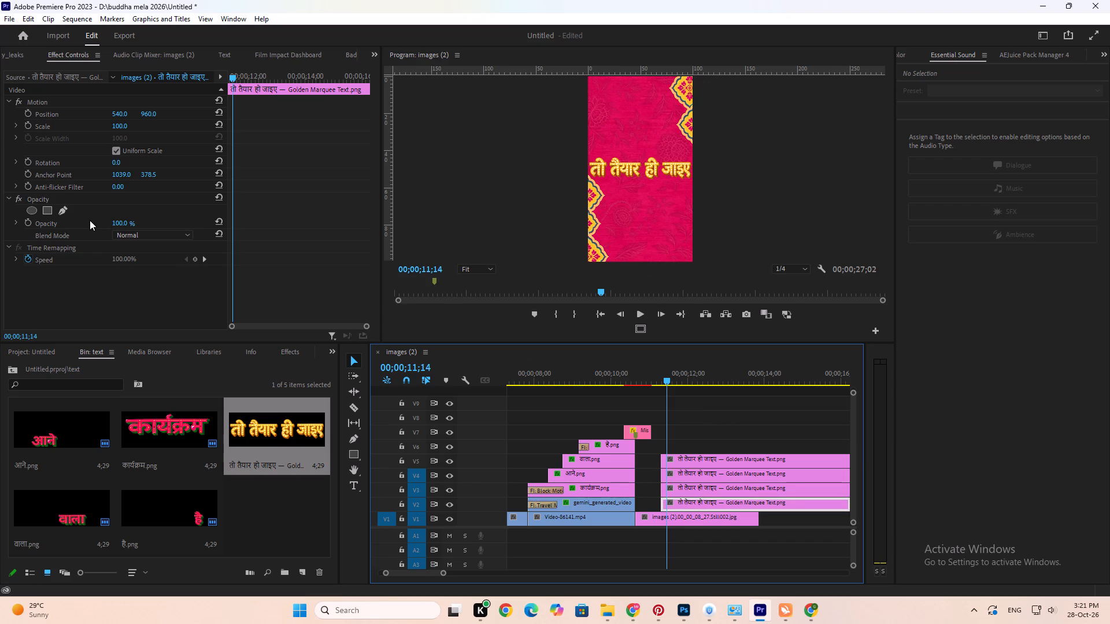
{"action": "left_click", "coordinate": [51, 211]}
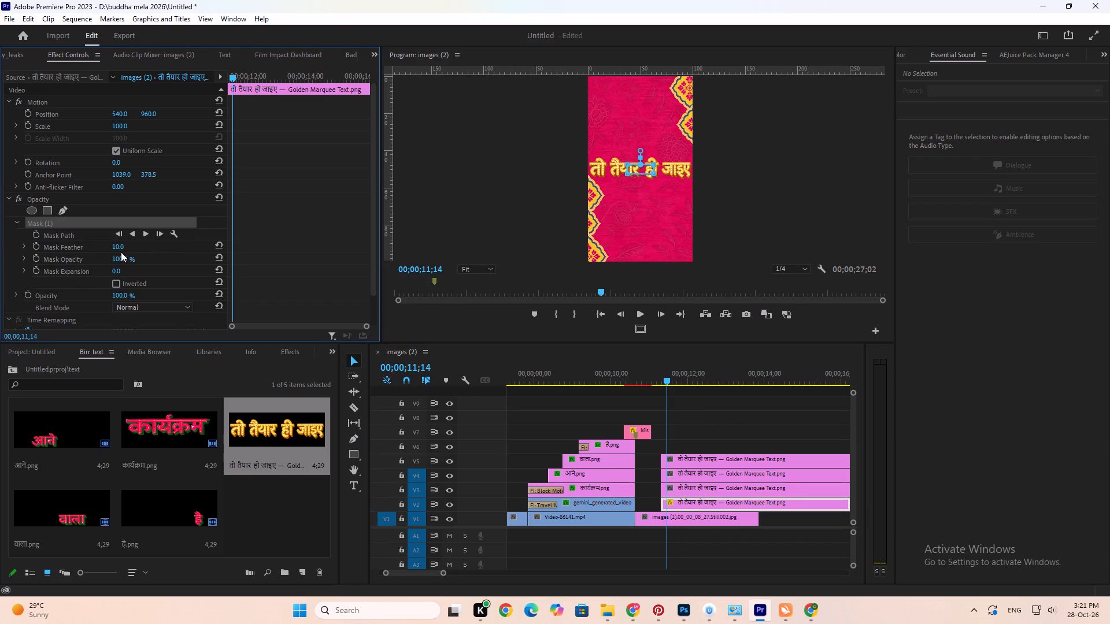
{"action": "left_click_drag", "start_coordinate": [121, 246], "coordinate": [83, 247]}
{"action": "key", "text": "Tab"}
{"action": "left_click", "coordinate": [661, 193]}
{"action": "key", "text": "grave"}
{"action": "left_click_drag", "start_coordinate": [569, 285], "coordinate": [459, 273]}
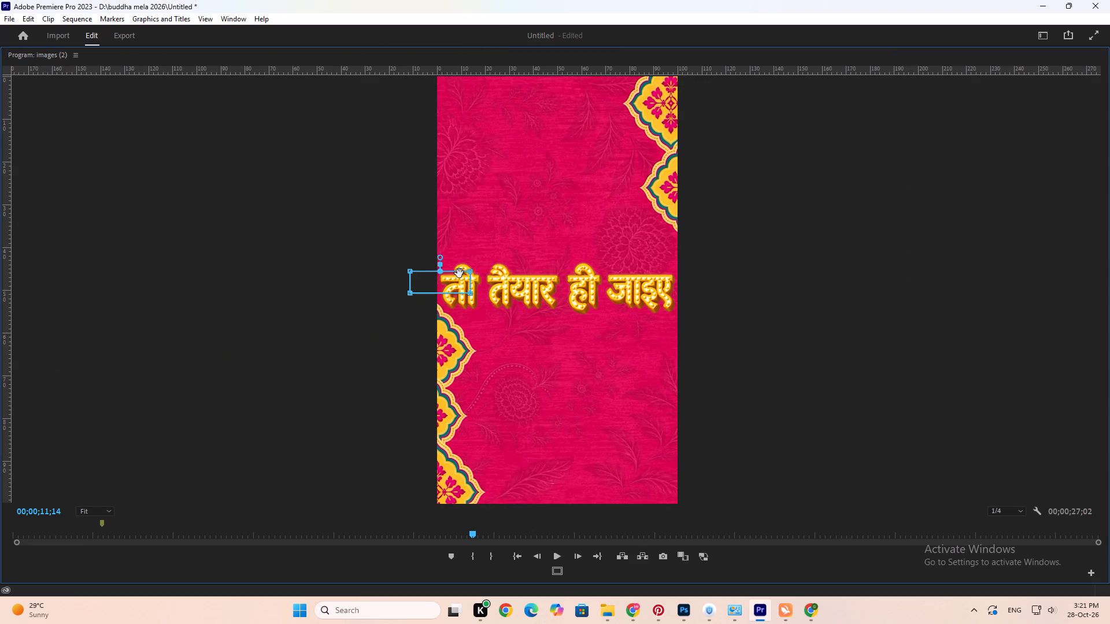
{"action": "left_click_drag", "start_coordinate": [459, 273], "coordinate": [463, 269]}
{"action": "left_click_drag", "start_coordinate": [497, 277], "coordinate": [412, 356]}
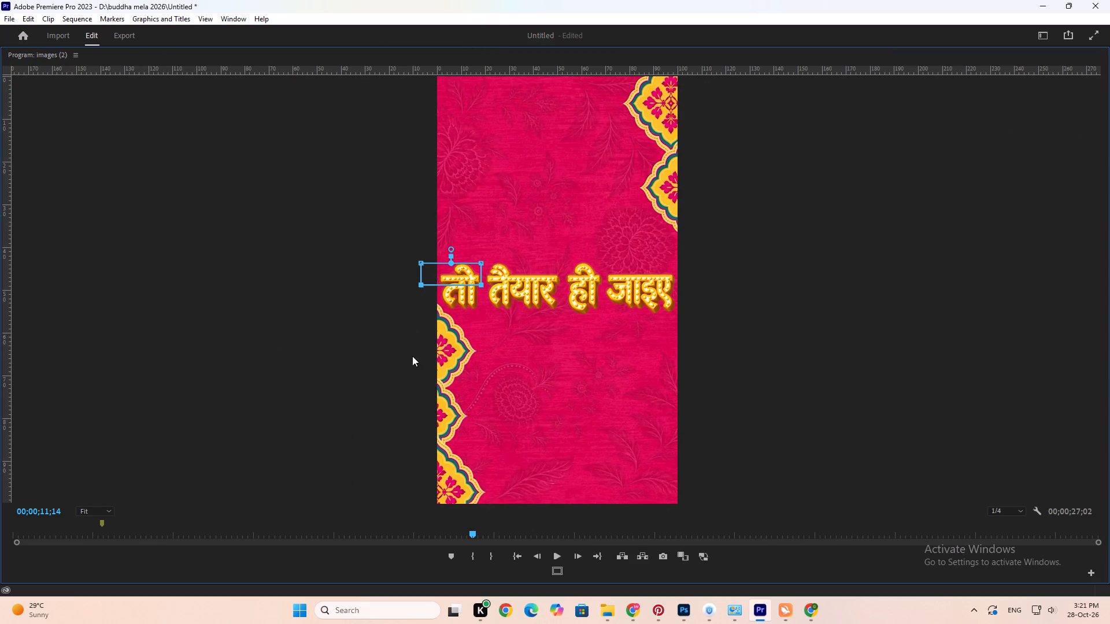
{"action": "left_click_drag", "start_coordinate": [483, 288], "coordinate": [481, 314]}
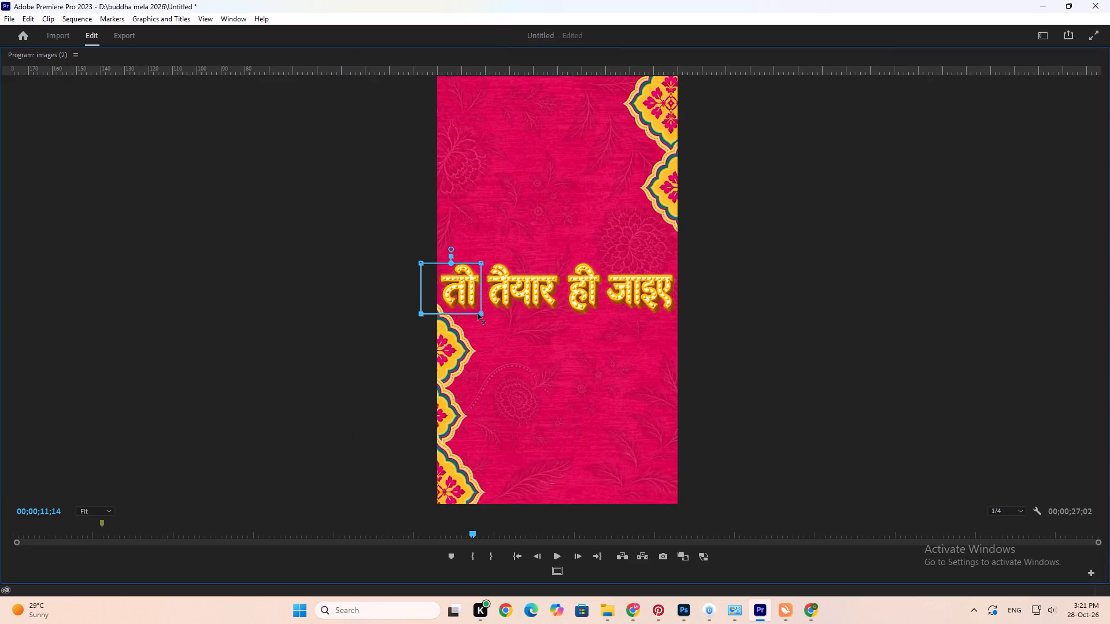
{"action": "left_click", "coordinate": [465, 299]}
{"action": "left_click", "coordinate": [598, 248]}
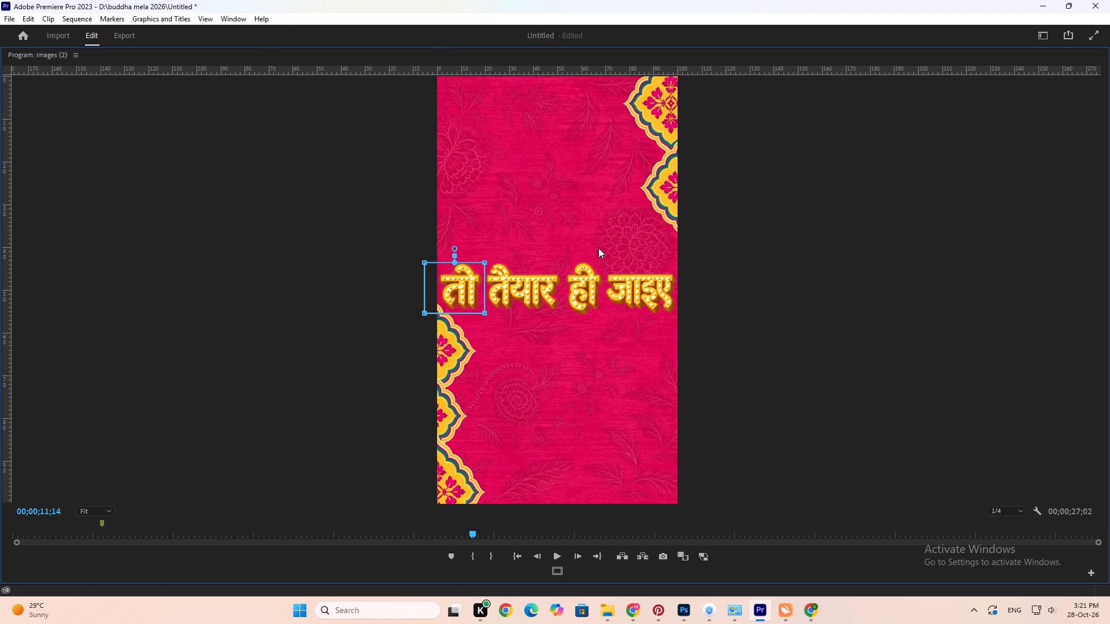
{"action": "key", "text": "grave"}
Add a rectangular opacity mask to the V3 text clip and fit it around the word तैयार.
{"action": "left_click", "coordinate": [684, 489]}
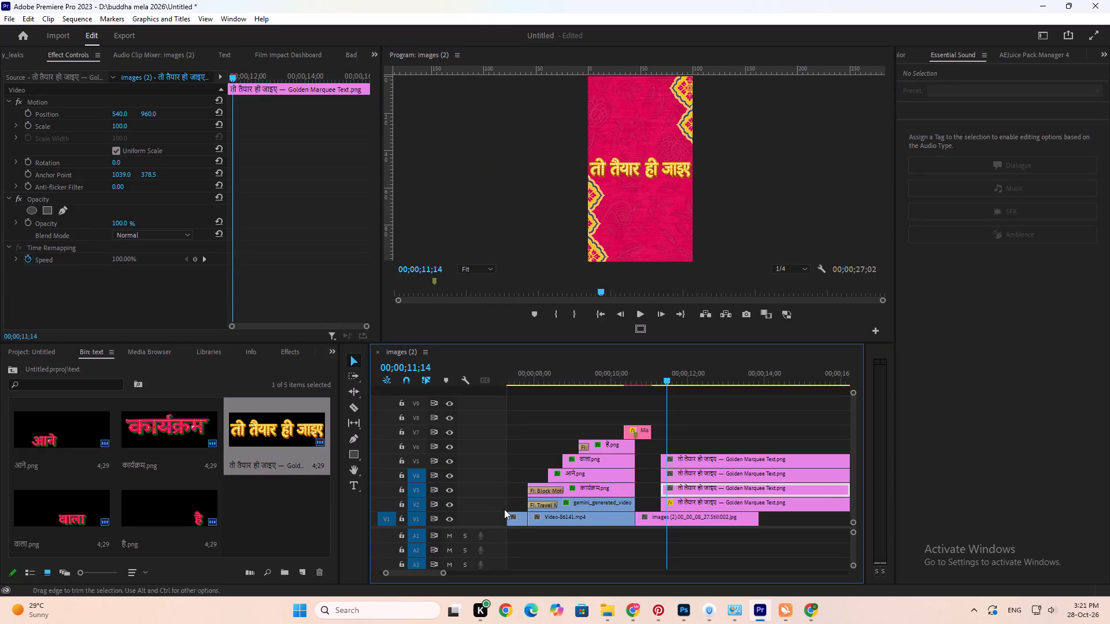
{"action": "left_click", "coordinate": [47, 211]}
{"action": "key", "text": "grave"}
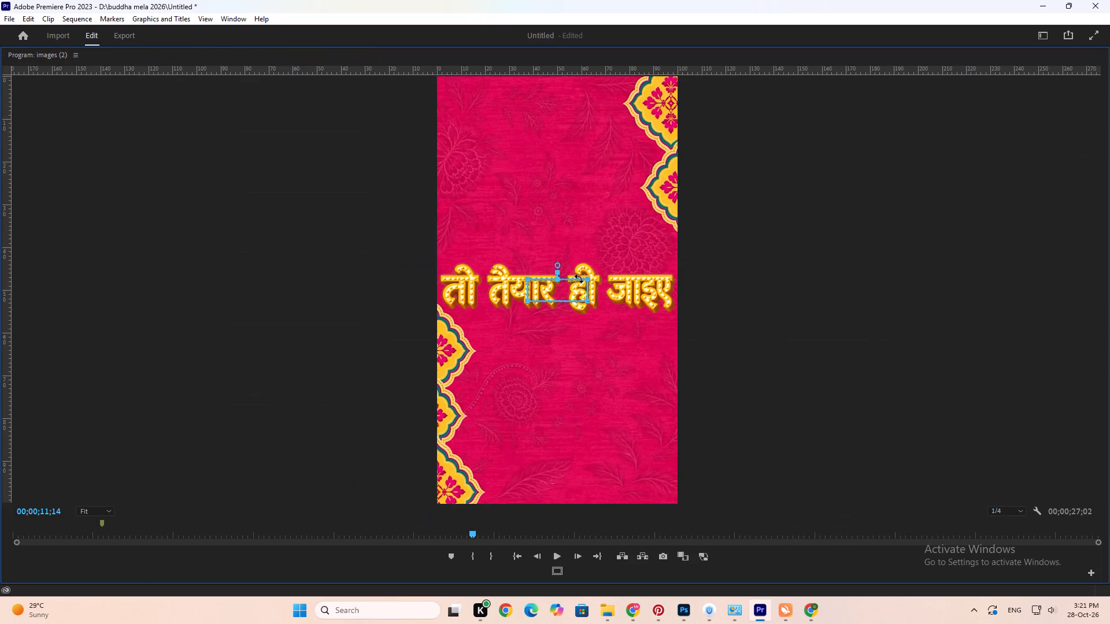
{"action": "left_click_drag", "start_coordinate": [507, 263], "coordinate": [527, 310]}
{"action": "left_click_drag", "start_coordinate": [514, 256], "coordinate": [539, 316]}
{"action": "left_click_drag", "start_coordinate": [532, 294], "coordinate": [490, 278]}
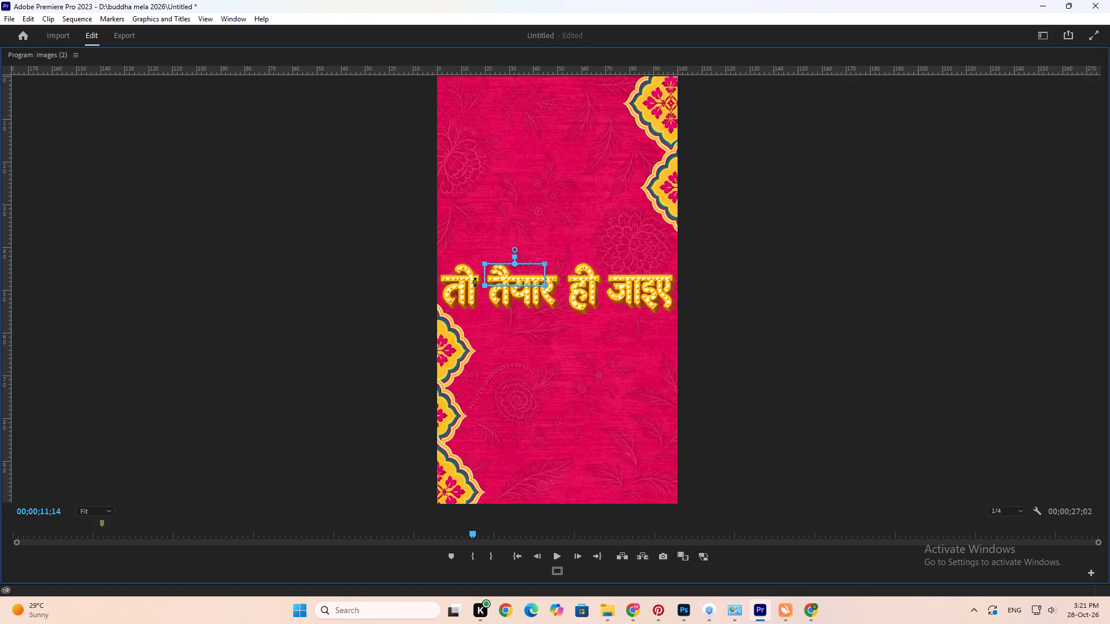
{"action": "left_click_drag", "start_coordinate": [474, 282], "coordinate": [583, 326]}
{"action": "left_click_drag", "start_coordinate": [545, 285], "coordinate": [547, 320]}
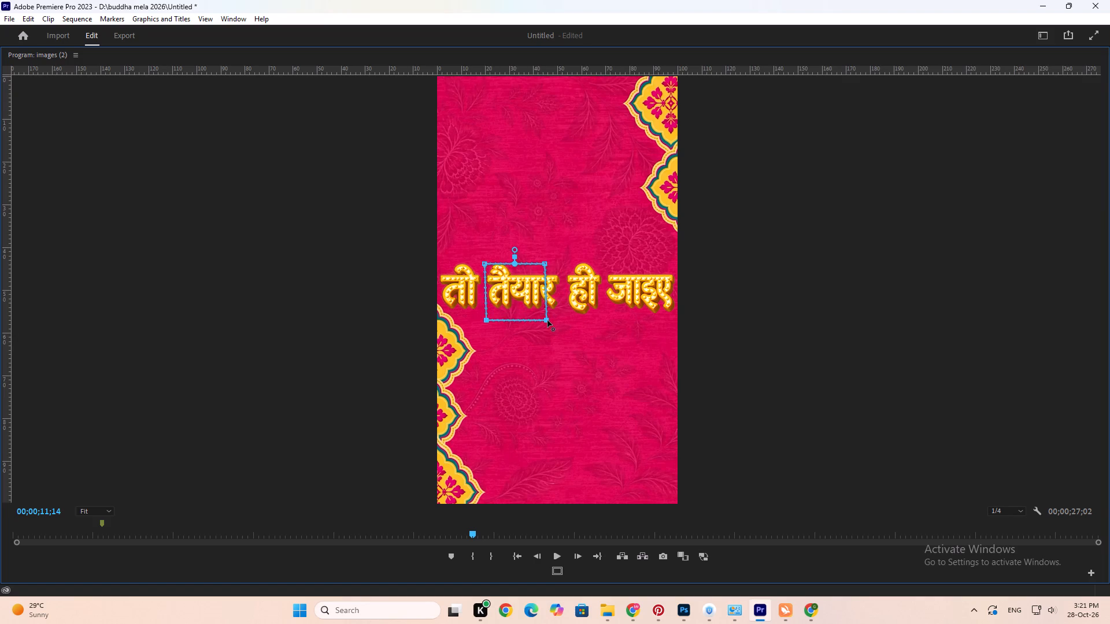
{"action": "left_click_drag", "start_coordinate": [547, 320], "coordinate": [546, 315]}
{"action": "left_click_drag", "start_coordinate": [573, 234], "coordinate": [535, 325]}
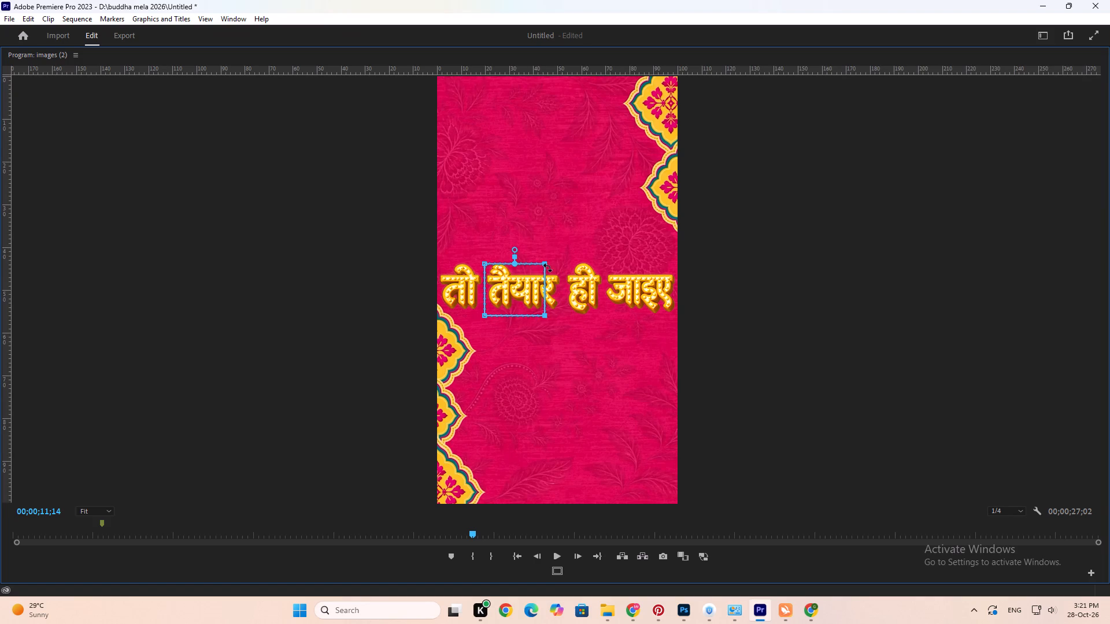
{"action": "left_click_drag", "start_coordinate": [547, 262], "coordinate": [565, 262]}
{"action": "left_click_drag", "start_coordinate": [472, 243], "coordinate": [538, 273]}
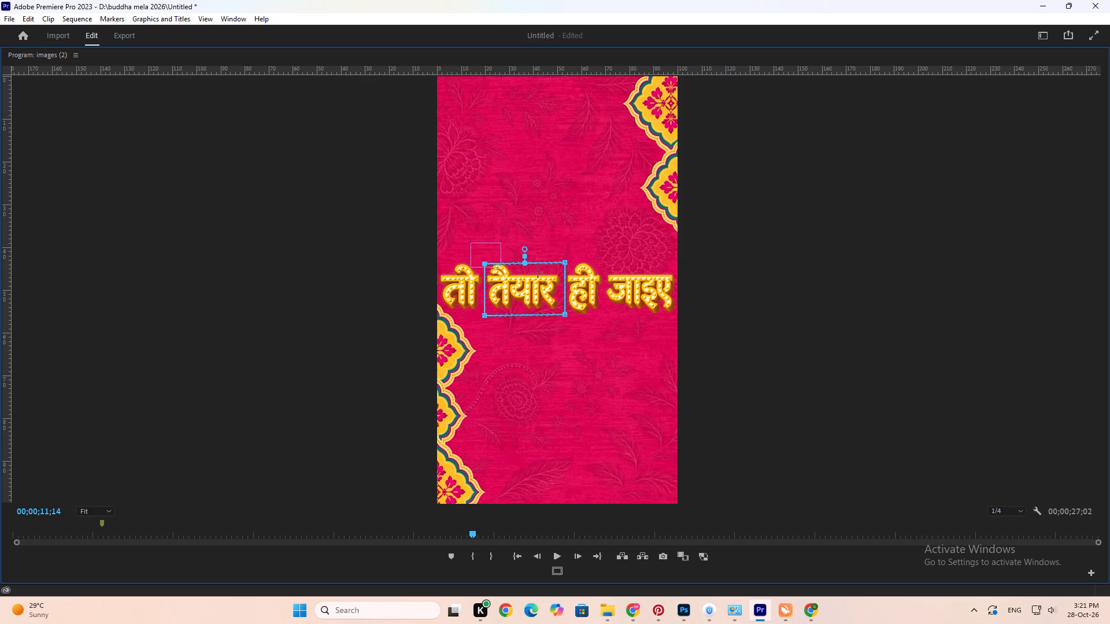
{"action": "left_click_drag", "start_coordinate": [538, 273], "coordinate": [583, 281]}
{"action": "left_click_drag", "start_coordinate": [486, 267], "coordinate": [484, 261]}
{"action": "left_click", "coordinate": [659, 228]}
{"action": "key", "text": "grave"}
Add a rectangular opacity mask to the V4 text clip, fit it around the word जाइए and lower its feather.
{"action": "left_click", "coordinate": [697, 472]}
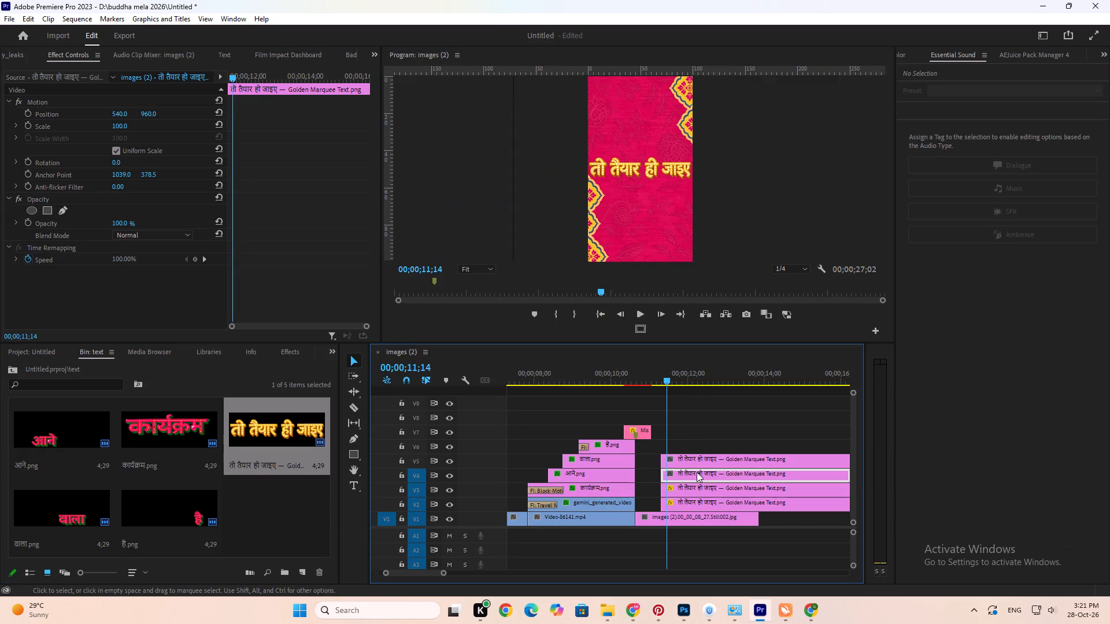
{"action": "left_click", "coordinate": [90, 216]}
{"action": "left_click", "coordinate": [94, 209]}
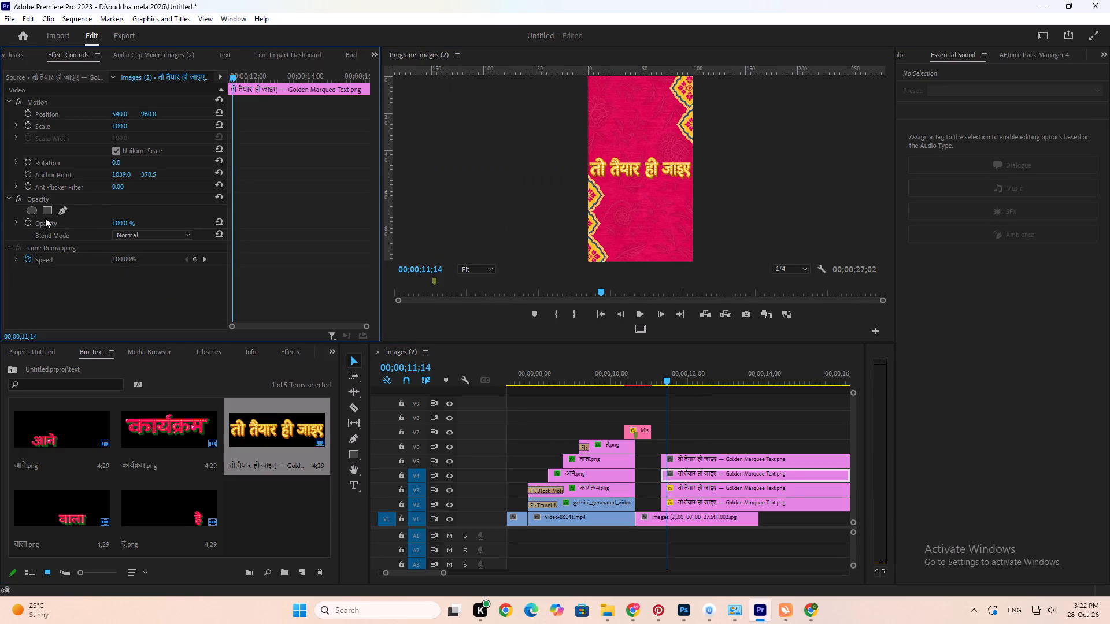
{"action": "left_click", "coordinate": [47, 211]}
{"action": "key", "text": "grave"}
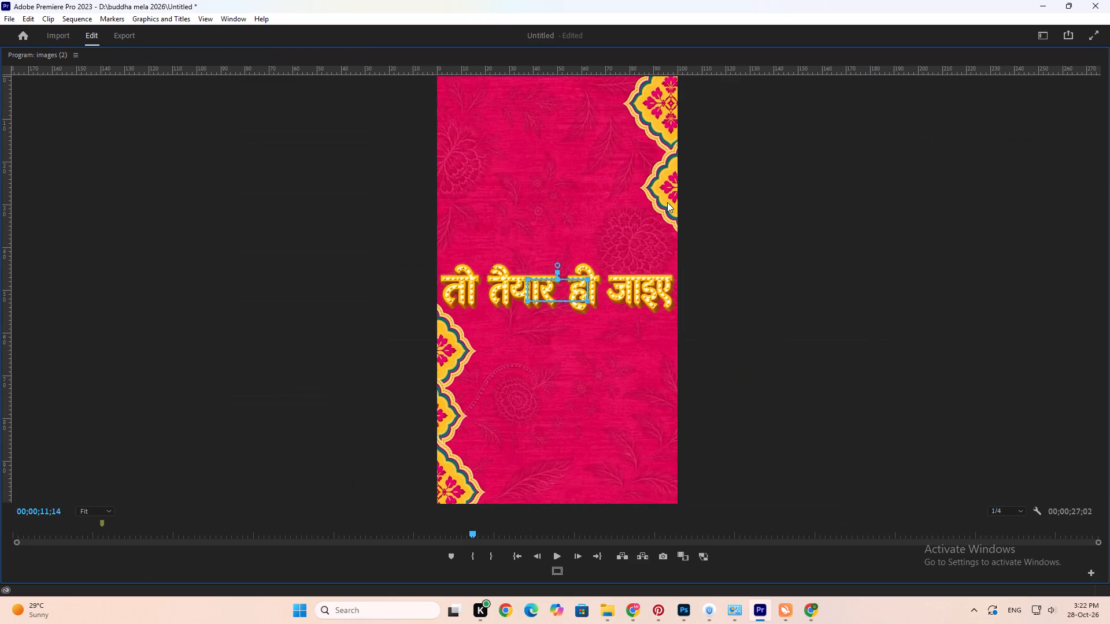
{"action": "left_click_drag", "start_coordinate": [555, 294], "coordinate": [634, 284]}
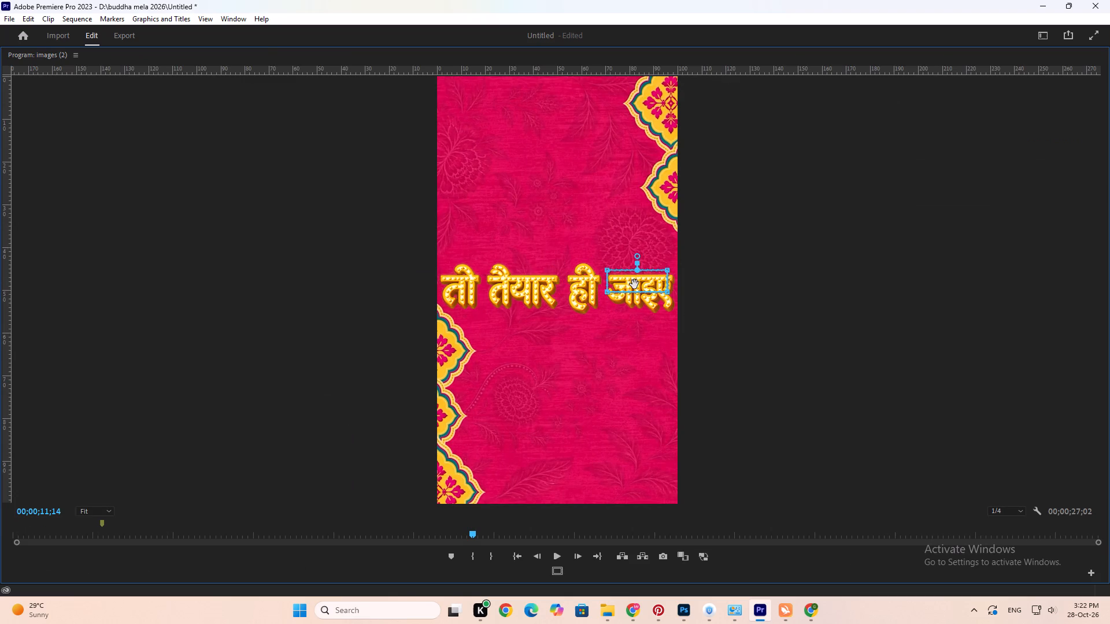
{"action": "left_click_drag", "start_coordinate": [634, 284], "coordinate": [637, 280]}
{"action": "left_click_drag", "start_coordinate": [693, 254], "coordinate": [657, 296]}
{"action": "left_click_drag", "start_coordinate": [672, 264], "coordinate": [680, 265]}
{"action": "left_click_drag", "start_coordinate": [691, 284], "coordinate": [604, 298]}
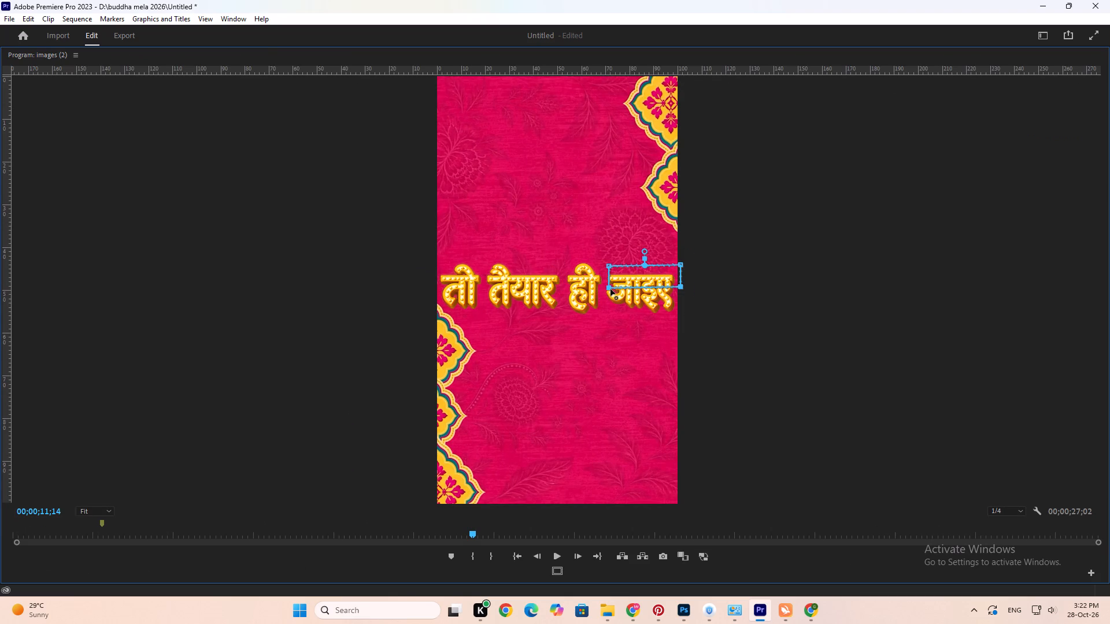
{"action": "left_click_drag", "start_coordinate": [610, 288], "coordinate": [605, 317]}
{"action": "left_click_drag", "start_coordinate": [600, 245], "coordinate": [618, 324]}
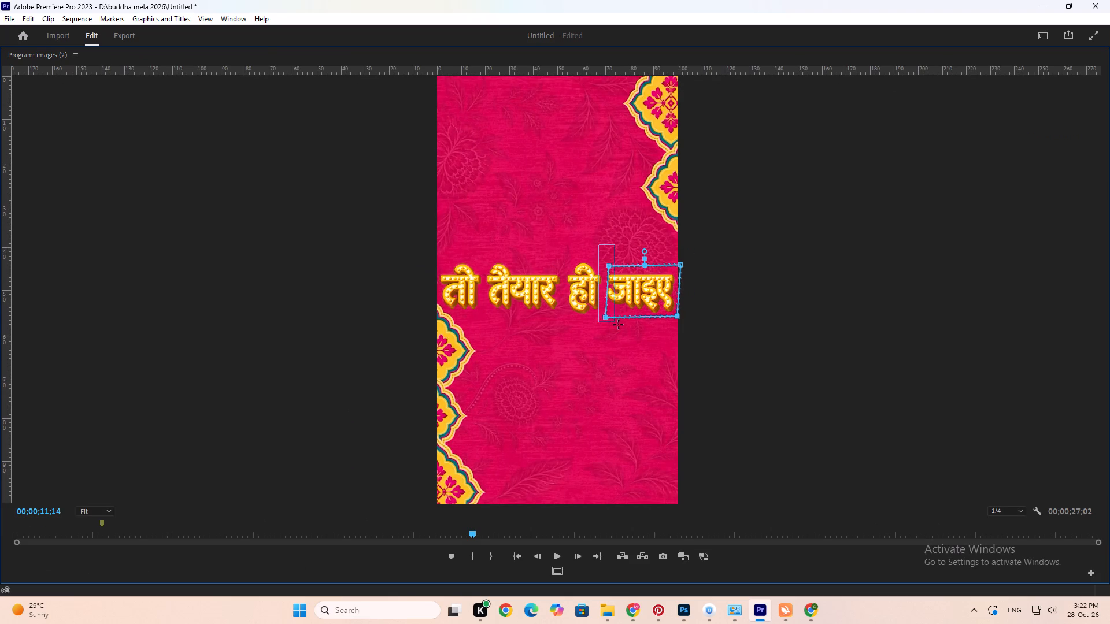
{"action": "left_click_drag", "start_coordinate": [618, 324], "coordinate": [618, 330]}
{"action": "left_click_drag", "start_coordinate": [610, 268], "coordinate": [605, 265]}
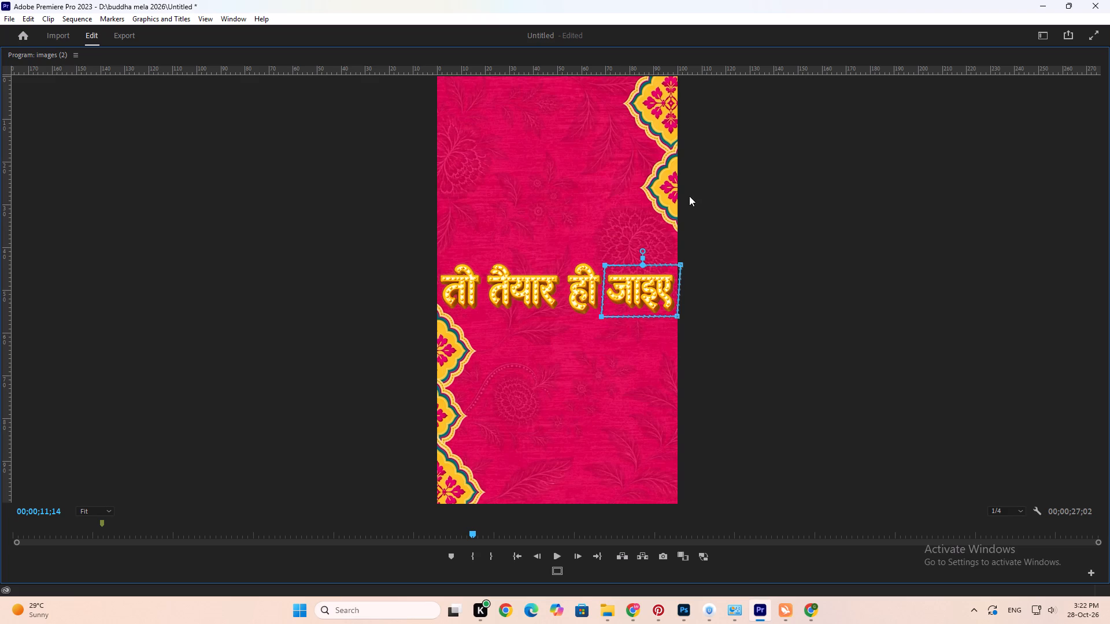
{"action": "left_click", "coordinate": [690, 196]}
{"action": "key", "text": "grave"}
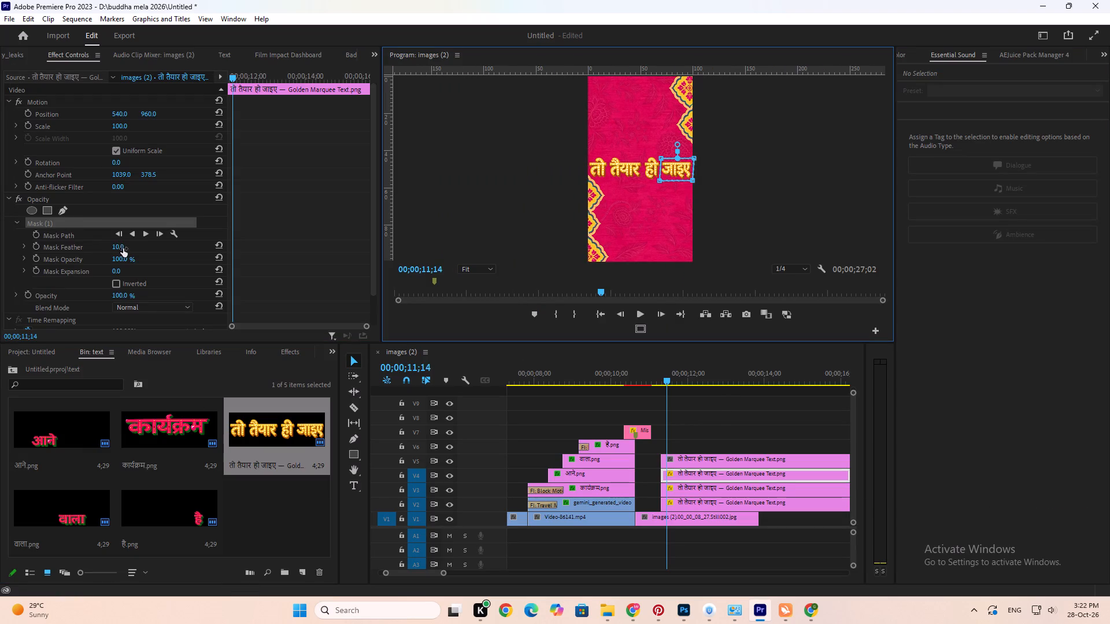
{"action": "left_click_drag", "start_coordinate": [122, 250], "coordinate": [44, 265]}
Set the mask feather on the V3 text clip to 0.
{"action": "left_click", "coordinate": [682, 491]}
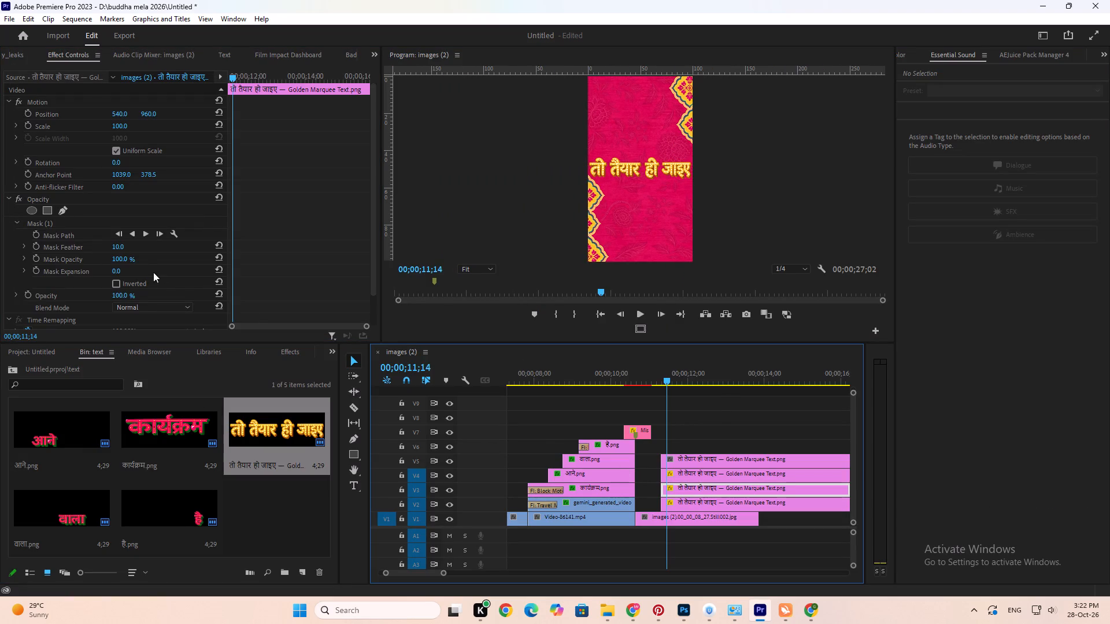
{"action": "left_click_drag", "start_coordinate": [112, 247], "coordinate": [10, 251]}
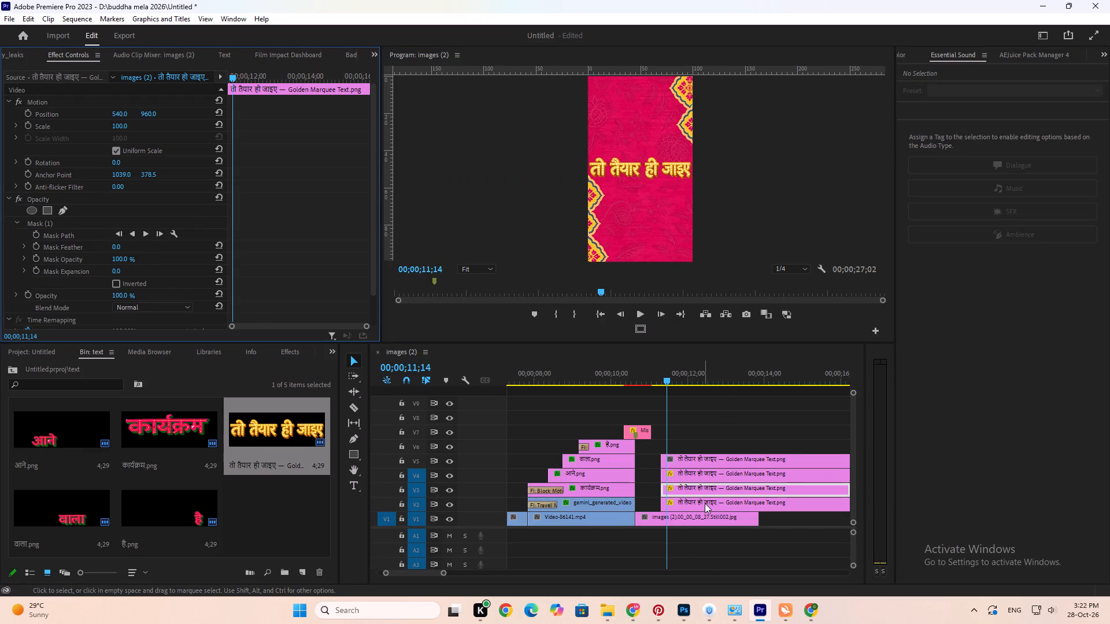
Check which word the mask on each stacked golden text clip from V2 to V5 covers.
{"action": "left_click", "coordinate": [705, 503]}
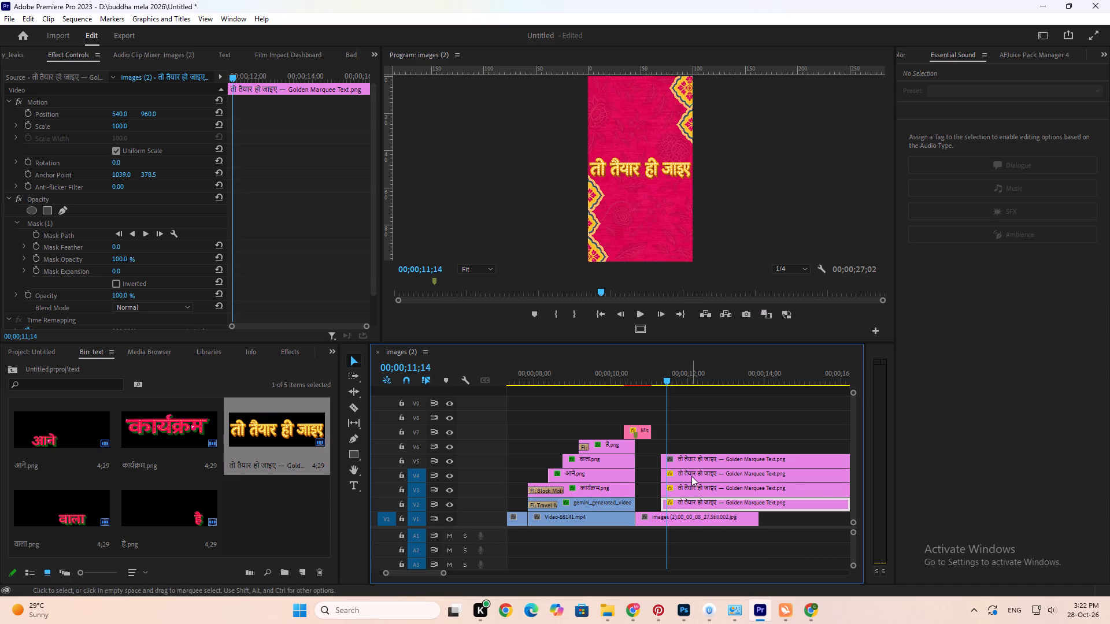
{"action": "left_click", "coordinate": [681, 460]}
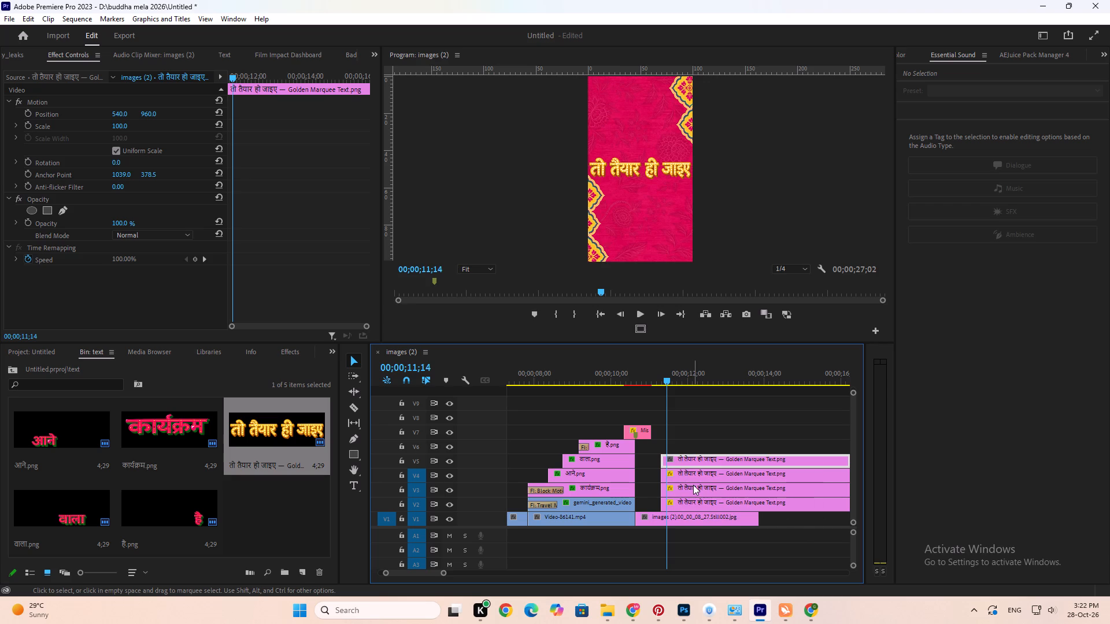
{"action": "left_click", "coordinate": [693, 485]}
{"action": "left_click", "coordinate": [69, 224]}
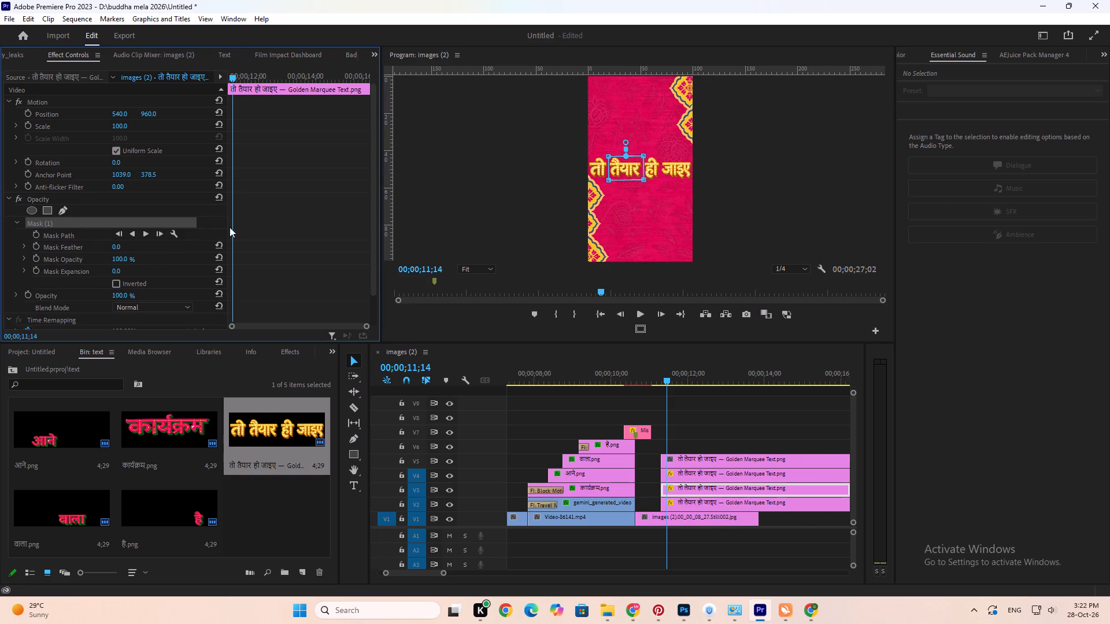
{"action": "left_click", "coordinate": [717, 476]}
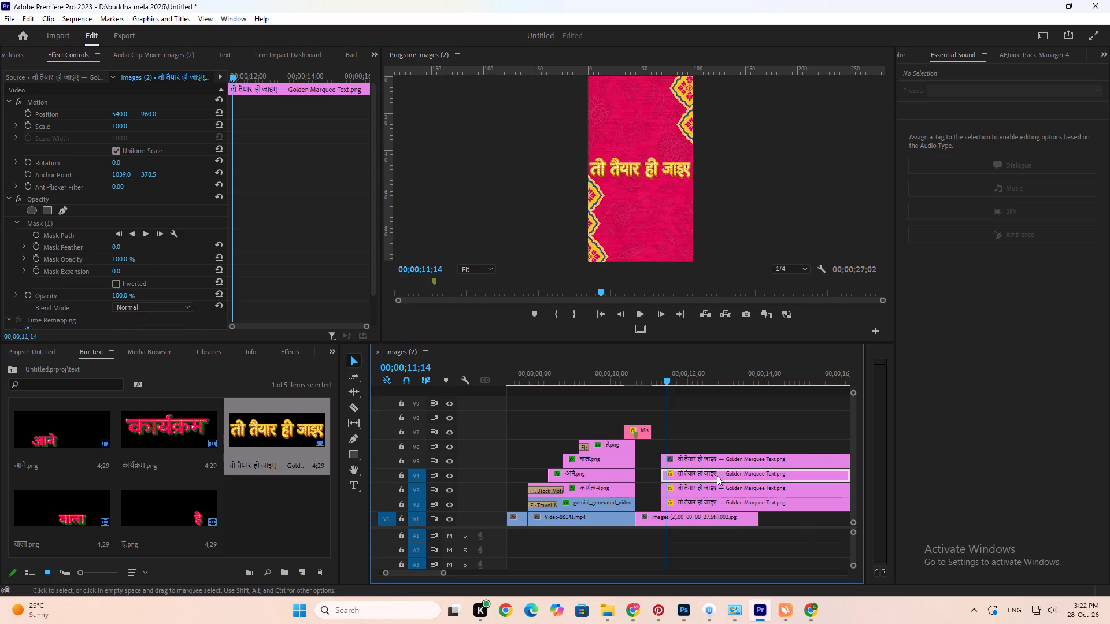
{"action": "left_click", "coordinate": [76, 223]}
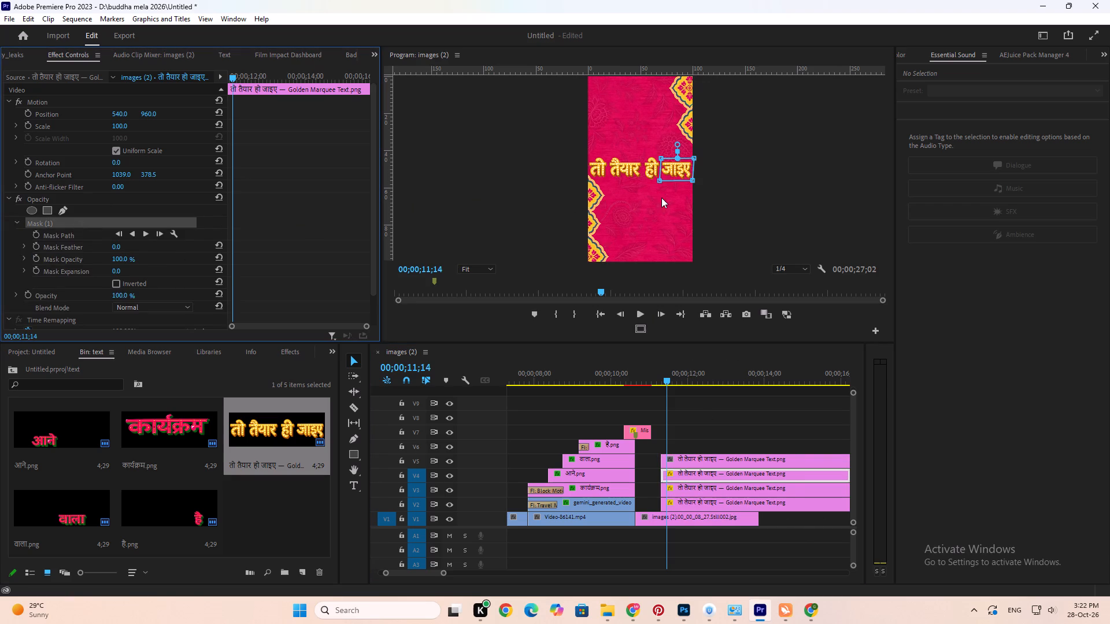
{"action": "left_click", "coordinate": [690, 459]}
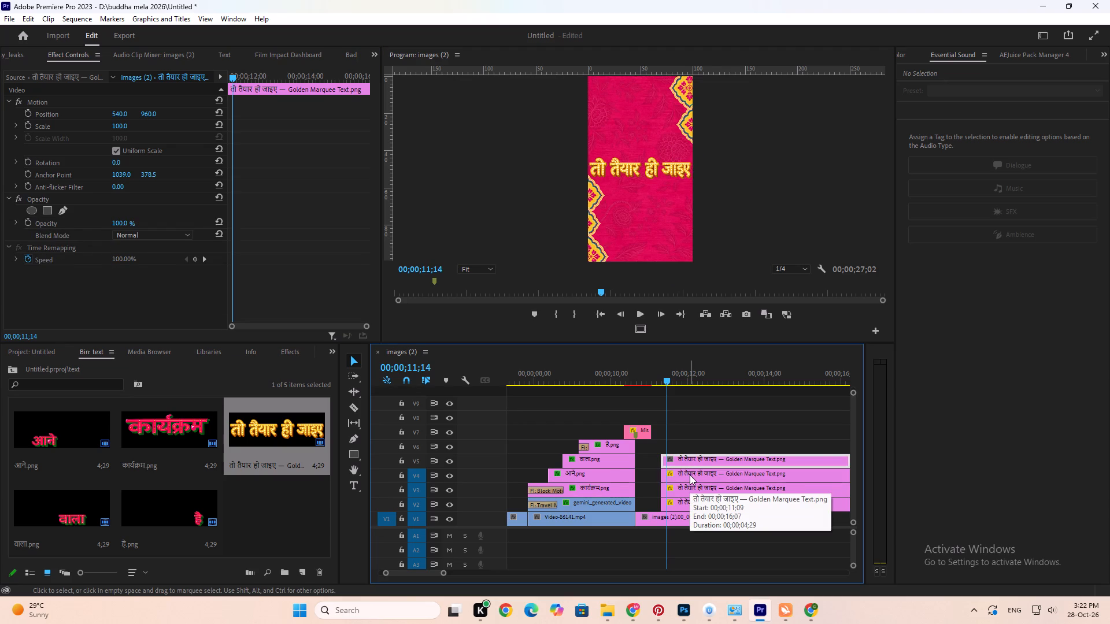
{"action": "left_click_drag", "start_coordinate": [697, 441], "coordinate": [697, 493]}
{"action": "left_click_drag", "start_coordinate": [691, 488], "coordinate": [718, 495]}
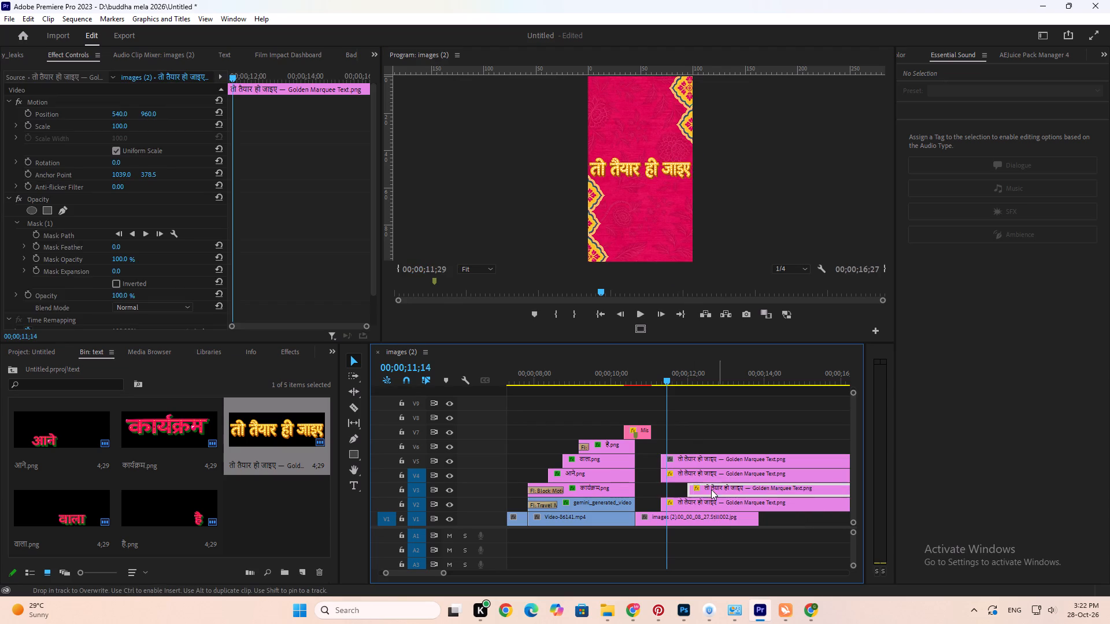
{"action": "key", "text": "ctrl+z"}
Move the text clips on V3, V4 and V5 together to start at 00;00;12;00.
{"action": "left_click_drag", "start_coordinate": [711, 439], "coordinate": [701, 493]}
{"action": "left_click_drag", "start_coordinate": [694, 486], "coordinate": [721, 495]}
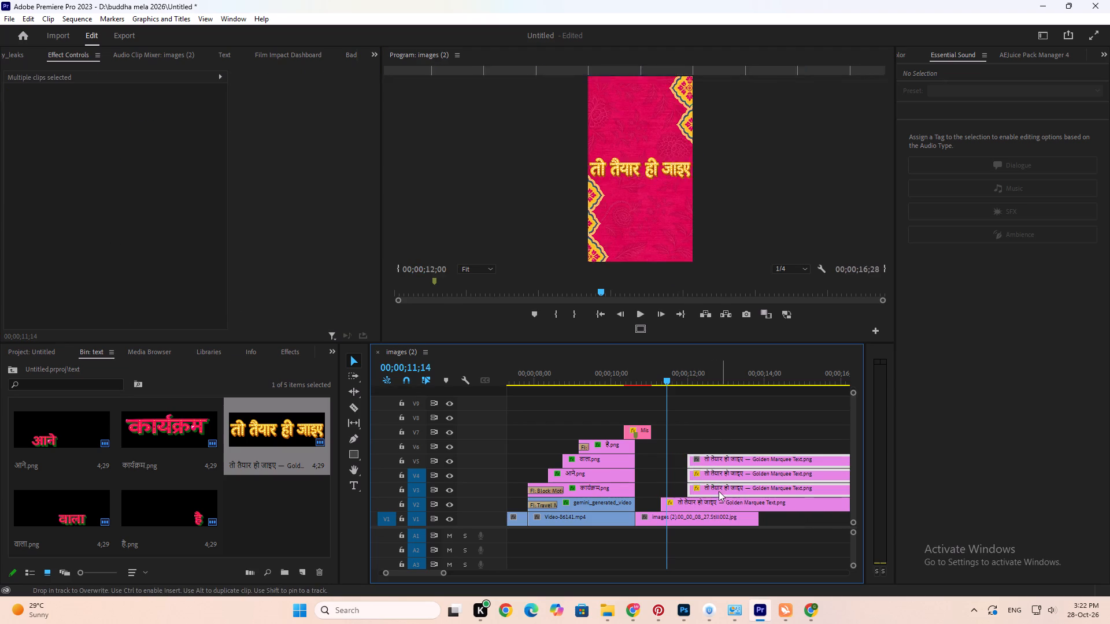
Enlarge the V2 word तो to a scale of about 153.7 and place it in the frame's upper area at about 984.5, 581.8.
{"action": "scroll", "coordinate": [688, 481], "scroll_direction": "up", "scroll_amount": 4, "text": "alt"}
{"action": "left_click", "coordinate": [660, 506]}
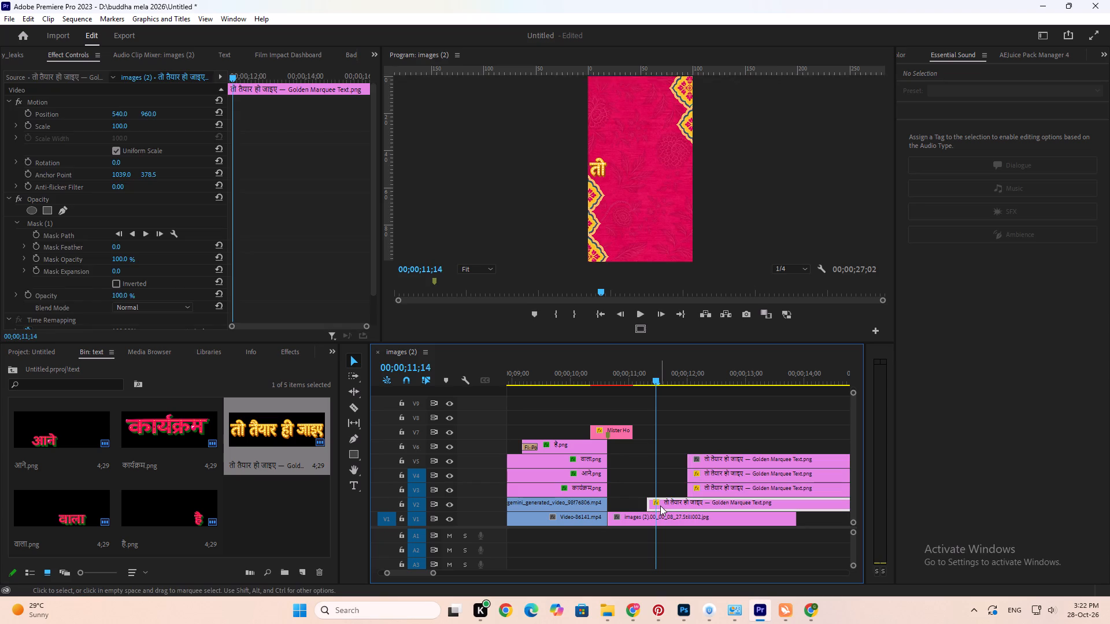
{"action": "key", "text": "v"}
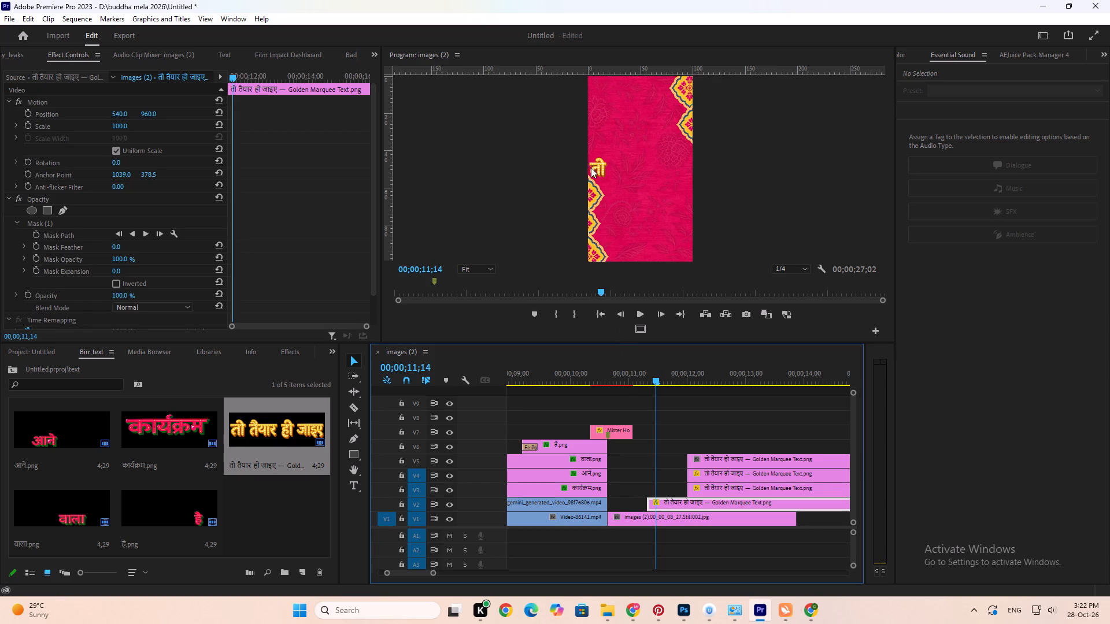
{"action": "left_click", "coordinate": [600, 166]}
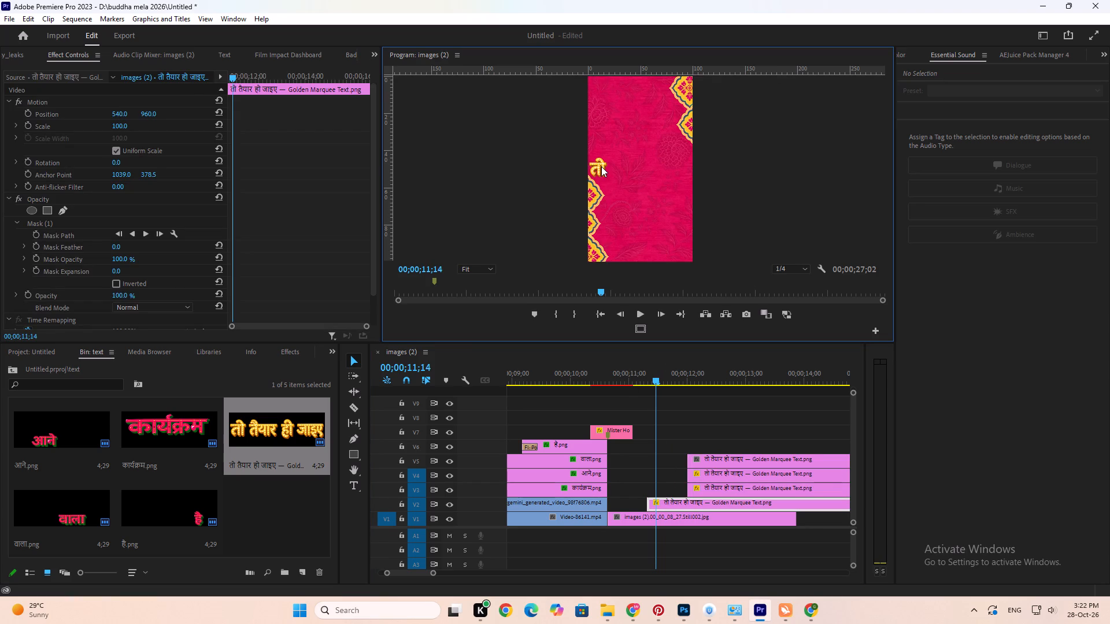
{"action": "double_click", "coordinate": [601, 167]}
{"action": "left_click_drag", "start_coordinate": [616, 174], "coordinate": [632, 134]}
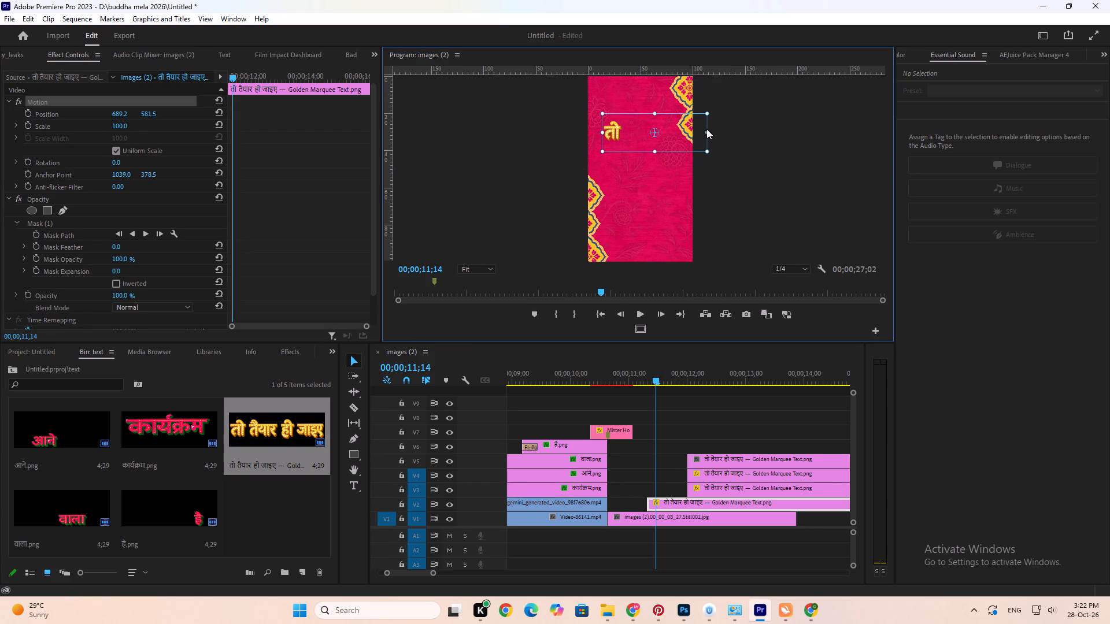
{"action": "left_click", "coordinate": [706, 129]}
{"action": "left_click_drag", "start_coordinate": [708, 133], "coordinate": [745, 131]}
{"action": "left_click_drag", "start_coordinate": [698, 154], "coordinate": [734, 145]}
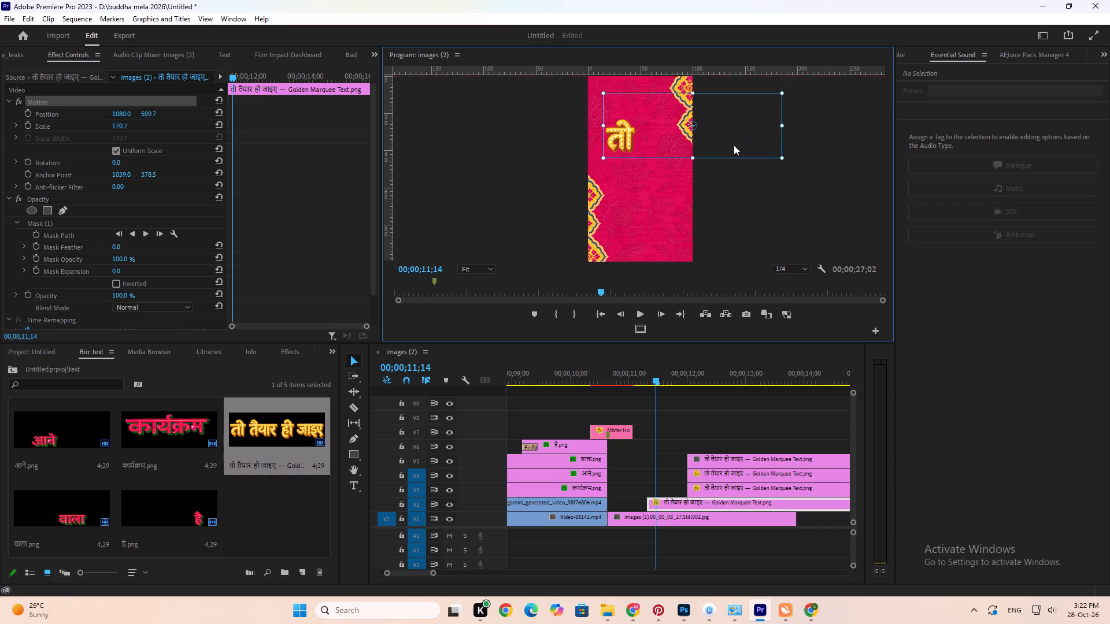
{"action": "left_click_drag", "start_coordinate": [734, 145], "coordinate": [733, 143]}
{"action": "left_click", "coordinate": [783, 119]}
{"action": "double_click", "coordinate": [624, 116]}
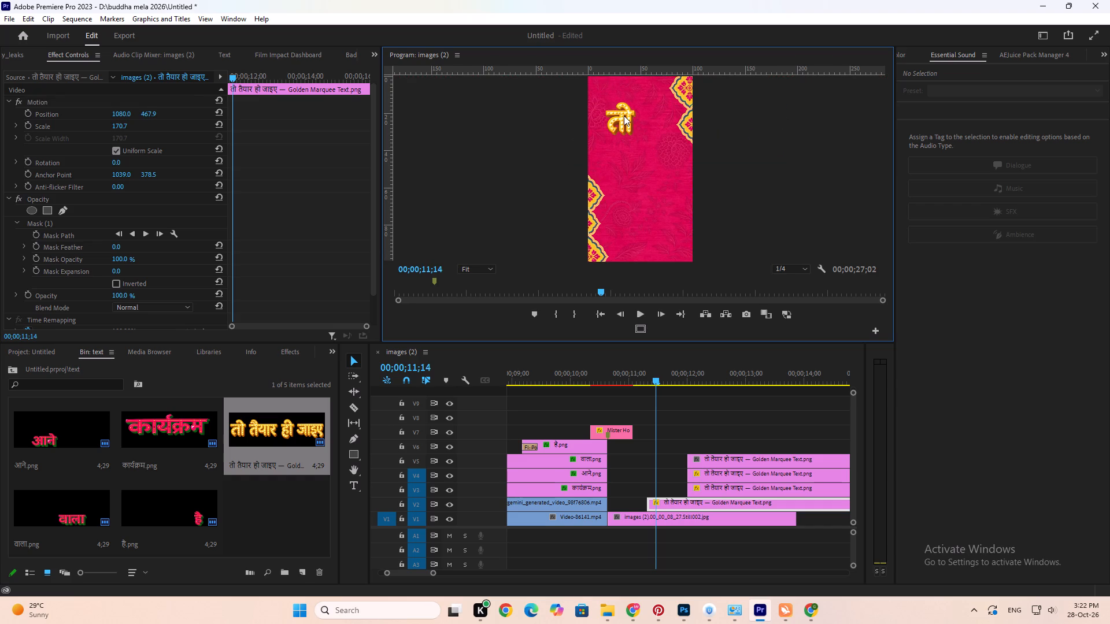
{"action": "left_click", "coordinate": [782, 120]}
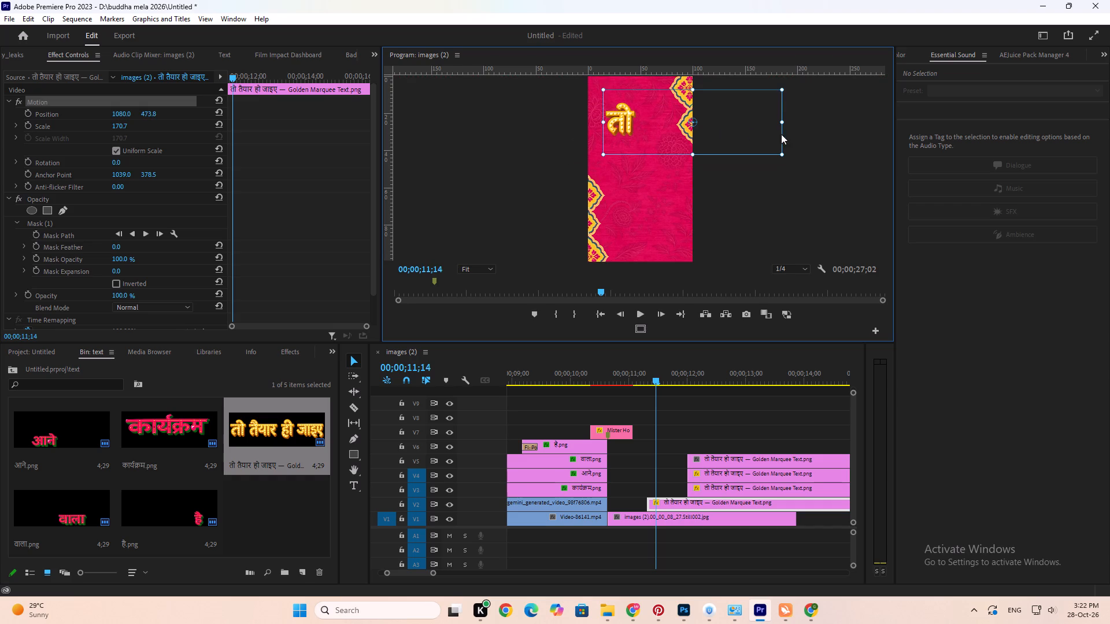
{"action": "left_click_drag", "start_coordinate": [123, 125], "coordinate": [114, 129]}
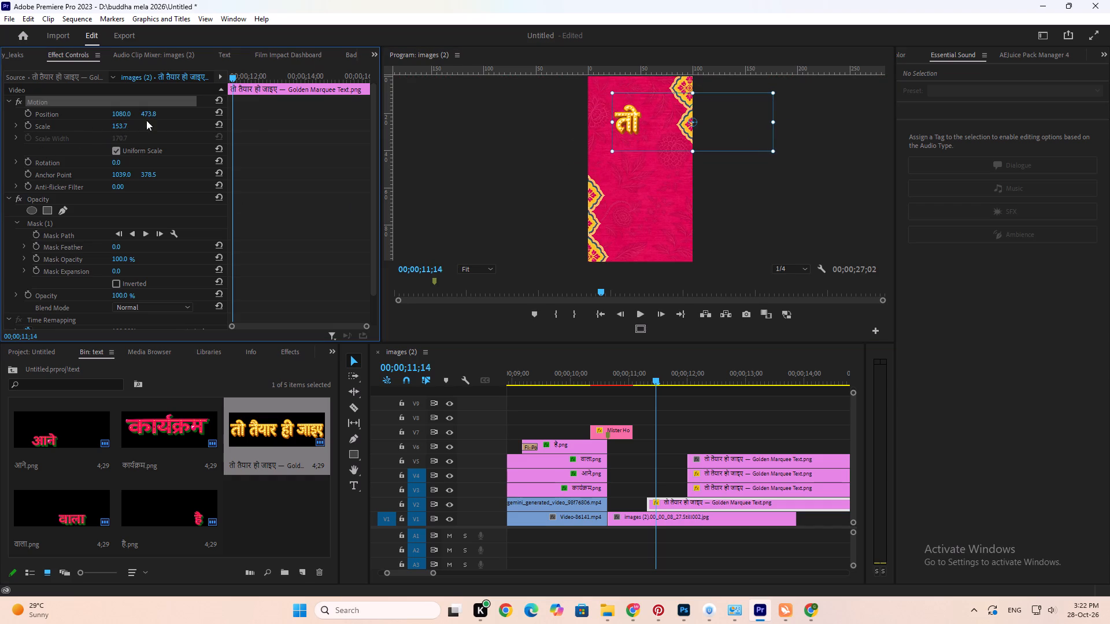
{"action": "left_click_drag", "start_coordinate": [648, 126], "coordinate": [632, 131]}
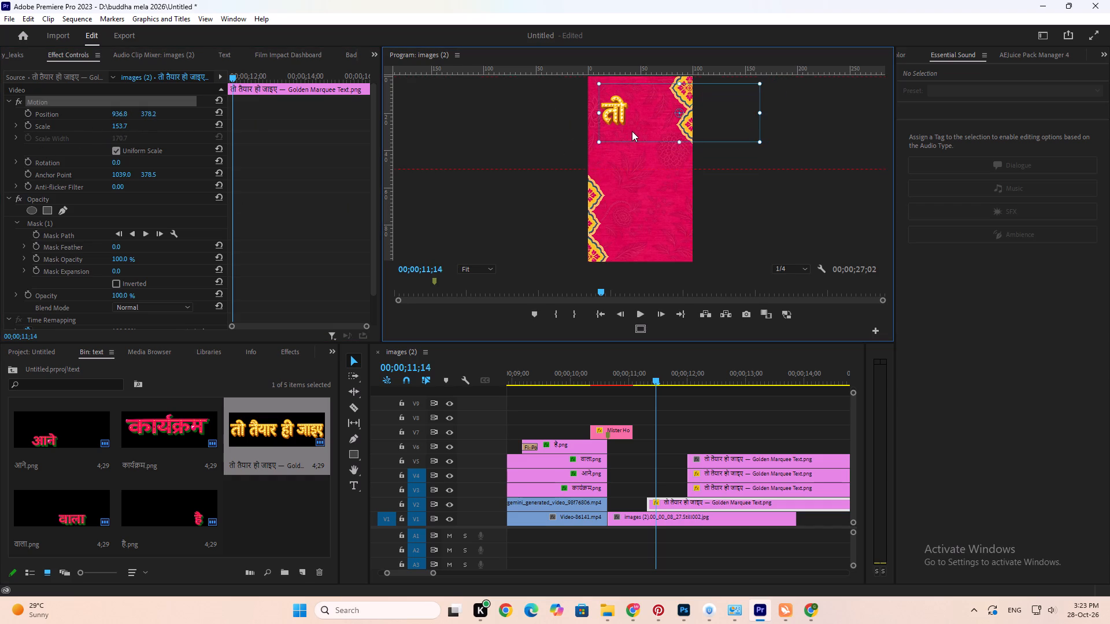
{"action": "left_click_drag", "start_coordinate": [632, 131], "coordinate": [638, 132]}
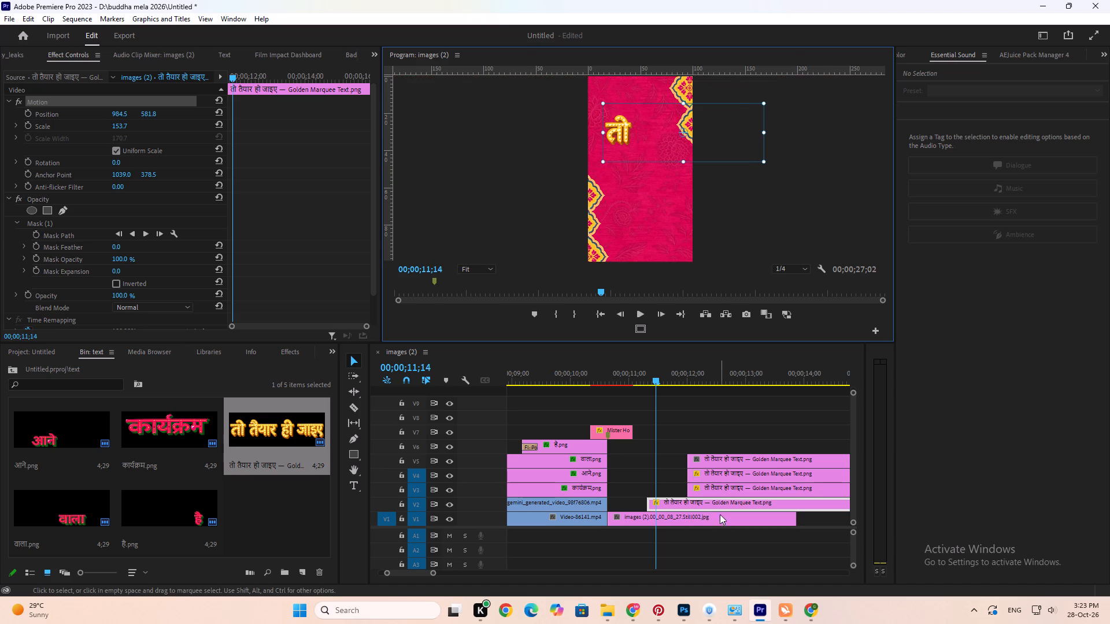
Extend the start of the V3 तैयार clip earlier to 00;00;11;18.
{"action": "left_click_drag", "start_coordinate": [688, 489], "coordinate": [665, 488]}
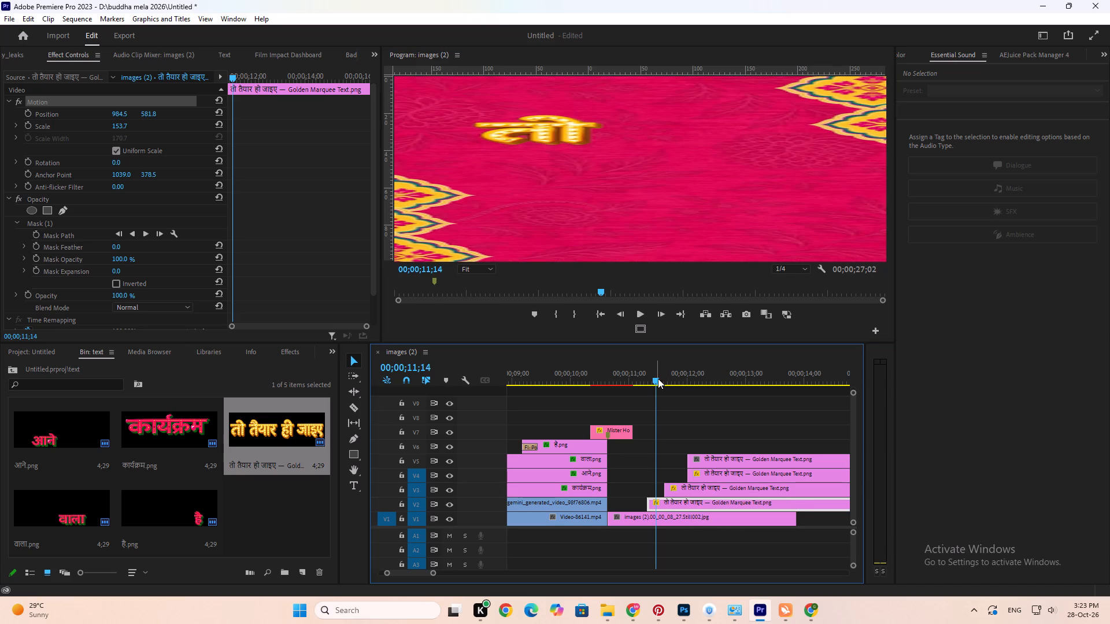
{"action": "left_click_drag", "start_coordinate": [659, 376], "coordinate": [665, 374]}
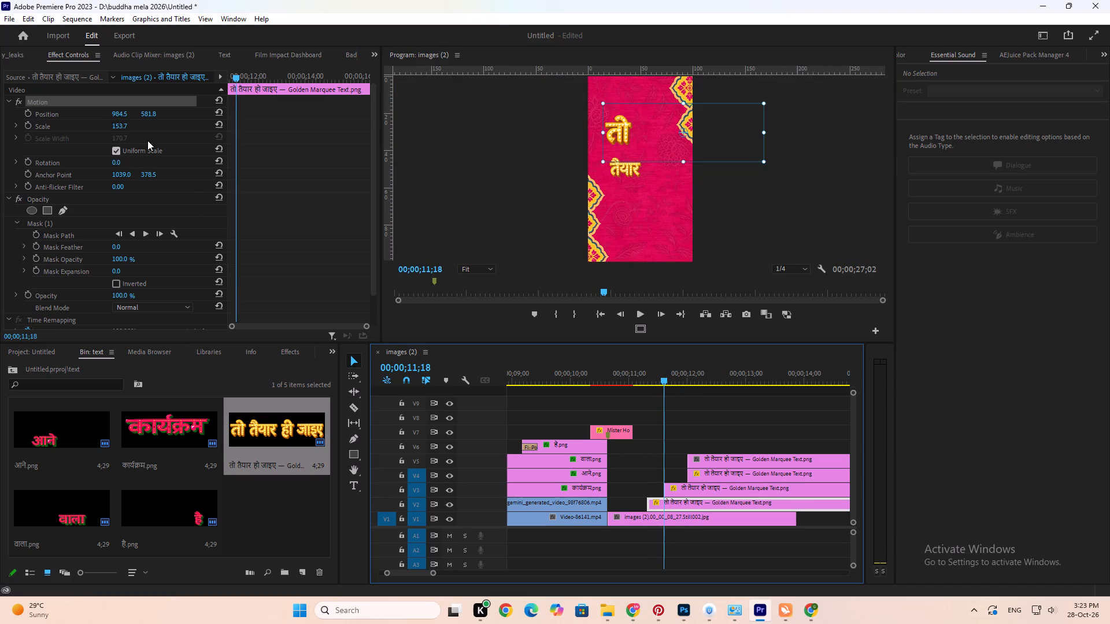
Enlarge the V3 word तैयार to a scale of 156.
{"action": "left_click", "coordinate": [683, 485]}
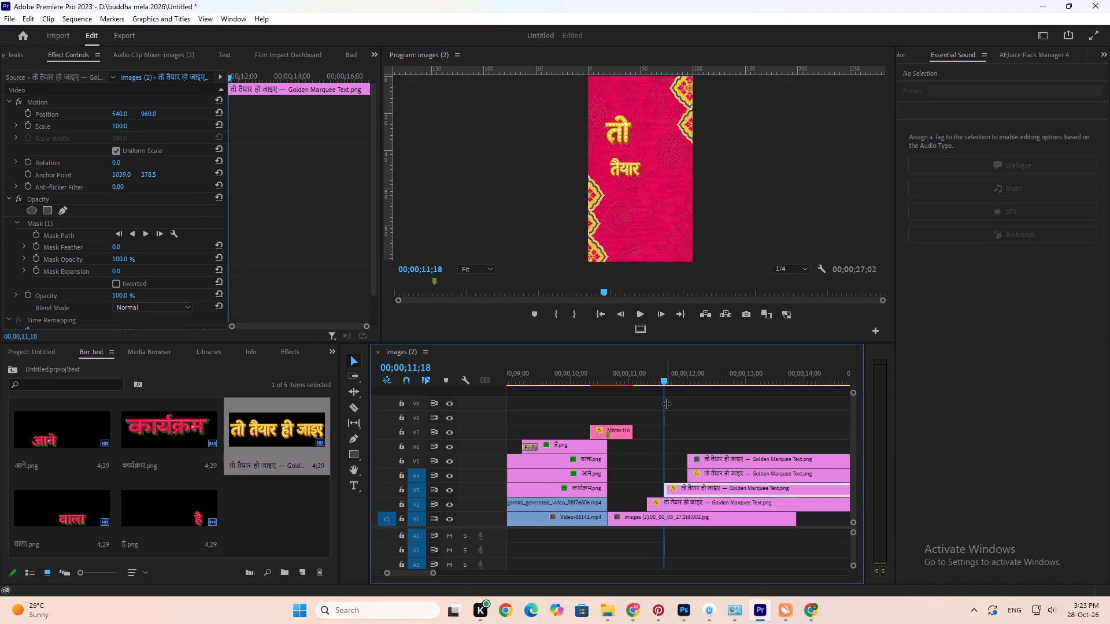
{"action": "key", "text": "Right"}
{"action": "left_click_drag", "start_coordinate": [119, 123], "coordinate": [171, 127]}
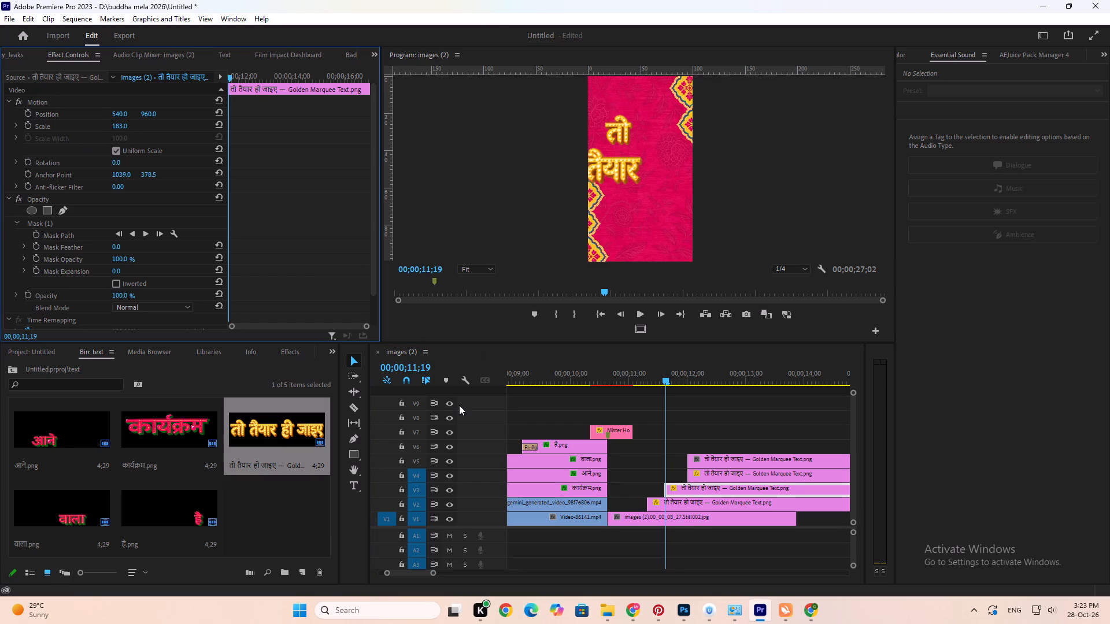
{"action": "key", "text": "ctrl+z"}
{"action": "left_click", "coordinate": [704, 440]}
{"action": "scroll", "coordinate": [704, 440], "scroll_direction": "up", "scroll_amount": 2, "text": "alt"}
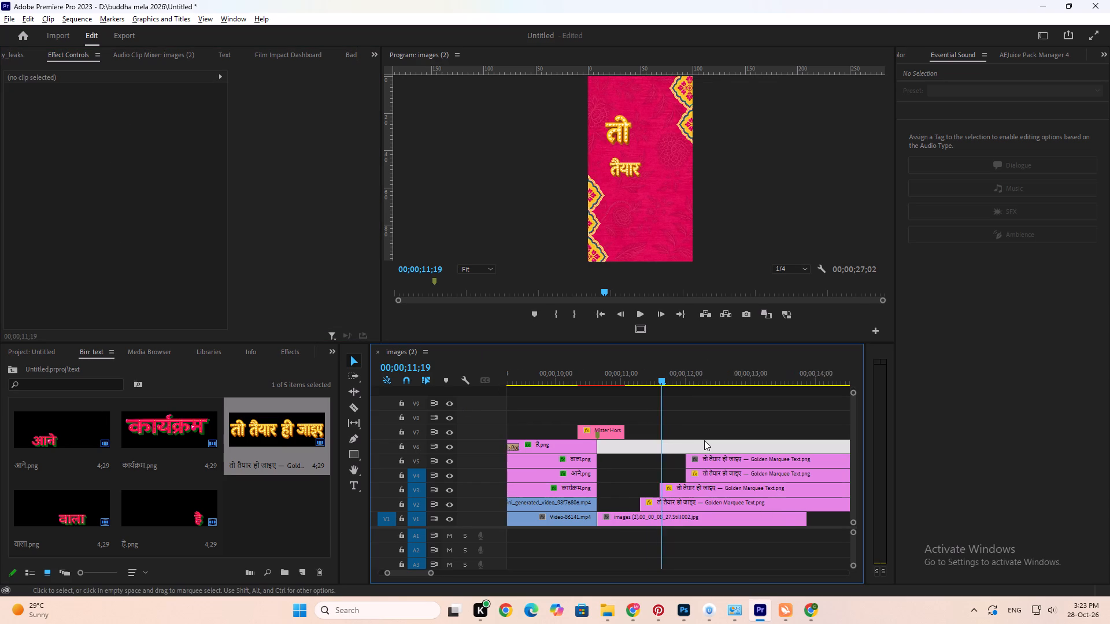
{"action": "scroll", "coordinate": [704, 440], "scroll_direction": "up", "scroll_amount": 1, "text": "alt"}
{"action": "scroll", "coordinate": [704, 440], "scroll_direction": "down", "scroll_amount": 4, "text": "alt"}
{"action": "left_click", "coordinate": [671, 484]}
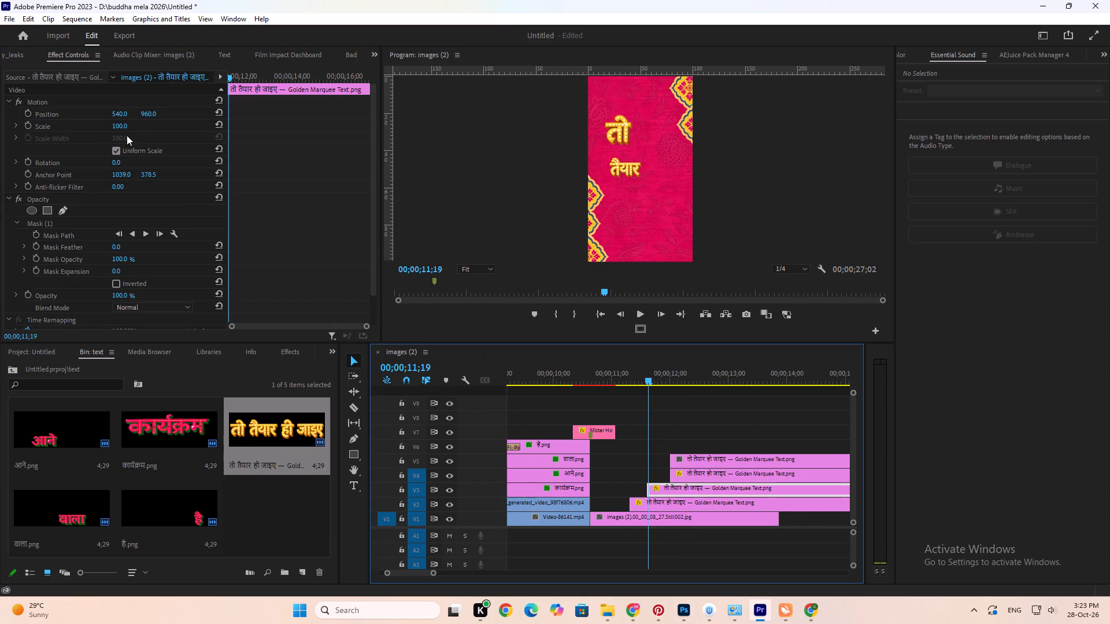
{"action": "left_click_drag", "start_coordinate": [124, 125], "coordinate": [172, 117]}
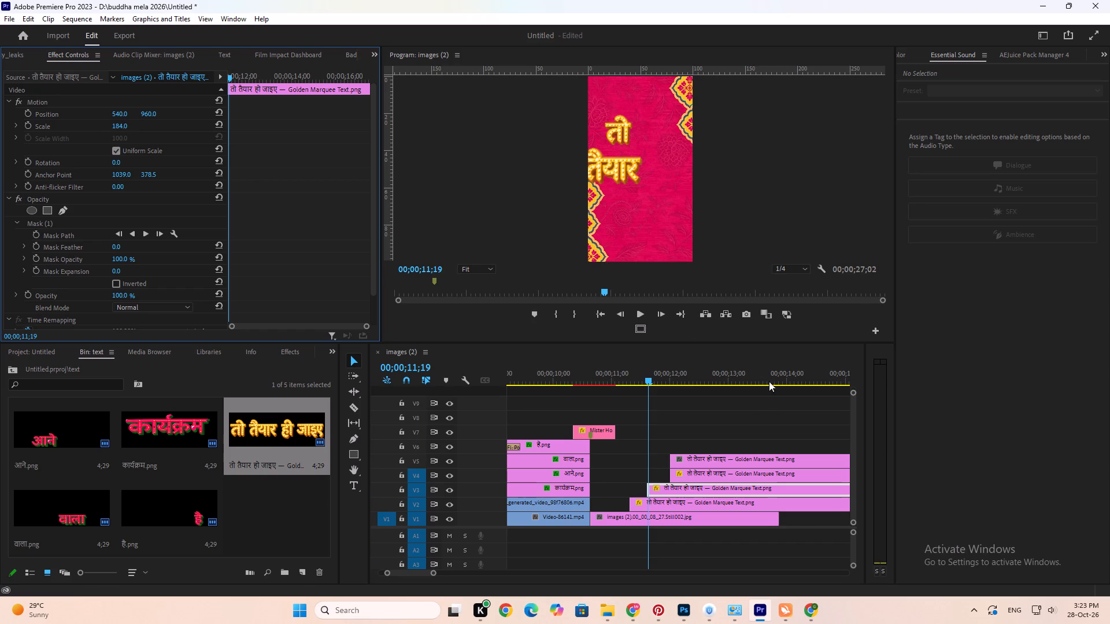
{"action": "left_click_drag", "start_coordinate": [122, 124], "coordinate": [105, 128]}
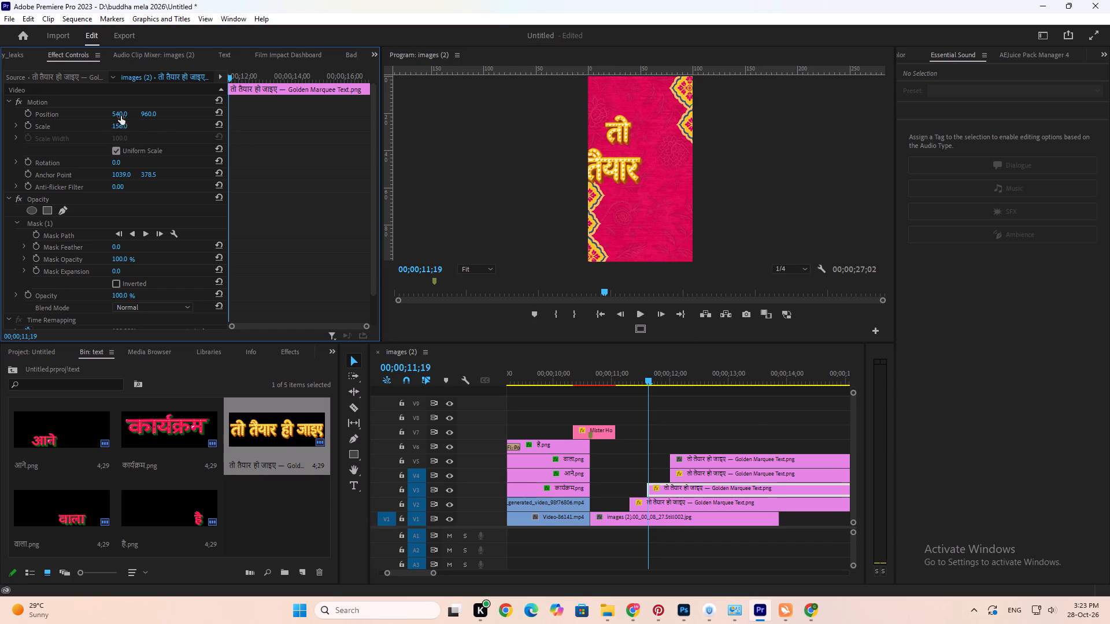
Reposition the V3 word तैयार to 673, 942 so it sits beneath तो.
{"action": "left_click_drag", "start_coordinate": [118, 110], "coordinate": [169, 117]}
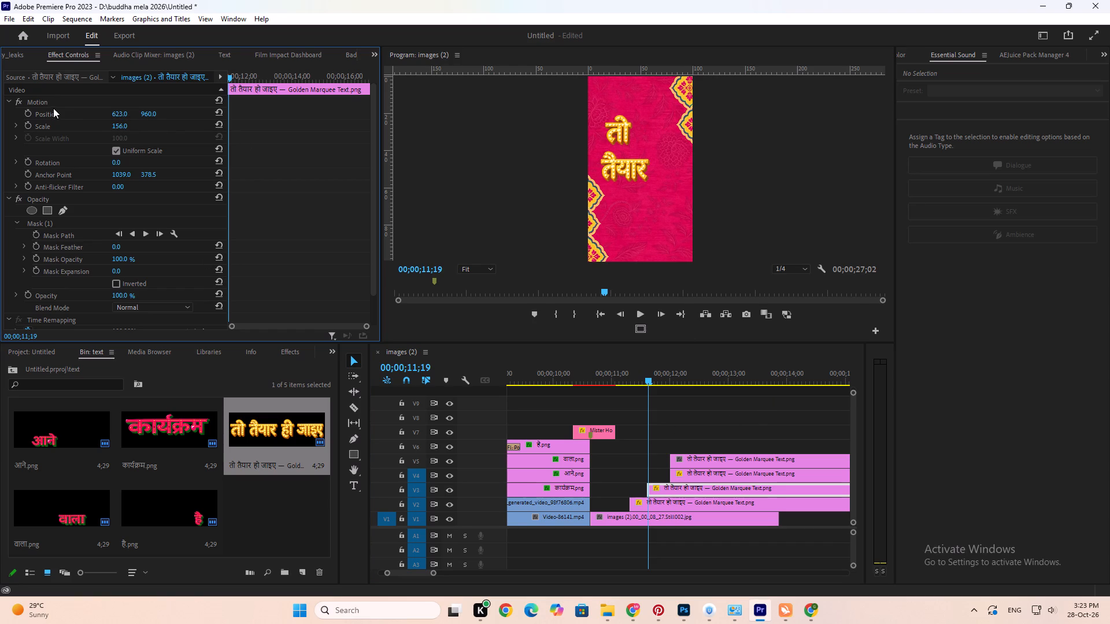
{"action": "left_click_drag", "start_coordinate": [119, 113], "coordinate": [159, 108]}
{"action": "left_click_drag", "start_coordinate": [159, 108], "coordinate": [149, 112]}
{"action": "left_click_drag", "start_coordinate": [158, 116], "coordinate": [147, 117]}
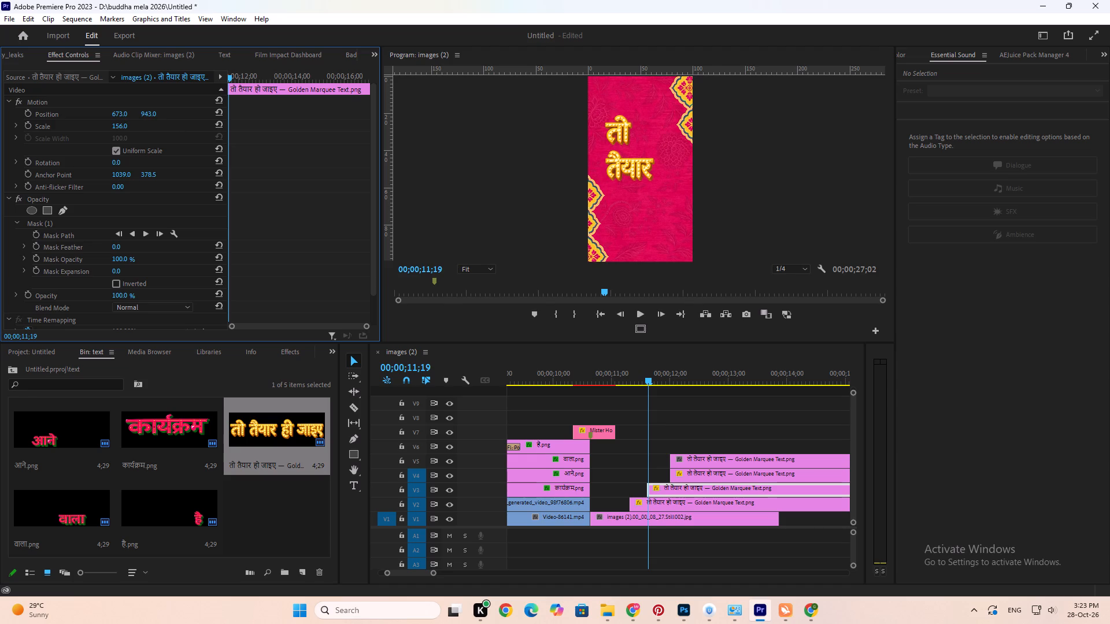
{"action": "left_click_drag", "start_coordinate": [147, 117], "coordinate": [141, 114]}
{"action": "left_click", "coordinate": [561, 189]}
{"action": "key", "text": "ctrl+grave"}
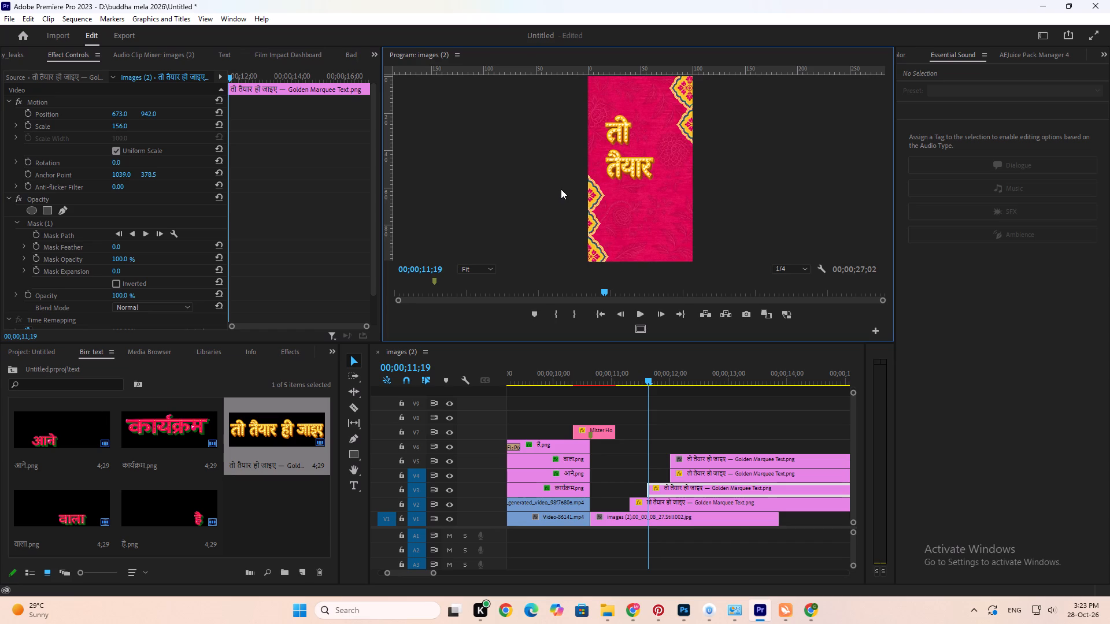
{"action": "key", "text": "ctrl+grave"}
Set the scale of the V2 word तो to 150.
{"action": "left_click", "coordinate": [653, 505]}
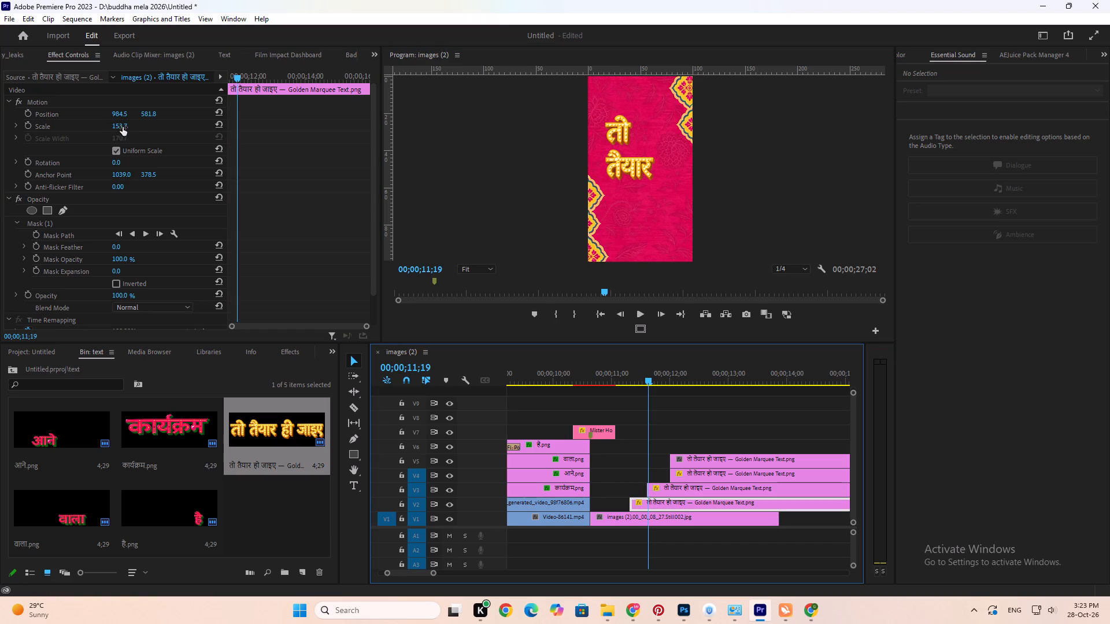
{"action": "left_click", "coordinate": [123, 127]}
{"action": "type", "text": "1500"}
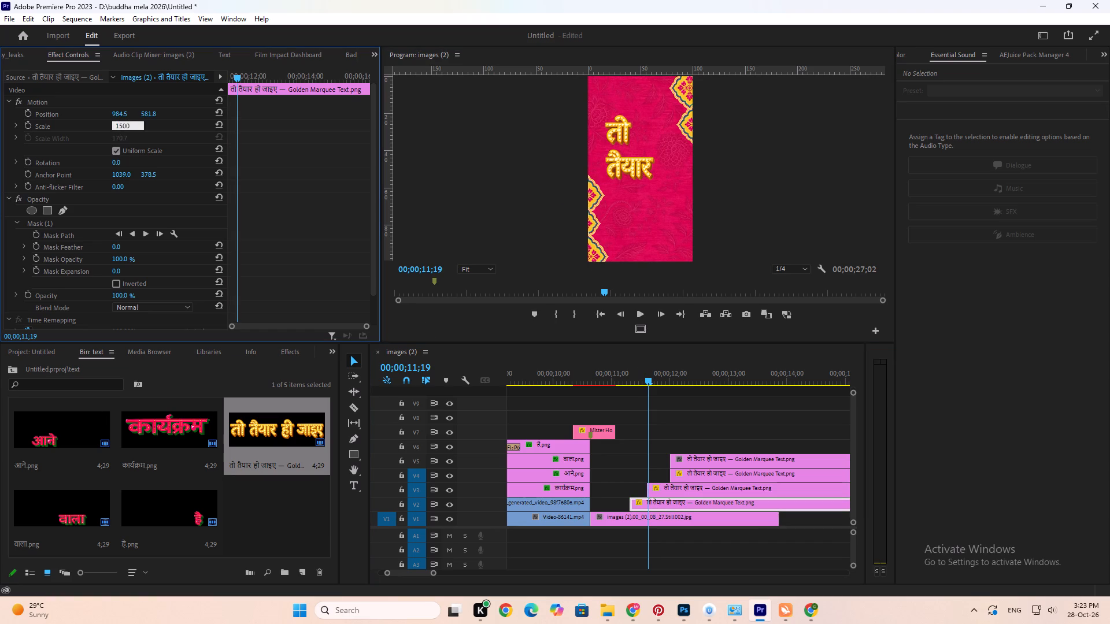
{"action": "key", "text": "BackSpace"}
{"action": "key", "text": "Return"}
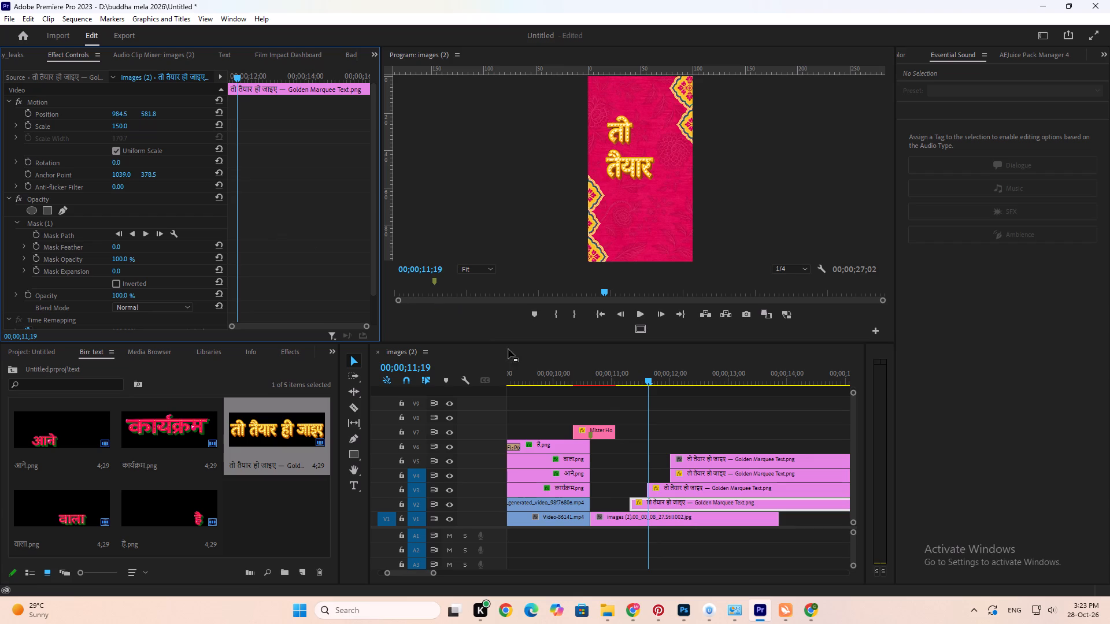
Set the scale of the V3 word तैयार to 150.
{"action": "left_click", "coordinate": [699, 495]}
{"action": "left_click", "coordinate": [126, 125]}
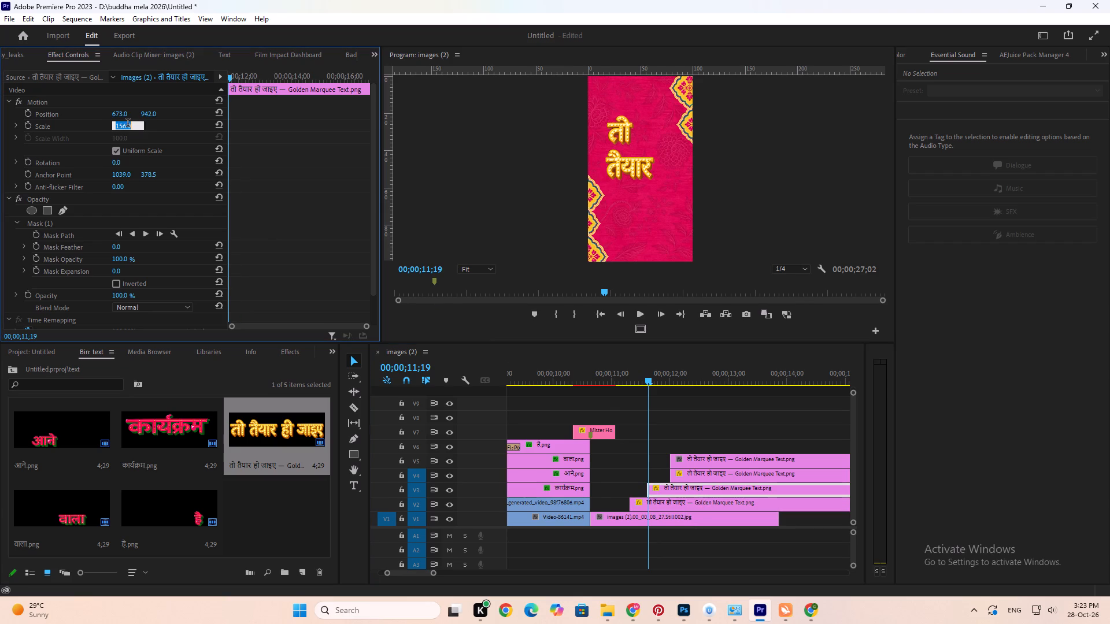
{"action": "type", "text": "150"}
{"action": "key", "text": "Return"}
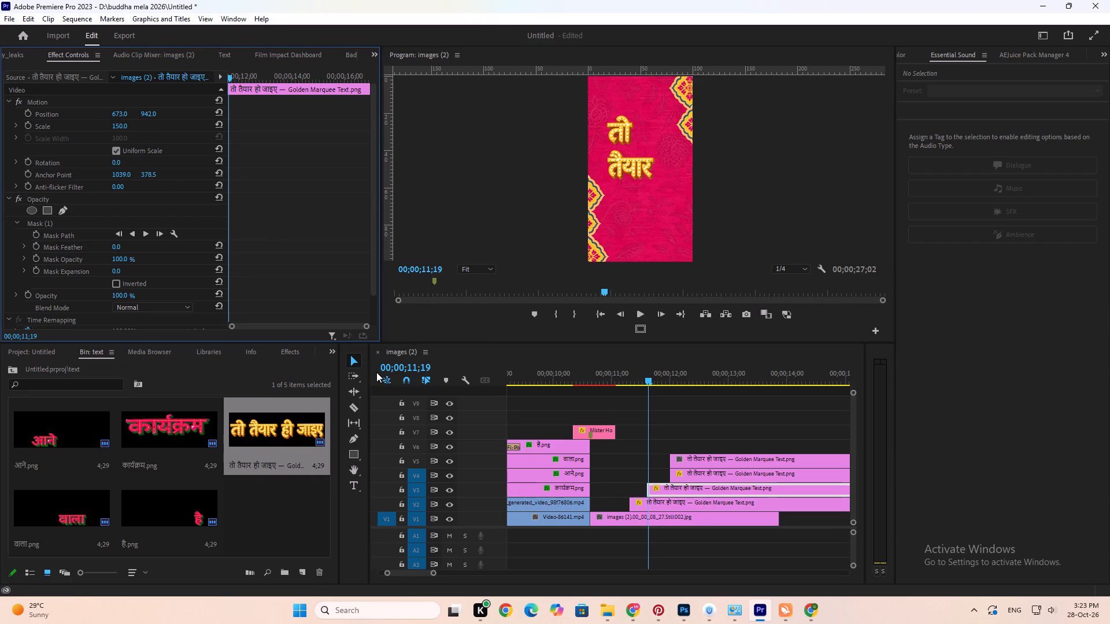
Trim the start of the V5 golden text clip to about half a second after the V4 clip's start, and play it back.
{"action": "left_click", "coordinate": [680, 475]}
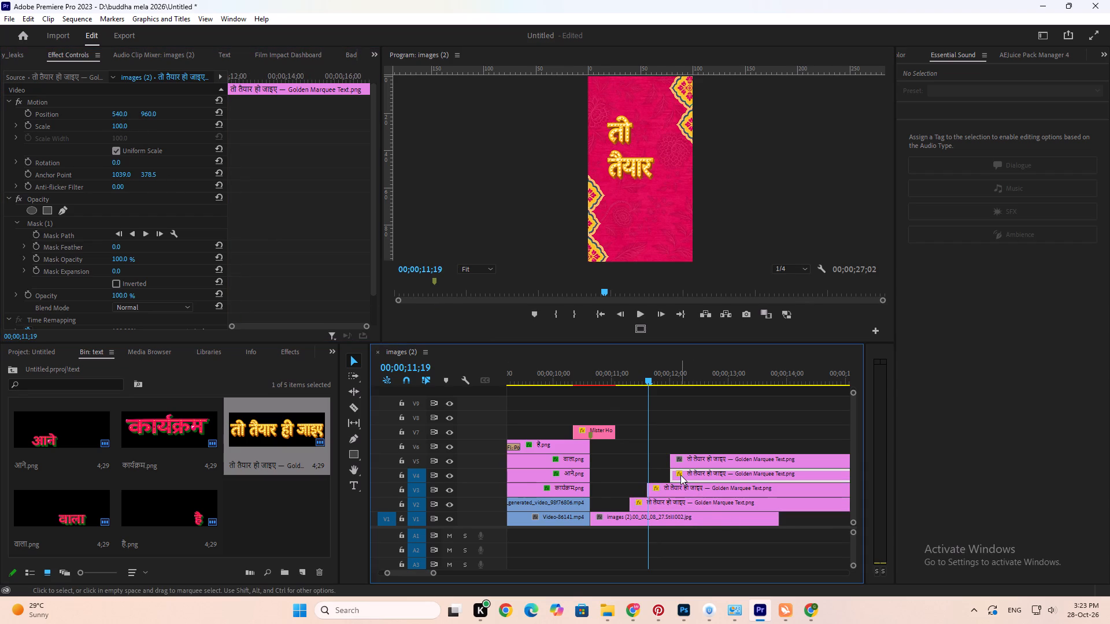
{"action": "left_click_drag", "start_coordinate": [657, 368], "coordinate": [669, 372]}
{"action": "left_click_drag", "start_coordinate": [674, 459], "coordinate": [707, 463]}
{"action": "key", "text": "space"}
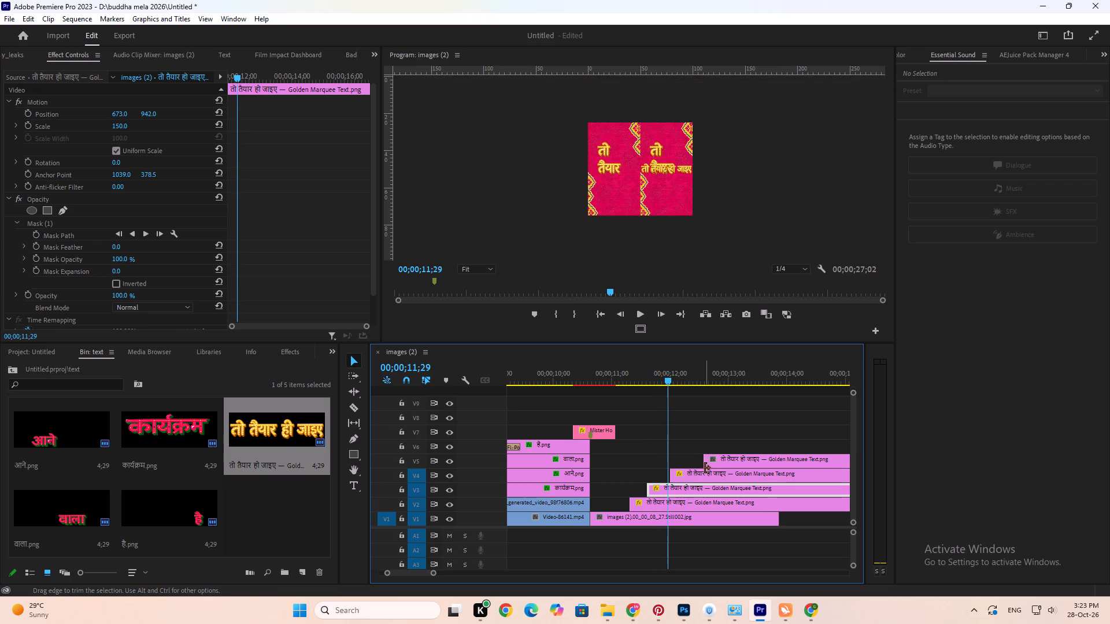
{"action": "key", "text": "space"}
At 00;00;12;05, enlarge the V4 word जाइए to a scale of 150.
{"action": "left_click_drag", "start_coordinate": [676, 373], "coordinate": [683, 372]}
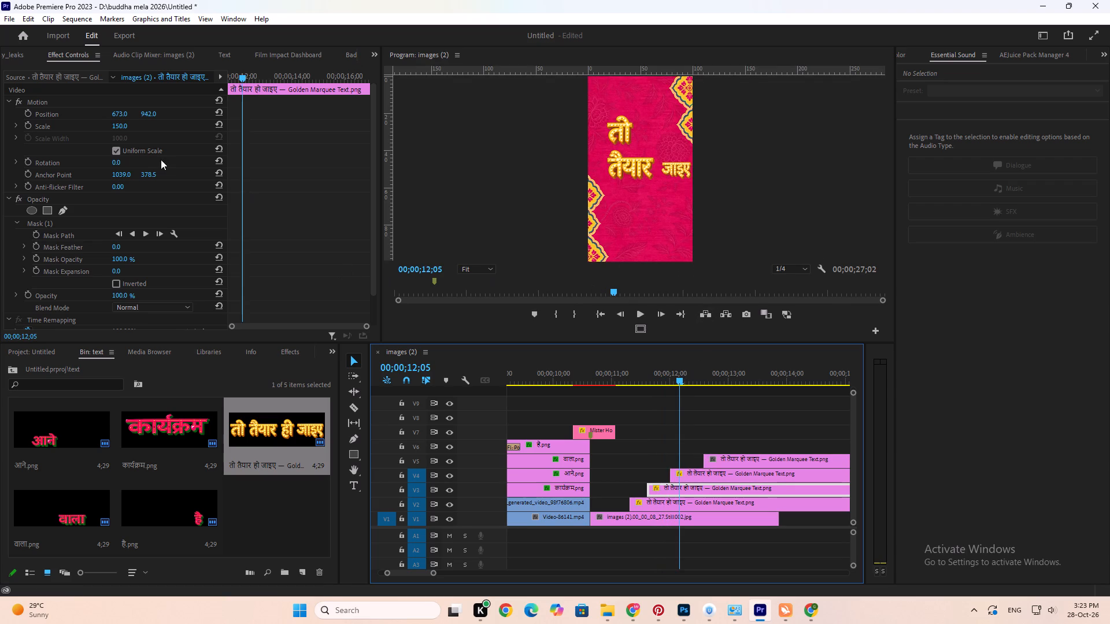
{"action": "left_click", "coordinate": [726, 470]}
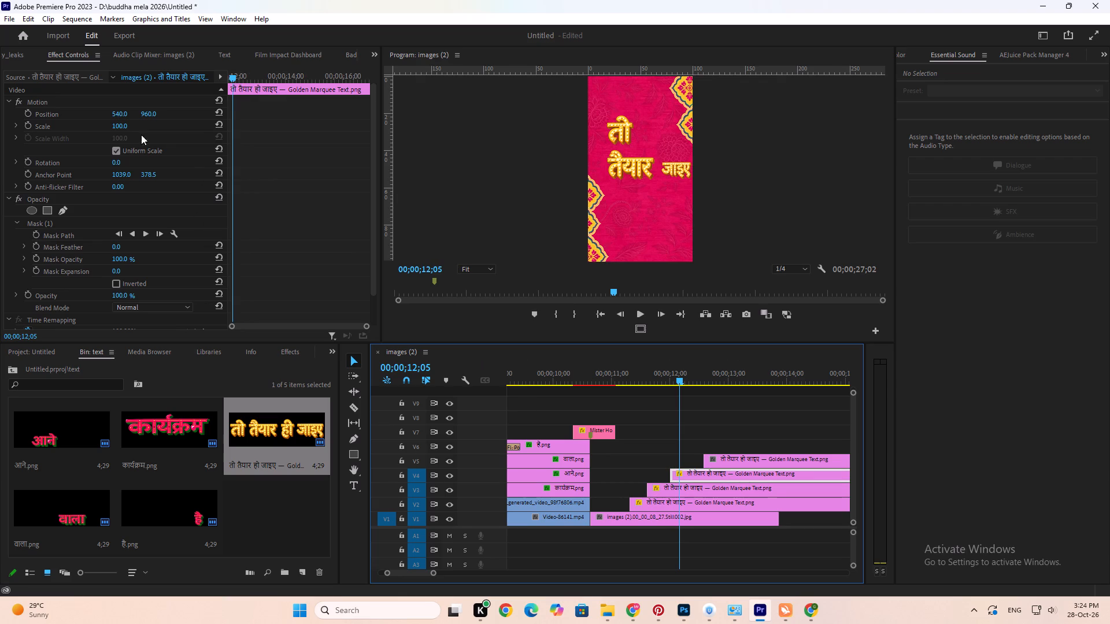
{"action": "left_click", "coordinate": [126, 121]}
{"action": "type", "text": "150"}
{"action": "key", "text": "Return"}
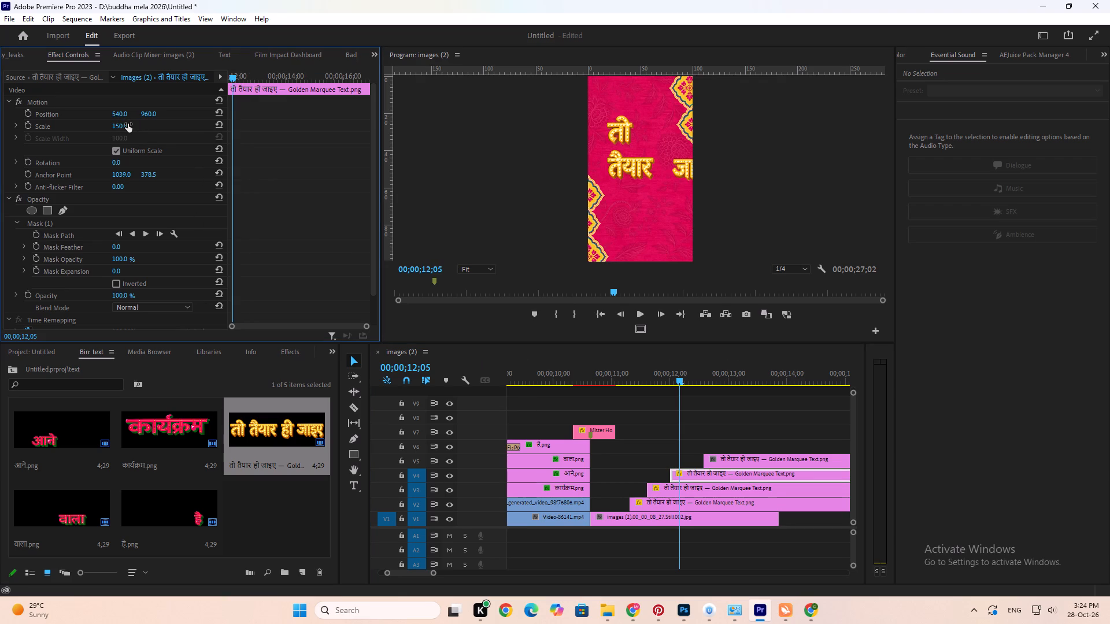
Reposition the V4 word जाइए to -105, 1416 so it sits beneath तैयार with a gap between them.
{"action": "left_click_drag", "start_coordinate": [119, 108], "coordinate": [66, 120]}
{"action": "left_click_drag", "start_coordinate": [118, 114], "coordinate": [114, 114]}
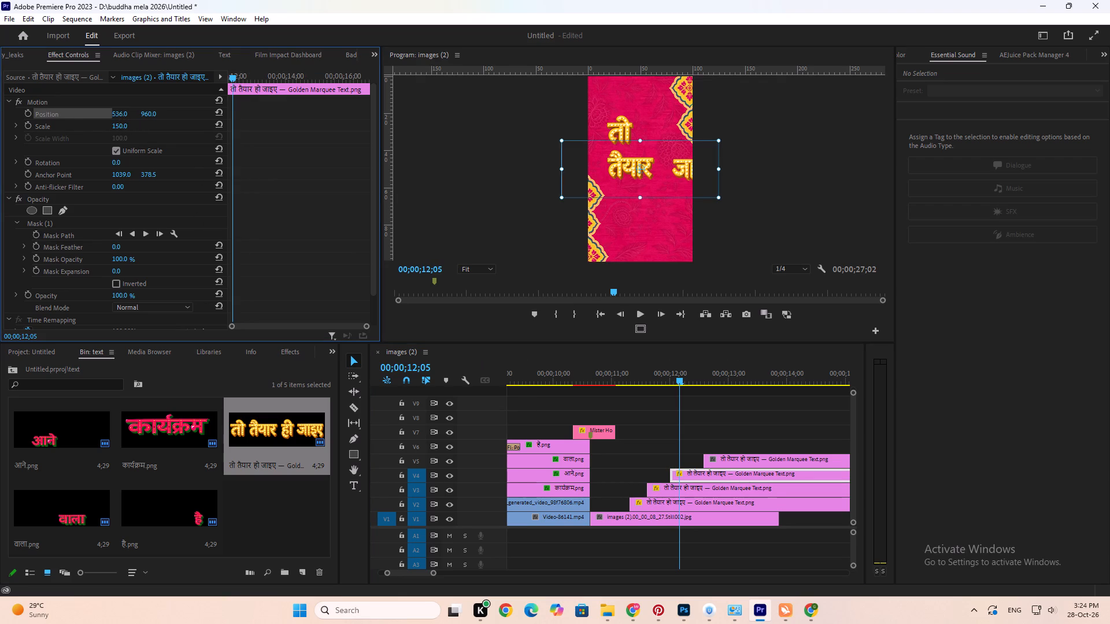
{"action": "left_click_drag", "start_coordinate": [114, 114], "coordinate": [113, 114]}
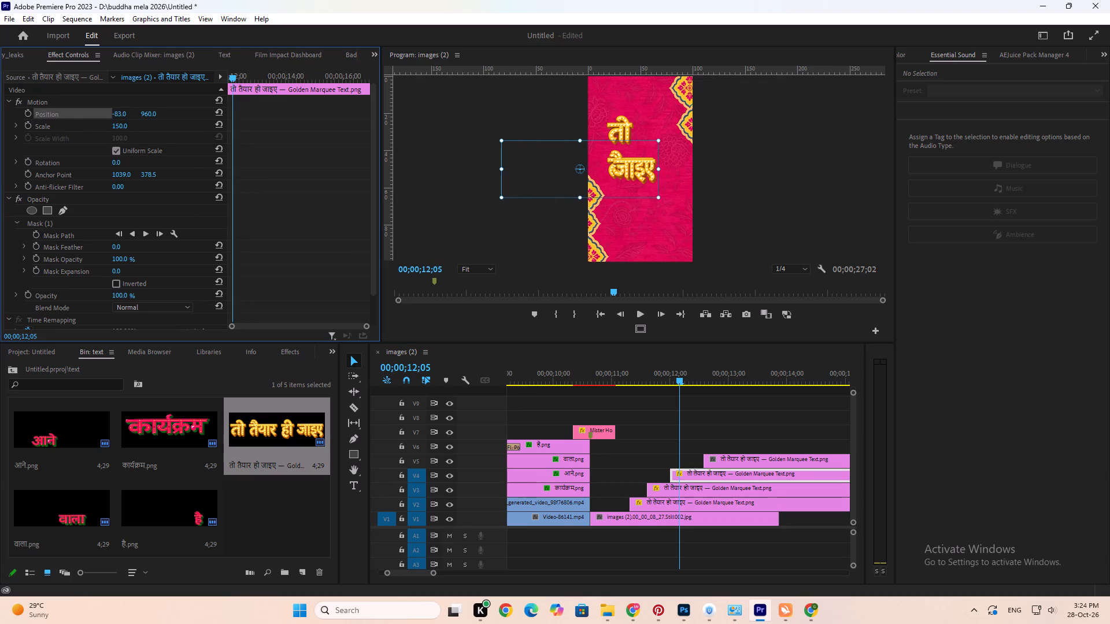
{"action": "left_click_drag", "start_coordinate": [113, 114], "coordinate": [102, 121]}
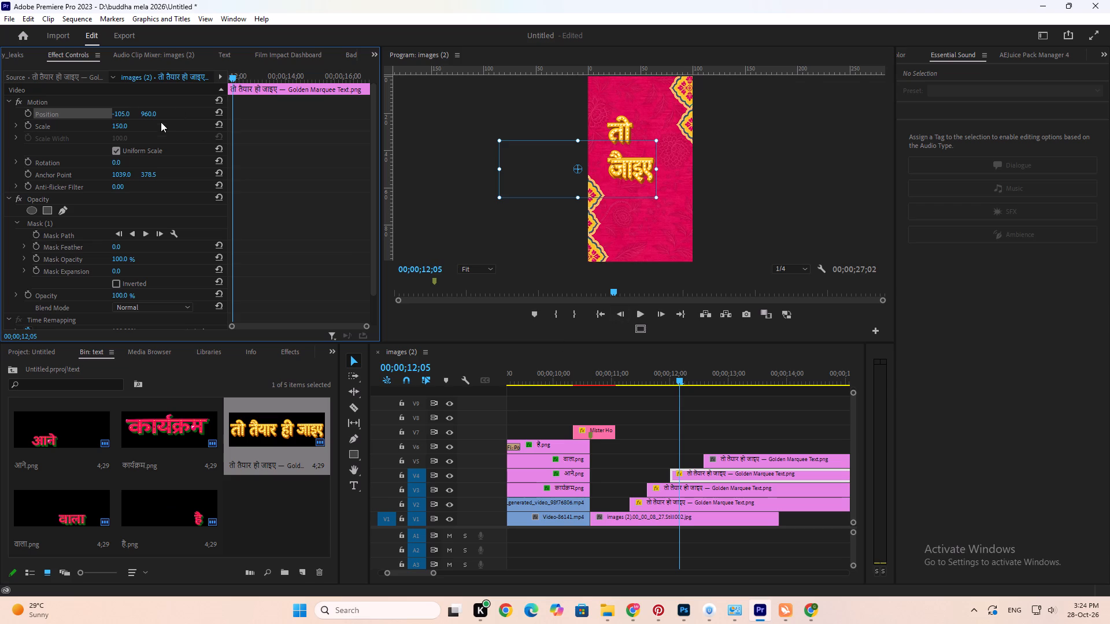
{"action": "left_click_drag", "start_coordinate": [153, 114], "coordinate": [405, 72]}
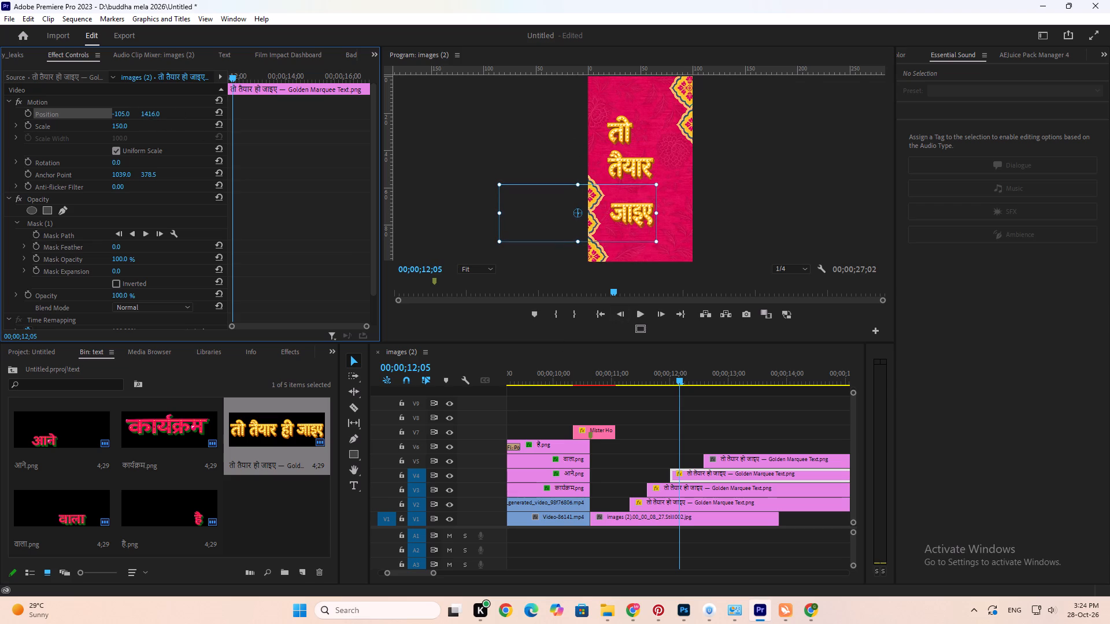
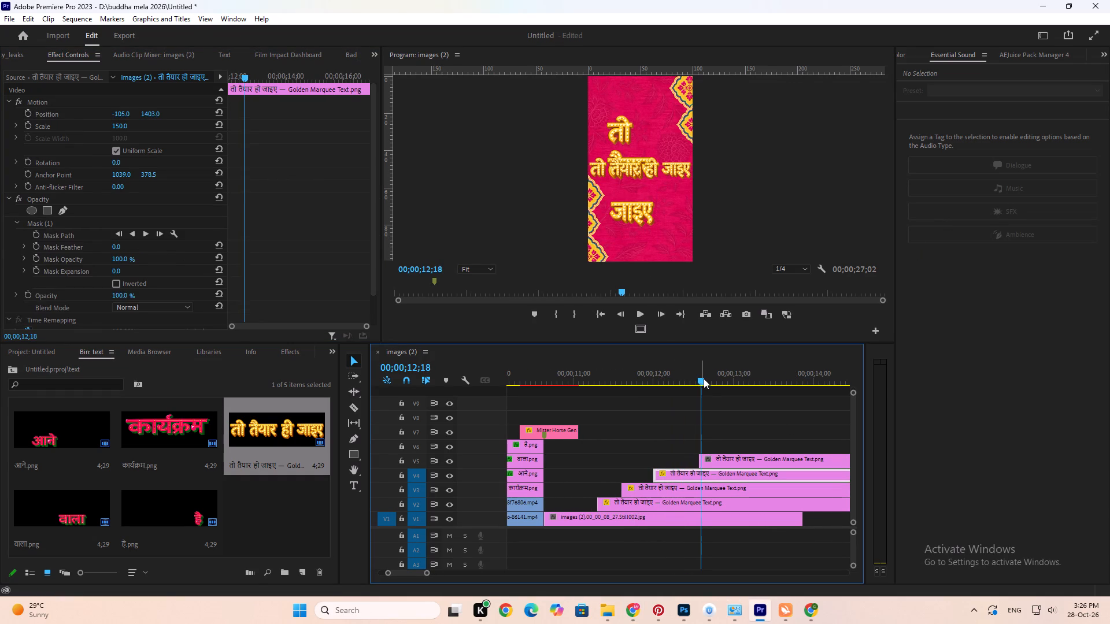
{"action": "left_click_drag", "start_coordinate": [712, 460], "coordinate": [705, 462]}
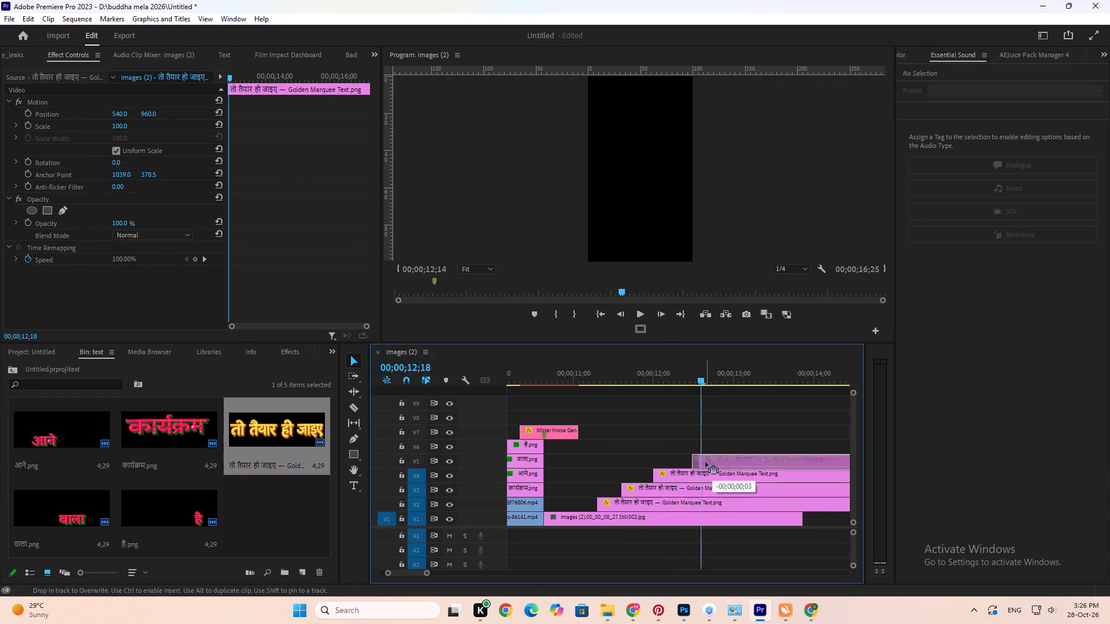
{"action": "left_click_drag", "start_coordinate": [705, 462], "coordinate": [691, 464]}
{"action": "left_click_drag", "start_coordinate": [682, 376], "coordinate": [693, 376]}
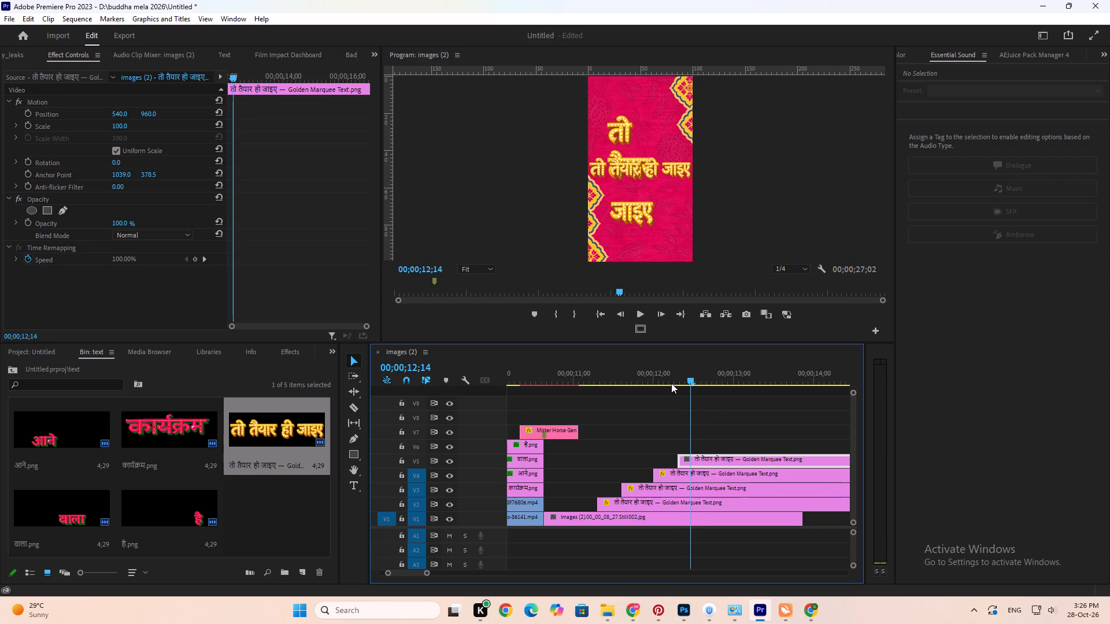
{"action": "left_click", "coordinate": [696, 463]}
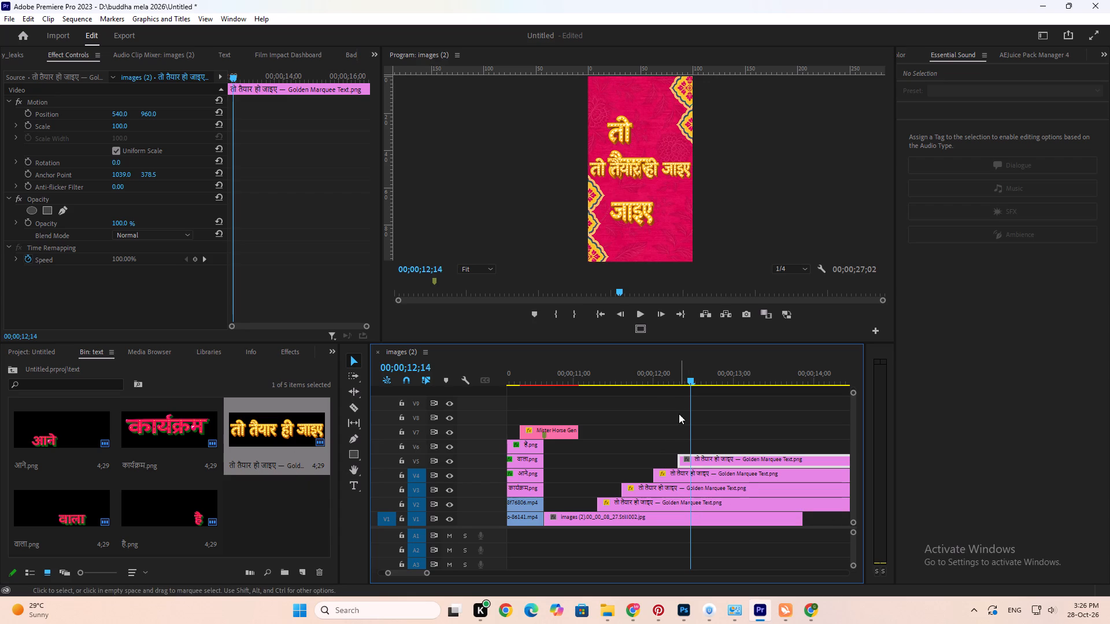
{"action": "left_click_drag", "start_coordinate": [597, 382], "coordinate": [584, 381]}
{"action": "key", "text": "space"}
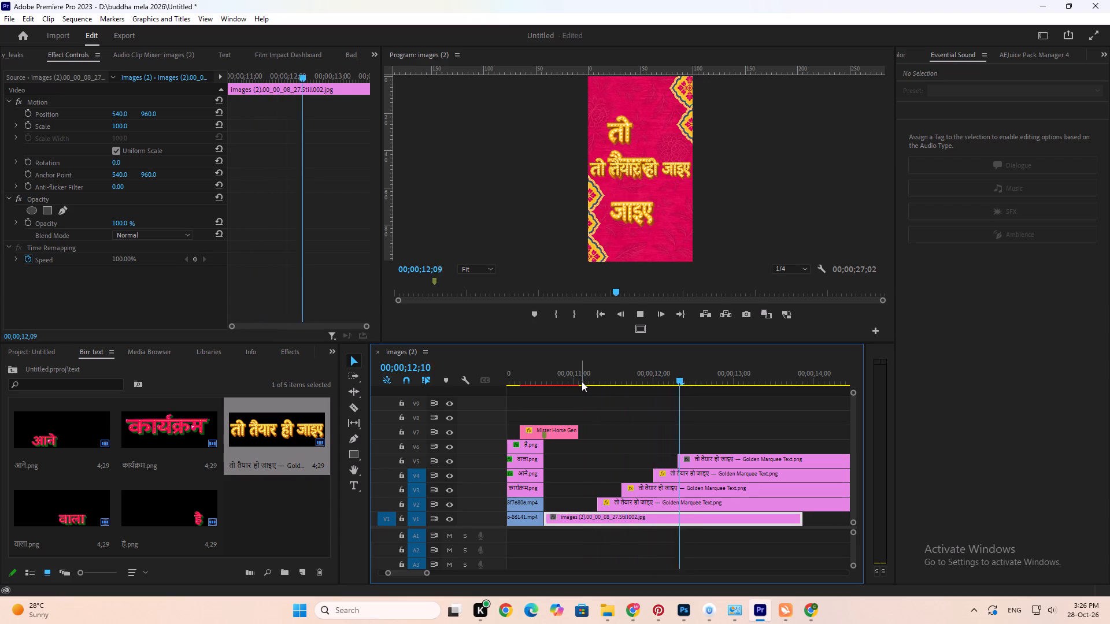
{"action": "key", "text": "space"}
Add a rectangular opacity mask to the V5 golden text clip and fit it tightly around the word ही.
{"action": "left_click", "coordinate": [702, 460]}
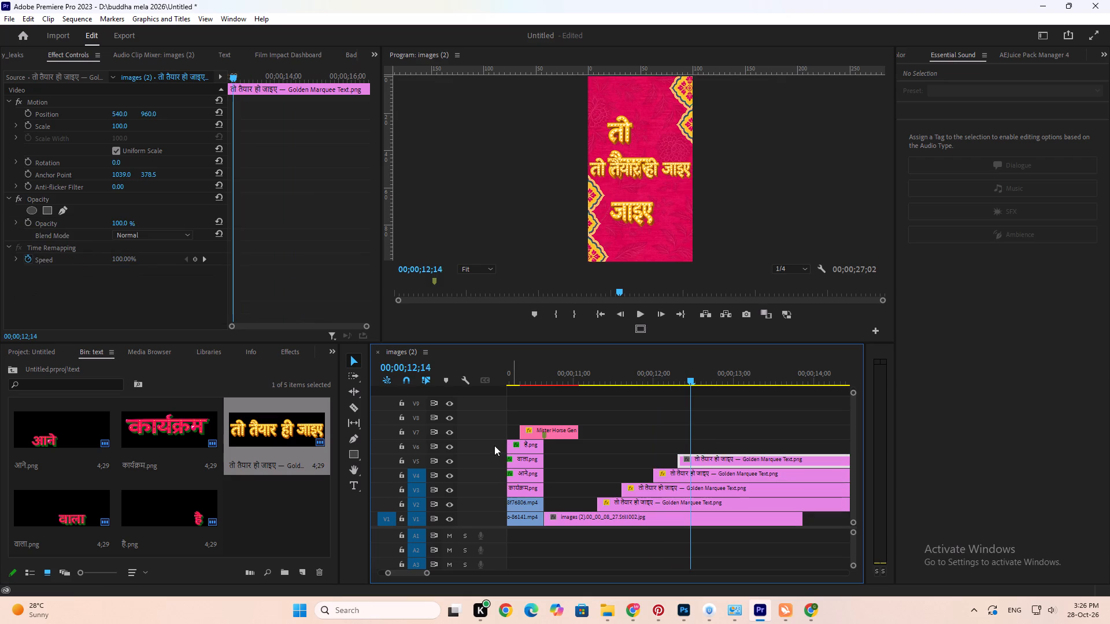
{"action": "left_click", "coordinate": [83, 199]}
{"action": "left_click", "coordinate": [47, 209]}
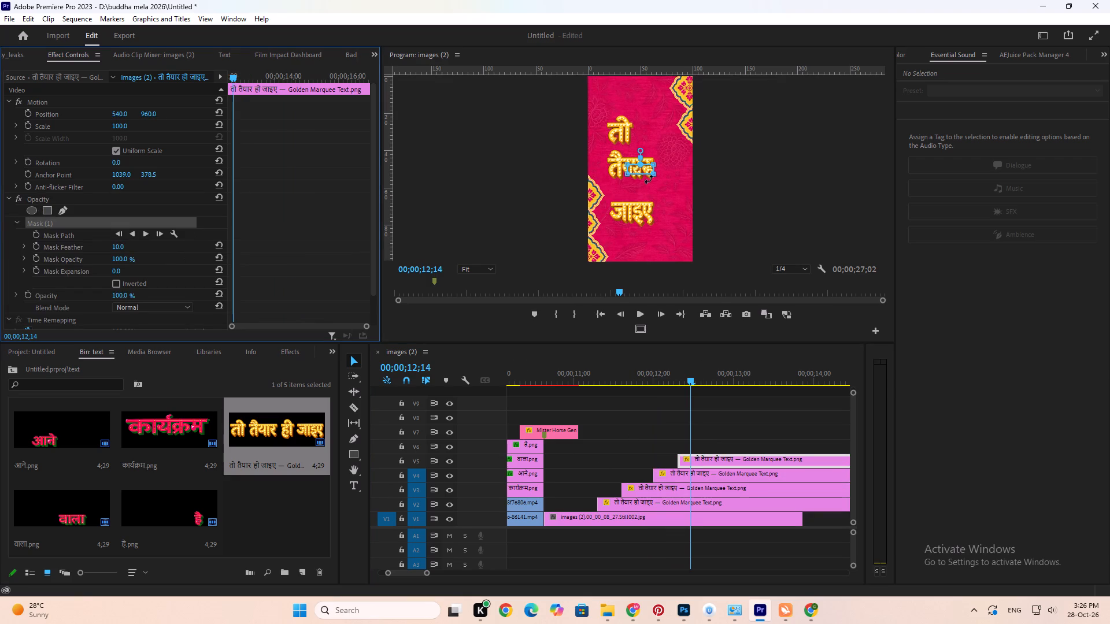
{"action": "key", "text": "grave"}
{"action": "left_click_drag", "start_coordinate": [571, 292], "coordinate": [598, 272]}
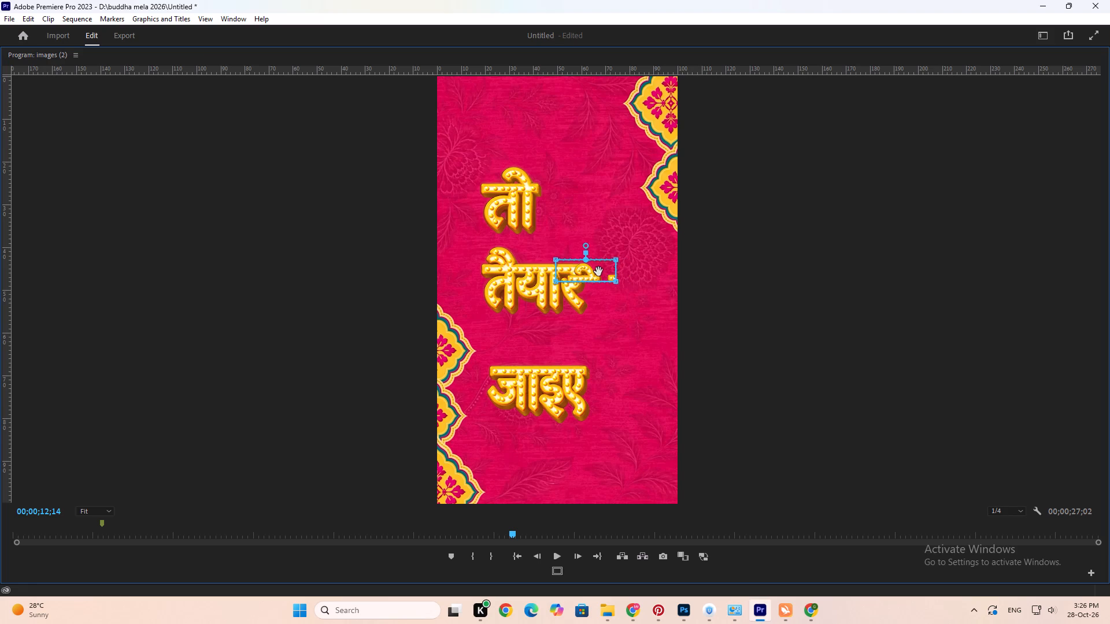
{"action": "left_click_drag", "start_coordinate": [598, 272], "coordinate": [599, 271]}
{"action": "left_click_drag", "start_coordinate": [630, 280], "coordinate": [486, 310]}
{"action": "left_click_drag", "start_coordinate": [553, 283], "coordinate": [561, 330]}
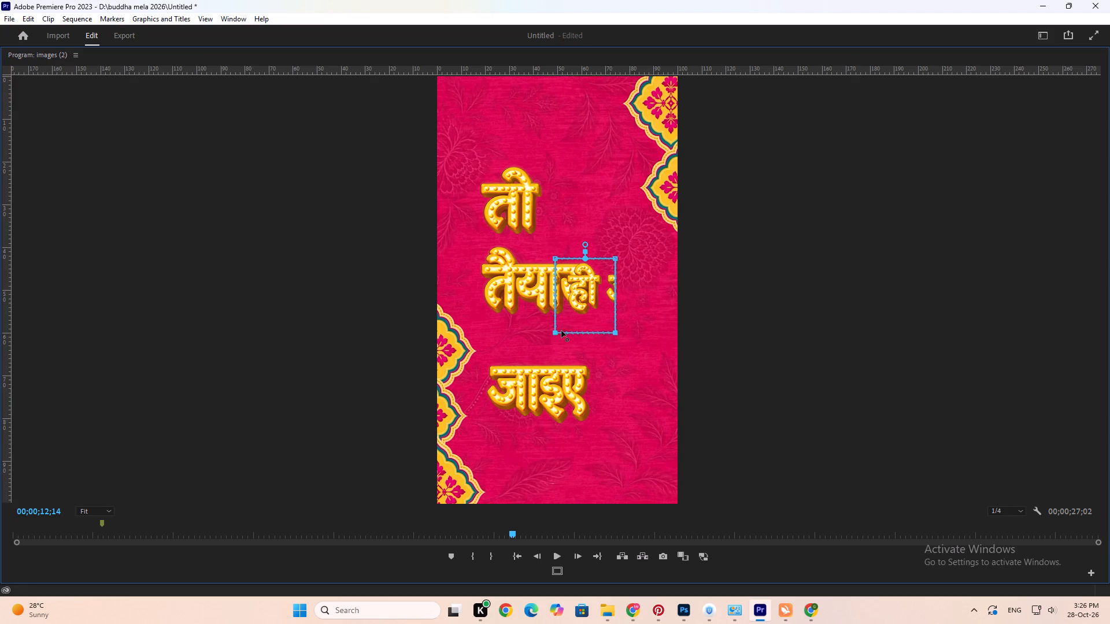
{"action": "left_click_drag", "start_coordinate": [561, 330], "coordinate": [561, 319]}
{"action": "left_click_drag", "start_coordinate": [621, 246], "coordinate": [601, 333]}
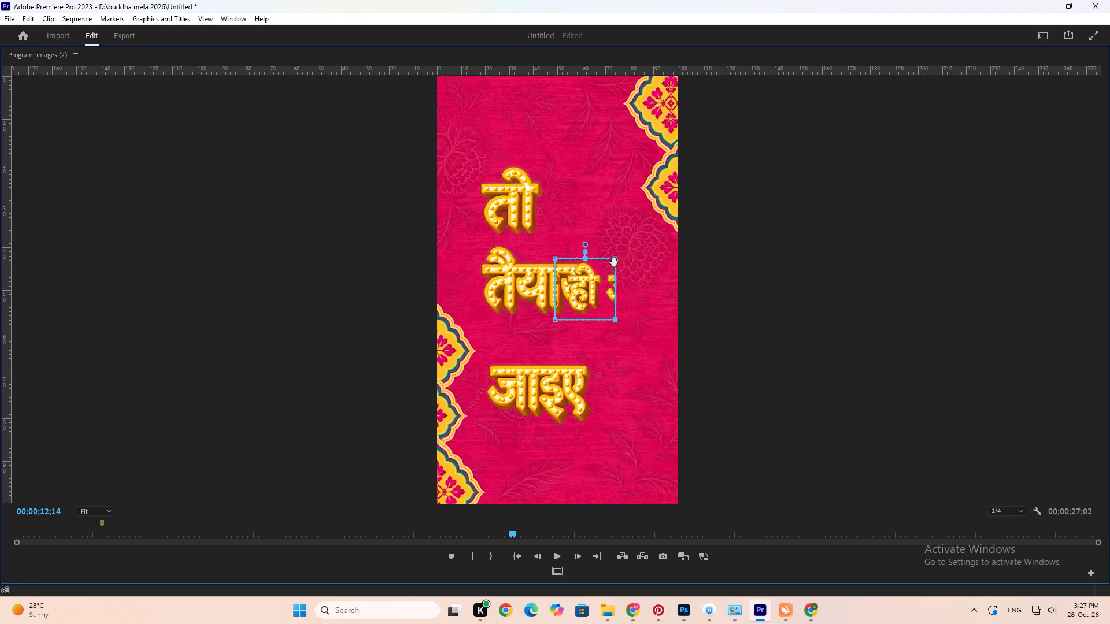
{"action": "left_click_drag", "start_coordinate": [613, 261], "coordinate": [604, 257]}
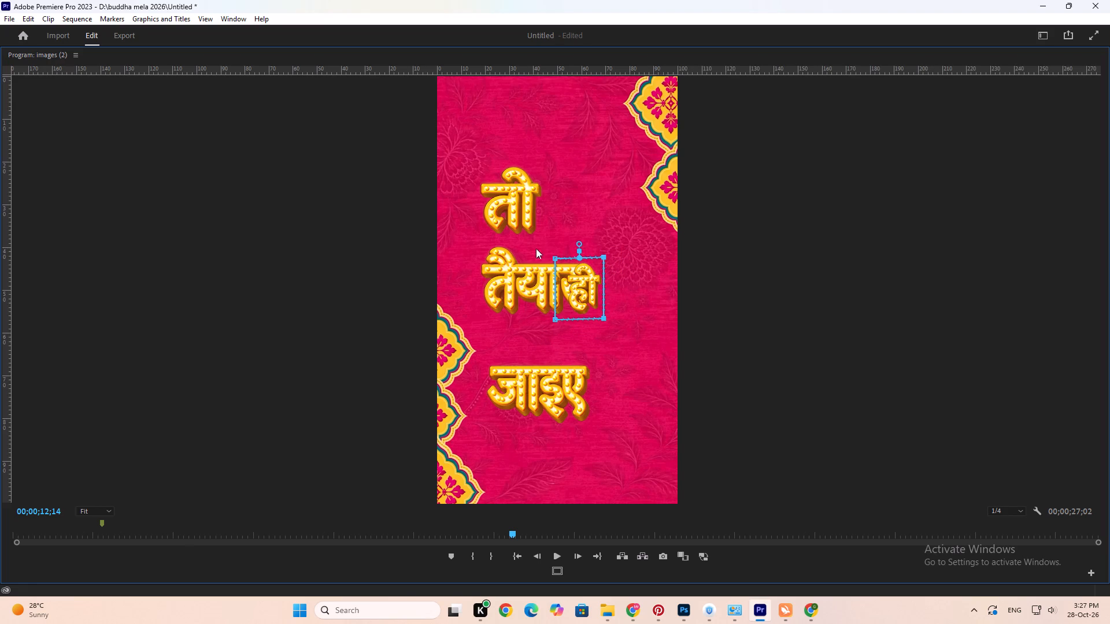
{"action": "left_click_drag", "start_coordinate": [530, 248], "coordinate": [564, 326]}
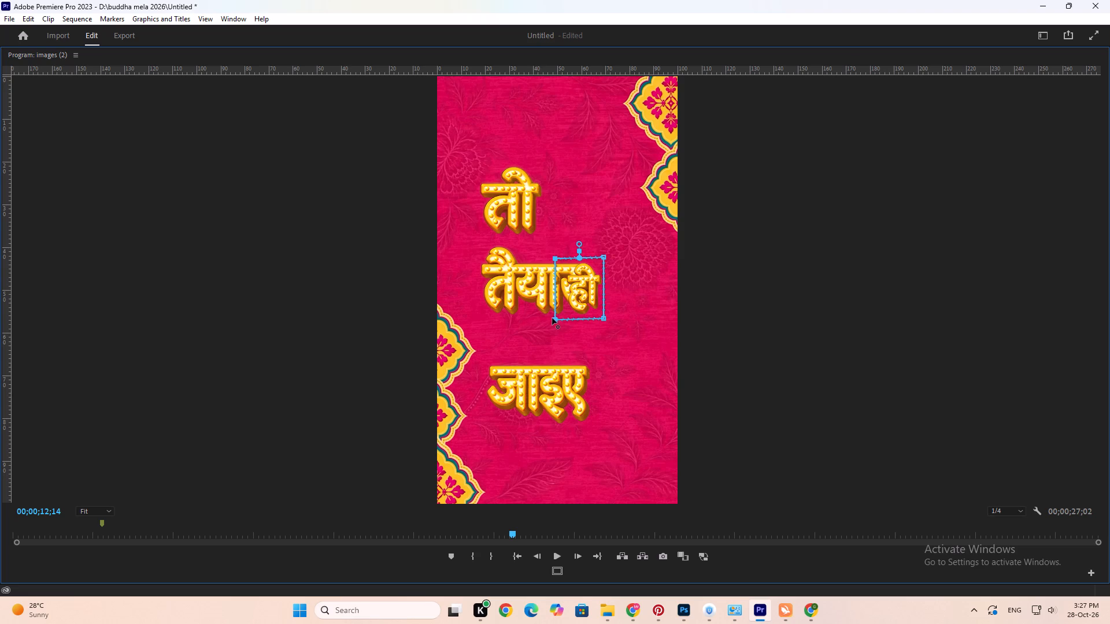
{"action": "left_click", "coordinate": [557, 318]}
{"action": "left_click", "coordinate": [704, 277]}
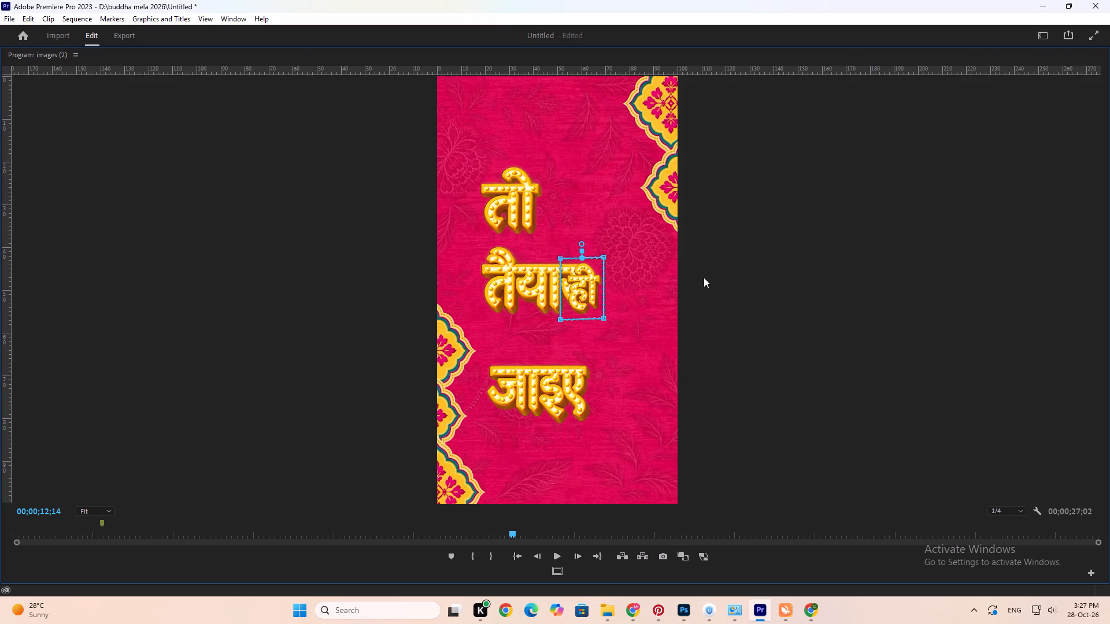
{"action": "key", "text": "grave"}
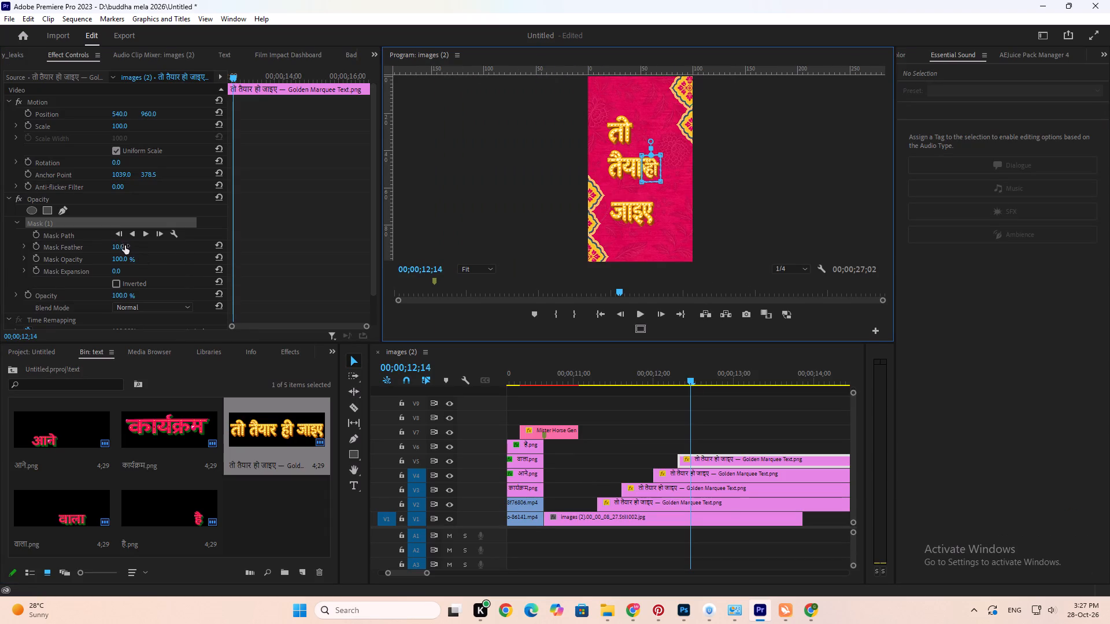
Set the ही mask's feather to 0 and play back the word sequence.
{"action": "left_click_drag", "start_coordinate": [124, 246], "coordinate": [84, 246]}
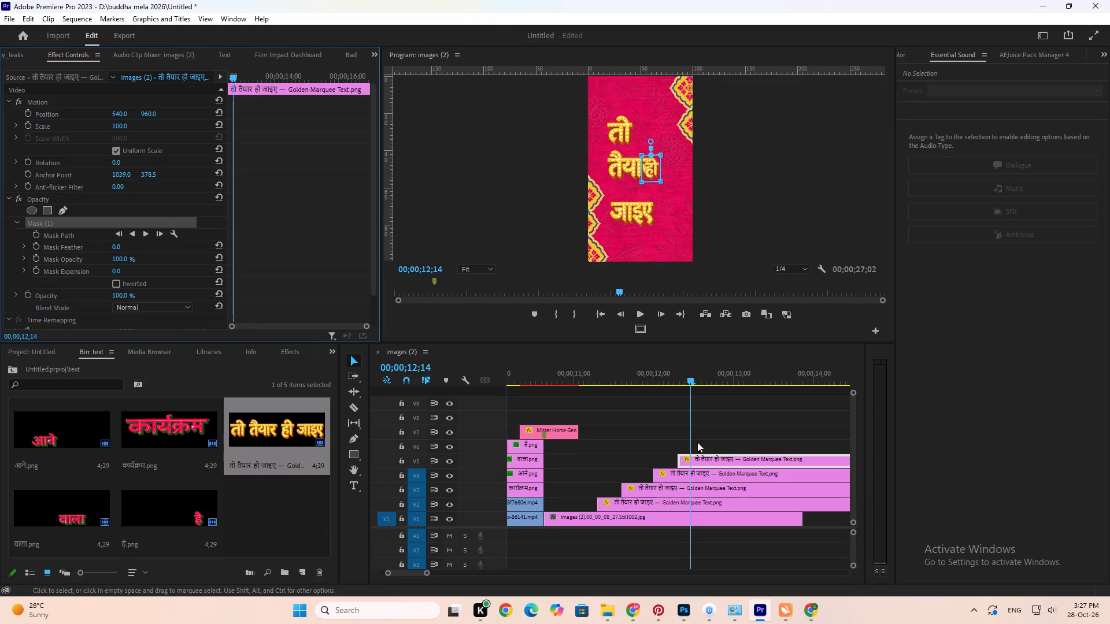
{"action": "left_click", "coordinate": [600, 373]}
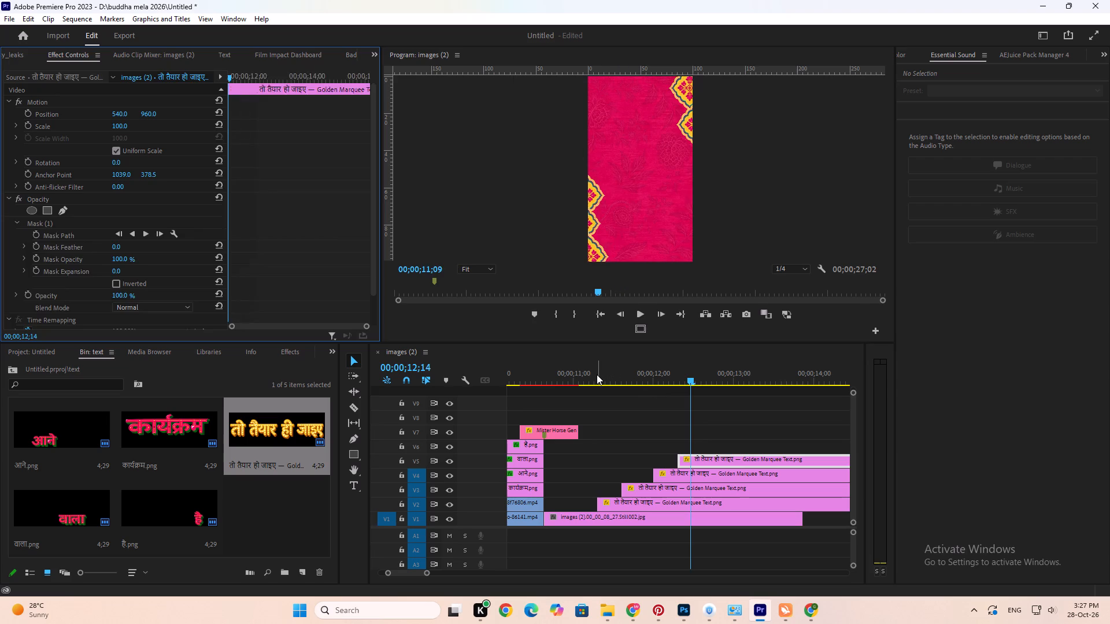
{"action": "key", "text": "space"}
{"action": "key", "text": "space"}
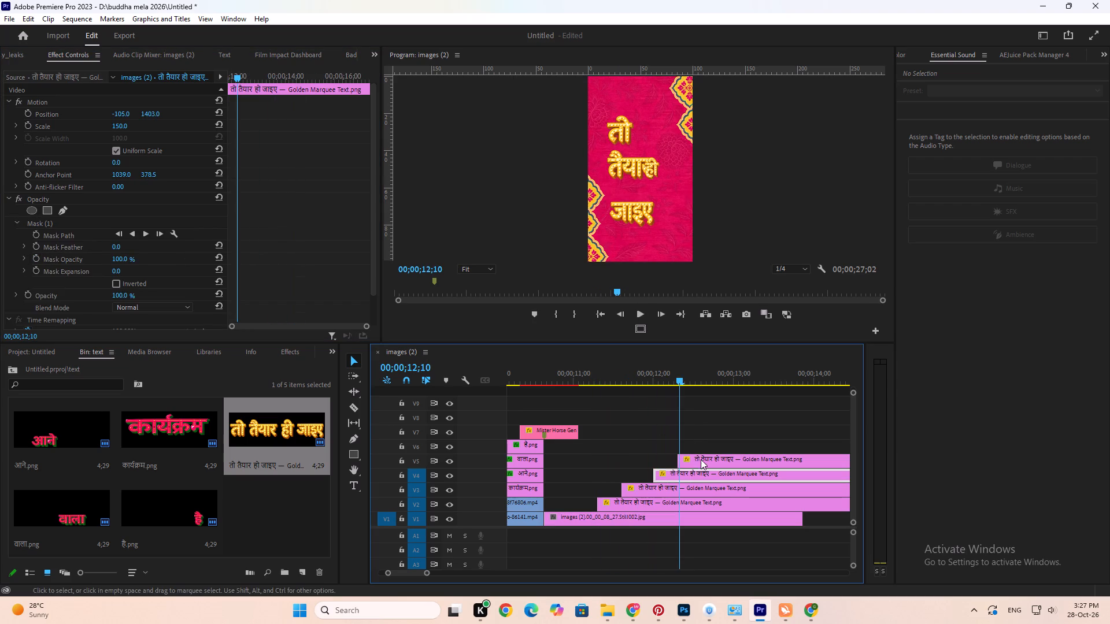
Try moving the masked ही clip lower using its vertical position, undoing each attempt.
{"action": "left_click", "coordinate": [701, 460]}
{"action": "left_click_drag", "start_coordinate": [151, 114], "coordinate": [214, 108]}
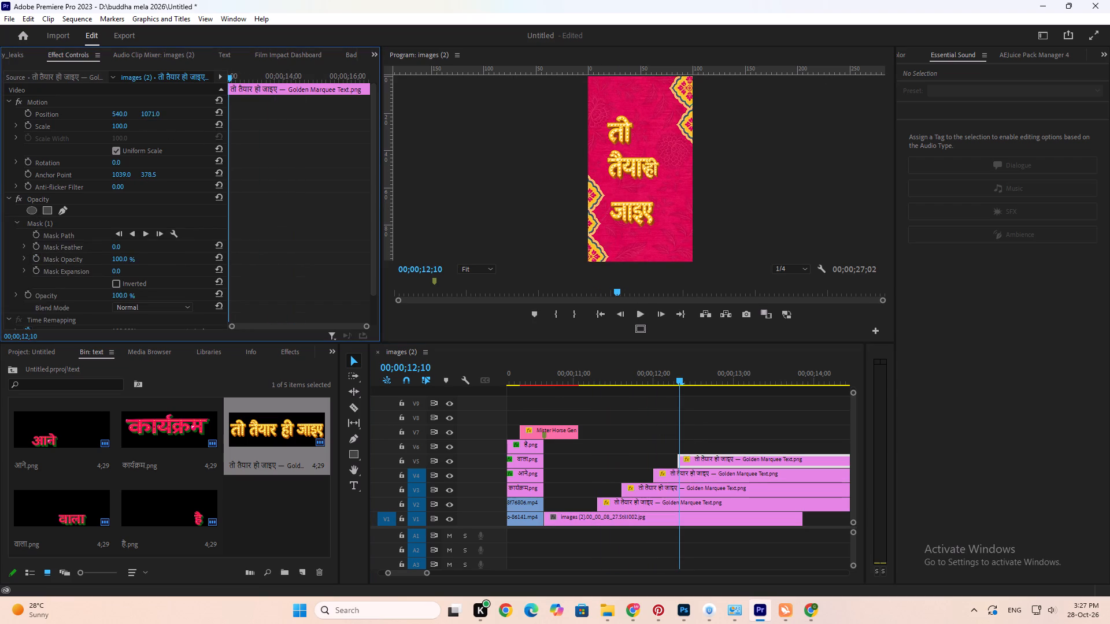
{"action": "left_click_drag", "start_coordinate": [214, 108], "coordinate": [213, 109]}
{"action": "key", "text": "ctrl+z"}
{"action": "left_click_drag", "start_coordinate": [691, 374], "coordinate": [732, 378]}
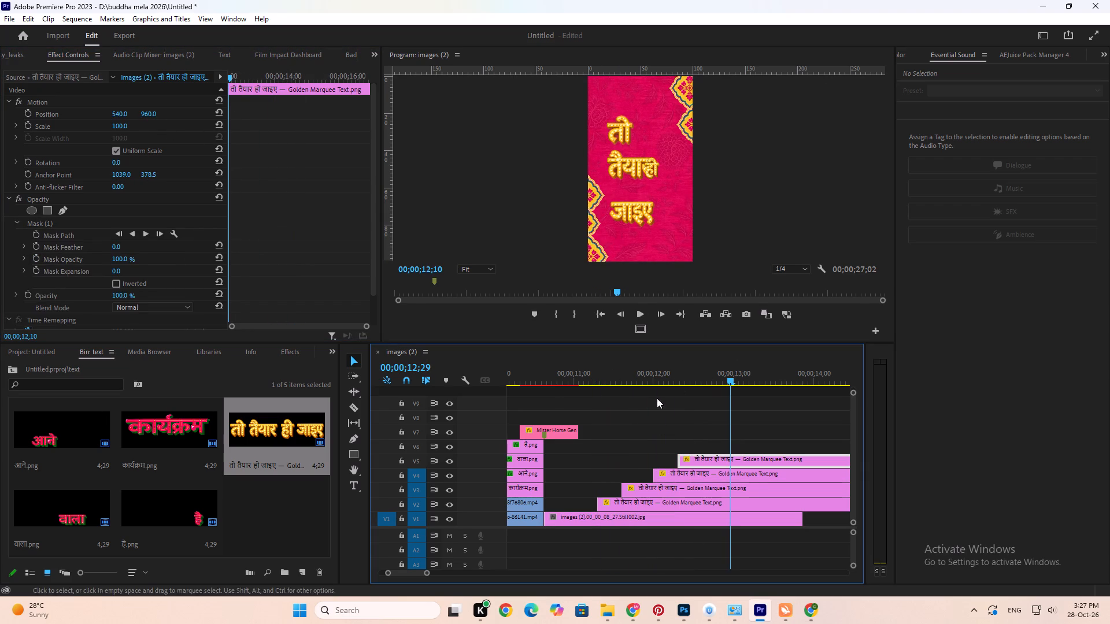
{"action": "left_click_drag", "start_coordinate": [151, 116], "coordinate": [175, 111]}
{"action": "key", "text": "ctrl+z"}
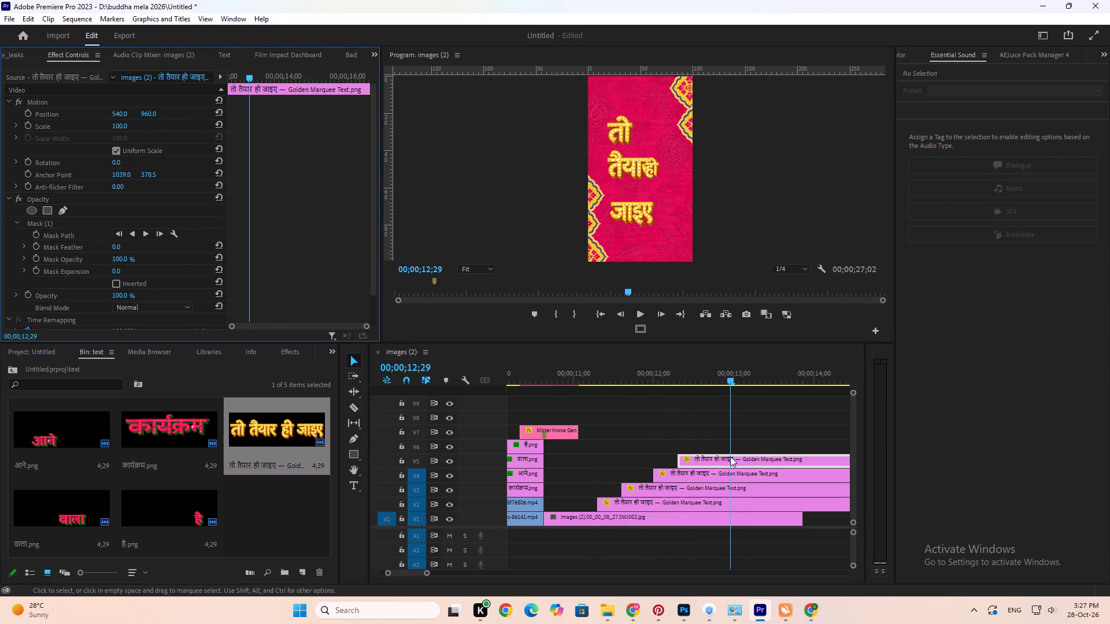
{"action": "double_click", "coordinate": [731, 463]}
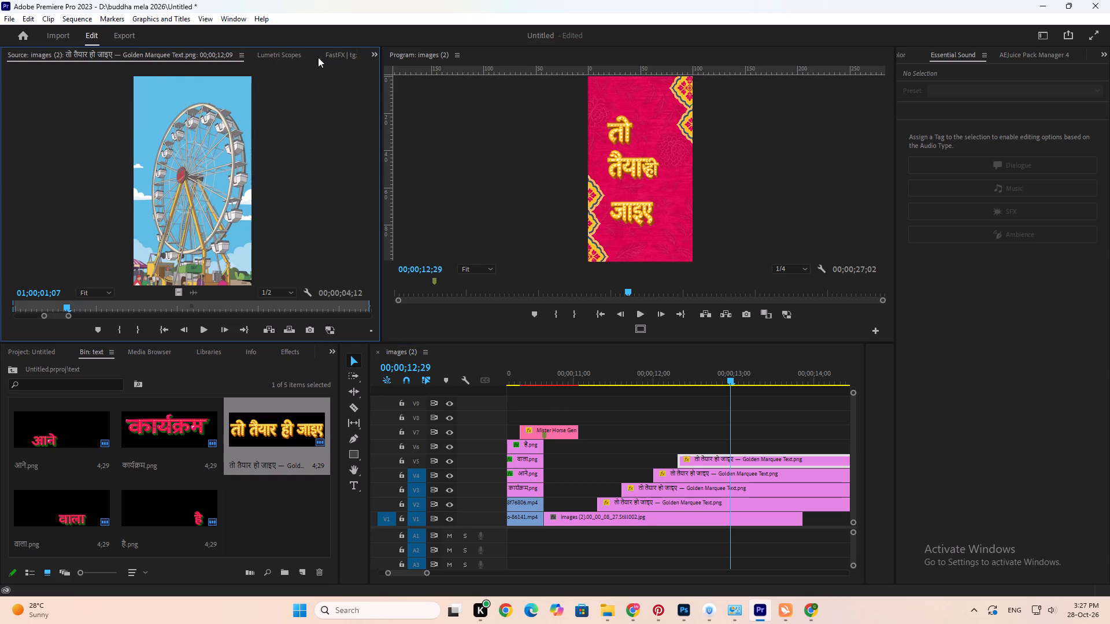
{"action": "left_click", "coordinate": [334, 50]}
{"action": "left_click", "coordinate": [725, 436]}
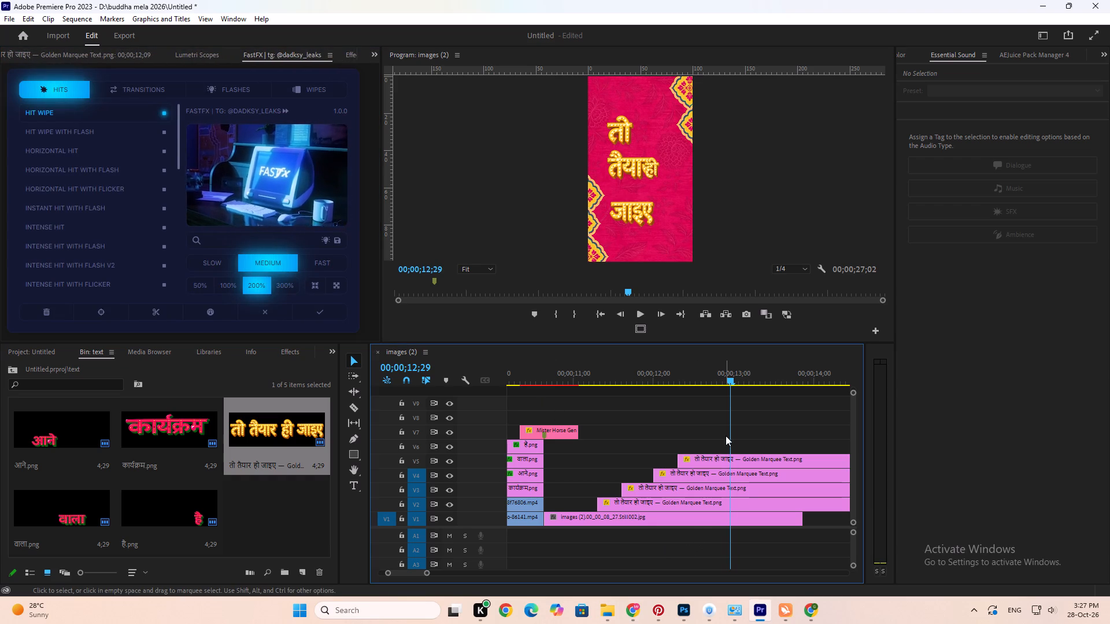
Place the masked ही word in the gap between तैयार and जाइए, at position about 235, 1213.8.
{"action": "left_click", "coordinate": [731, 466]}
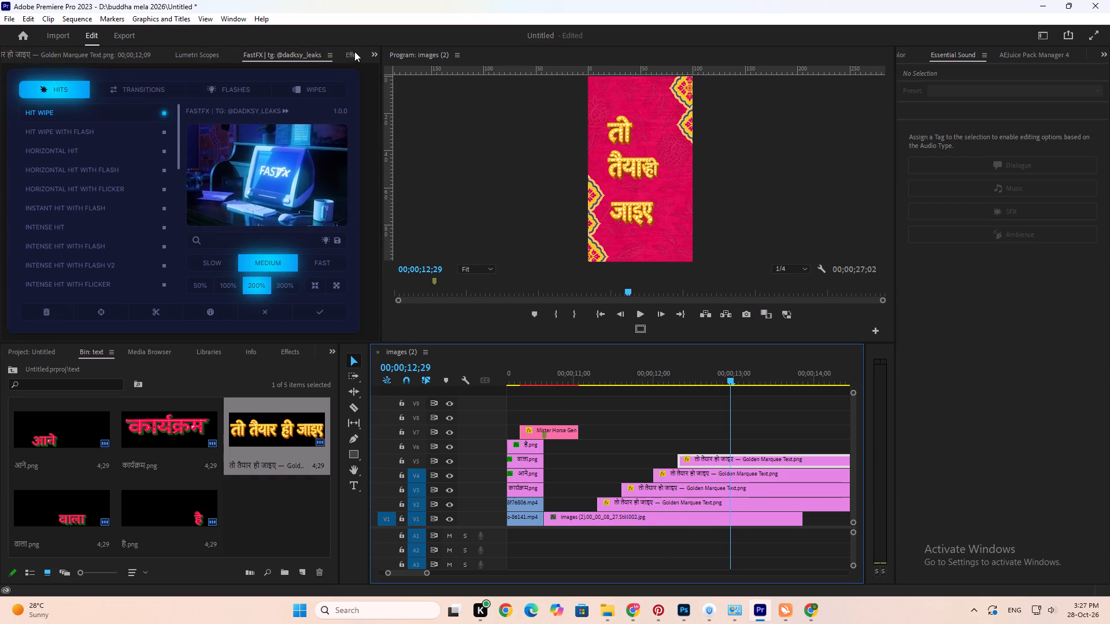
{"action": "left_click", "coordinate": [350, 54]}
{"action": "left_click_drag", "start_coordinate": [153, 112], "coordinate": [164, 112]}
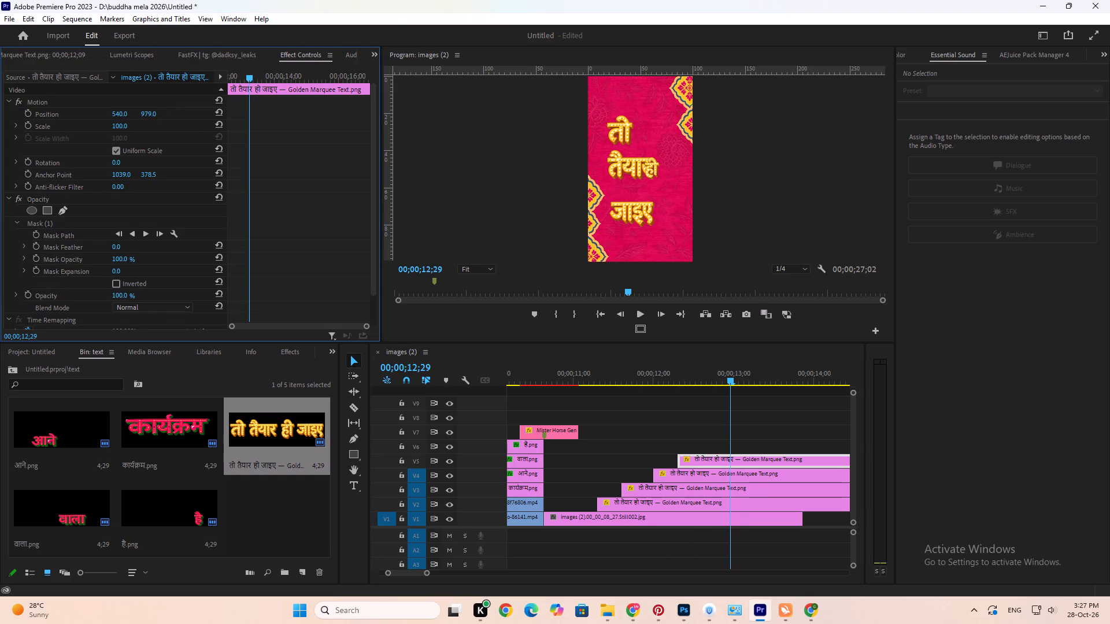
{"action": "left_click_drag", "start_coordinate": [164, 112], "coordinate": [220, 112]}
{"action": "double_click", "coordinate": [649, 170]}
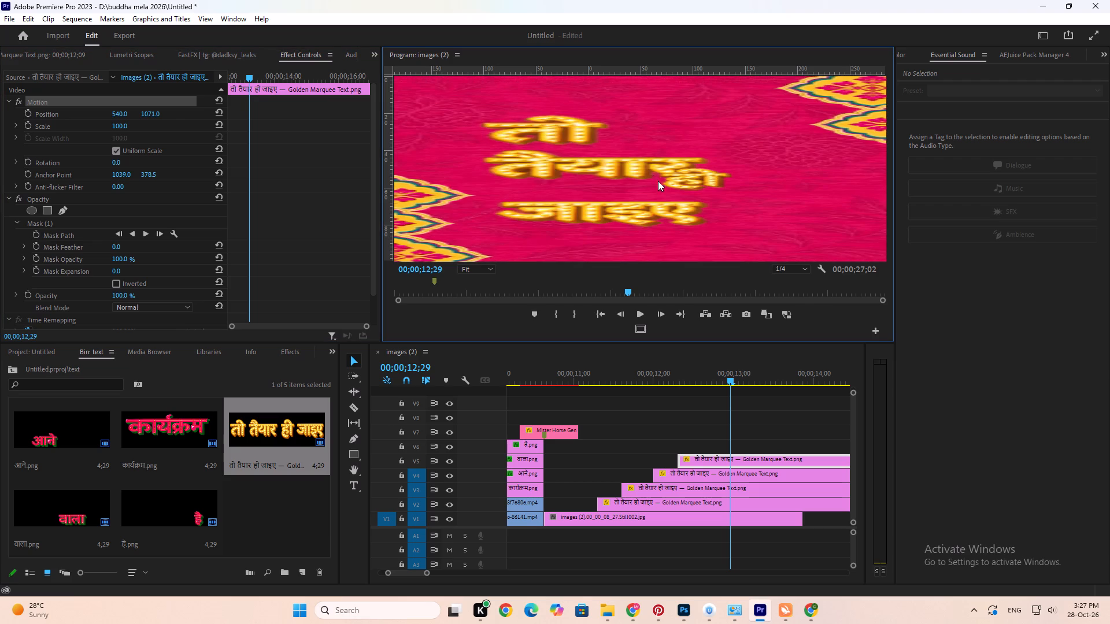
{"action": "left_click_drag", "start_coordinate": [668, 184], "coordinate": [667, 190]}
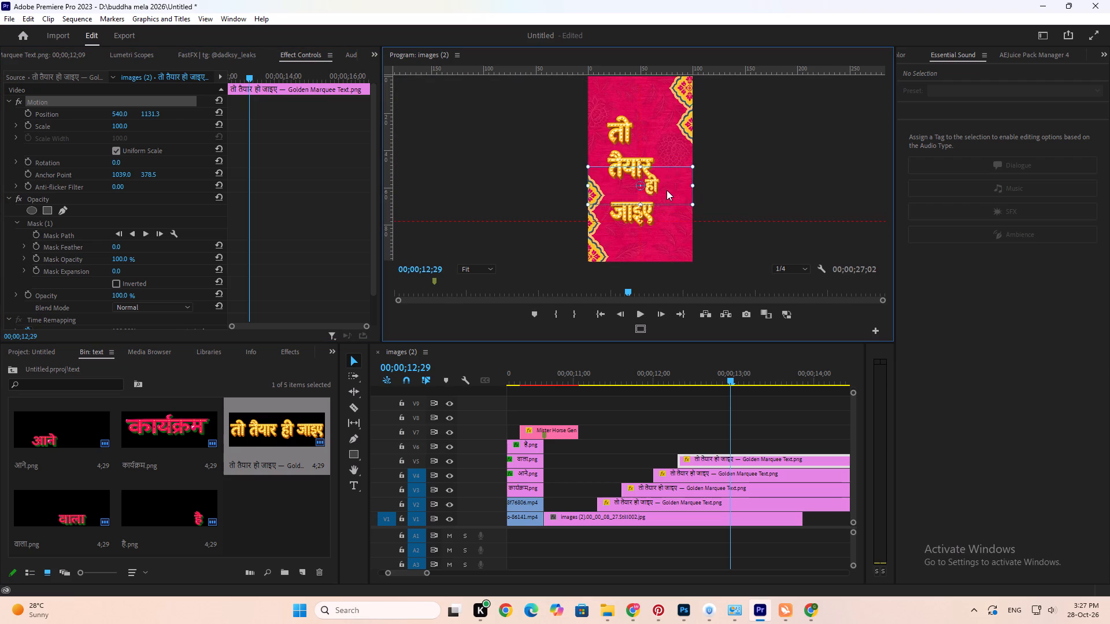
{"action": "left_click_drag", "start_coordinate": [667, 190], "coordinate": [666, 198]}
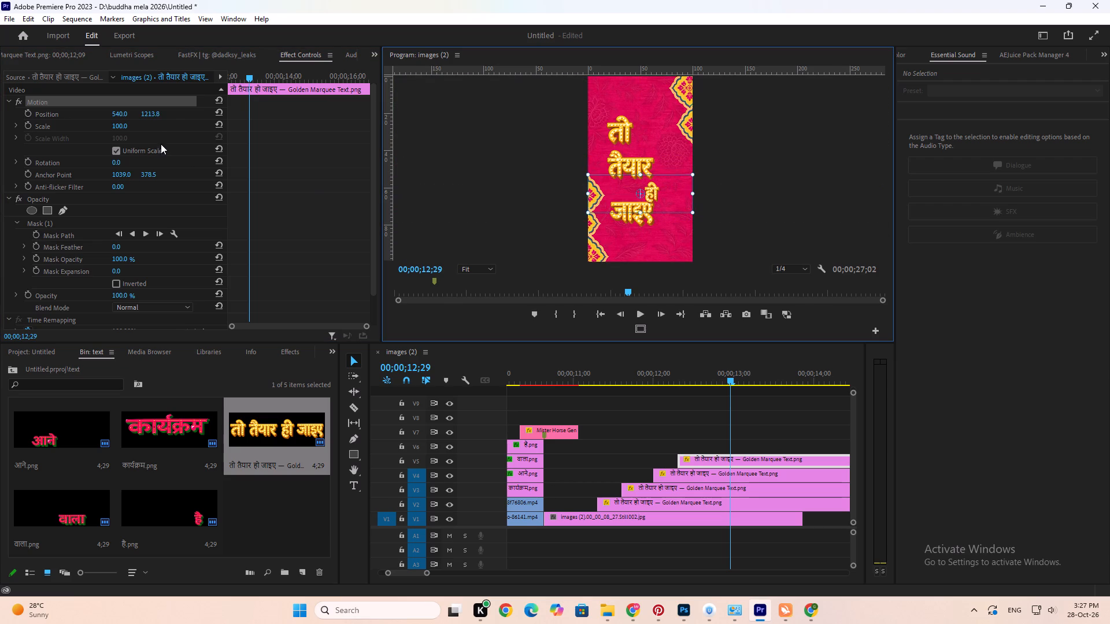
{"action": "left_click_drag", "start_coordinate": [118, 113], "coordinate": [16, 110]}
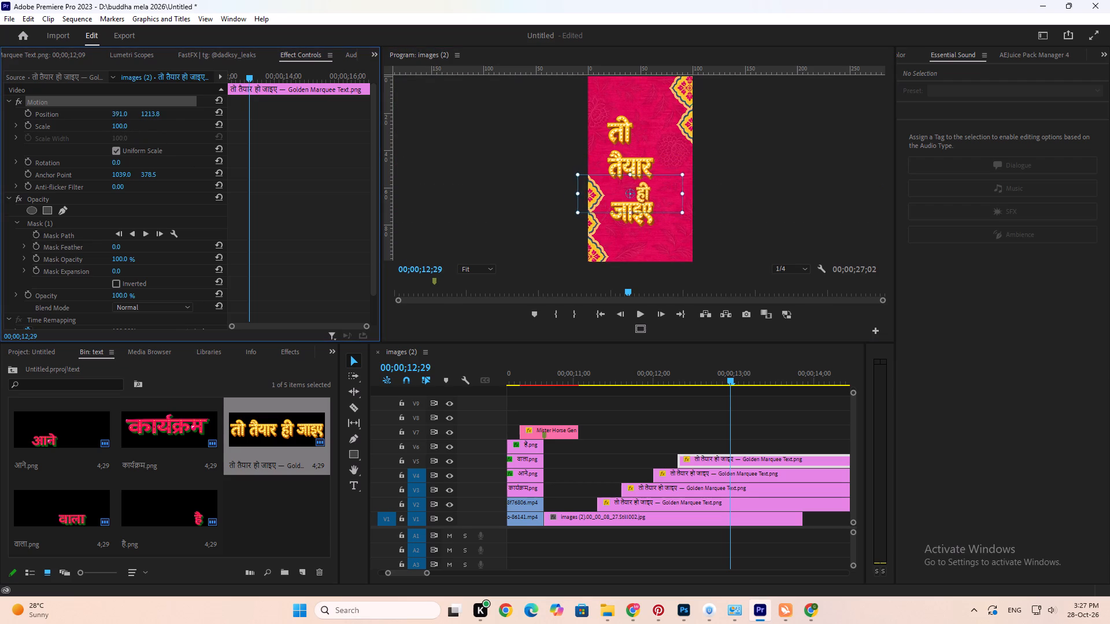
{"action": "left_click_drag", "start_coordinate": [16, 110], "coordinate": [57, 117]}
Set the masked ही clip's scale to 150.
{"action": "left_click", "coordinate": [124, 125]}
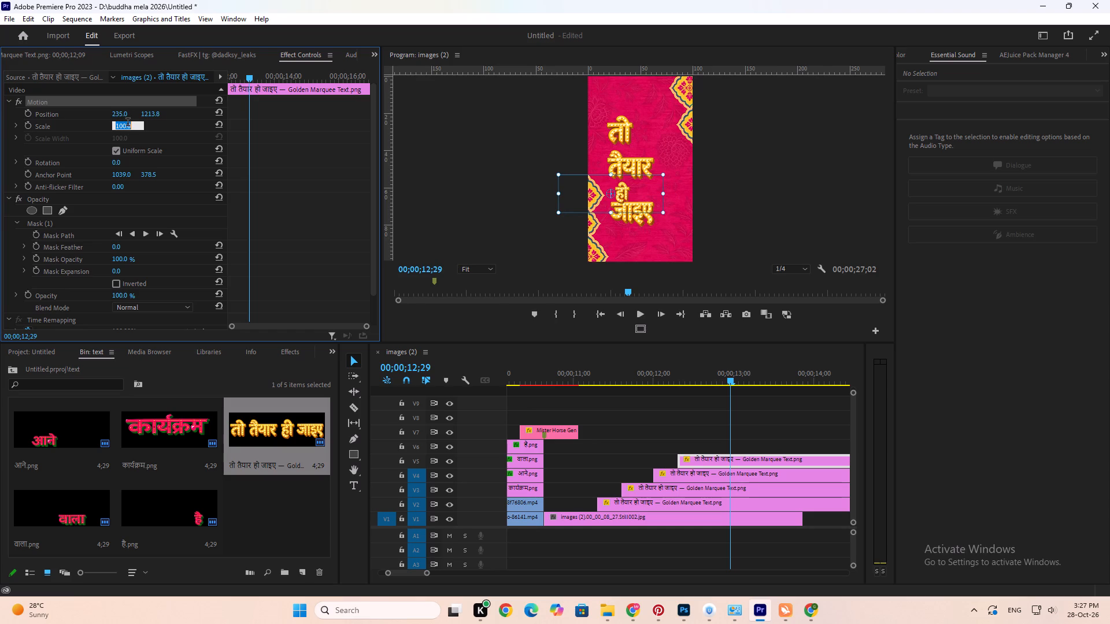
{"action": "type", "text": "150"}
{"action": "key", "text": "Return"}
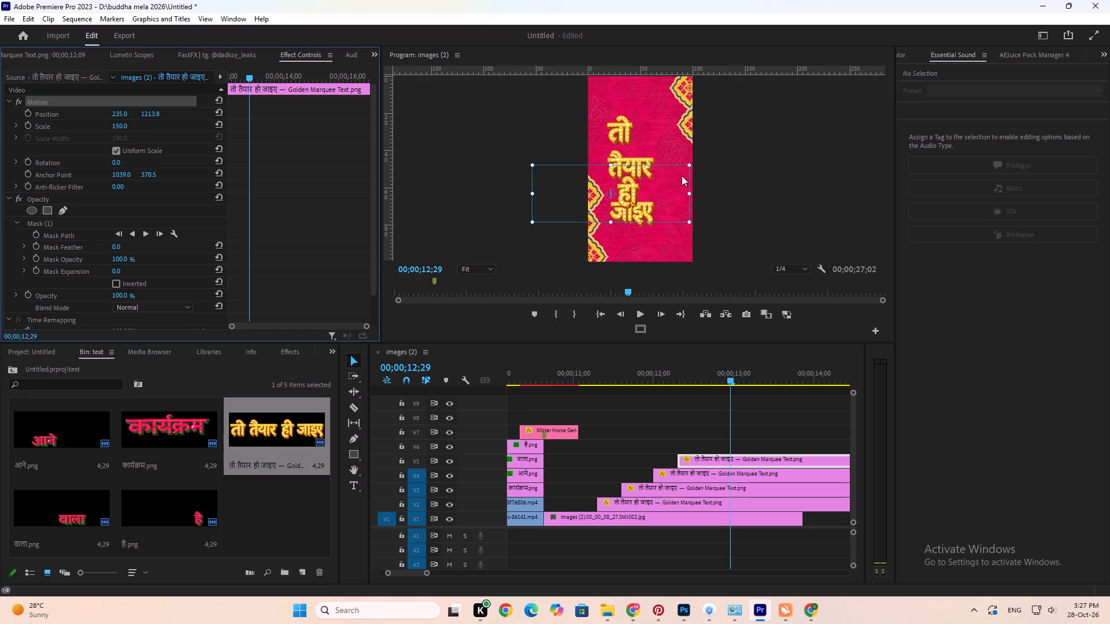
Check the earlier word clips, and move the जाइए and ही clips together up one track to V5 and V6.
{"action": "left_click", "coordinate": [619, 372]}
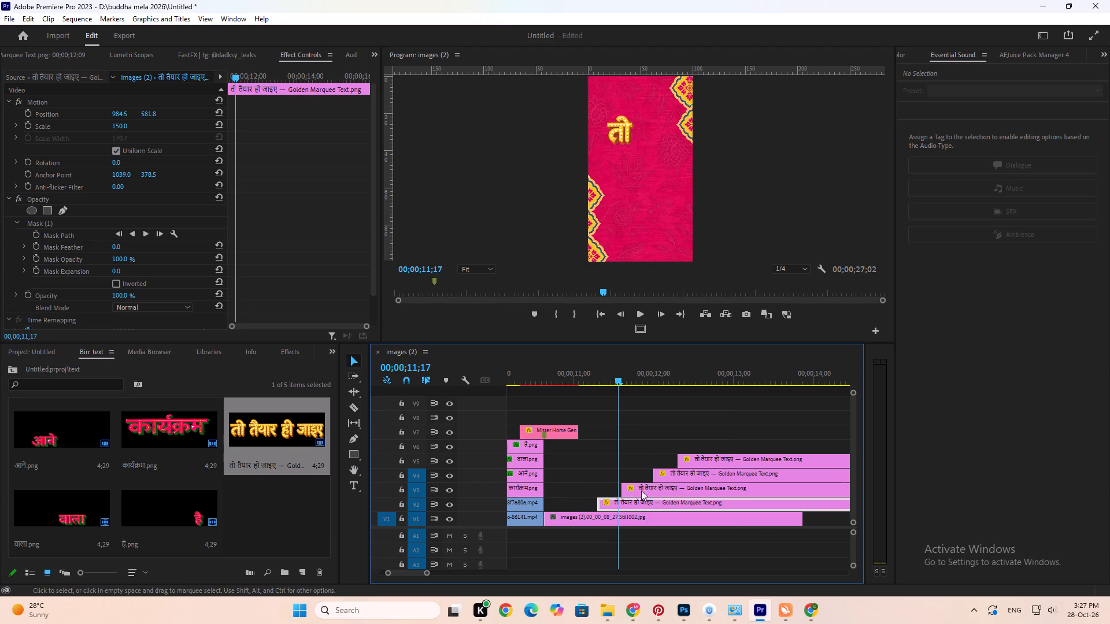
{"action": "left_click", "coordinate": [645, 485]}
{"action": "left_click", "coordinate": [628, 379]}
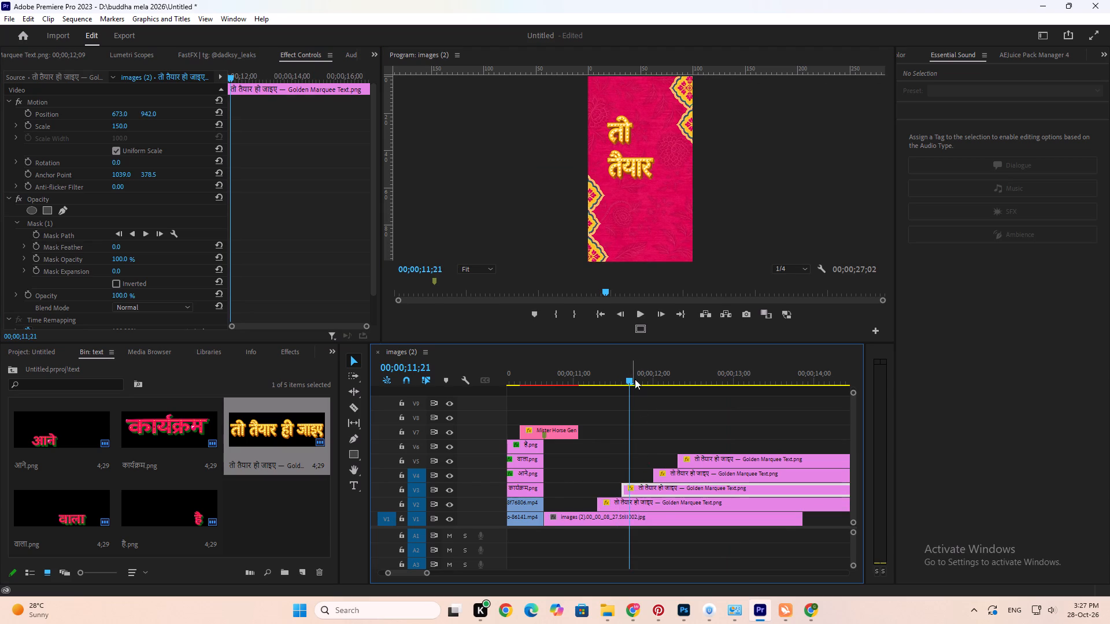
{"action": "left_click_drag", "start_coordinate": [694, 441], "coordinate": [702, 463]}
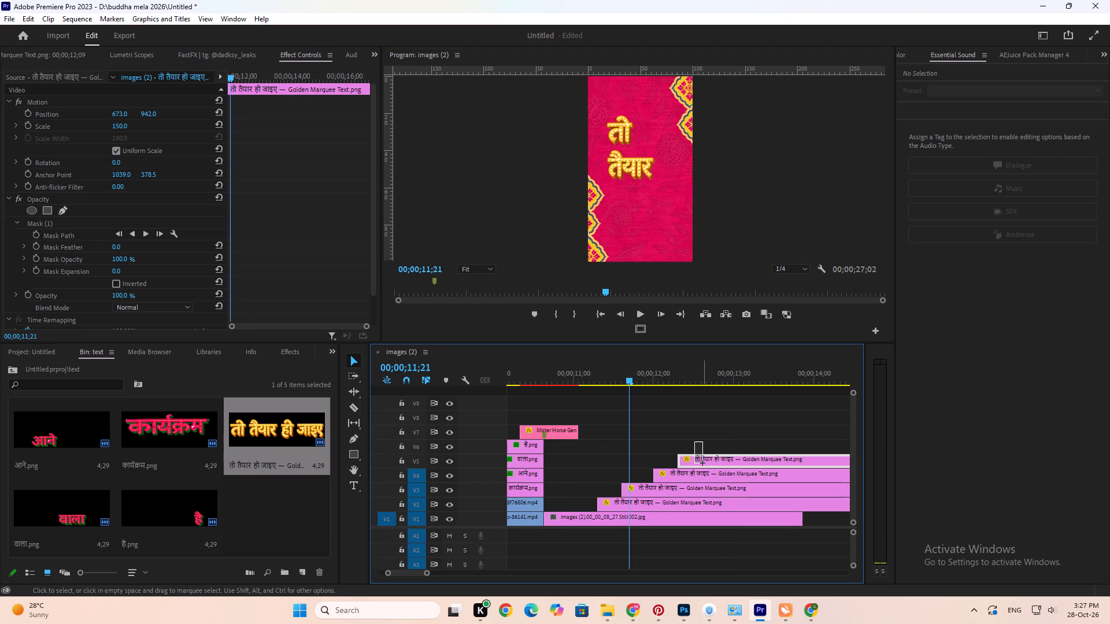
{"action": "left_click_drag", "start_coordinate": [702, 463], "coordinate": [702, 471]}
{"action": "left_click_drag", "start_coordinate": [704, 471], "coordinate": [702, 460]}
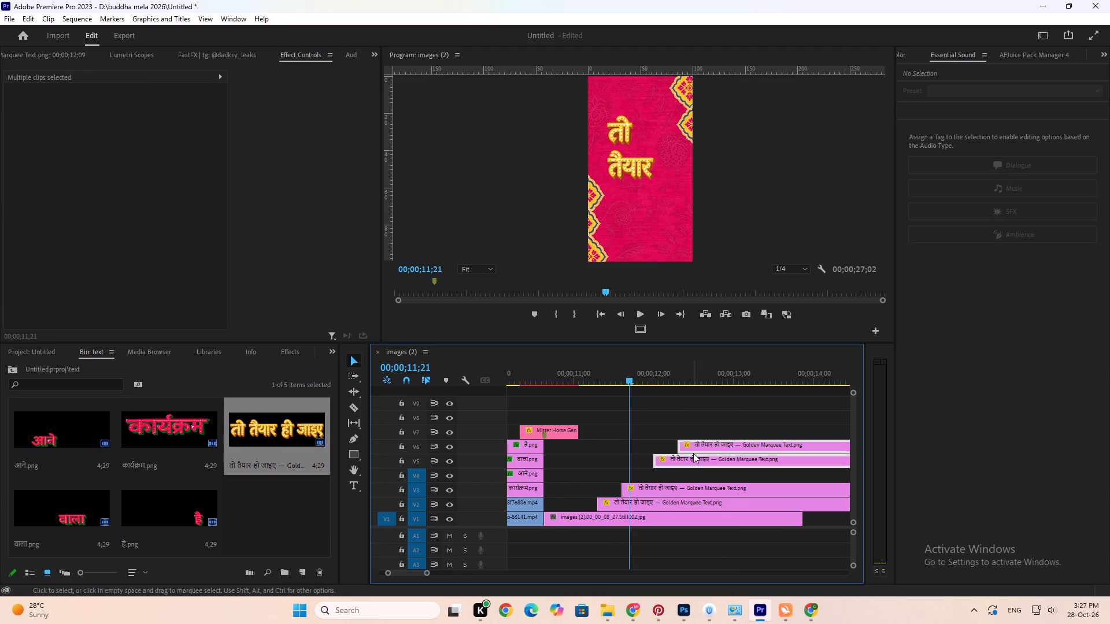
Move the masked ही clip down to V4, starting at about 00;00;11;29, and shift the जाइए clip on V5 to start slightly after it.
{"action": "left_click", "coordinate": [687, 422]}
{"action": "left_click", "coordinate": [699, 447]}
{"action": "left_click_drag", "start_coordinate": [702, 445], "coordinate": [703, 472]}
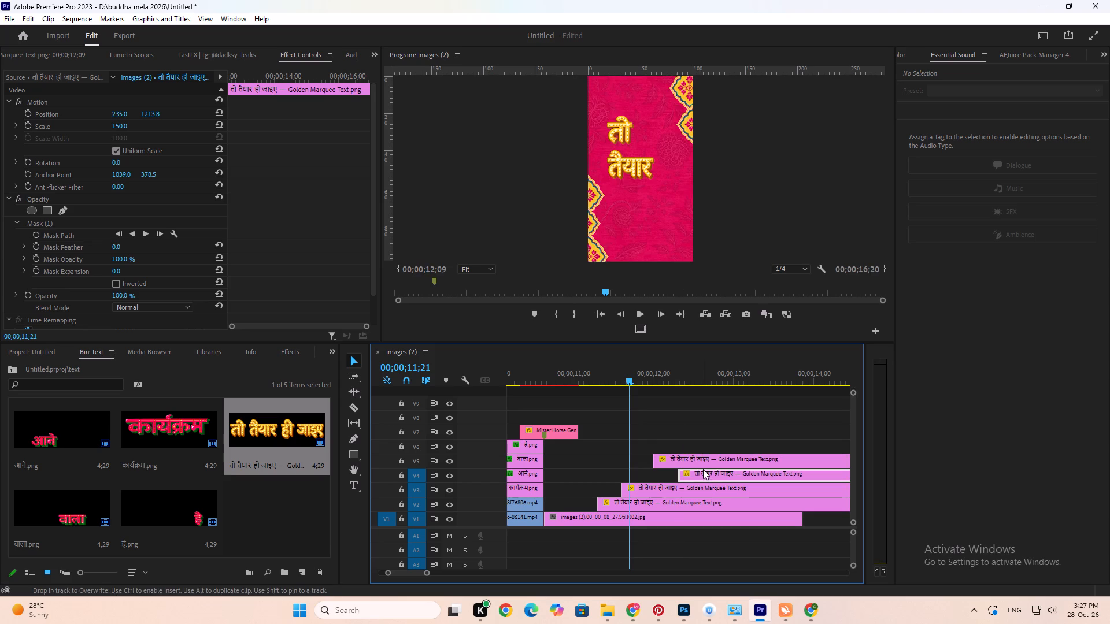
{"action": "left_click_drag", "start_coordinate": [679, 475], "coordinate": [646, 472]}
{"action": "left_click_drag", "start_coordinate": [667, 458], "coordinate": [678, 457]}
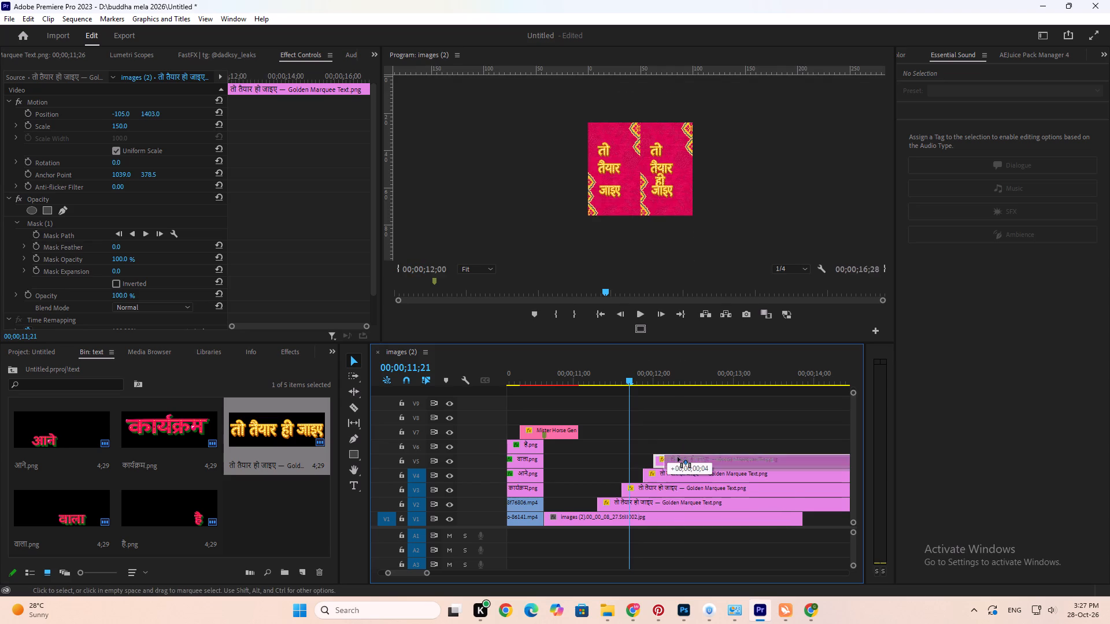
{"action": "left_click_drag", "start_coordinate": [678, 457], "coordinate": [685, 459]}
{"action": "left_click_drag", "start_coordinate": [665, 477], "coordinate": [674, 477]}
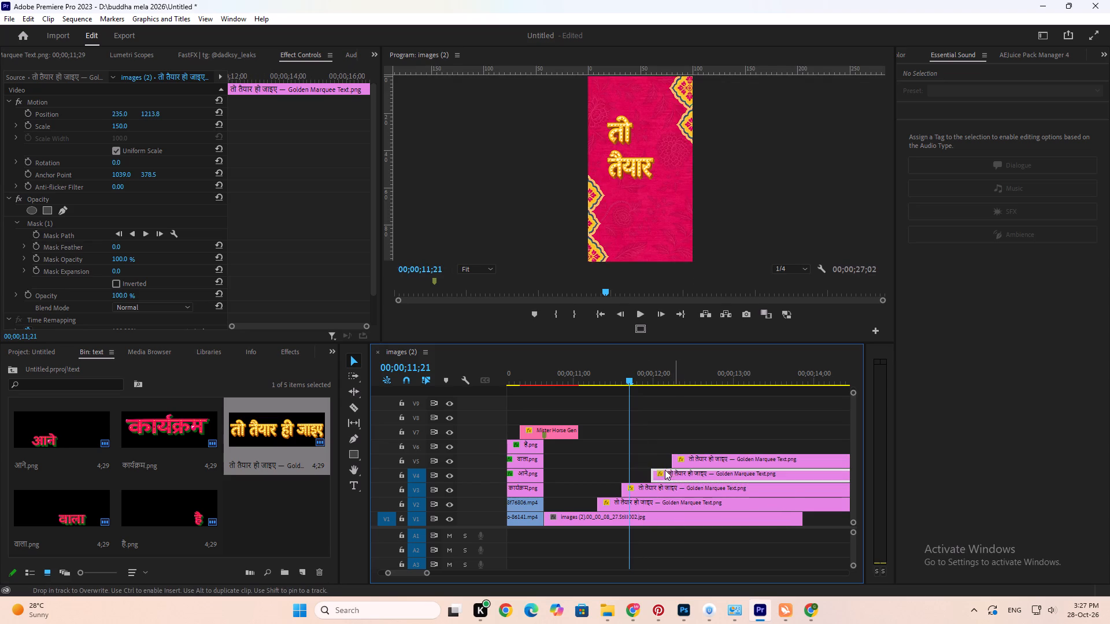
Preview to where ही appears, and set the ही clip's position to 172, 1317.8, below तैयार.
{"action": "key", "text": "space"}
{"action": "key", "text": "space"}
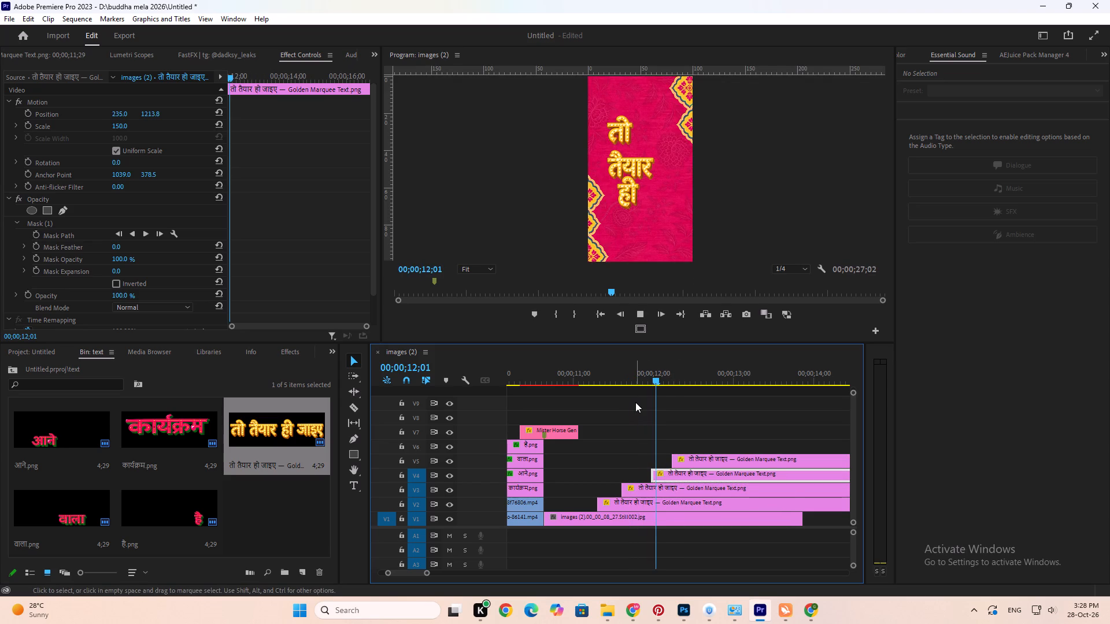
{"action": "left_click_drag", "start_coordinate": [151, 112], "coordinate": [202, 118]}
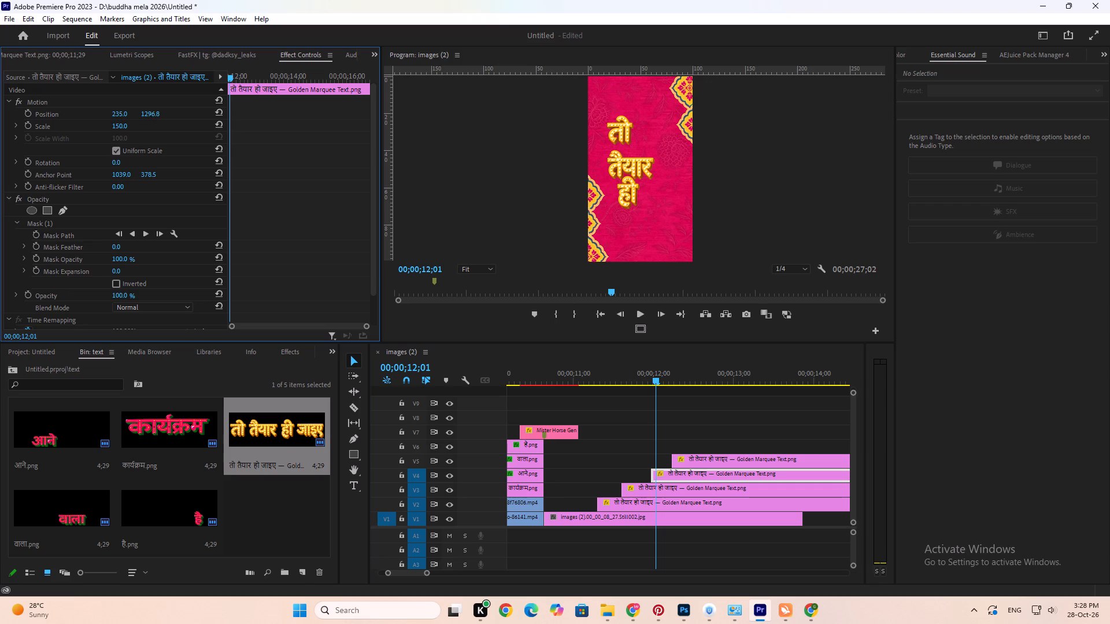
{"action": "left_click_drag", "start_coordinate": [202, 118], "coordinate": [217, 121]}
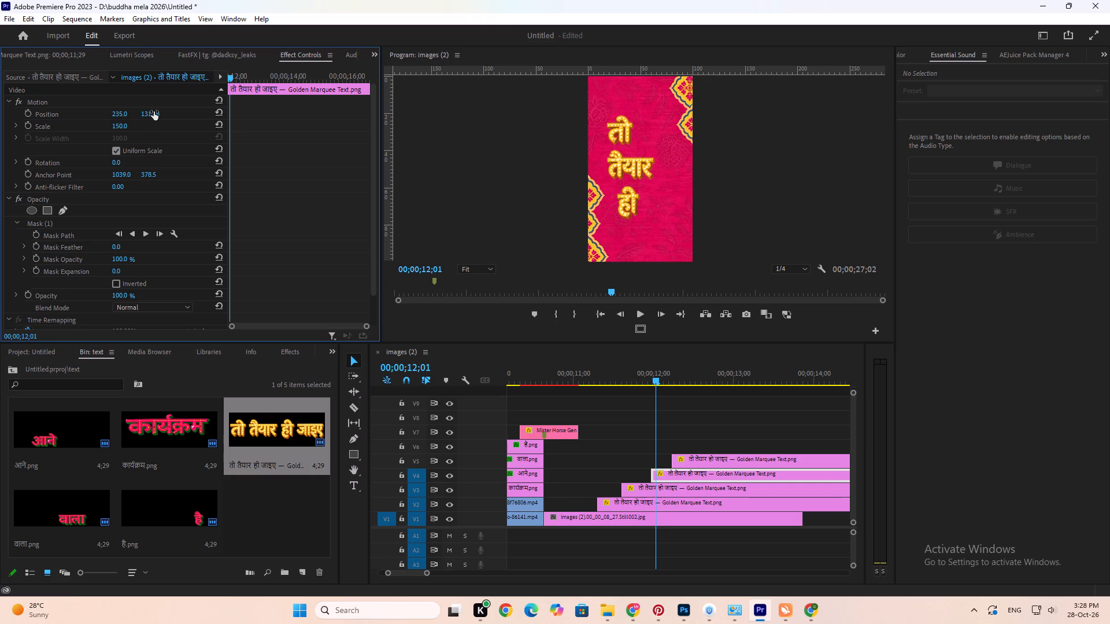
{"action": "left_click_drag", "start_coordinate": [120, 114], "coordinate": [94, 116]}
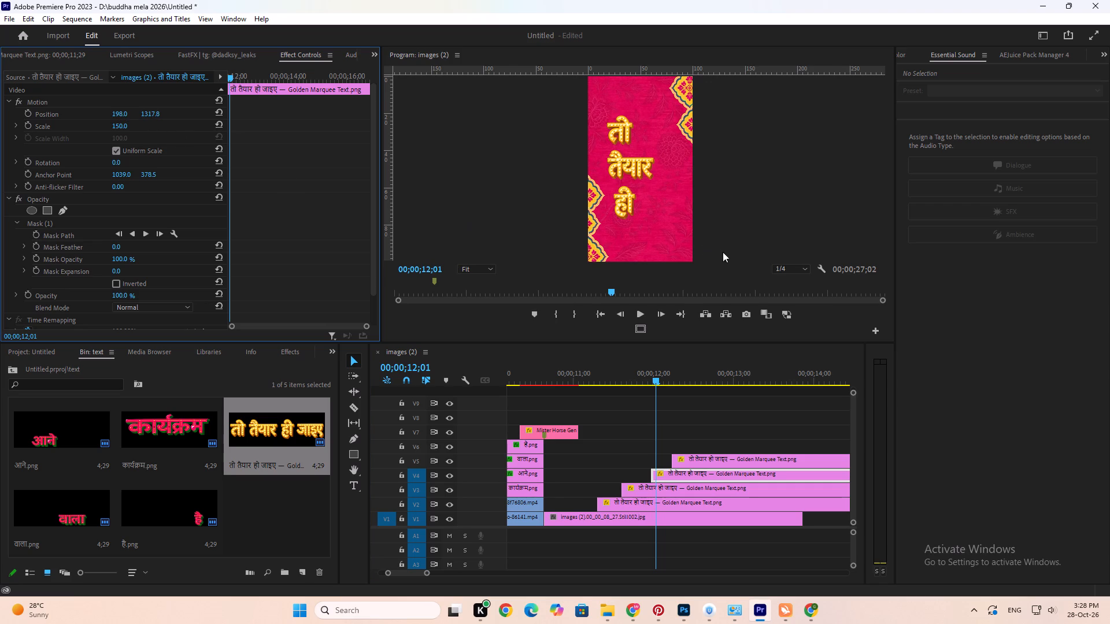
{"action": "left_click_drag", "start_coordinate": [122, 112], "coordinate": [109, 117]}
Fine-tune the ही word's placement just below तैयार in the enlarged program preview.
{"action": "left_click", "coordinate": [581, 179]}
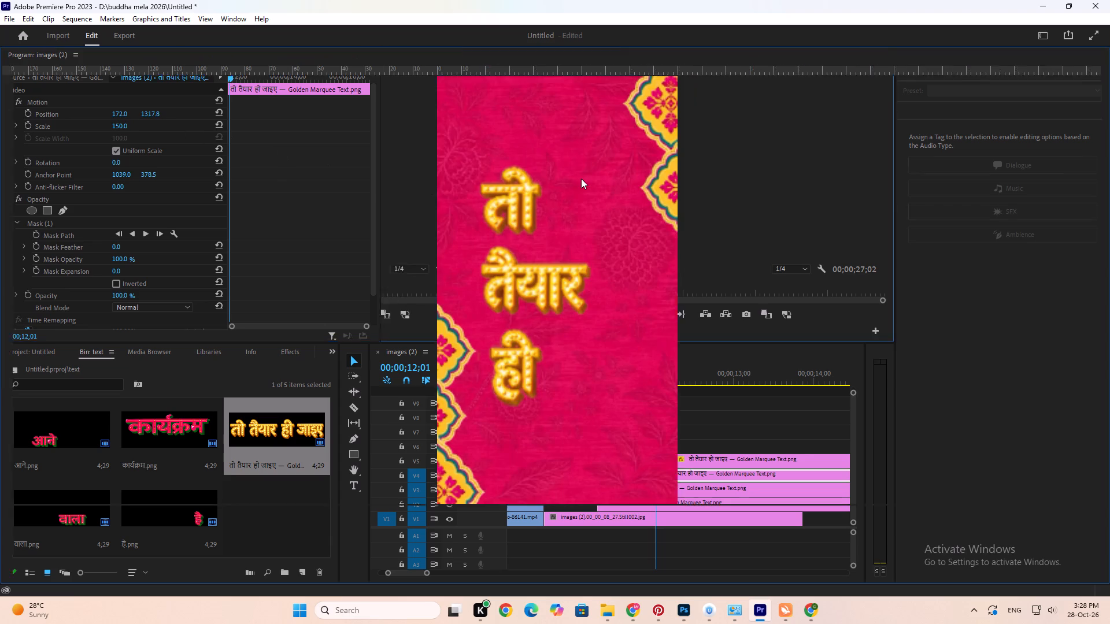
{"action": "key", "text": "grave"}
{"action": "triple_click", "coordinate": [510, 354]}
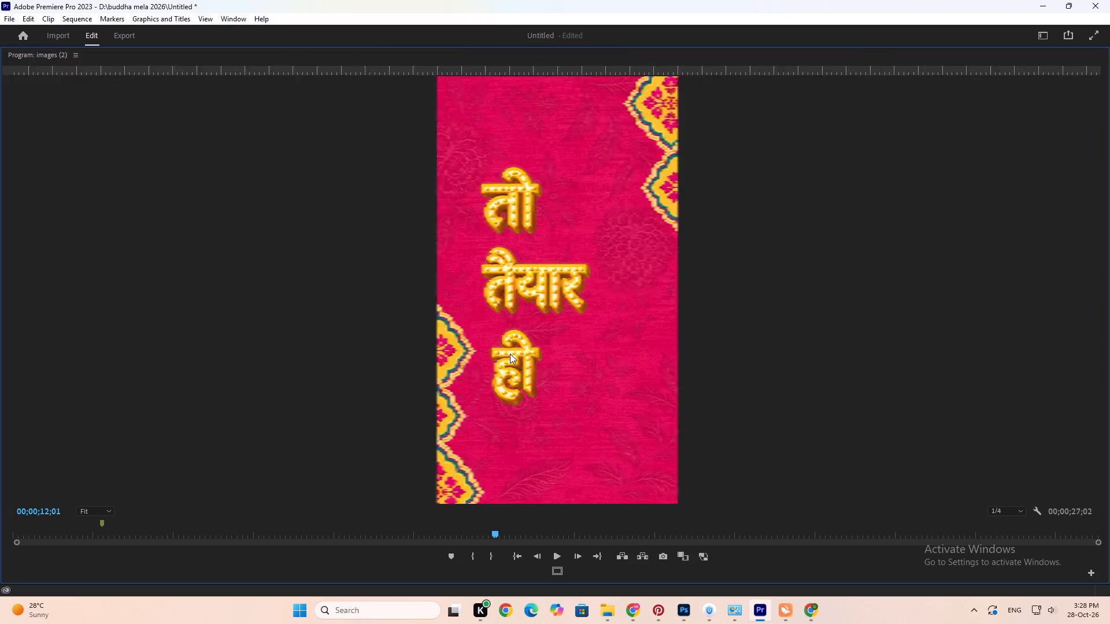
{"action": "left_click", "coordinate": [534, 373]}
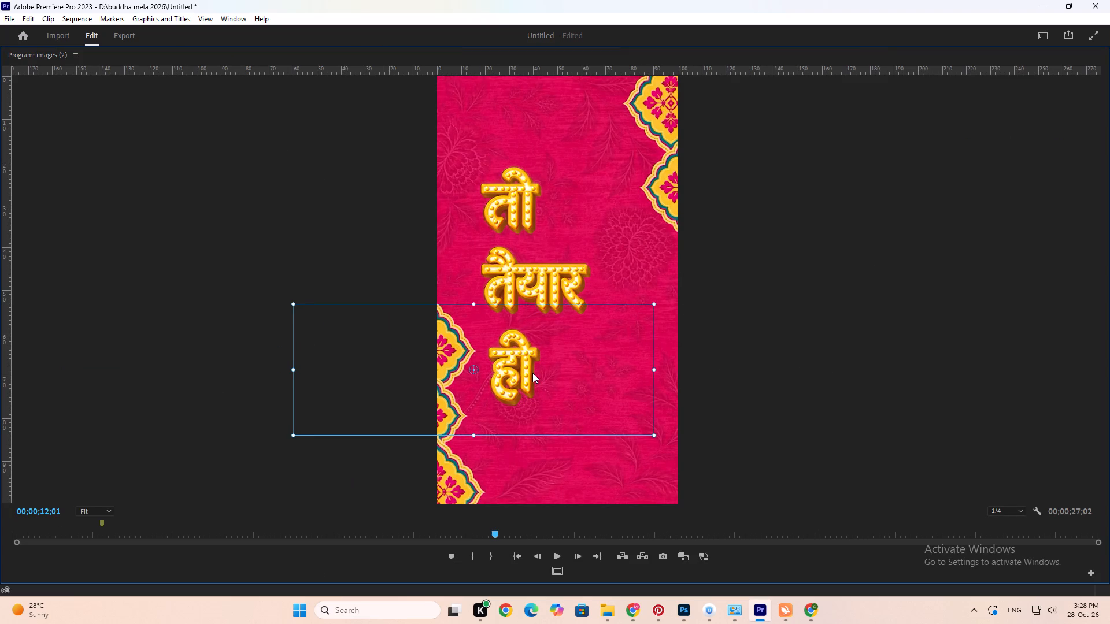
{"action": "left_click_drag", "start_coordinate": [542, 364], "coordinate": [542, 358]}
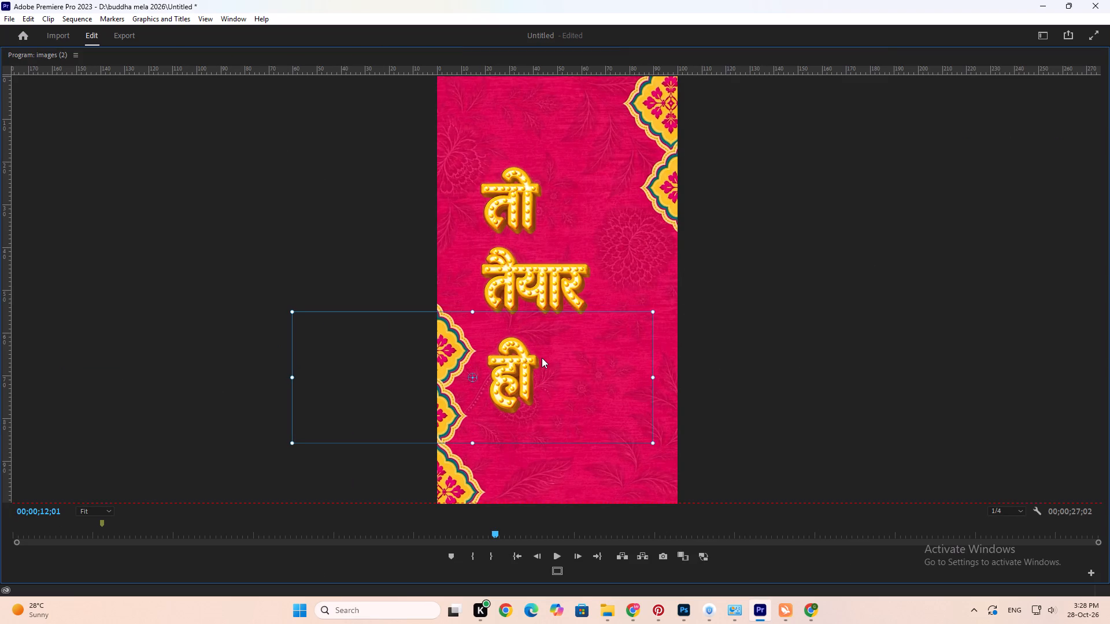
{"action": "left_click_drag", "start_coordinate": [542, 358], "coordinate": [541, 358]}
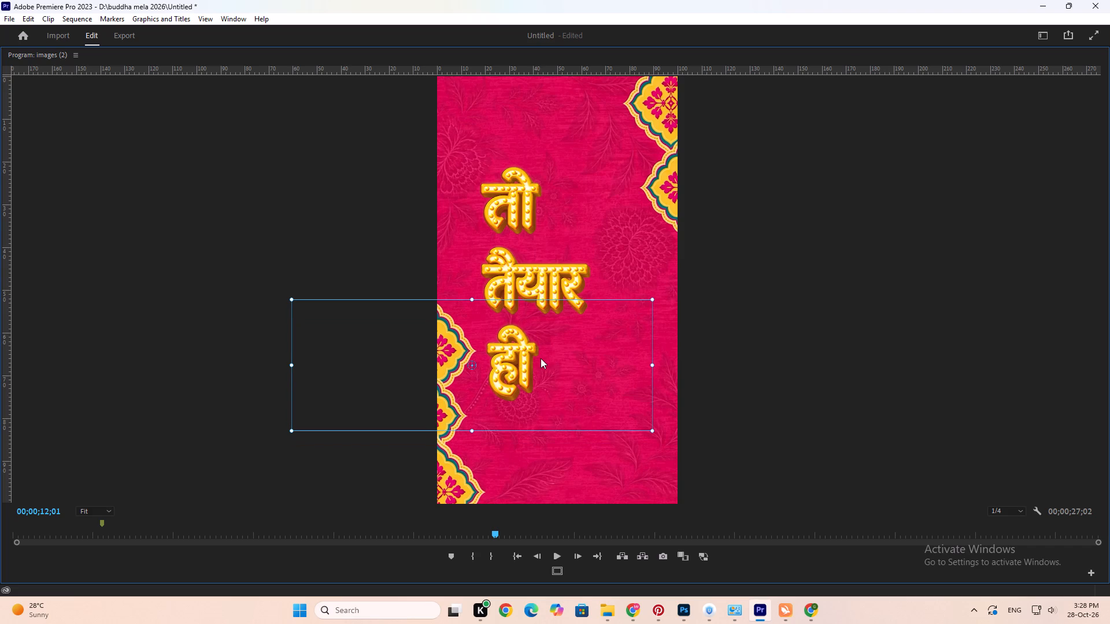
{"action": "left_click_drag", "start_coordinate": [541, 358], "coordinate": [542, 358]}
{"action": "left_click", "coordinate": [822, 159]}
{"action": "key", "text": "grave"}
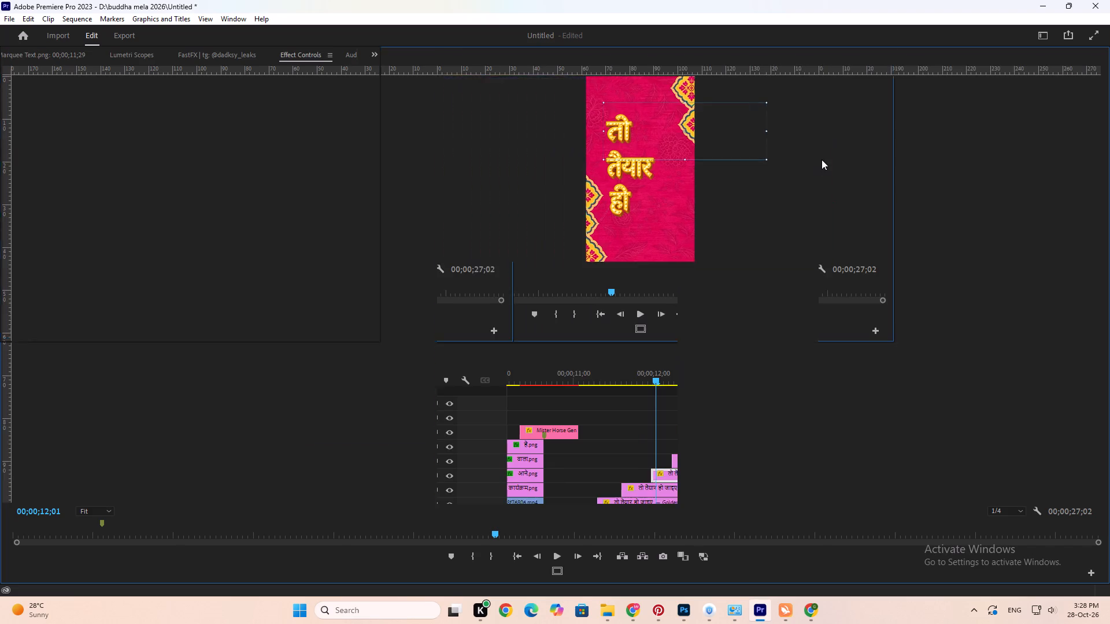
Play ahead to 00;00;12;14 and move the जाइए word lower so it sits clear beneath ही.
{"action": "key", "text": "ctrl+a"}
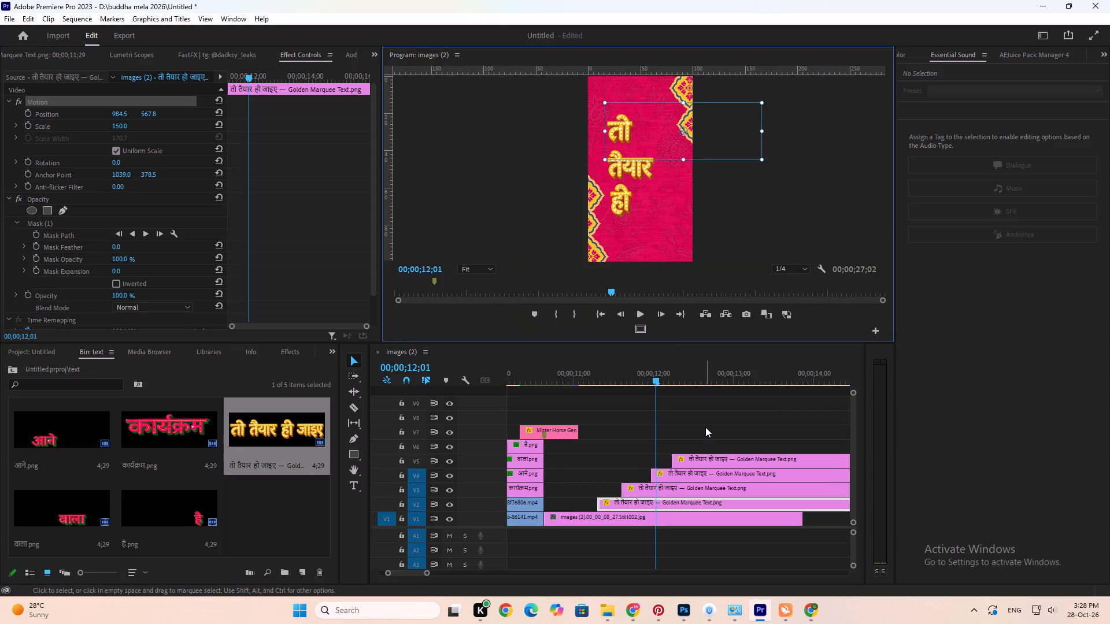
{"action": "left_click", "coordinate": [706, 426]}
{"action": "left_click", "coordinate": [698, 459]}
{"action": "key", "text": "space"}
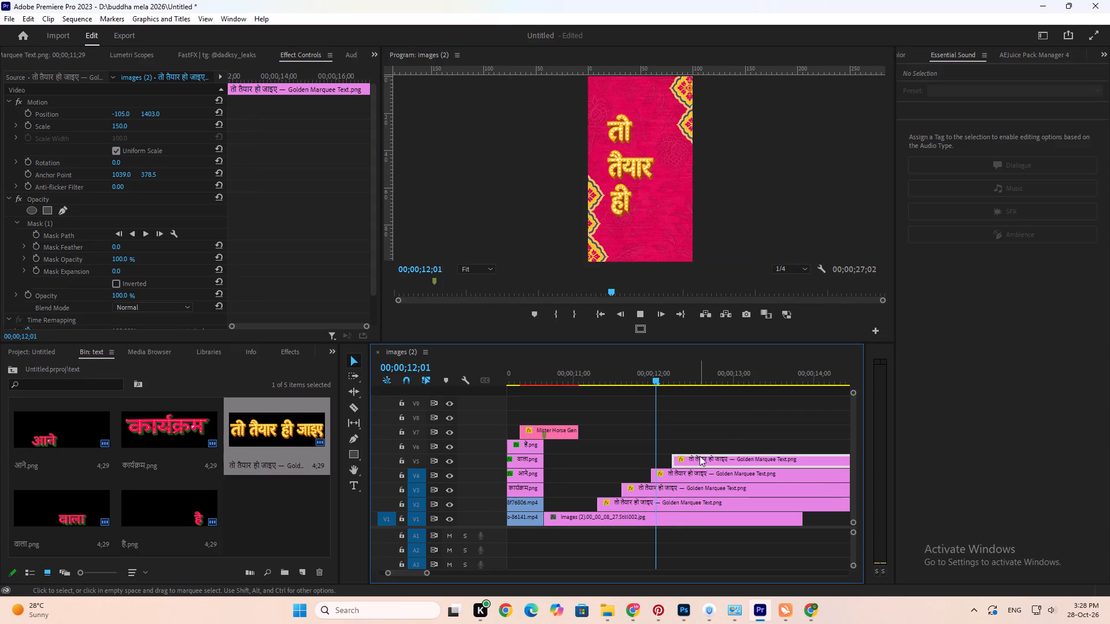
{"action": "key", "text": "space"}
{"action": "left_click_drag", "start_coordinate": [154, 116], "coordinate": [183, 114]}
{"action": "key", "text": "grave"}
{"action": "double_click", "coordinate": [544, 393]}
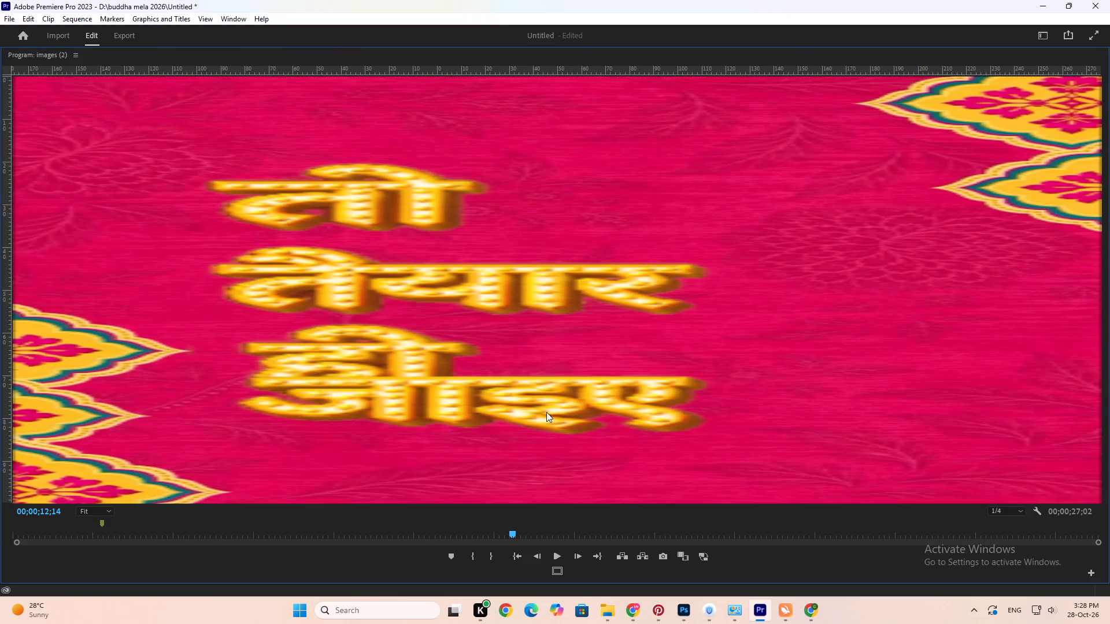
{"action": "left_click_drag", "start_coordinate": [549, 414], "coordinate": [543, 428]}
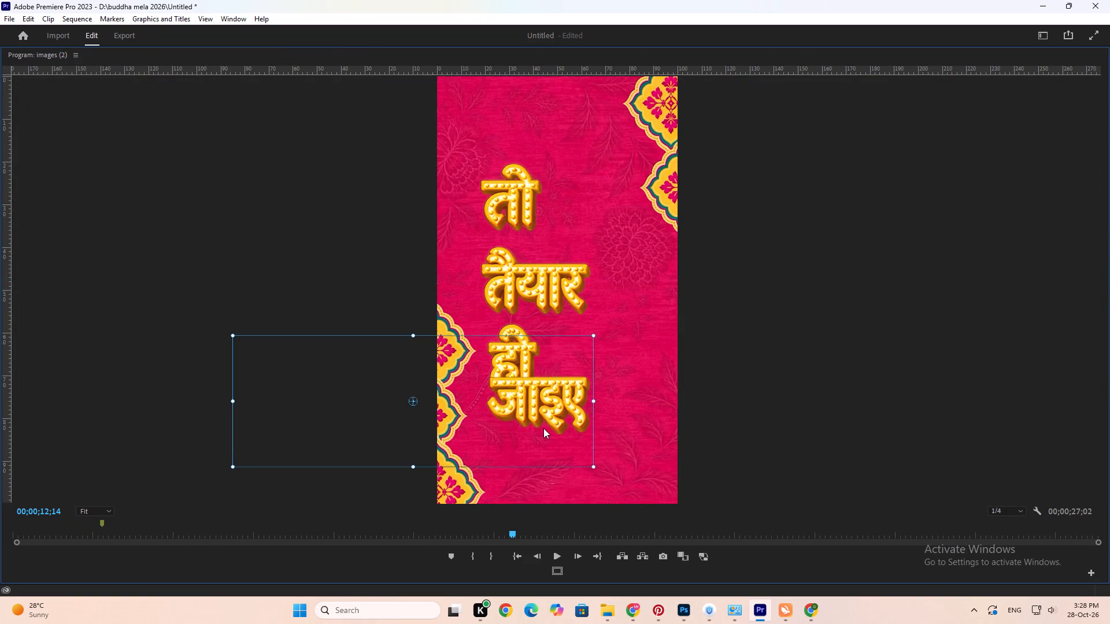
{"action": "left_click_drag", "start_coordinate": [543, 428], "coordinate": [549, 456]}
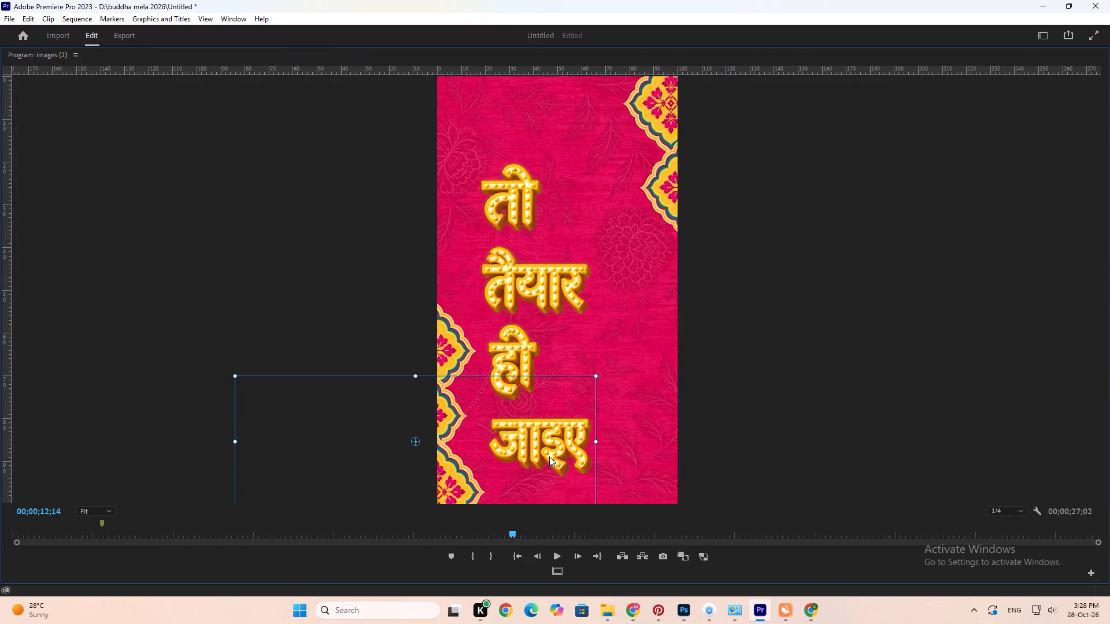
{"action": "left_click_drag", "start_coordinate": [549, 456], "coordinate": [549, 455]}
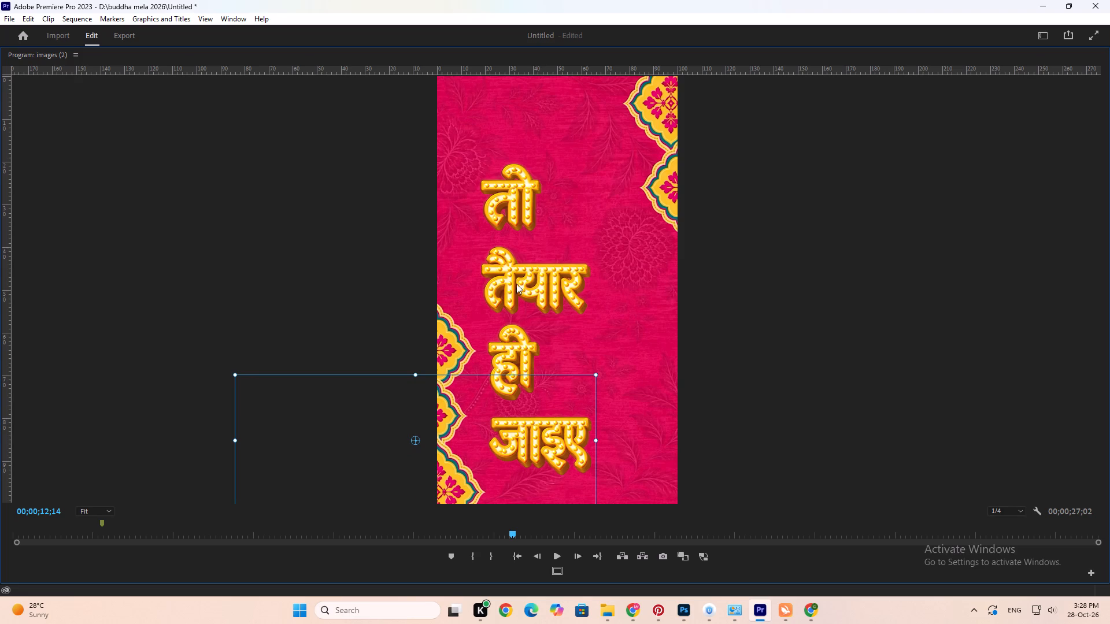
Raise तो towards the top of the frame and offset तैयार up and to the right below it.
{"action": "double_click", "coordinate": [519, 199]}
{"action": "left_click_drag", "start_coordinate": [524, 204], "coordinate": [521, 169]}
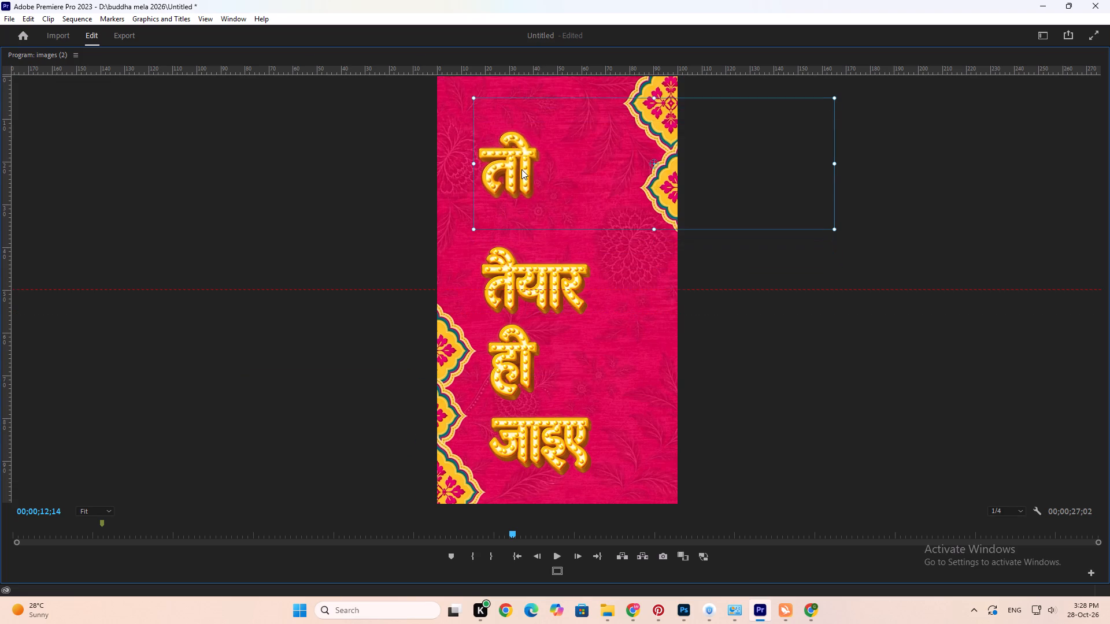
{"action": "left_click_drag", "start_coordinate": [521, 169], "coordinate": [521, 169]}
{"action": "double_click", "coordinate": [531, 288]}
{"action": "left_click_drag", "start_coordinate": [538, 292], "coordinate": [557, 263]}
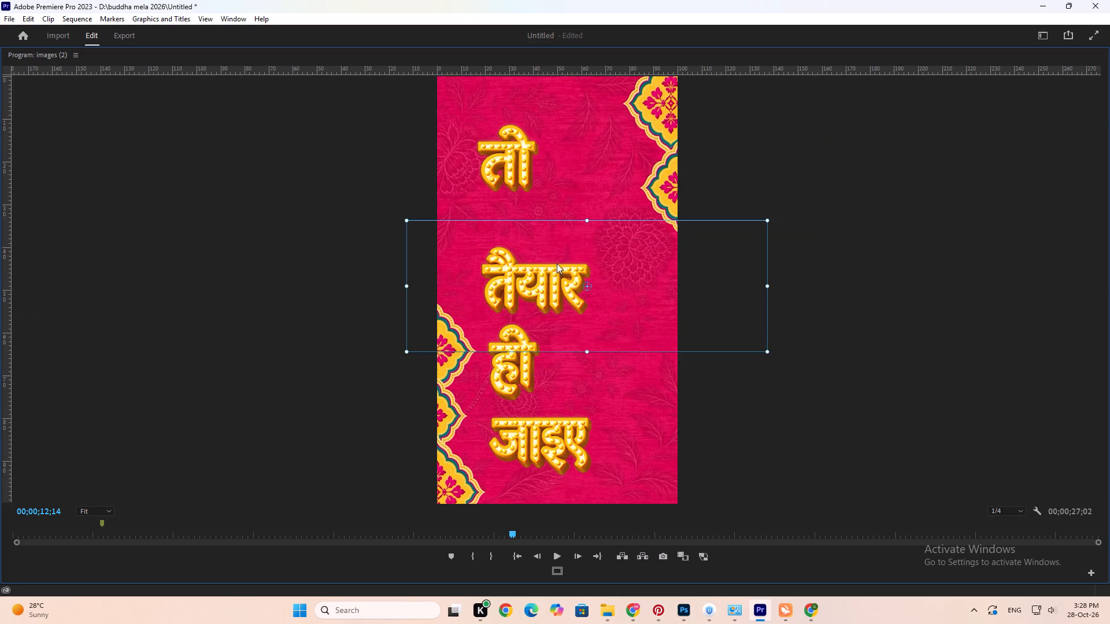
{"action": "left_click_drag", "start_coordinate": [557, 263], "coordinate": [569, 257]}
{"action": "left_click_drag", "start_coordinate": [527, 283], "coordinate": [579, 234]}
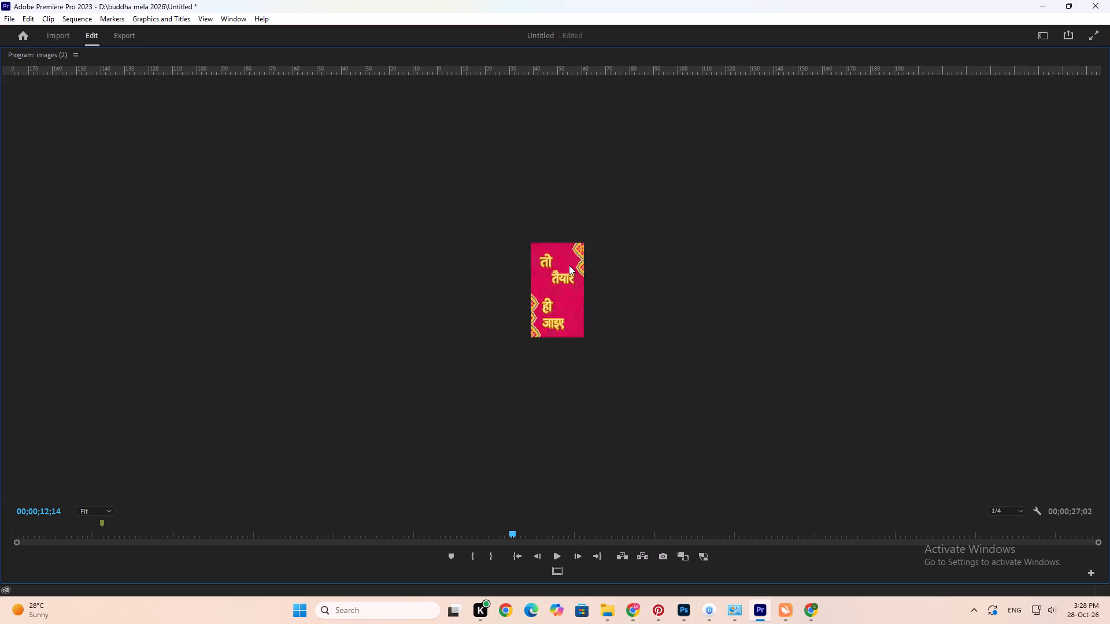
Move ही up to line up under तो, and offset जाइए up and to the right beneath तैयार in a zigzag layout.
{"action": "double_click", "coordinate": [511, 370]}
{"action": "left_click_drag", "start_coordinate": [517, 374], "coordinate": [501, 336]}
{"action": "left_click_drag", "start_coordinate": [523, 367], "coordinate": [517, 351]}
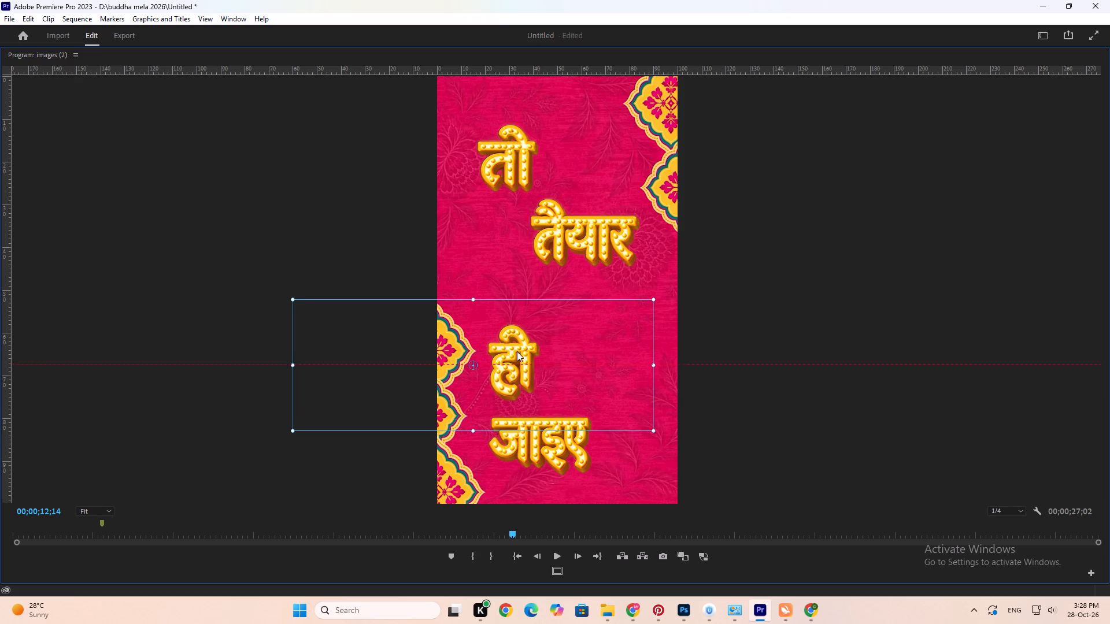
{"action": "left_click_drag", "start_coordinate": [517, 351], "coordinate": [509, 318]}
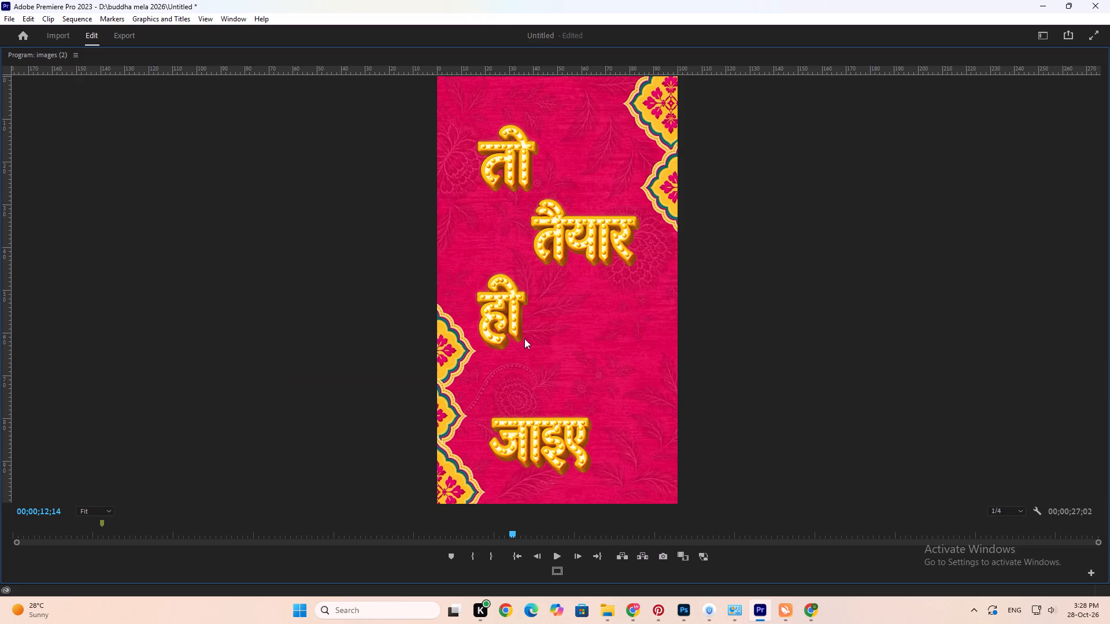
{"action": "left_click", "coordinate": [550, 423]}
{"action": "double_click", "coordinate": [550, 437]}
{"action": "left_click_drag", "start_coordinate": [551, 450], "coordinate": [552, 450]}
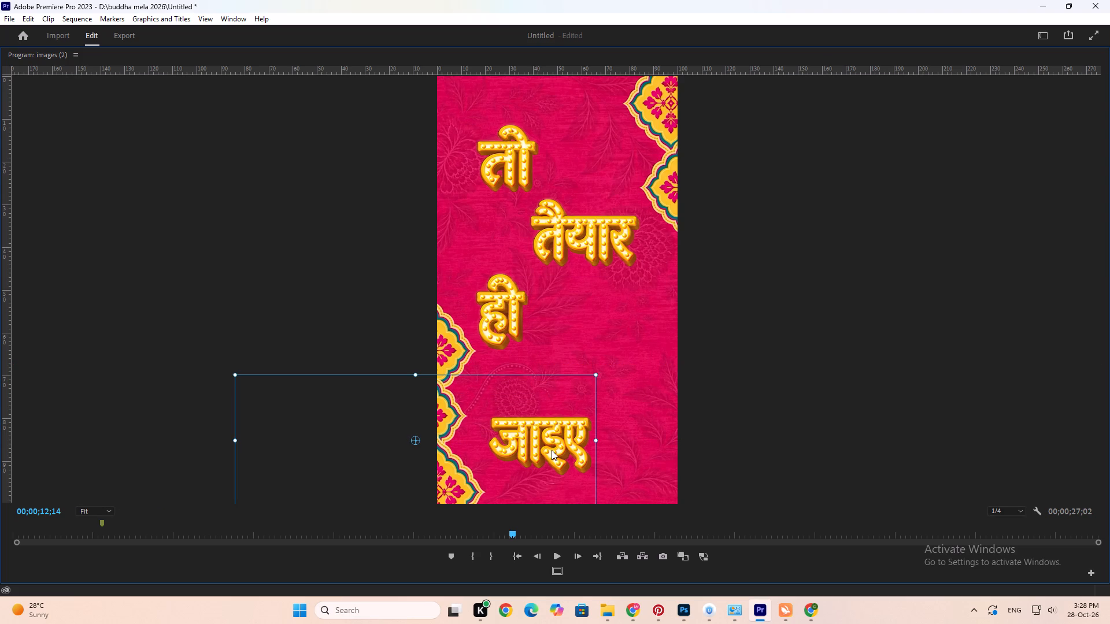
{"action": "left_click_drag", "start_coordinate": [552, 450], "coordinate": [584, 421]}
{"action": "left_click_drag", "start_coordinate": [552, 435], "coordinate": [594, 377]}
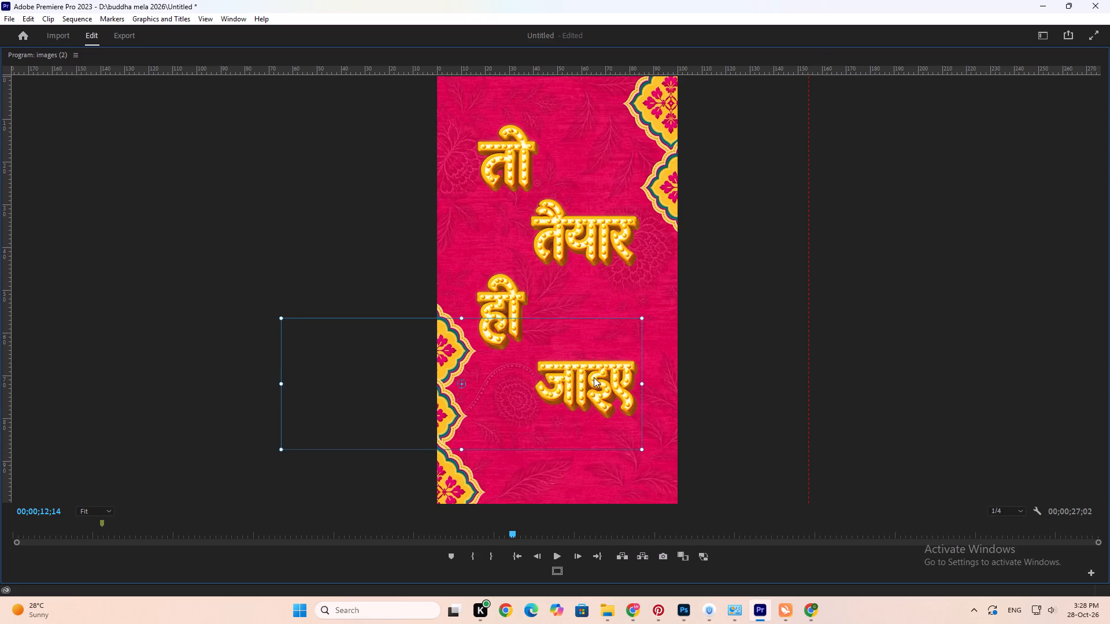
{"action": "left_click_drag", "start_coordinate": [594, 377], "coordinate": [592, 385]}
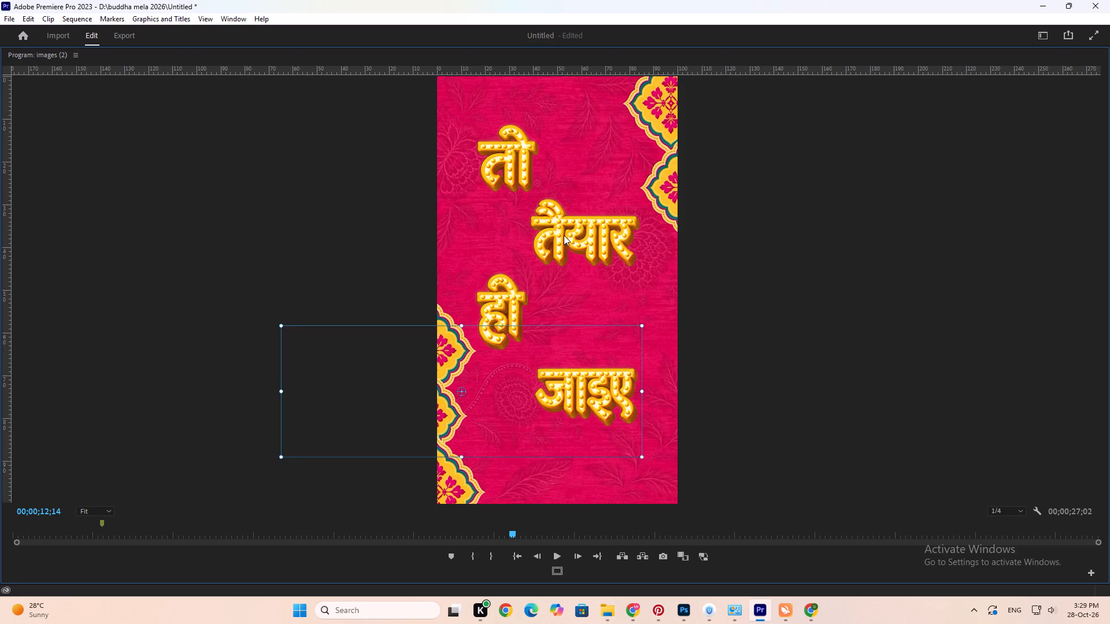
Tighten the upper pair by lowering तो slightly and nudging तैयार up and to the right.
{"action": "double_click", "coordinate": [498, 156]}
{"action": "left_click_drag", "start_coordinate": [510, 162], "coordinate": [510, 163]}
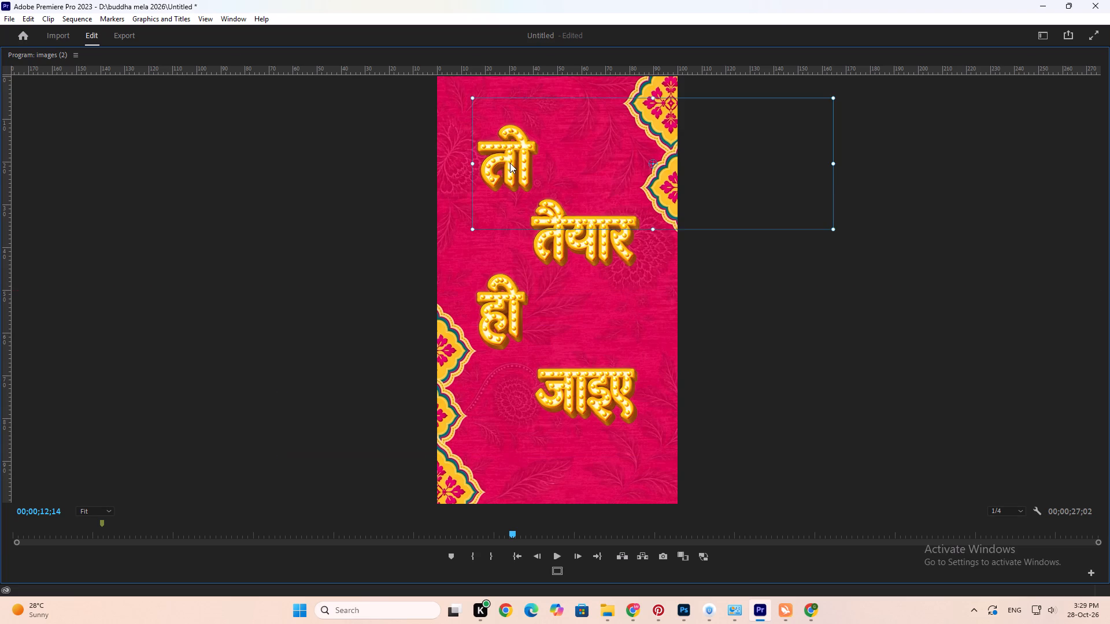
{"action": "left_click_drag", "start_coordinate": [510, 163], "coordinate": [511, 172]}
{"action": "left_click", "coordinate": [787, 230]}
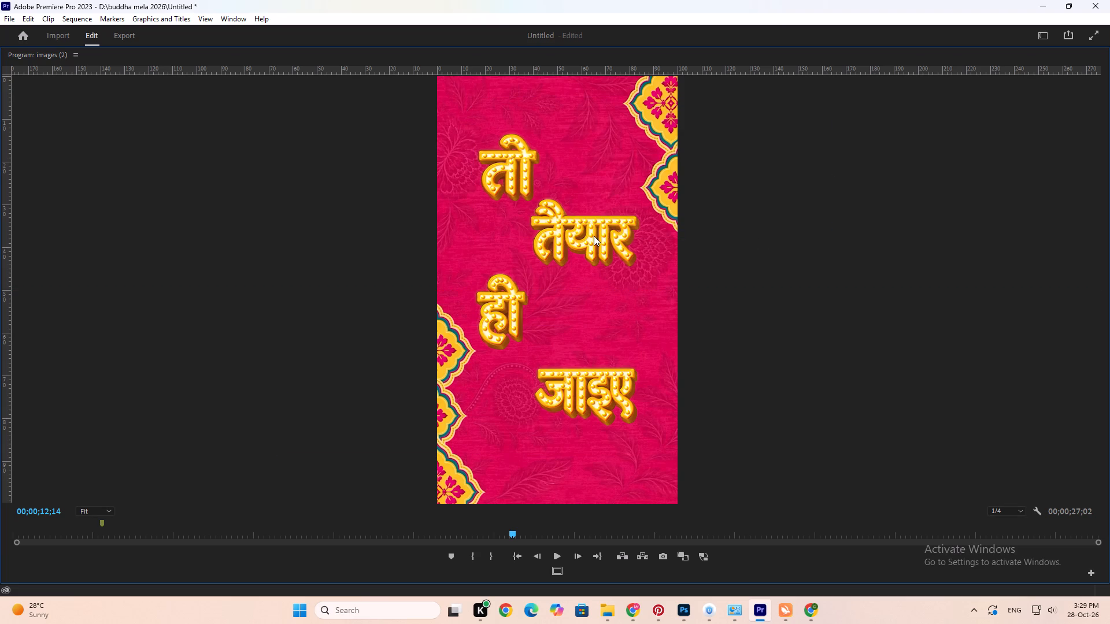
{"action": "left_click", "coordinate": [594, 236]}
{"action": "double_click", "coordinate": [610, 233]}
{"action": "left_click_drag", "start_coordinate": [613, 248], "coordinate": [612, 245]}
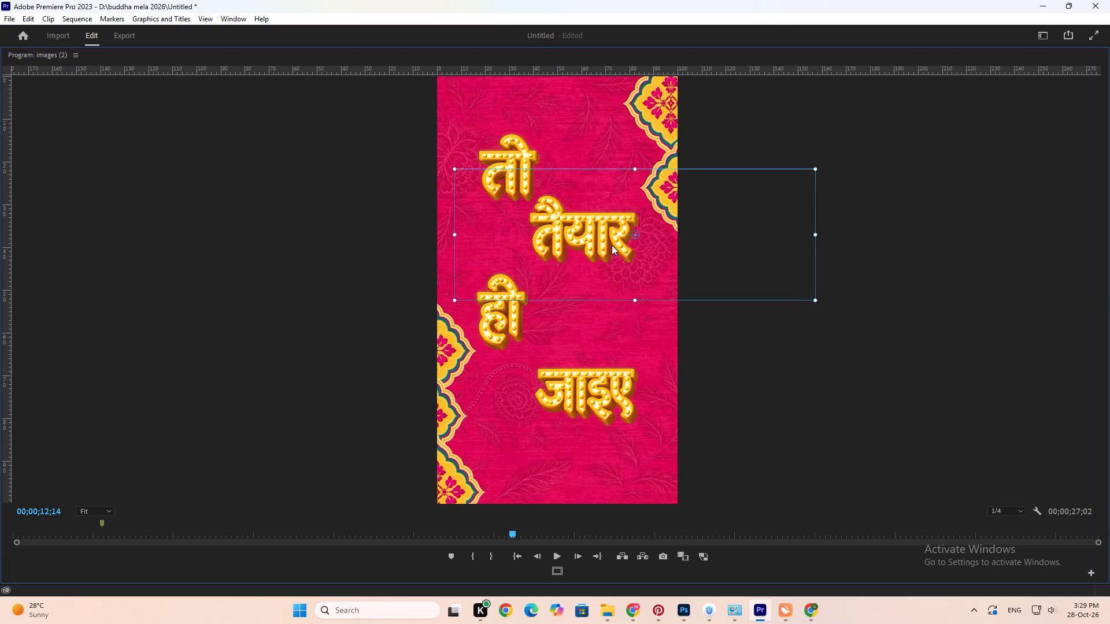
{"action": "left_click_drag", "start_coordinate": [612, 245], "coordinate": [615, 243]}
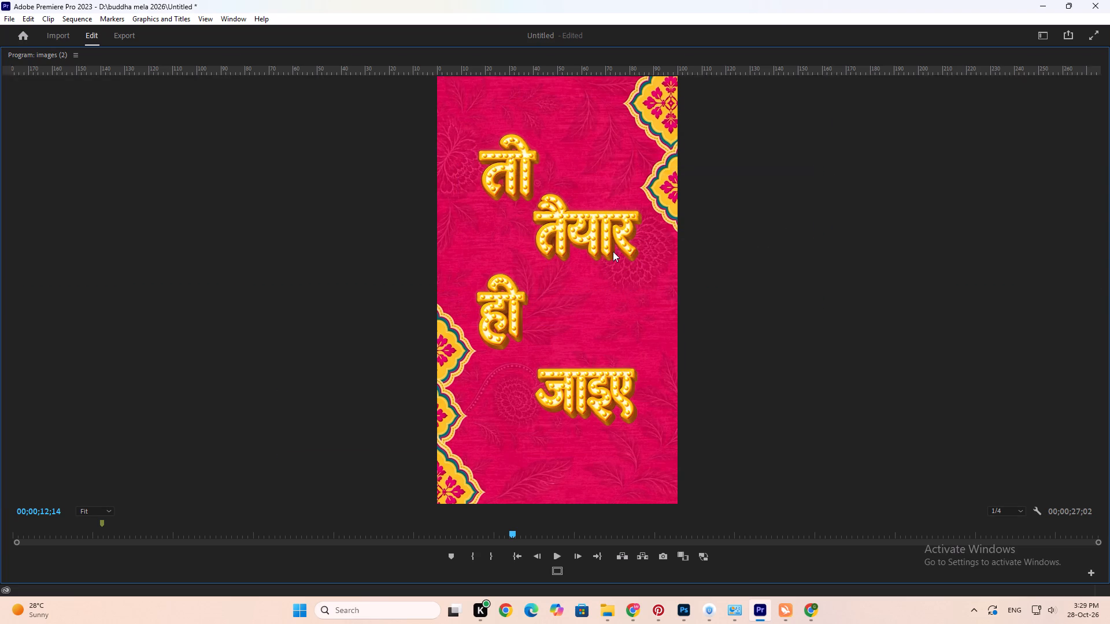
Raise ही close below तैयार and जाइए close below ही to even out the zigzag spacing.
{"action": "double_click", "coordinate": [507, 315]}
{"action": "left_click_drag", "start_coordinate": [504, 325], "coordinate": [508, 309]}
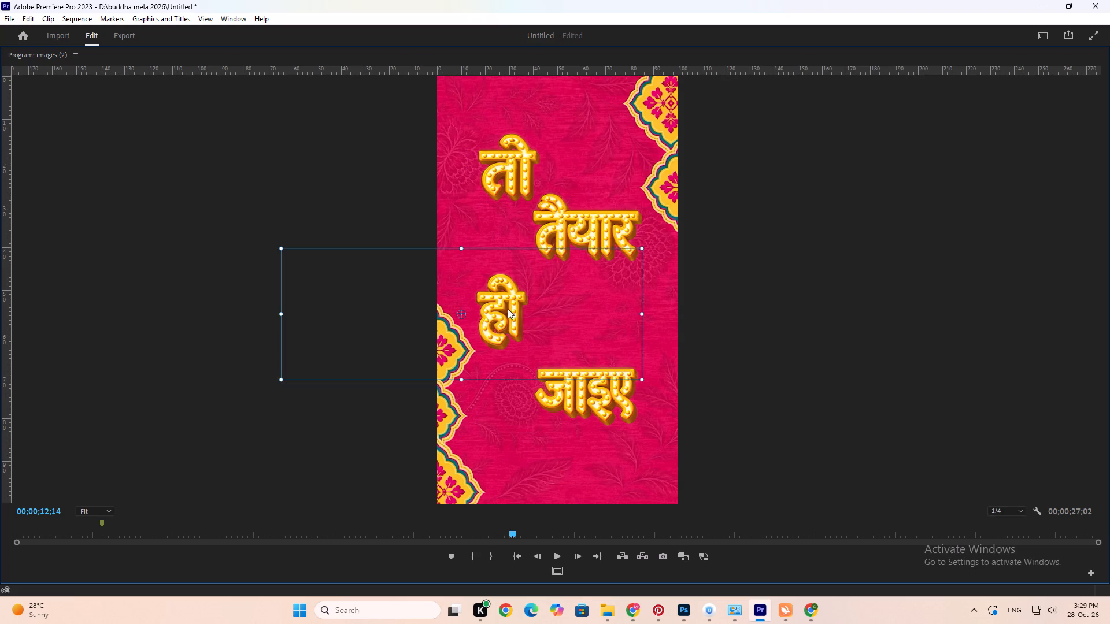
{"action": "left_click_drag", "start_coordinate": [508, 309], "coordinate": [508, 303]}
{"action": "left_click_drag", "start_coordinate": [513, 322], "coordinate": [517, 295]}
{"action": "double_click", "coordinate": [591, 383]}
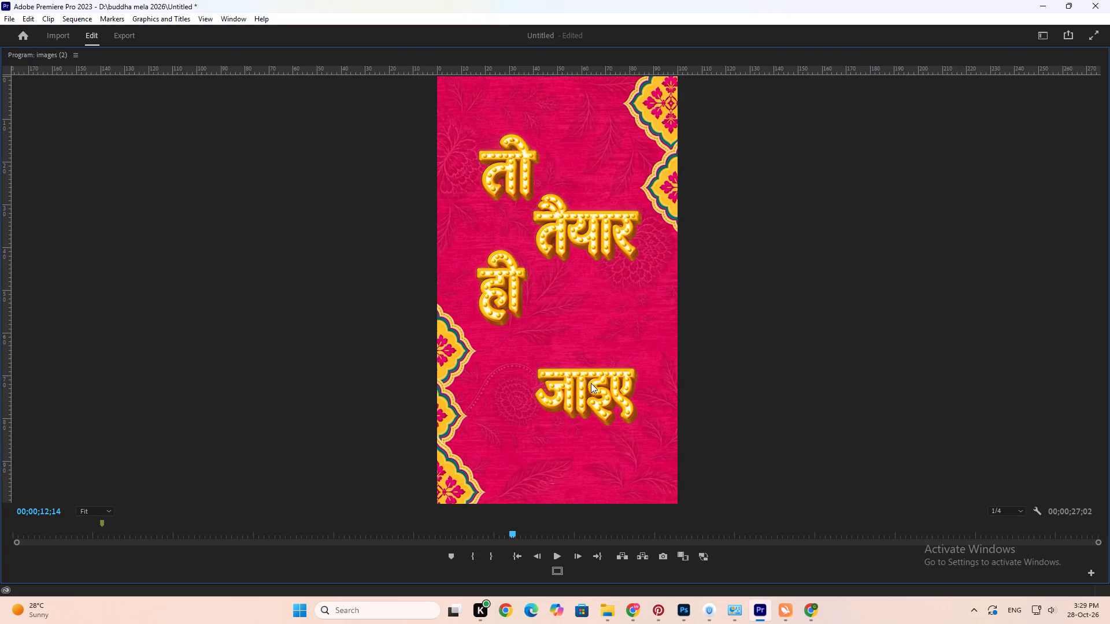
{"action": "left_click_drag", "start_coordinate": [605, 401], "coordinate": [602, 352]}
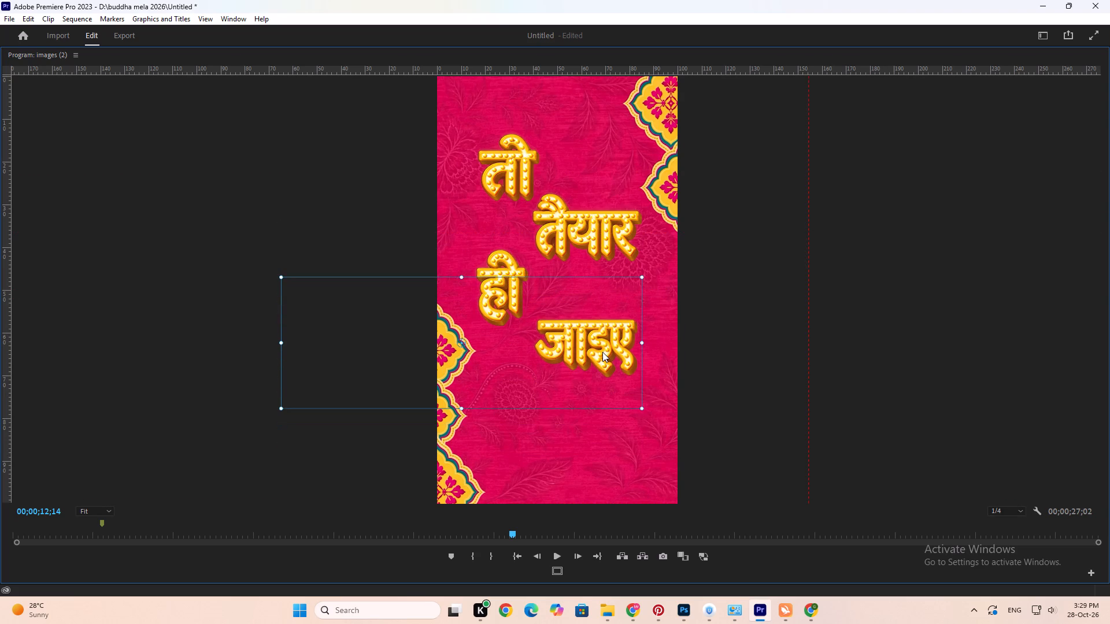
{"action": "left_click_drag", "start_coordinate": [602, 352], "coordinate": [602, 352]}
Lower जाइए, shift ही down and right to the frame's centre, and centre जाइए directly beneath it.
{"action": "left_click_drag", "start_coordinate": [602, 352], "coordinate": [601, 407]}
{"action": "double_click", "coordinate": [509, 292]}
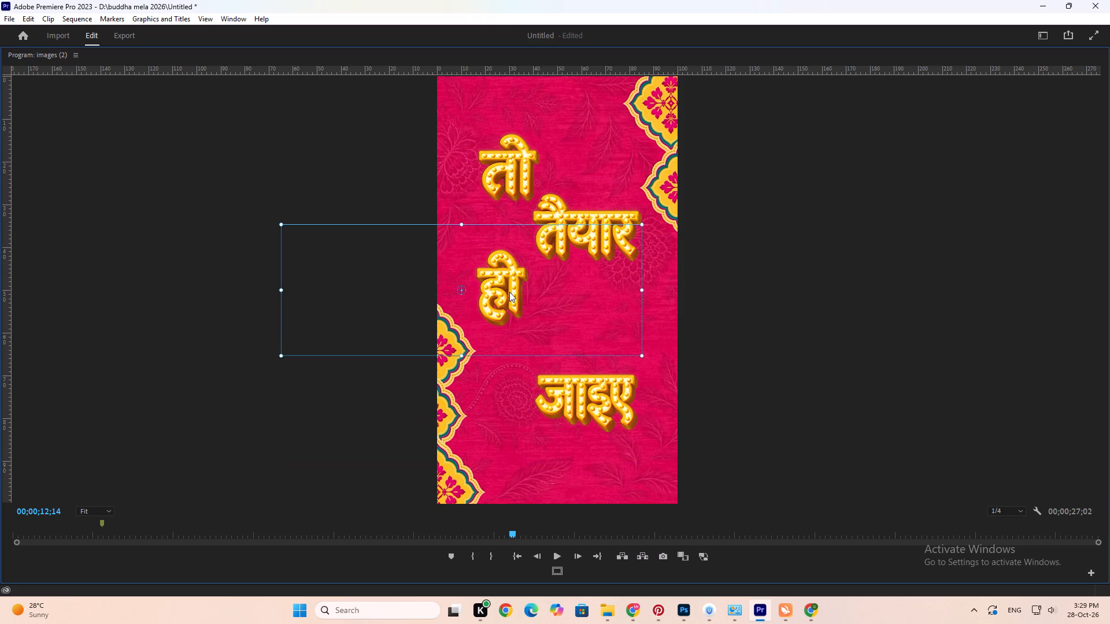
{"action": "left_click_drag", "start_coordinate": [518, 300], "coordinate": [550, 343]}
{"action": "left_click_drag", "start_coordinate": [502, 291], "coordinate": [550, 343]}
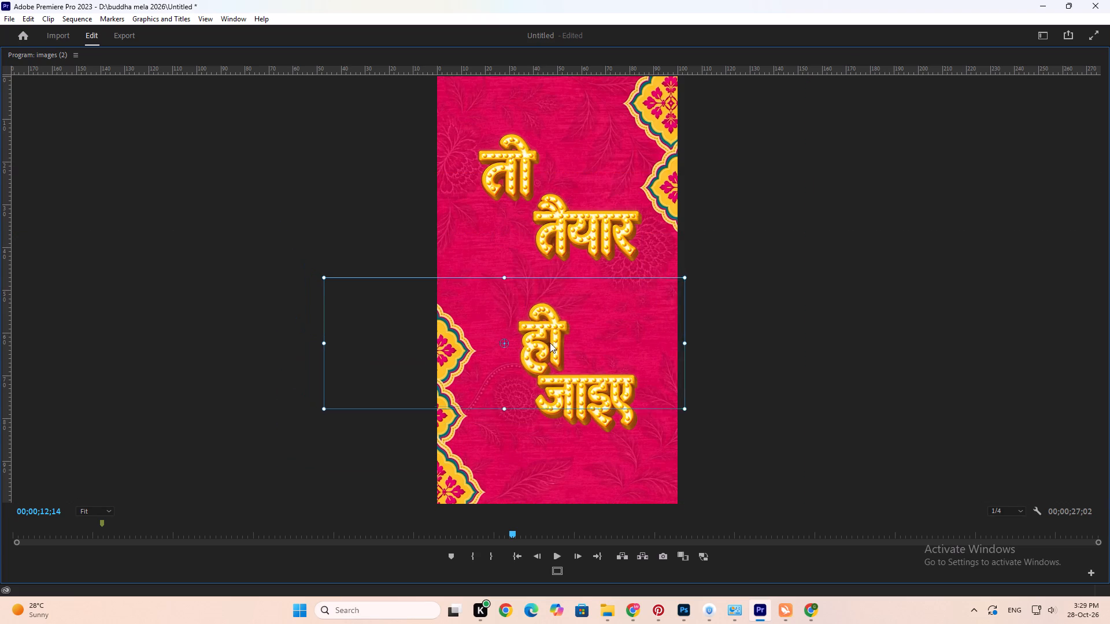
{"action": "left_click_drag", "start_coordinate": [550, 343], "coordinate": [558, 333]}
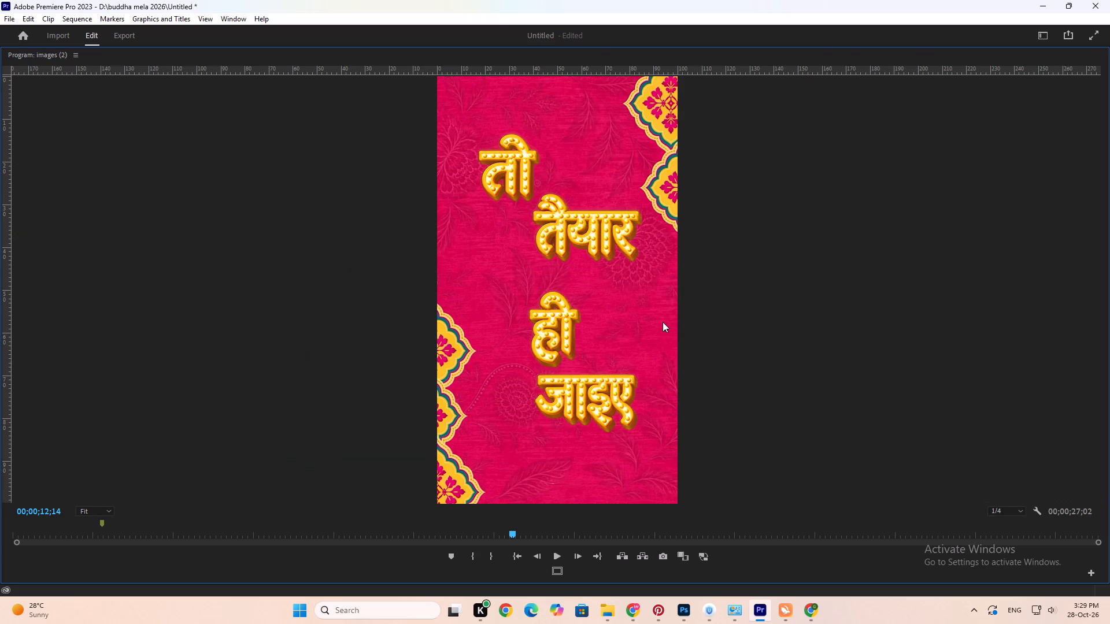
{"action": "left_click", "coordinate": [574, 384]}
{"action": "left_click", "coordinate": [590, 400]}
{"action": "left_click", "coordinate": [612, 407]}
{"action": "left_click", "coordinate": [834, 261]}
{"action": "double_click", "coordinate": [591, 410]}
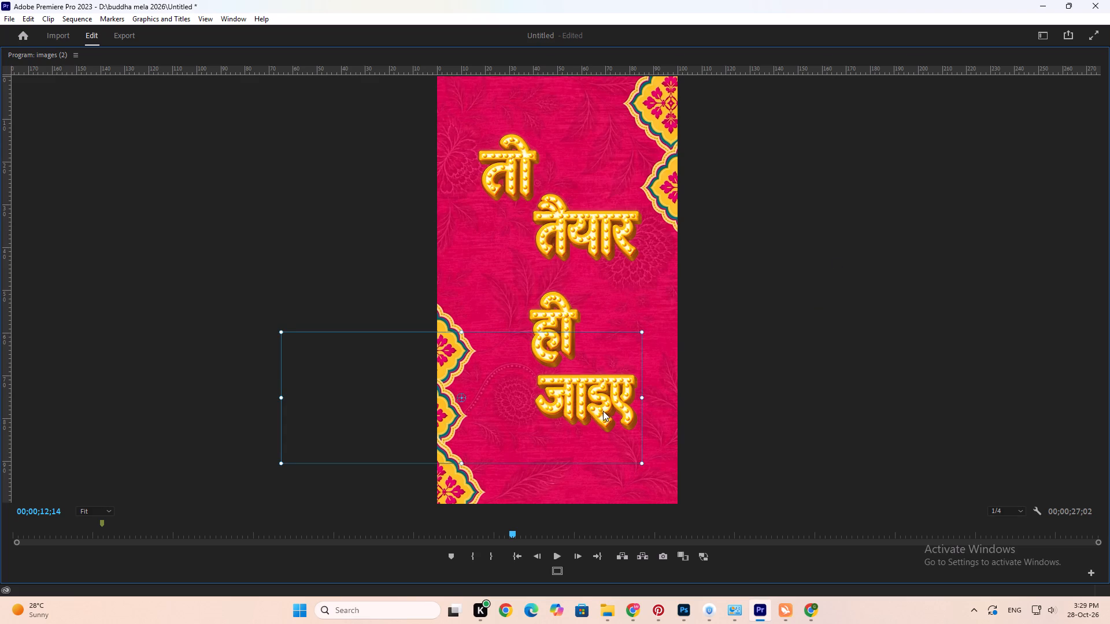
{"action": "left_click_drag", "start_coordinate": [599, 411], "coordinate": [569, 408]}
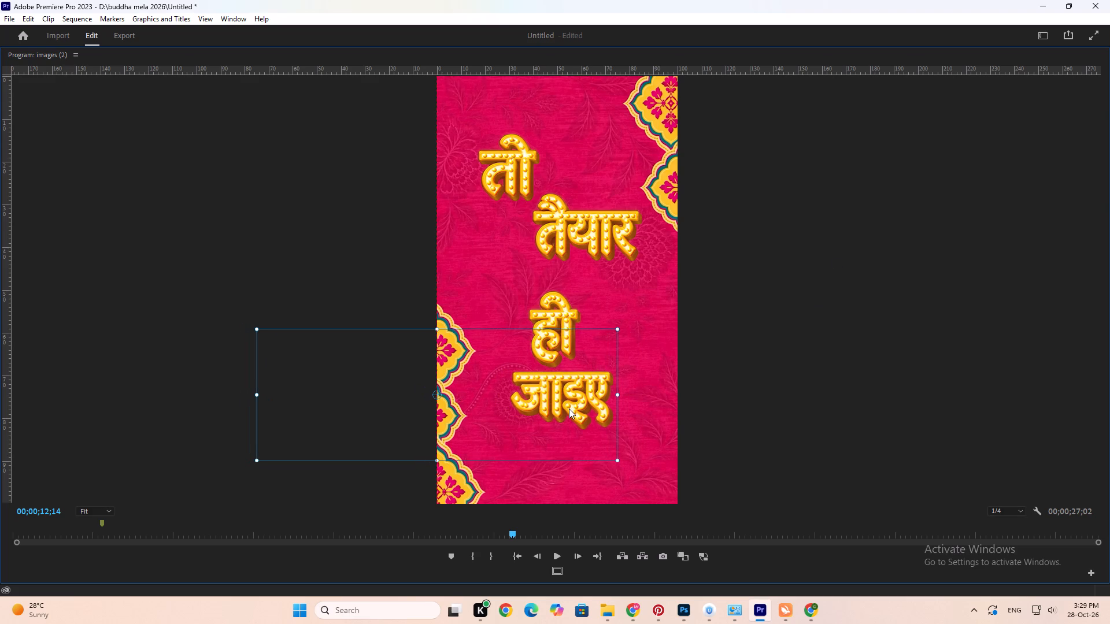
{"action": "left_click_drag", "start_coordinate": [569, 408], "coordinate": [569, 409]}
Stack the upper pair in the same central column, with तैयार just above ही and तो above तैयार.
{"action": "double_click", "coordinate": [574, 242]}
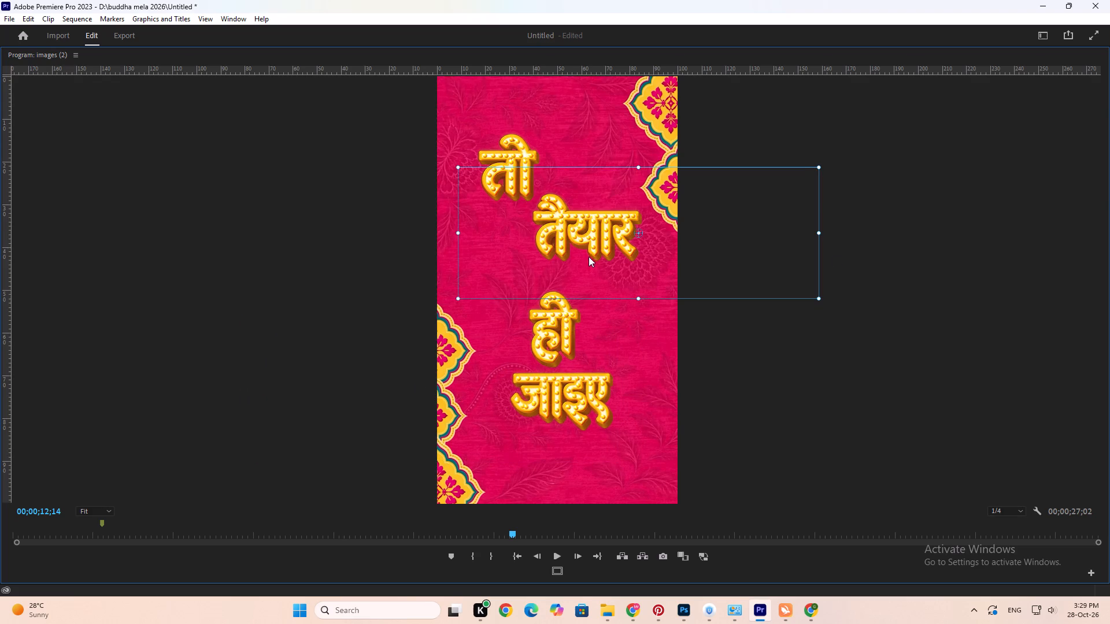
{"action": "left_click_drag", "start_coordinate": [586, 253], "coordinate": [552, 282]}
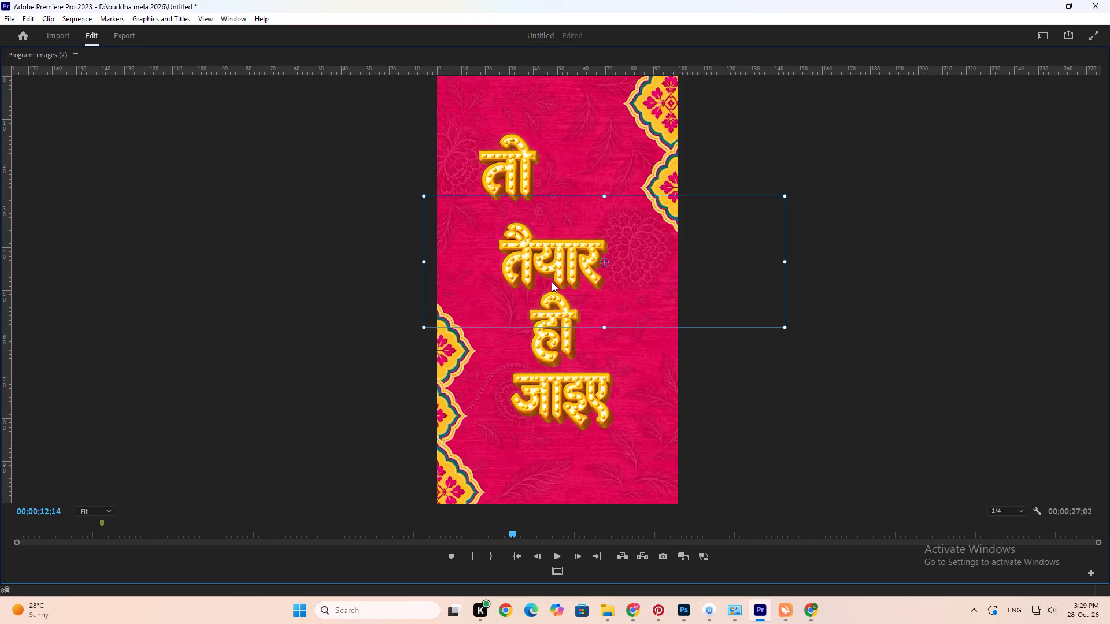
{"action": "left_click_drag", "start_coordinate": [552, 282], "coordinate": [551, 283]}
{"action": "double_click", "coordinate": [516, 173]}
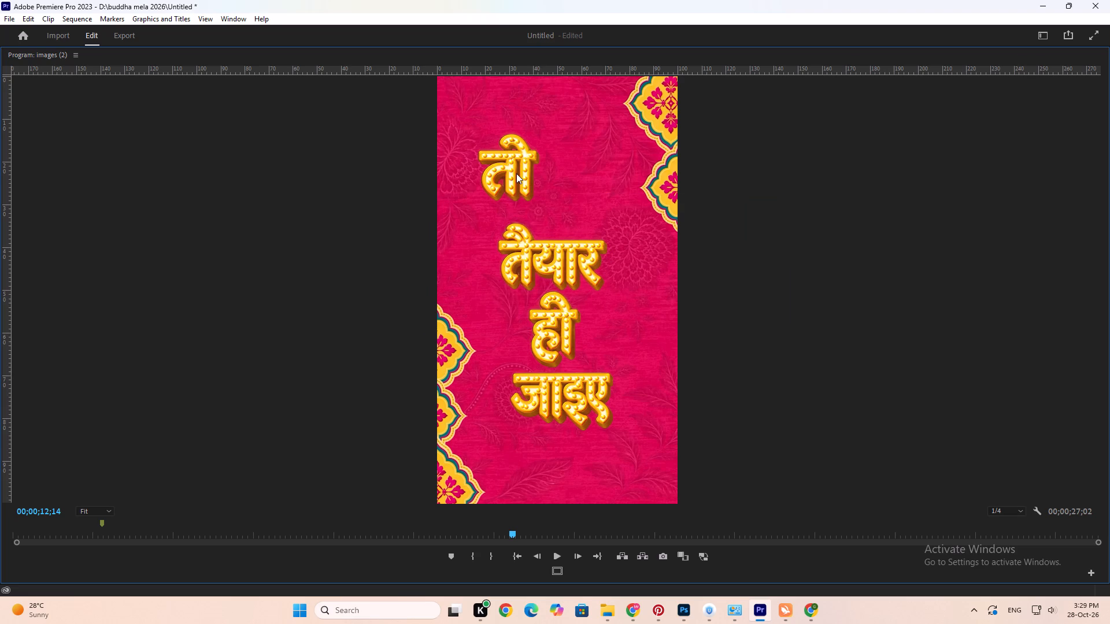
{"action": "left_click_drag", "start_coordinate": [525, 186], "coordinate": [563, 207]}
{"action": "left_click_drag", "start_coordinate": [512, 181], "coordinate": [563, 214]}
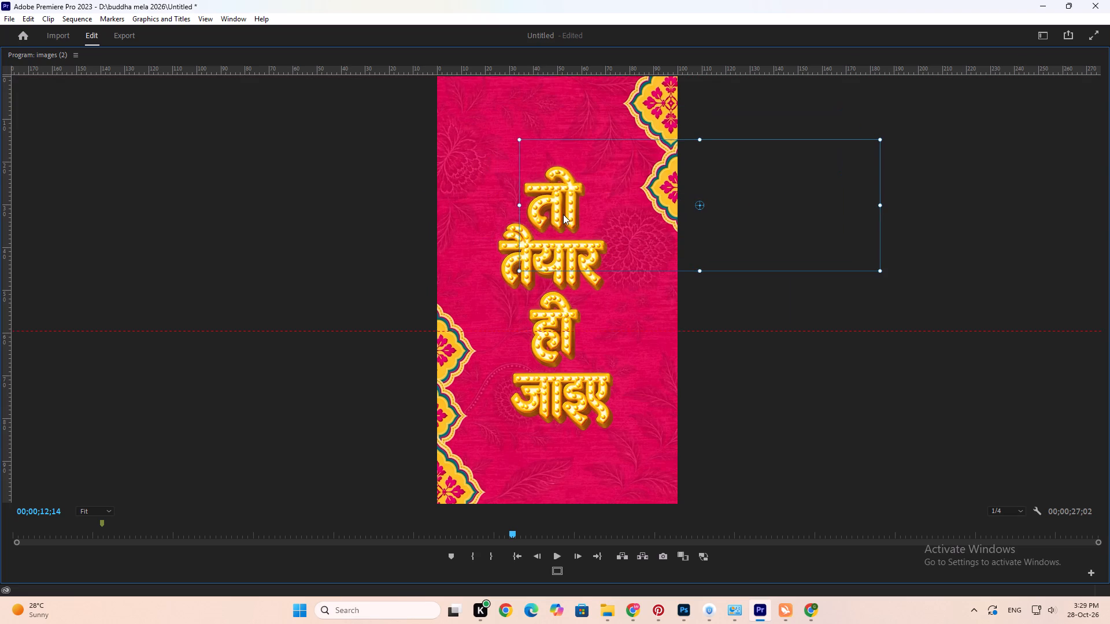
{"action": "left_click_drag", "start_coordinate": [563, 214], "coordinate": [559, 214]}
{"action": "left_click", "coordinate": [377, 176]}
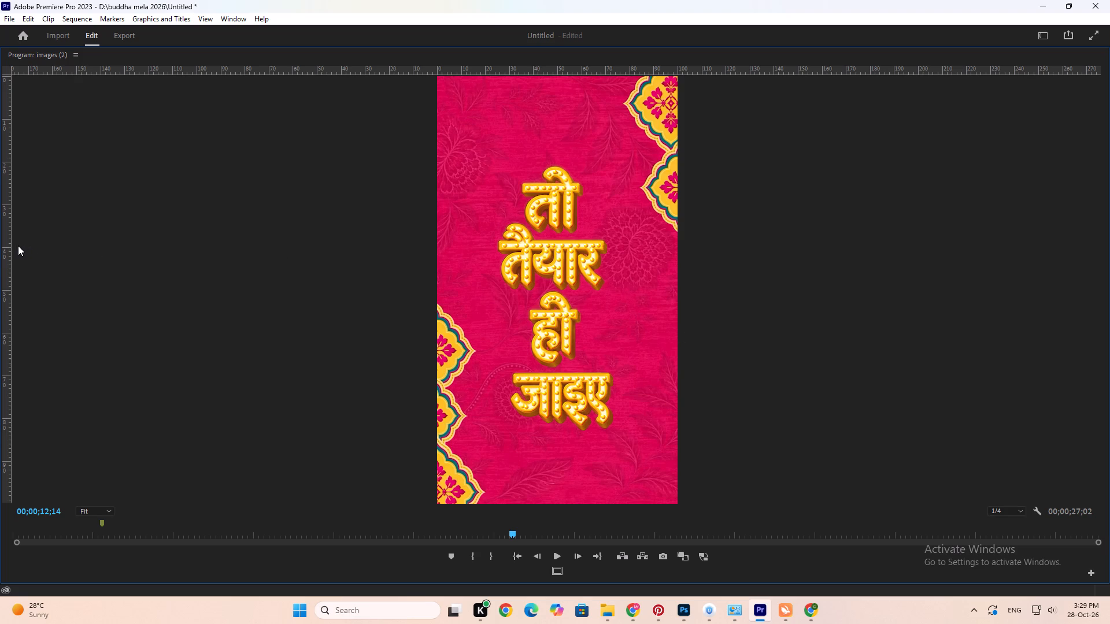
Show the alignment guides, including one at the frame's vertical centre line, and nudge जाइए slightly down.
{"action": "left_click_drag", "start_coordinate": [8, 243], "coordinate": [0, 266]}
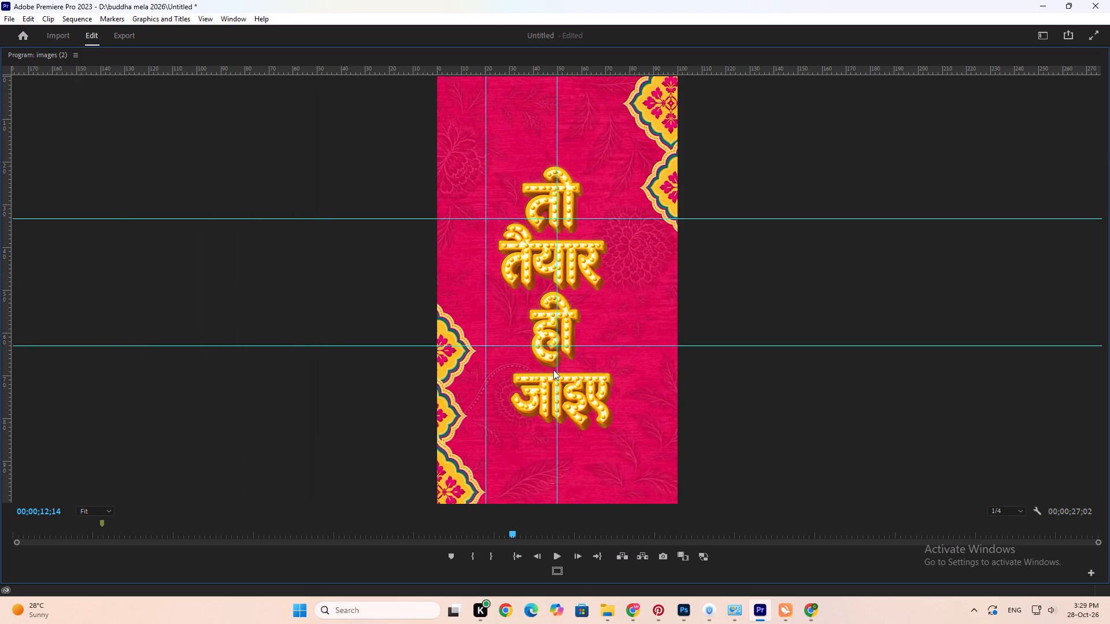
{"action": "left_click", "coordinate": [556, 168]}
{"action": "left_click", "coordinate": [568, 185]}
{"action": "left_click", "coordinate": [575, 190]}
{"action": "double_click", "coordinate": [564, 394]}
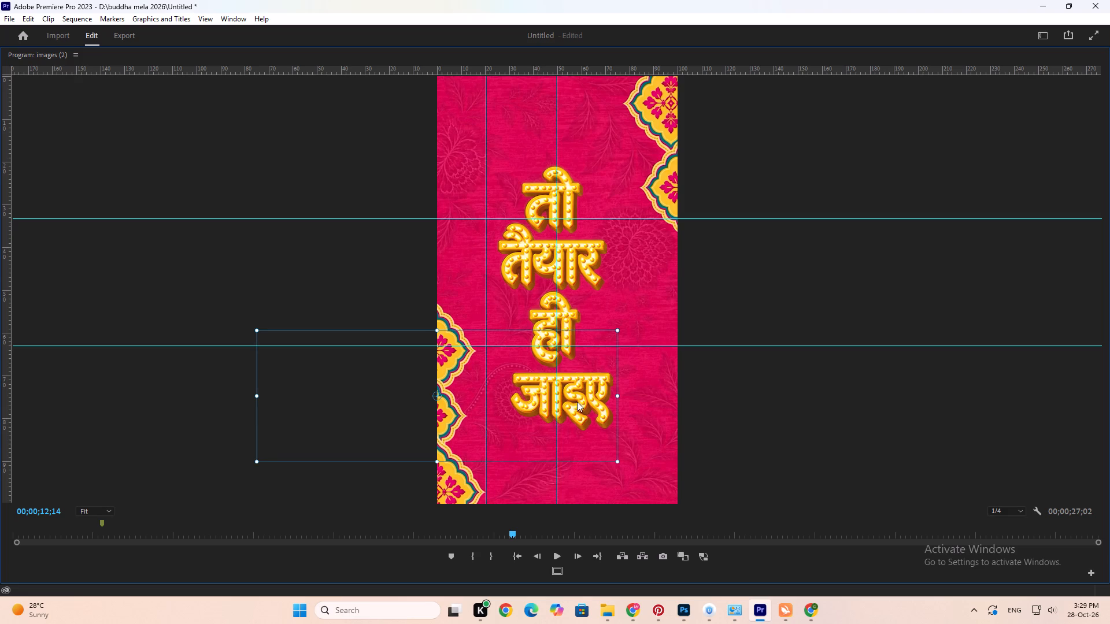
{"action": "left_click", "coordinate": [580, 403]}
{"action": "left_click", "coordinate": [579, 383]}
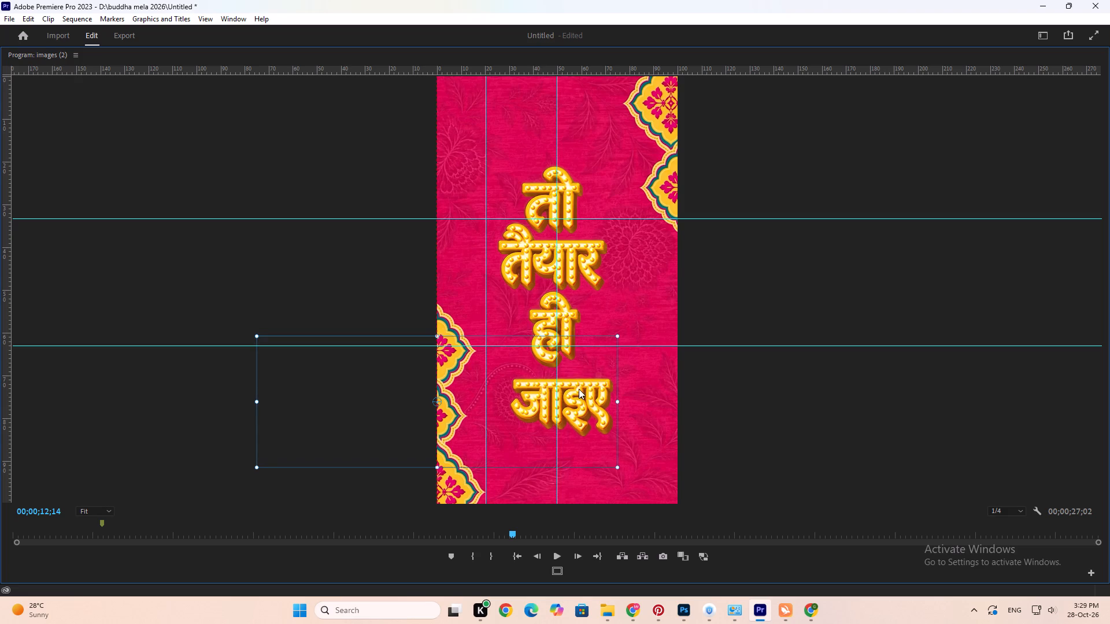
Raise तो a little above तैयार and align it on the vertical centre guide.
{"action": "double_click", "coordinate": [567, 186]}
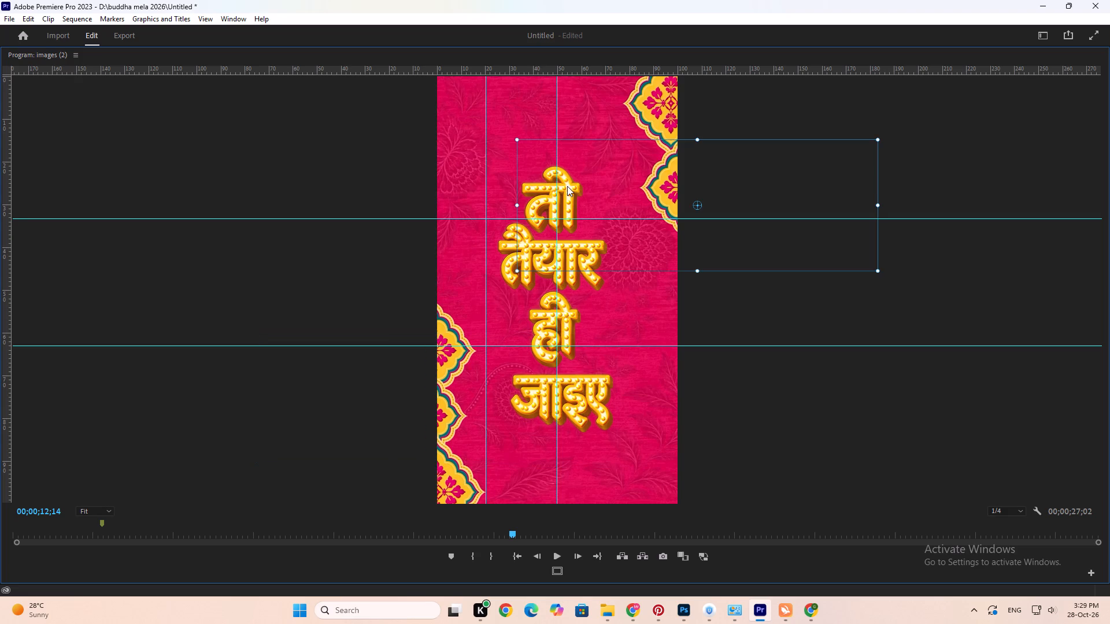
{"action": "left_click", "coordinate": [568, 195]}
{"action": "left_click_drag", "start_coordinate": [571, 198], "coordinate": [571, 191]}
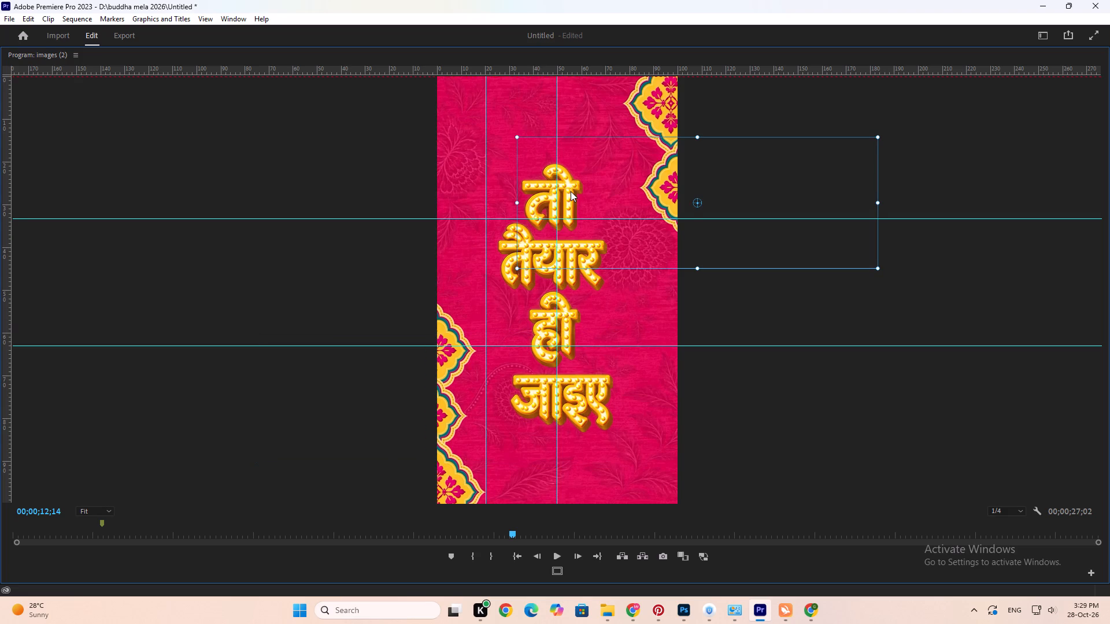
{"action": "left_click_drag", "start_coordinate": [571, 191], "coordinate": [572, 184]}
{"action": "double_click", "coordinate": [569, 194]}
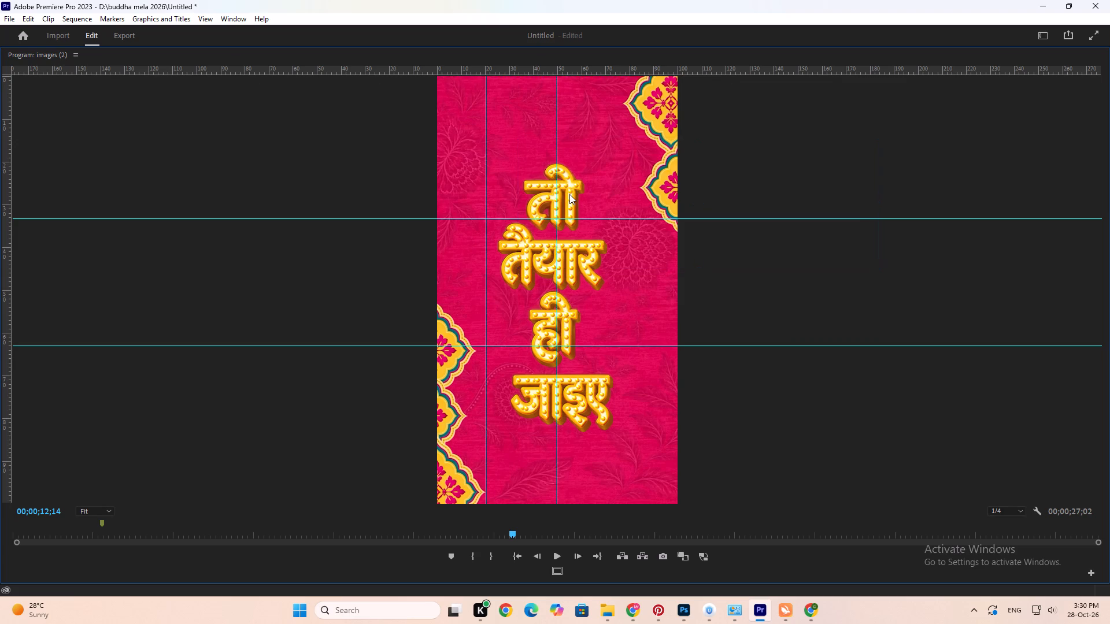
{"action": "left_click_drag", "start_coordinate": [571, 205], "coordinate": [569, 198]}
{"action": "left_click_drag", "start_coordinate": [573, 193], "coordinate": [572, 186]}
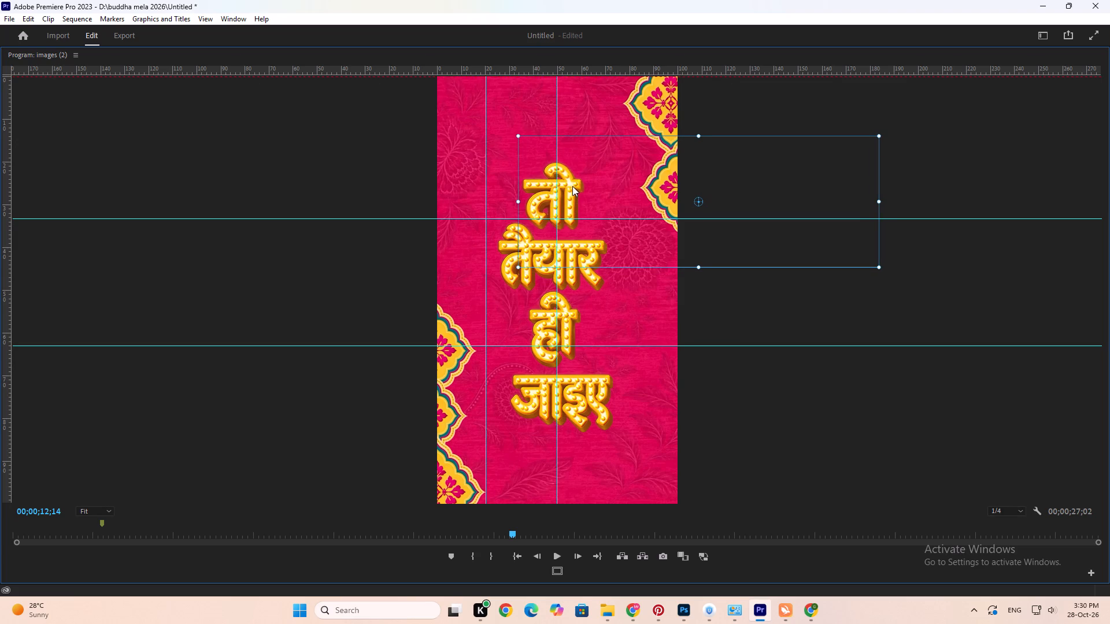
{"action": "left_click_drag", "start_coordinate": [572, 186], "coordinate": [576, 187]}
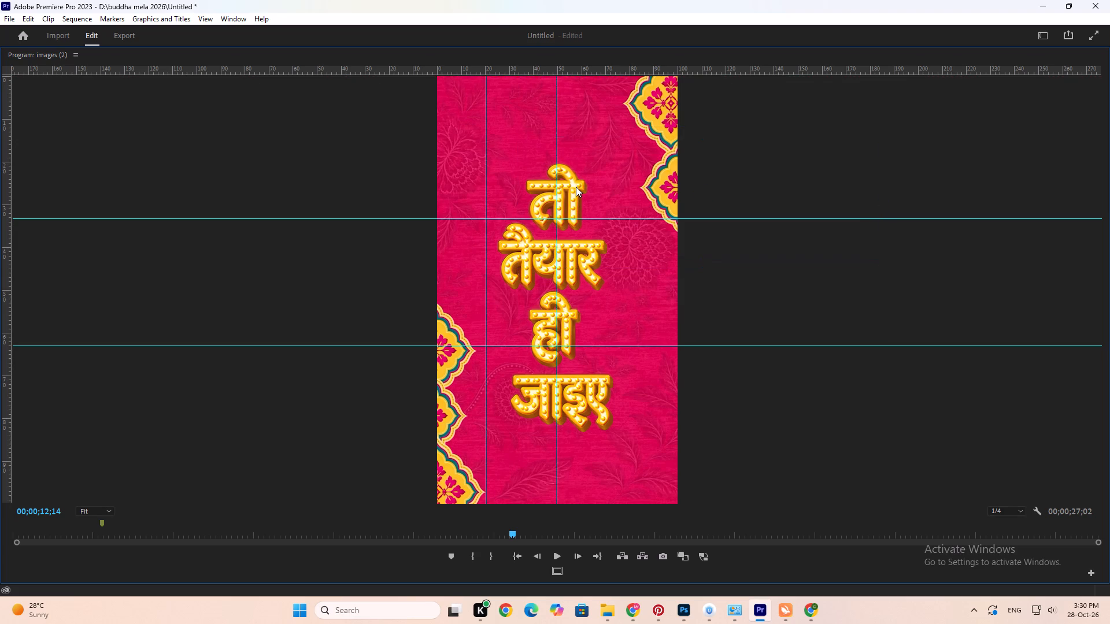
{"action": "left_click", "coordinate": [575, 187]}
{"action": "double_click", "coordinate": [575, 184]}
{"action": "left_click_drag", "start_coordinate": [572, 191], "coordinate": [571, 180]}
Raise तैयार to sit close under तो, and nudge ही right onto the vertical centre guide.
{"action": "double_click", "coordinate": [563, 262]}
{"action": "left_click_drag", "start_coordinate": [570, 266], "coordinate": [571, 255]}
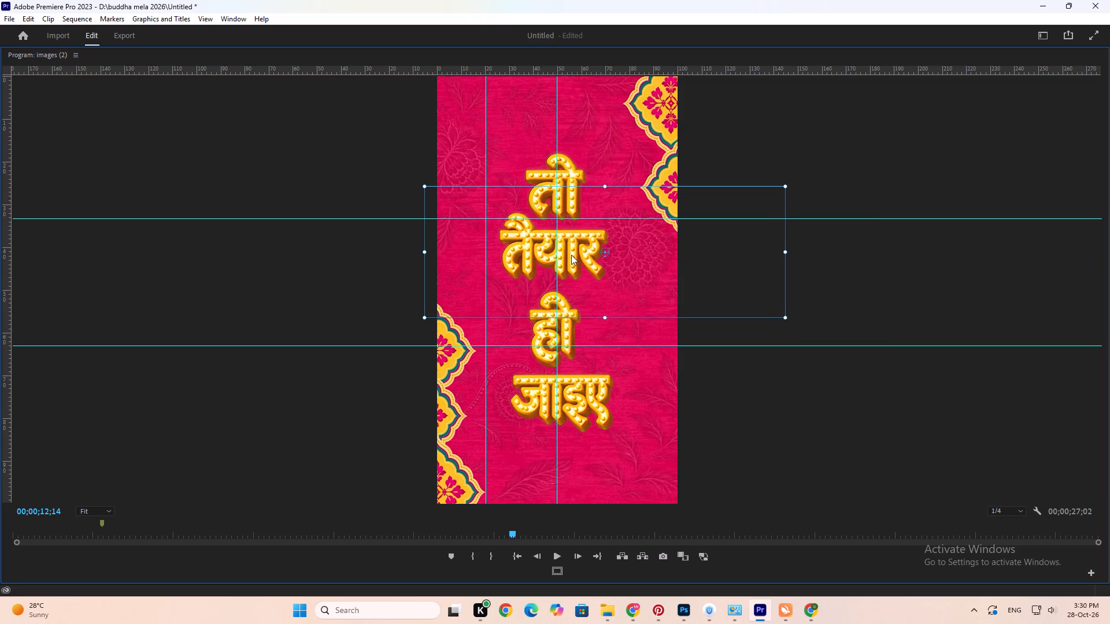
{"action": "left_click_drag", "start_coordinate": [571, 255], "coordinate": [572, 258]}
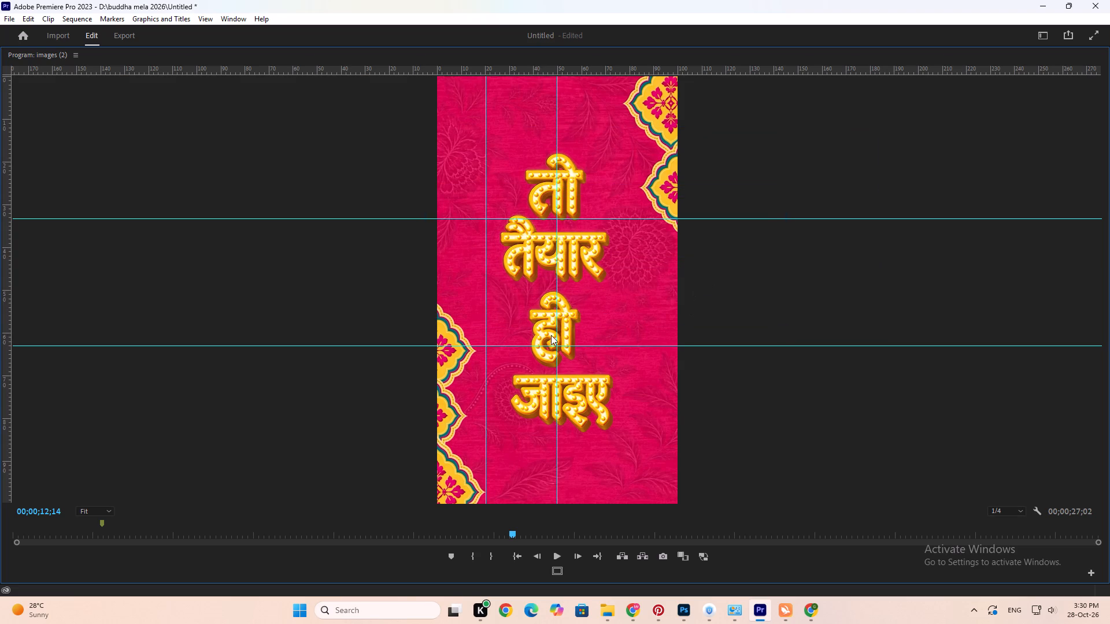
{"action": "double_click", "coordinate": [572, 315]}
{"action": "left_click", "coordinate": [578, 325]}
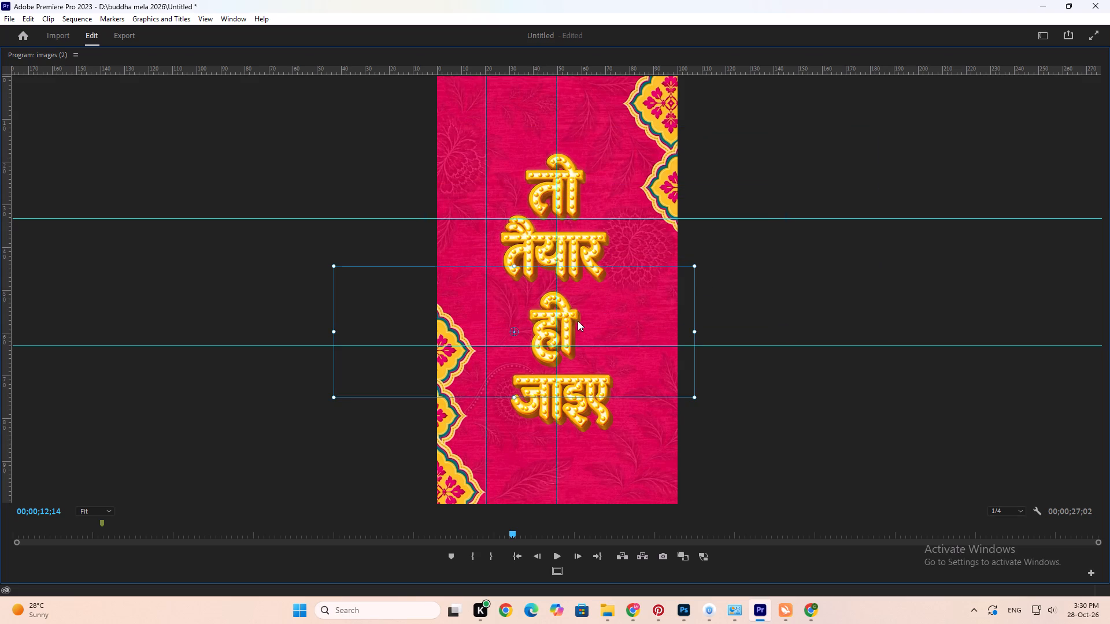
{"action": "left_click_drag", "start_coordinate": [570, 315], "coordinate": [576, 315]}
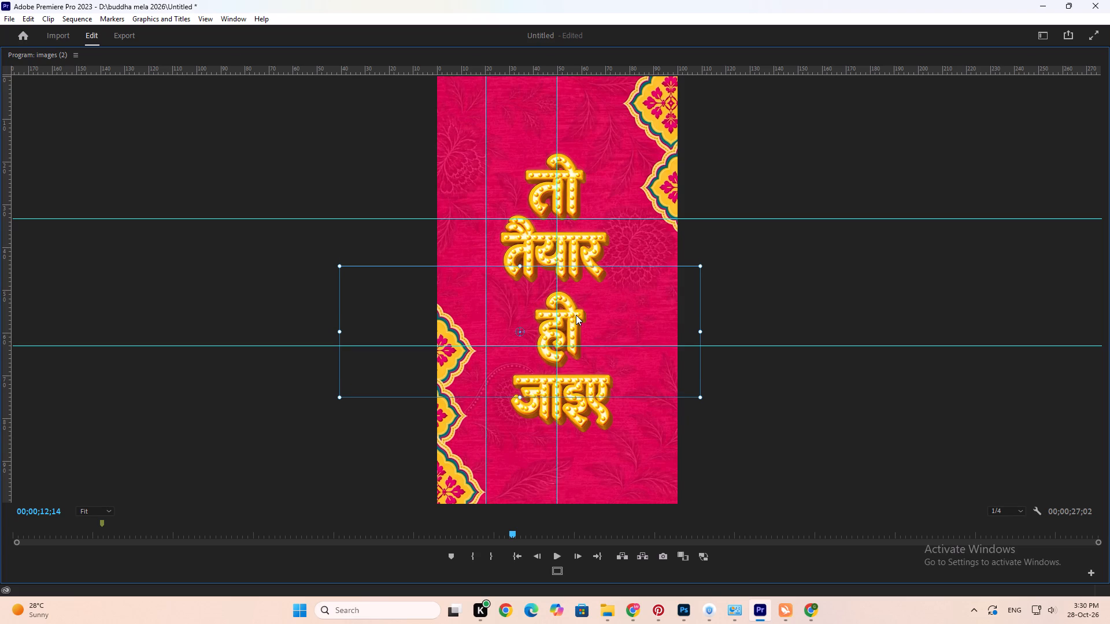
{"action": "left_click_drag", "start_coordinate": [576, 315], "coordinate": [575, 316]}
{"action": "left_click", "coordinate": [742, 244]}
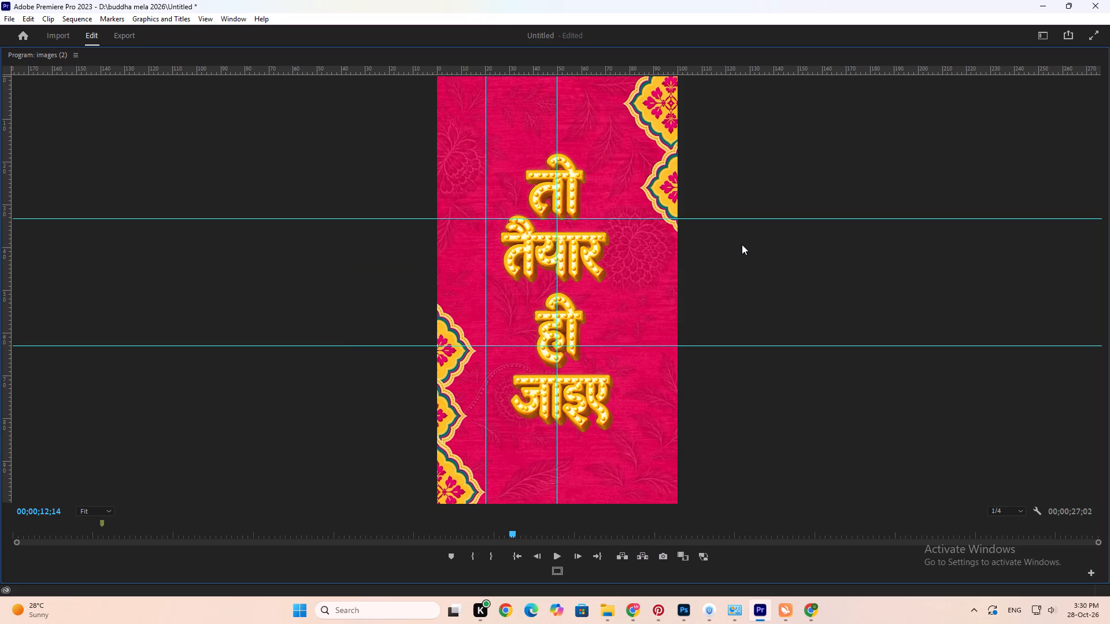
Save the project.
{"action": "key", "text": "ctrl+s"}
Restore the full editing workspace and play back the section where the four golden words appear one by one.
{"action": "key", "text": "Escape"}
{"action": "key", "text": "grave"}
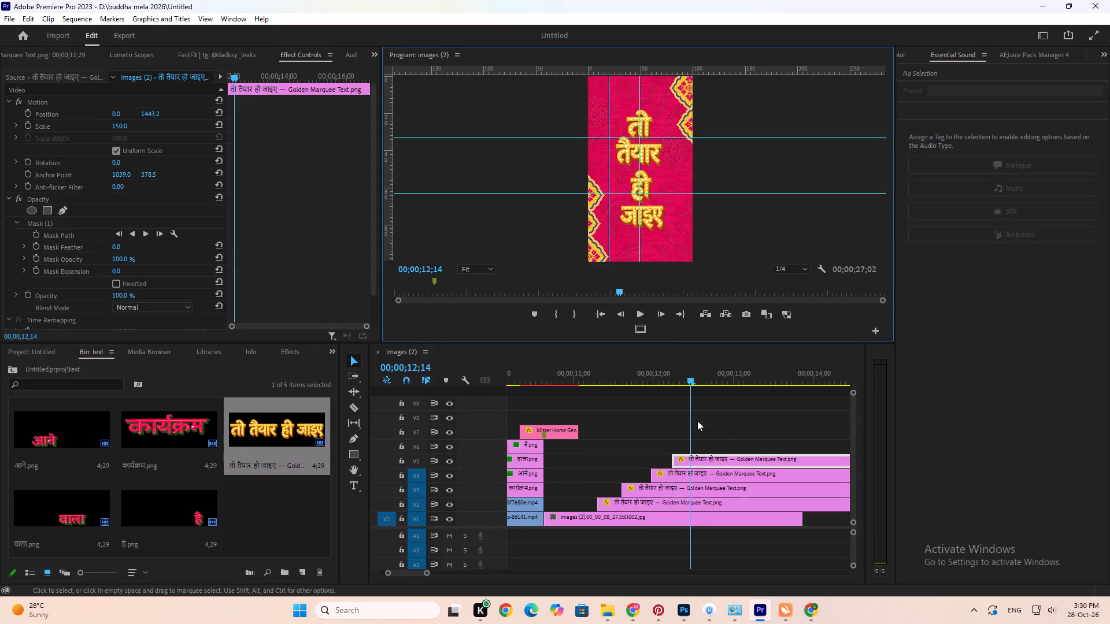
{"action": "scroll", "coordinate": [664, 429], "scroll_direction": "down", "scroll_amount": 6, "text": "alt"}
{"action": "left_click", "coordinate": [596, 375]}
{"action": "key", "text": "space"}
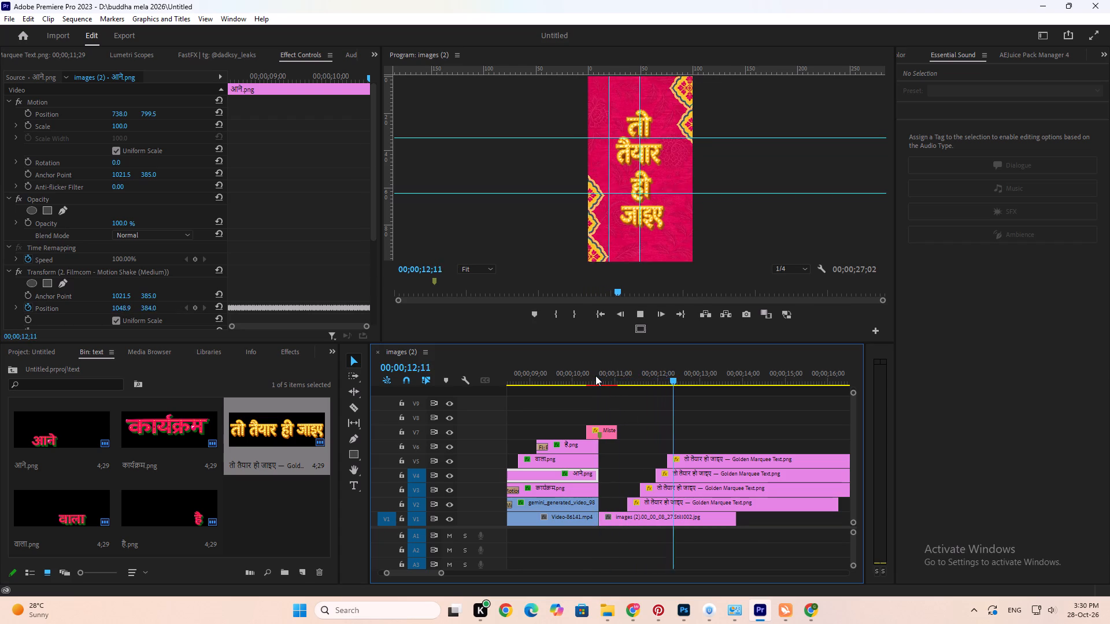
{"action": "key", "text": "space"}
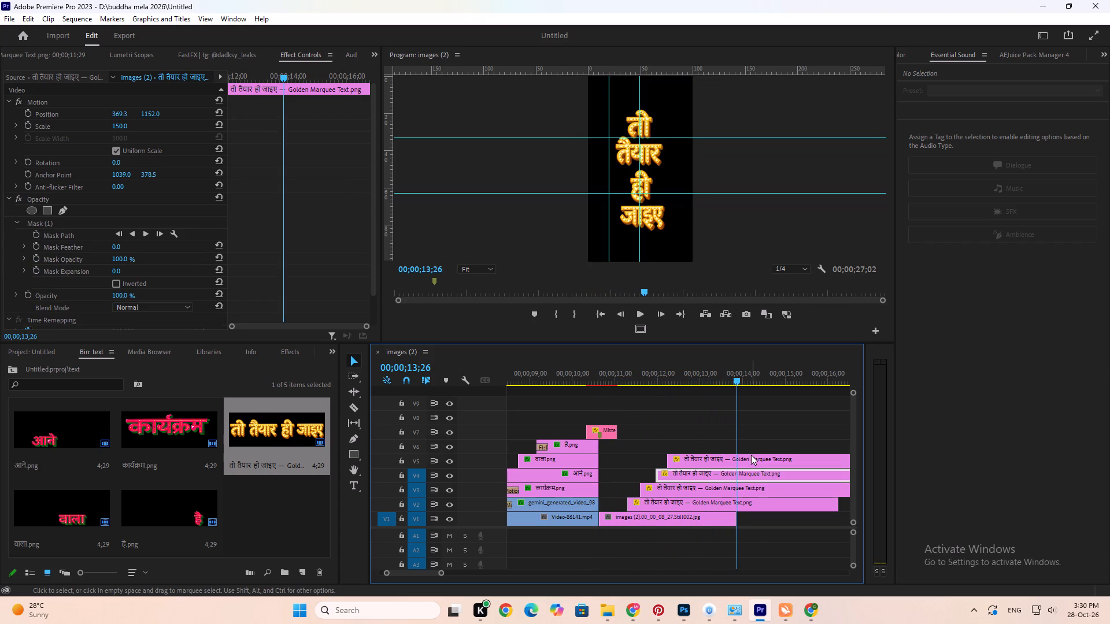
Cut the four golden text clips at 00;00;13;25, near the background still's end, and delete the pieces after the cut.
{"action": "key", "text": "Up"}
{"action": "left_click", "coordinate": [726, 387]}
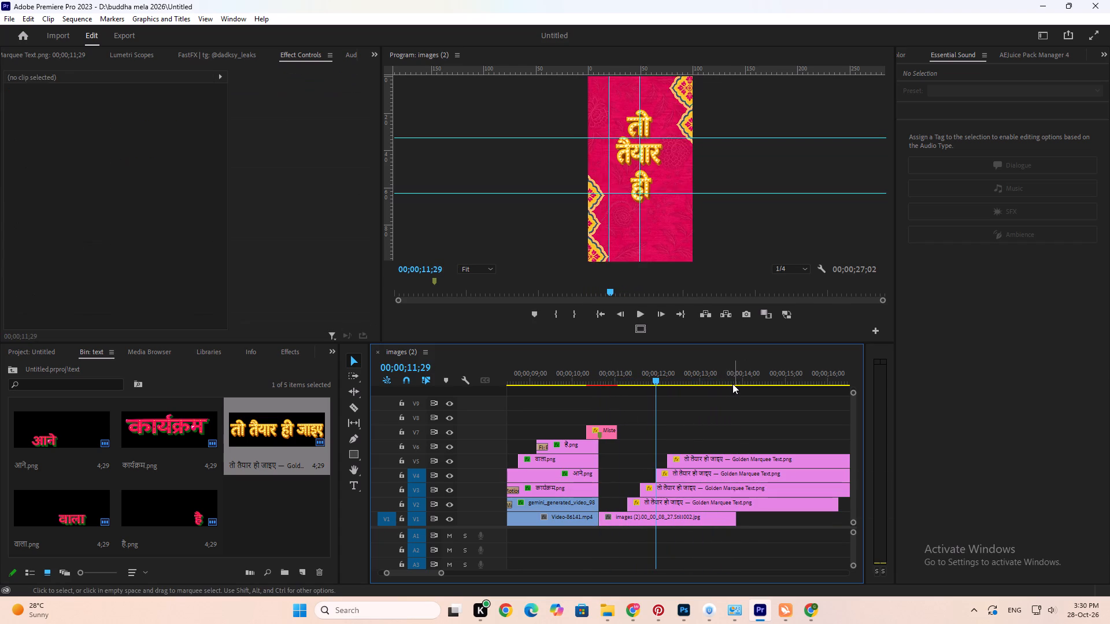
{"action": "left_click", "coordinate": [732, 384]}
{"action": "left_click_drag", "start_coordinate": [764, 443], "coordinate": [749, 540]}
{"action": "key", "text": "c"}
{"action": "left_click_drag", "start_coordinate": [772, 415], "coordinate": [767, 510]}
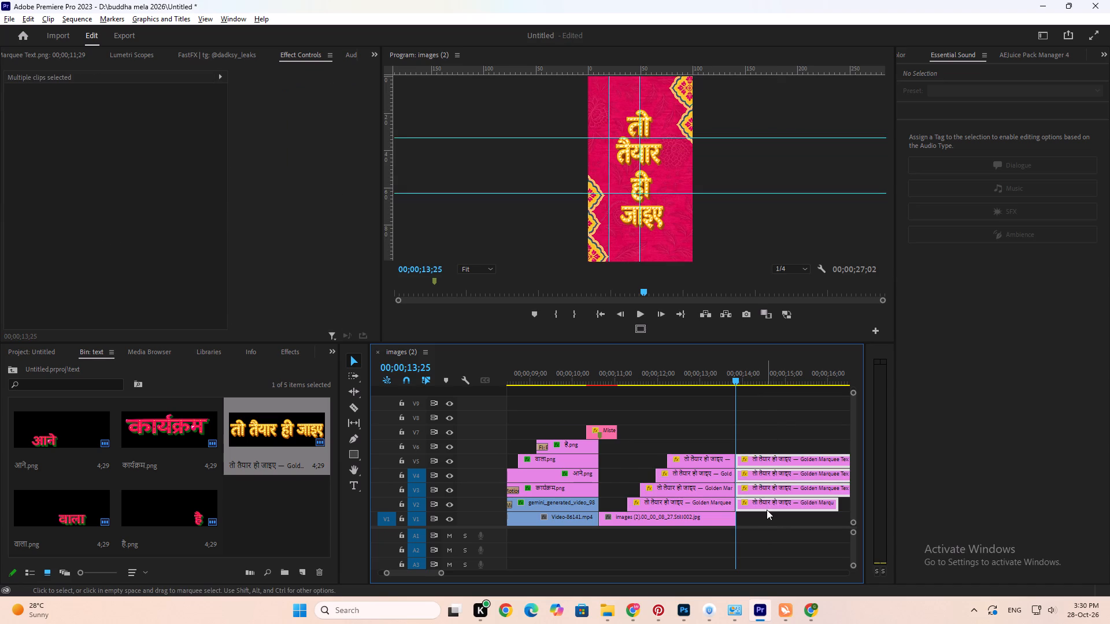
{"action": "scroll", "coordinate": [767, 510], "scroll_direction": "up", "scroll_amount": 10, "text": "alt"}
{"action": "key", "text": "Delete"}
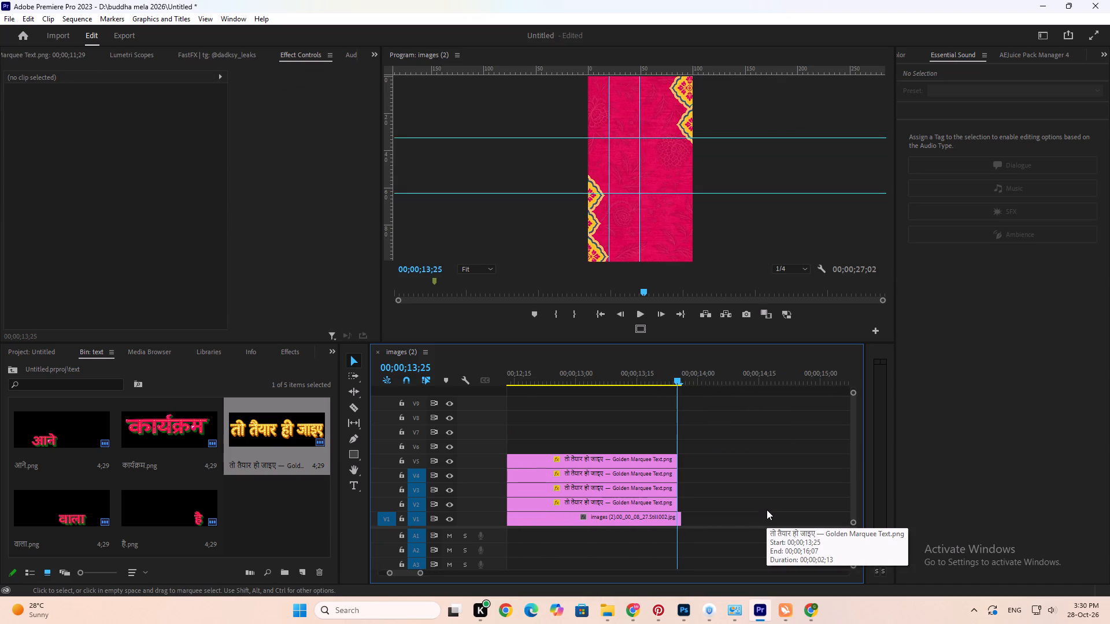
Extend the ends of all four golden text clips together to match the end of the background still.
{"action": "left_click_drag", "start_coordinate": [715, 424], "coordinate": [672, 506]}
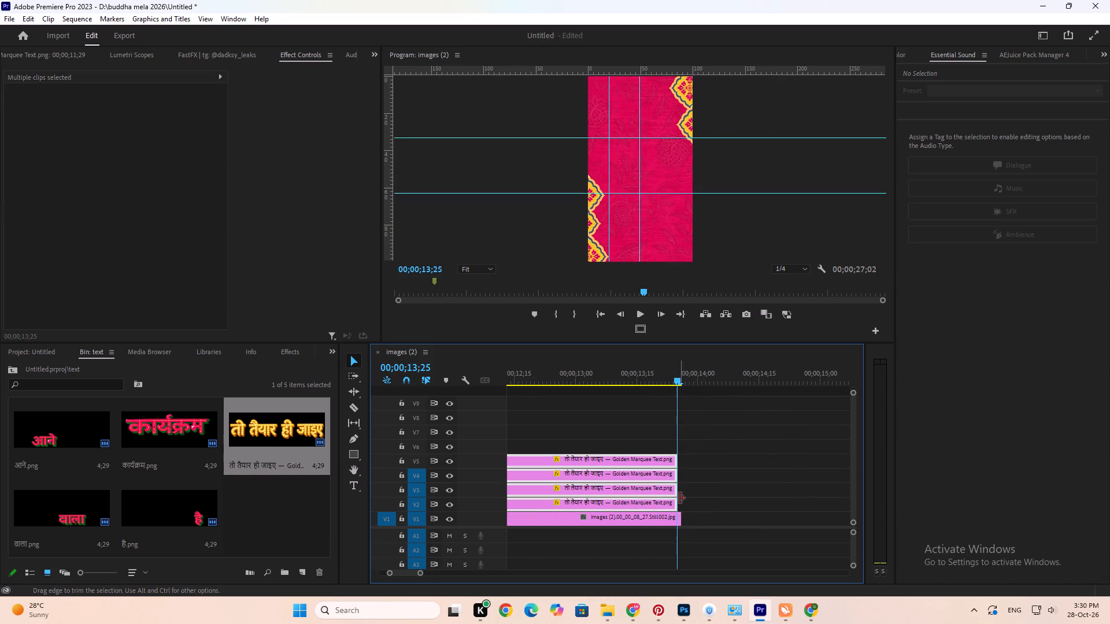
{"action": "left_click_drag", "start_coordinate": [679, 497], "coordinate": [685, 497]}
{"action": "scroll", "coordinate": [679, 509], "scroll_direction": "down", "scroll_amount": 7, "text": "alt"}
{"action": "scroll", "coordinate": [678, 512], "scroll_direction": "up", "scroll_amount": 6, "text": "alt"}
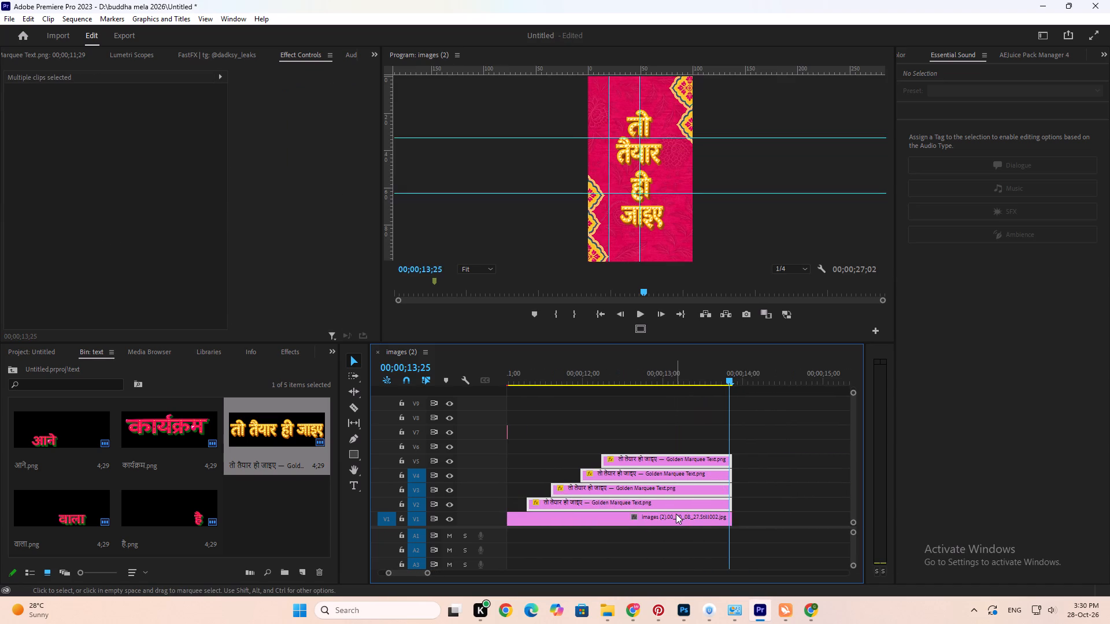
Apply Film Impact's Pop Motion transition to the first golden word clip, keeping only its start transition, shortened to end near the second word's start.
{"action": "scroll", "coordinate": [622, 474], "scroll_direction": "up", "scroll_amount": 4}
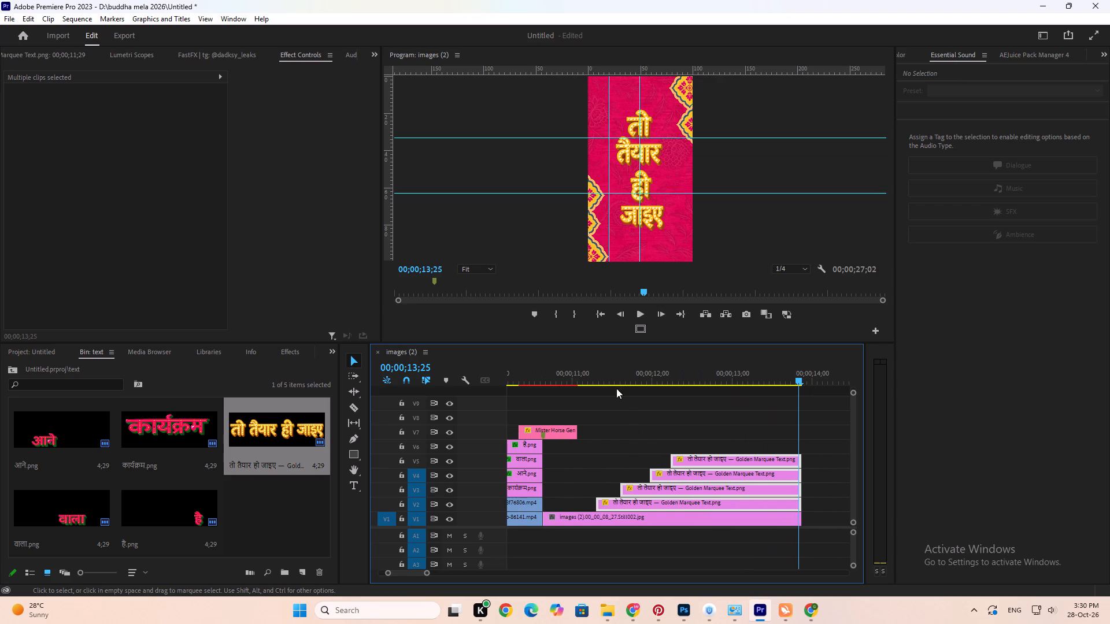
{"action": "left_click", "coordinate": [593, 368]}
{"action": "left_click", "coordinate": [608, 510]}
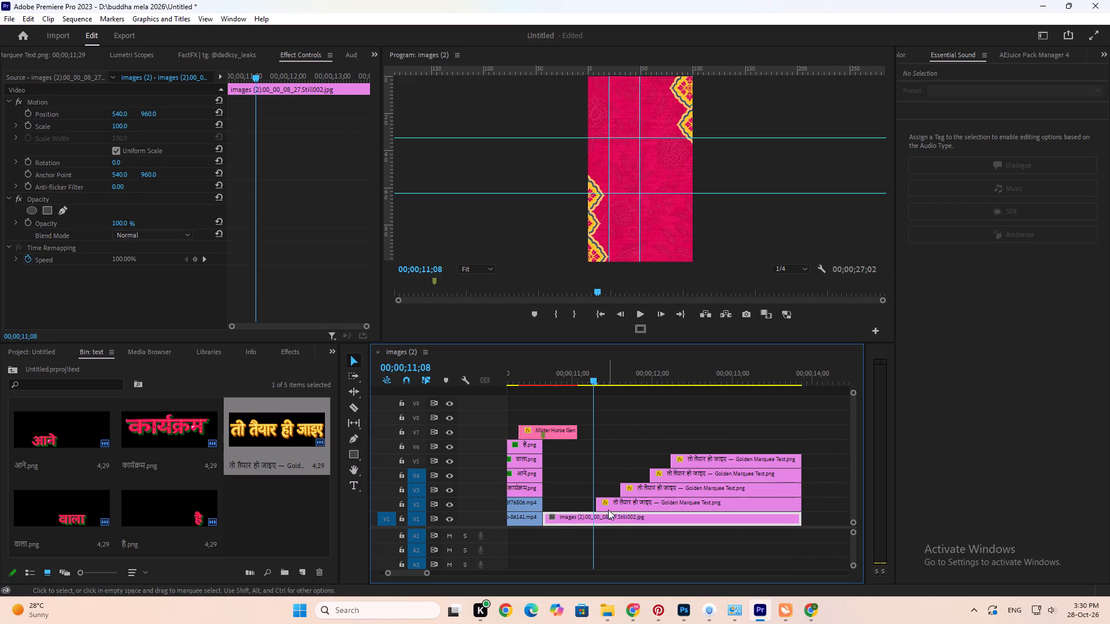
{"action": "left_click", "coordinate": [224, 21]}
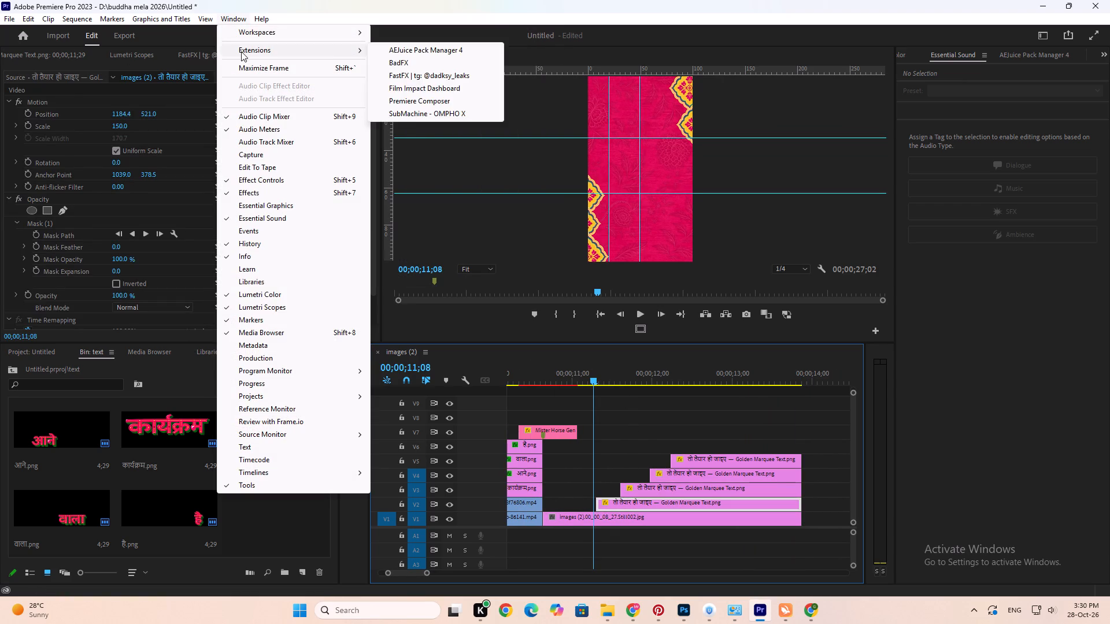
{"action": "left_click", "coordinate": [423, 87]}
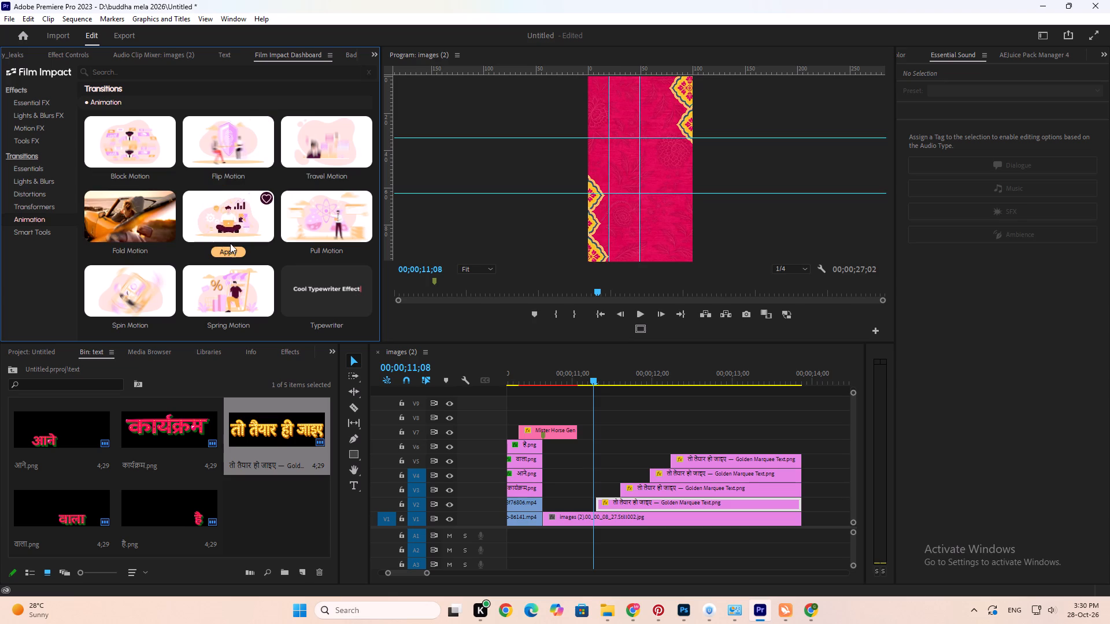
{"action": "left_click", "coordinate": [238, 248]}
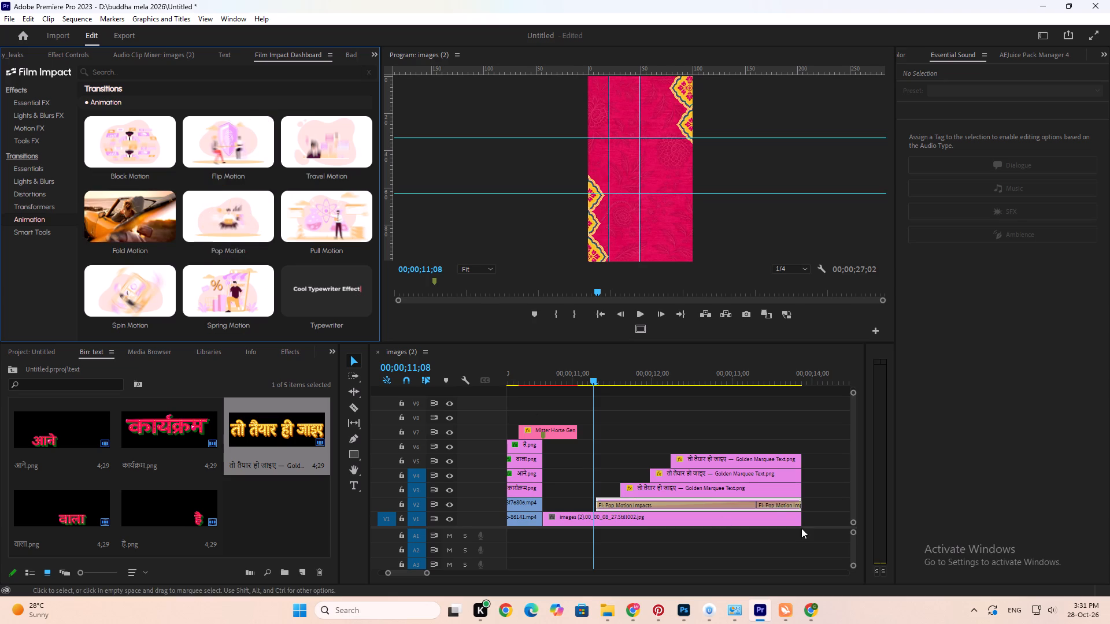
{"action": "left_click", "coordinate": [779, 507]}
{"action": "key", "text": "Delete"}
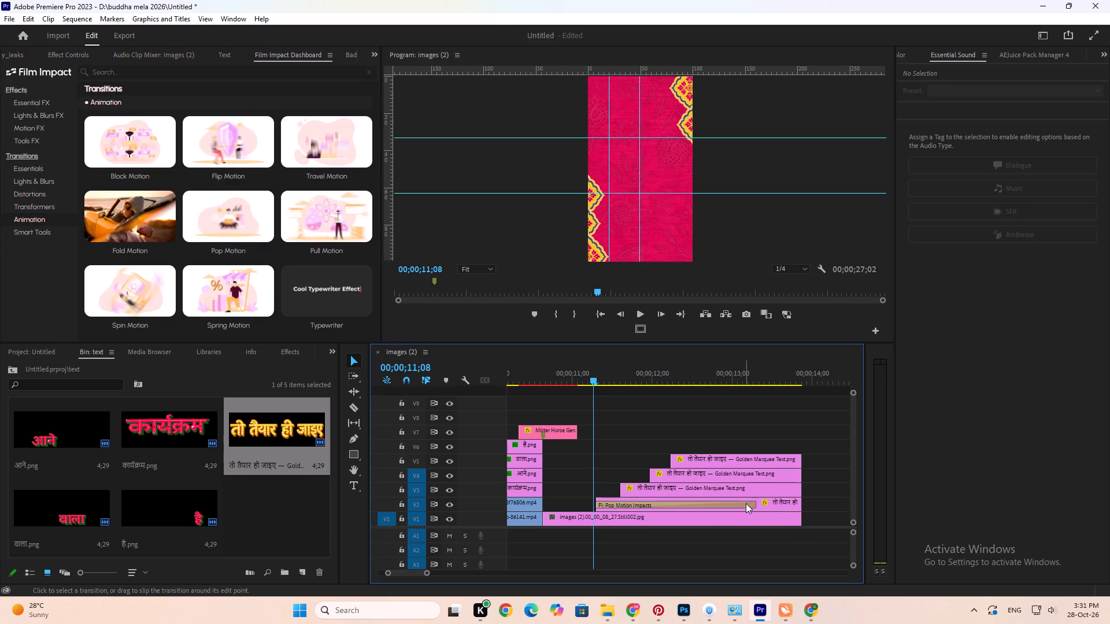
{"action": "left_click_drag", "start_coordinate": [754, 504], "coordinate": [621, 507]}
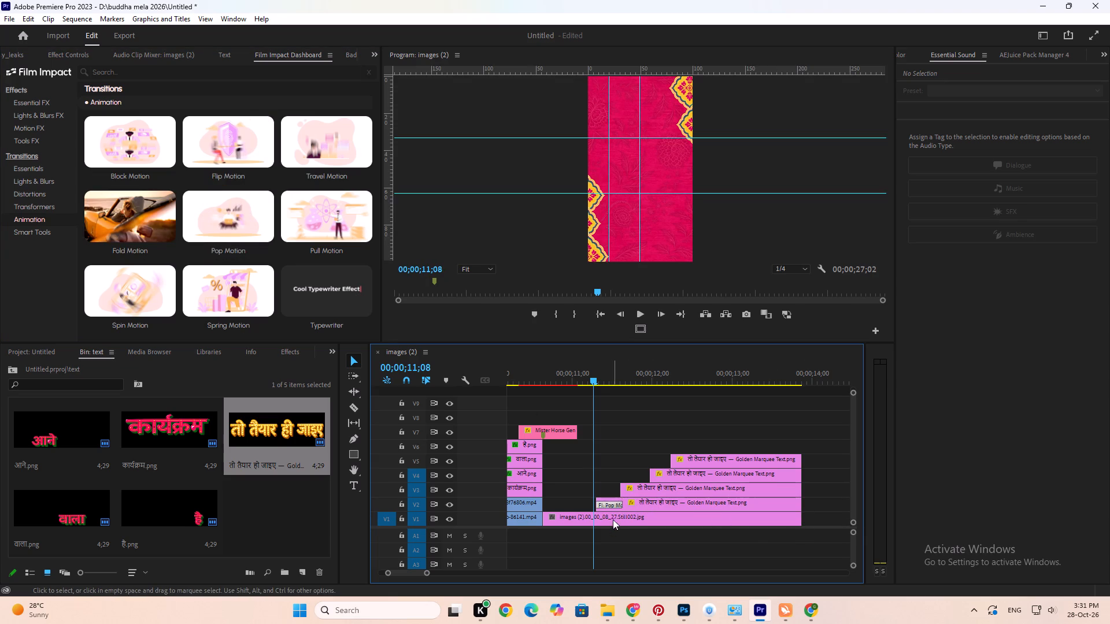
Apply Pop Motion to the second golden word clip, delete its end transition, and shorten the start transition to about 12 frames.
{"action": "left_click", "coordinate": [632, 489]}
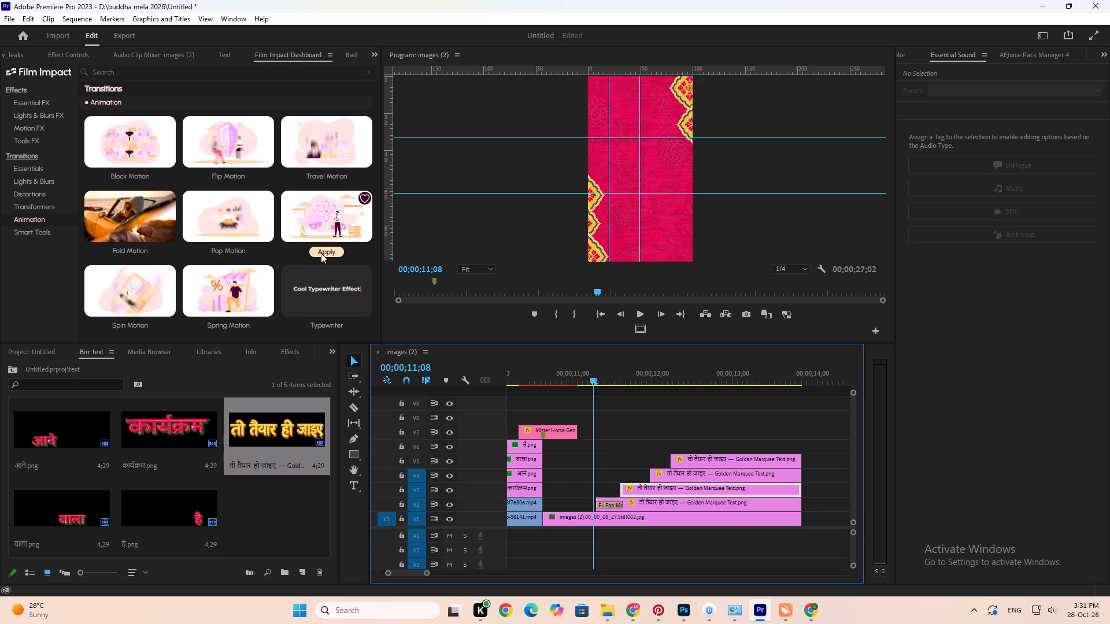
{"action": "left_click", "coordinate": [232, 250]}
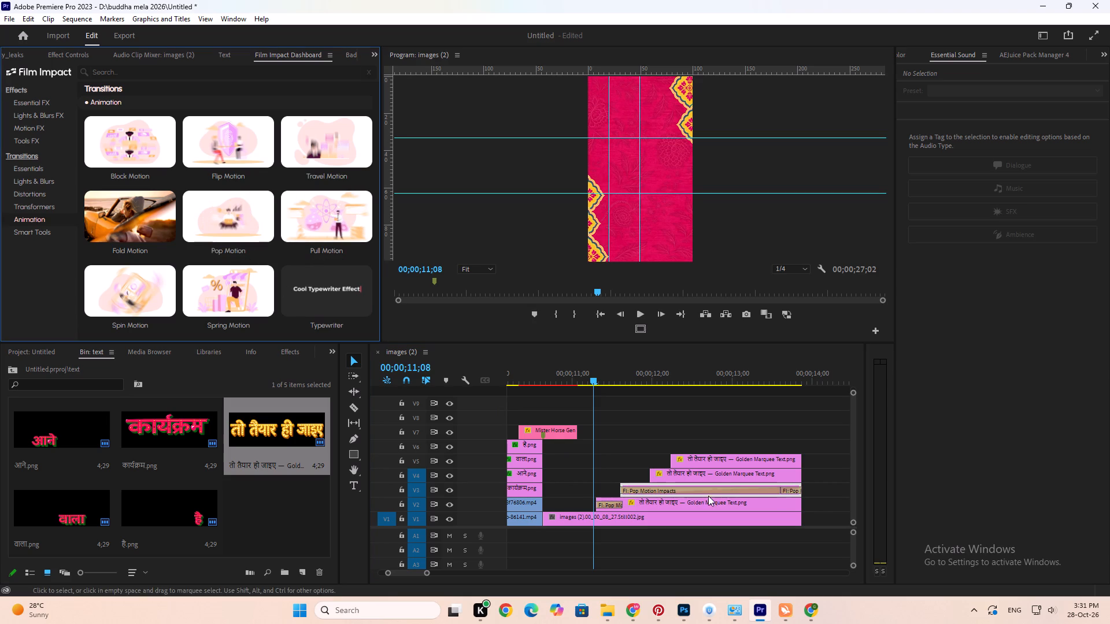
{"action": "left_click", "coordinate": [790, 487]}
{"action": "key", "text": "Delete"}
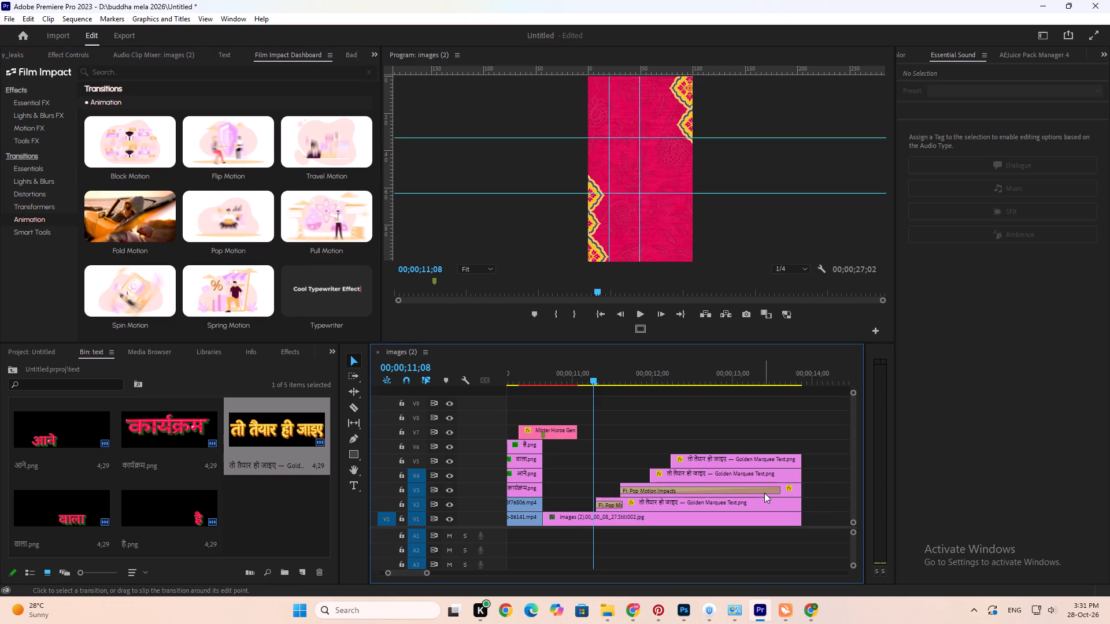
{"action": "left_click", "coordinate": [764, 493]}
{"action": "left_click_drag", "start_coordinate": [778, 489], "coordinate": [649, 482]}
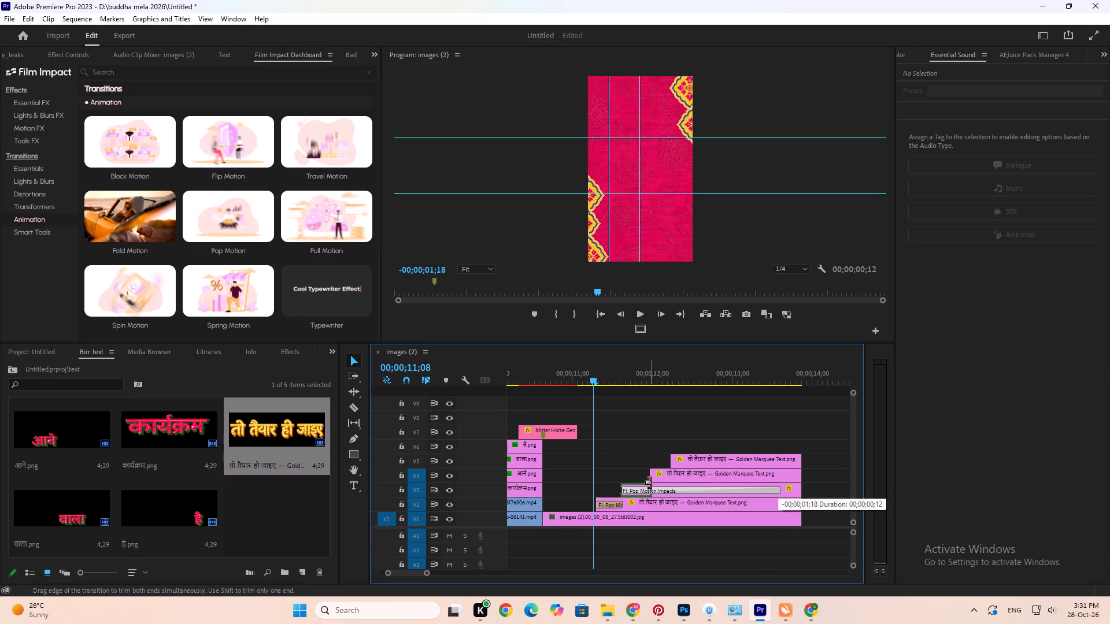
{"action": "left_click_drag", "start_coordinate": [649, 482], "coordinate": [647, 482]}
Apply Pop Motion to the third golden word clip and shorten the transition to end near the fourth word's start.
{"action": "left_click", "coordinate": [669, 472]}
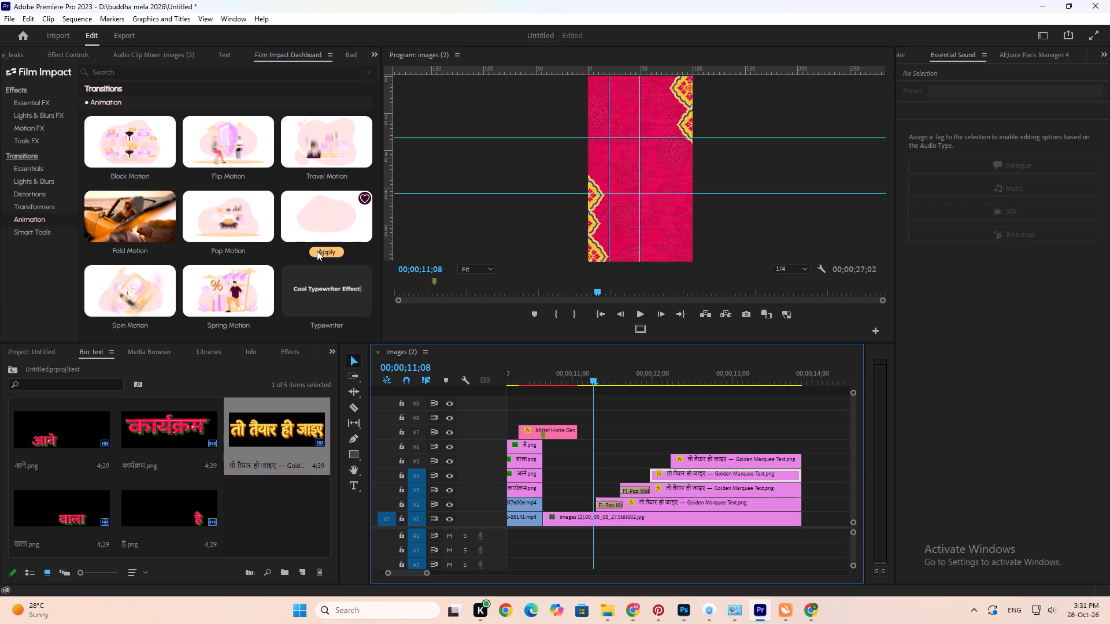
{"action": "left_click", "coordinate": [232, 251]}
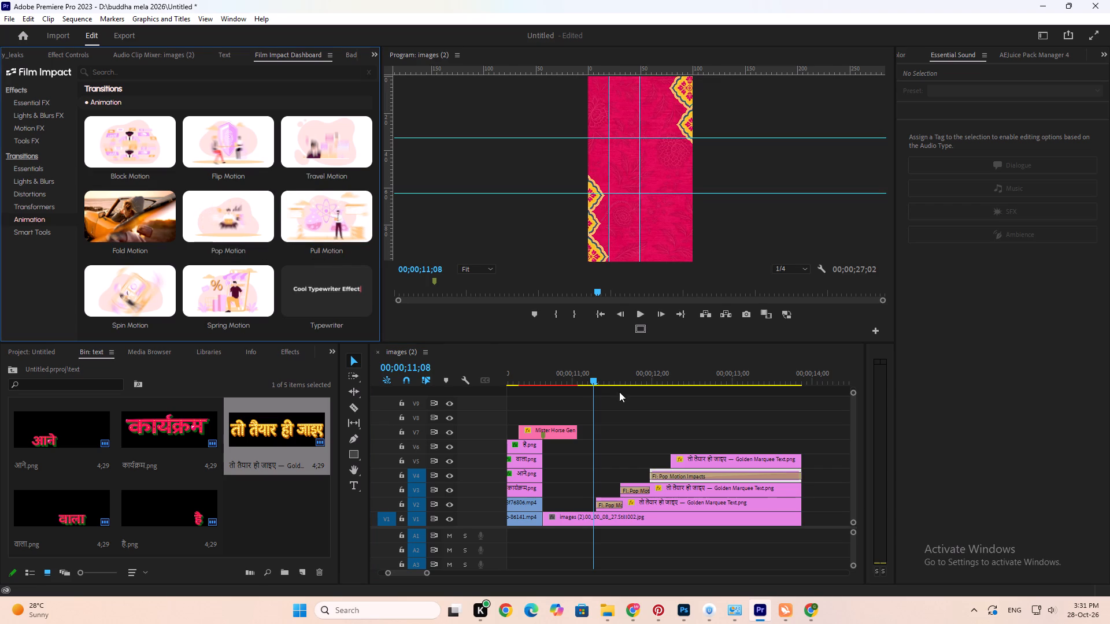
{"action": "left_click", "coordinate": [728, 473]}
{"action": "left_click_drag", "start_coordinate": [798, 477], "coordinate": [776, 472]}
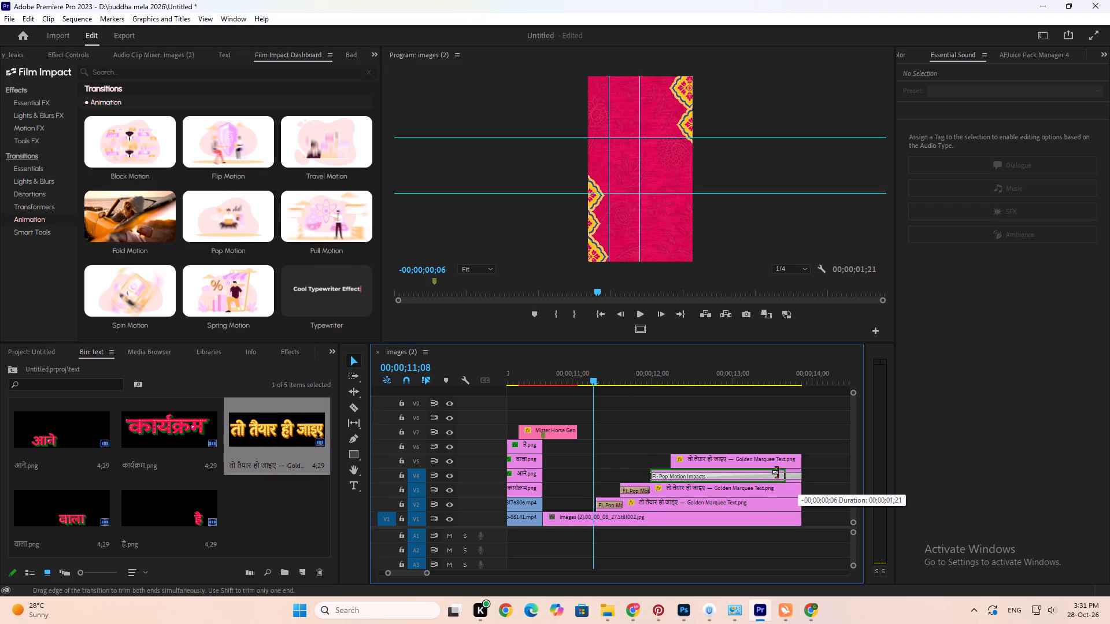
{"action": "left_click_drag", "start_coordinate": [776, 472], "coordinate": [668, 477]}
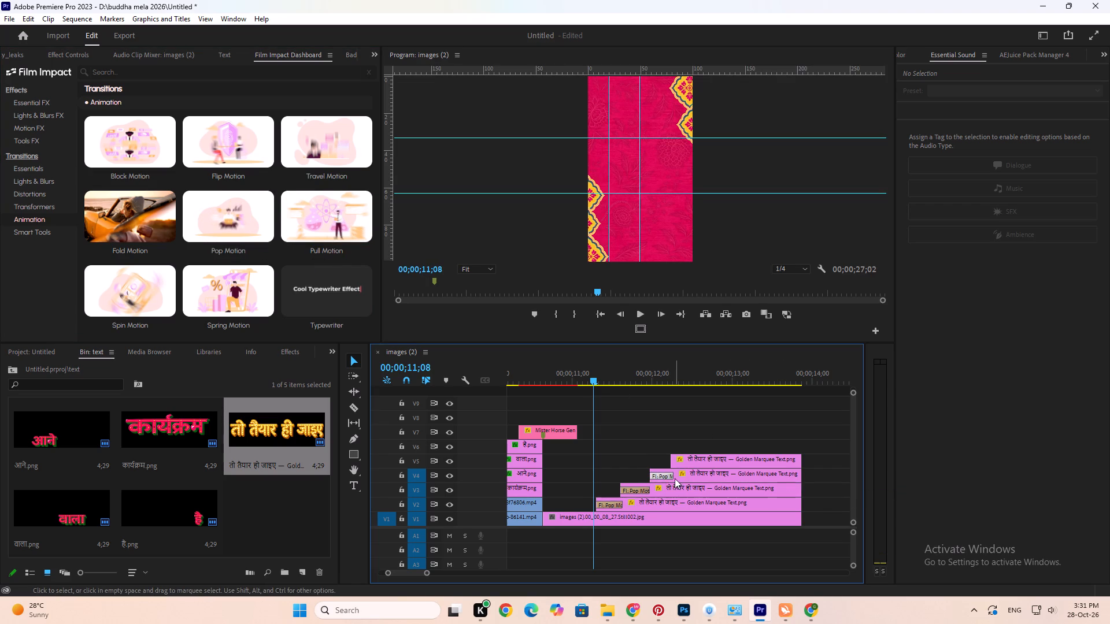
Apply Pop Motion to the fourth golden word clip and shorten the transition to about 8 frames.
{"action": "left_click", "coordinate": [682, 459]}
{"action": "left_click", "coordinate": [235, 252]}
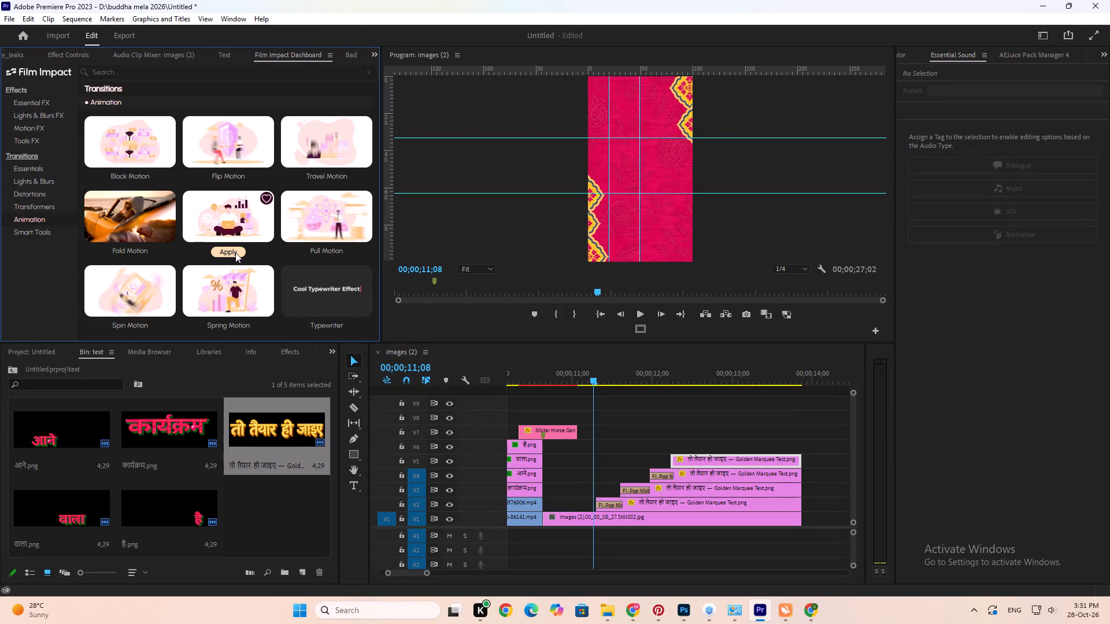
{"action": "left_click_drag", "start_coordinate": [795, 463], "coordinate": [686, 467]}
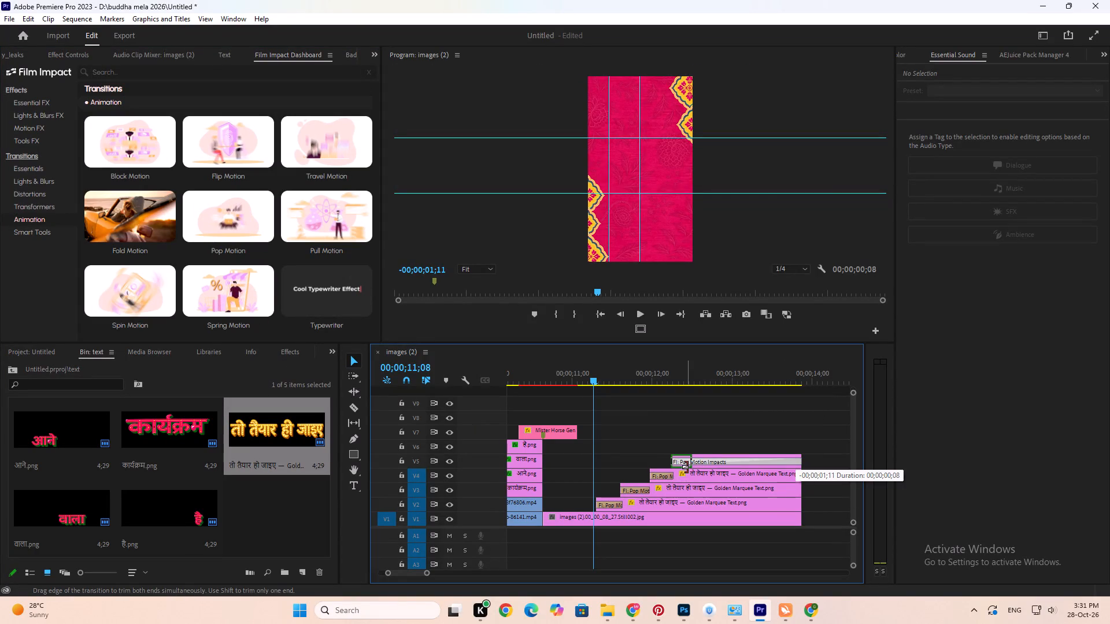
{"action": "left_click_drag", "start_coordinate": [686, 467], "coordinate": [687, 468]}
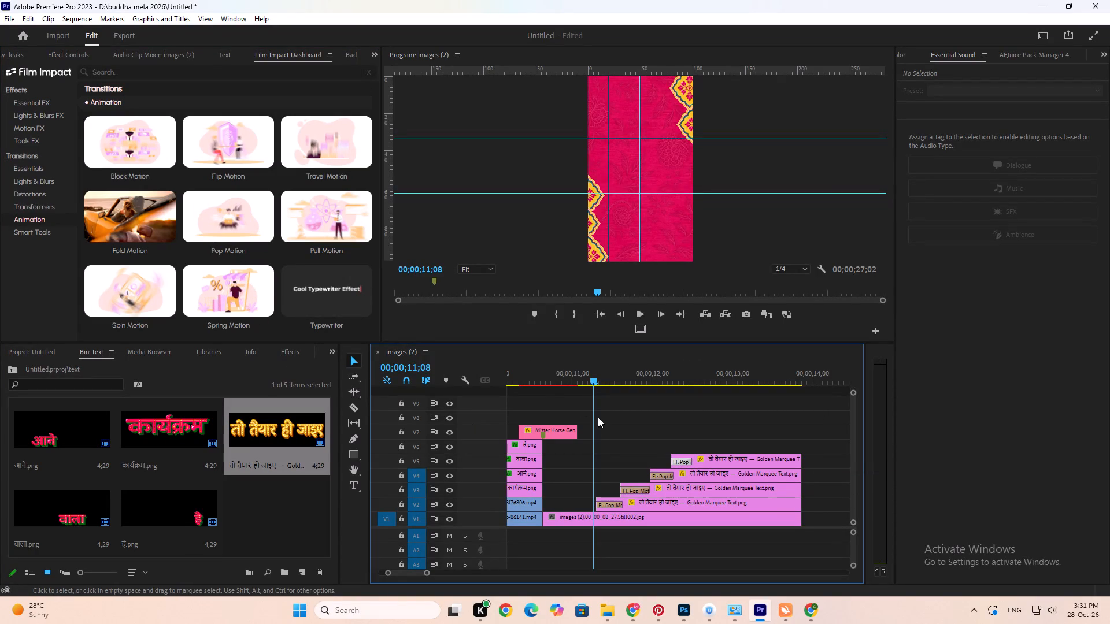
Play back the golden words section from the start of the background still to review the pop animations.
{"action": "left_click_drag", "start_coordinate": [561, 385], "coordinate": [547, 385]}
{"action": "left_click", "coordinate": [544, 378]}
{"action": "scroll", "coordinate": [544, 378], "scroll_direction": "up", "scroll_amount": 2}
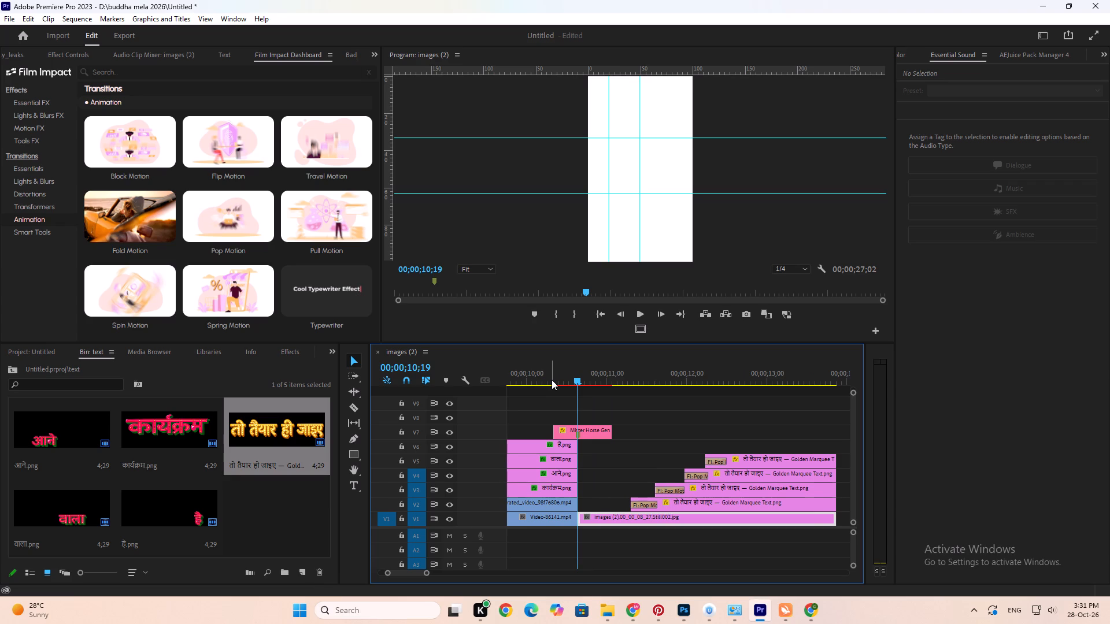
{"action": "key", "text": "space"}
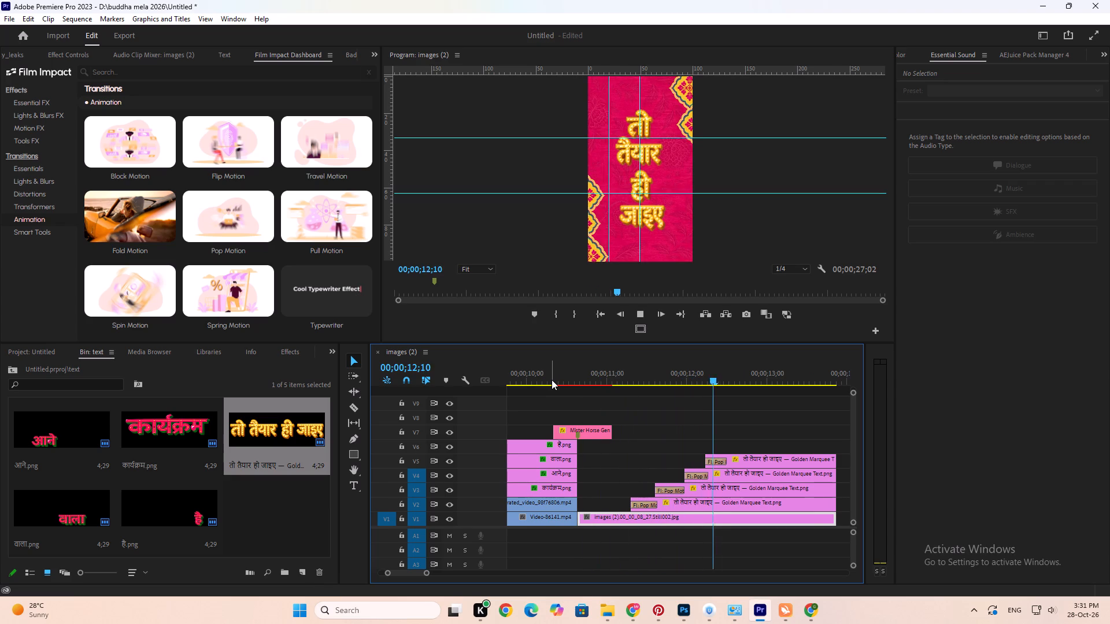
{"action": "key", "text": "space"}
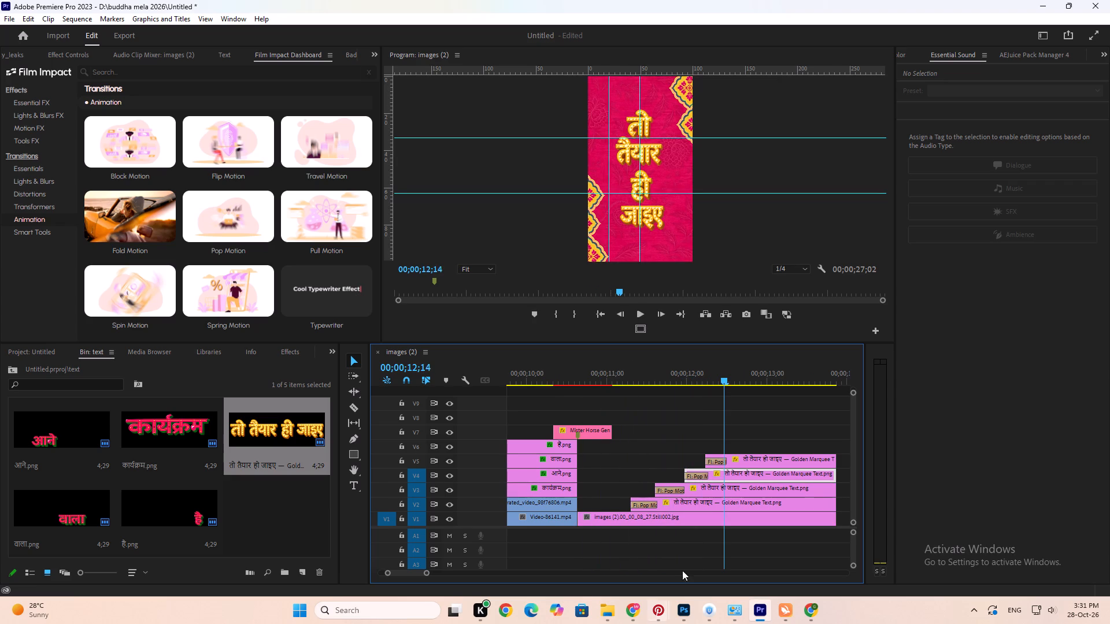
Slightly lengthen the Pop Motion transitions at the start of all four golden word clips.
{"action": "left_click_drag", "start_coordinate": [656, 504], "coordinate": [670, 501]}
{"action": "left_click_drag", "start_coordinate": [683, 491], "coordinate": [693, 491]}
{"action": "left_click_drag", "start_coordinate": [707, 476], "coordinate": [721, 474]}
{"action": "left_click_drag", "start_coordinate": [725, 461], "coordinate": [732, 460]}
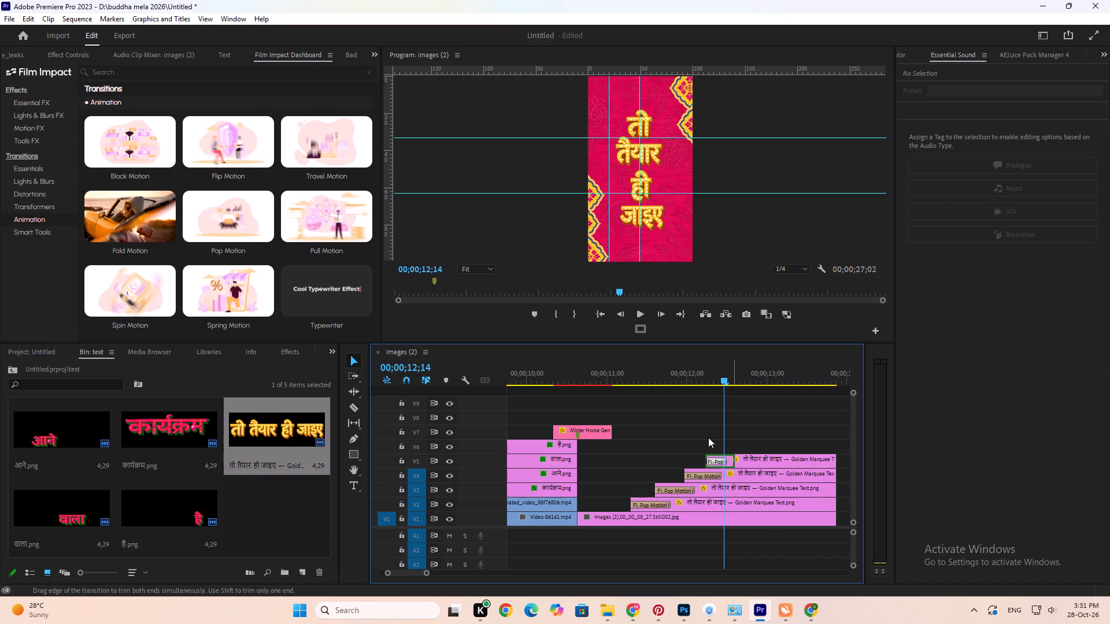
Play back the golden words section again to review the timing of the lengthened pop animations.
{"action": "left_click_drag", "start_coordinate": [632, 387], "coordinate": [625, 392]}
{"action": "left_click", "coordinate": [618, 381]}
{"action": "key", "text": "space"}
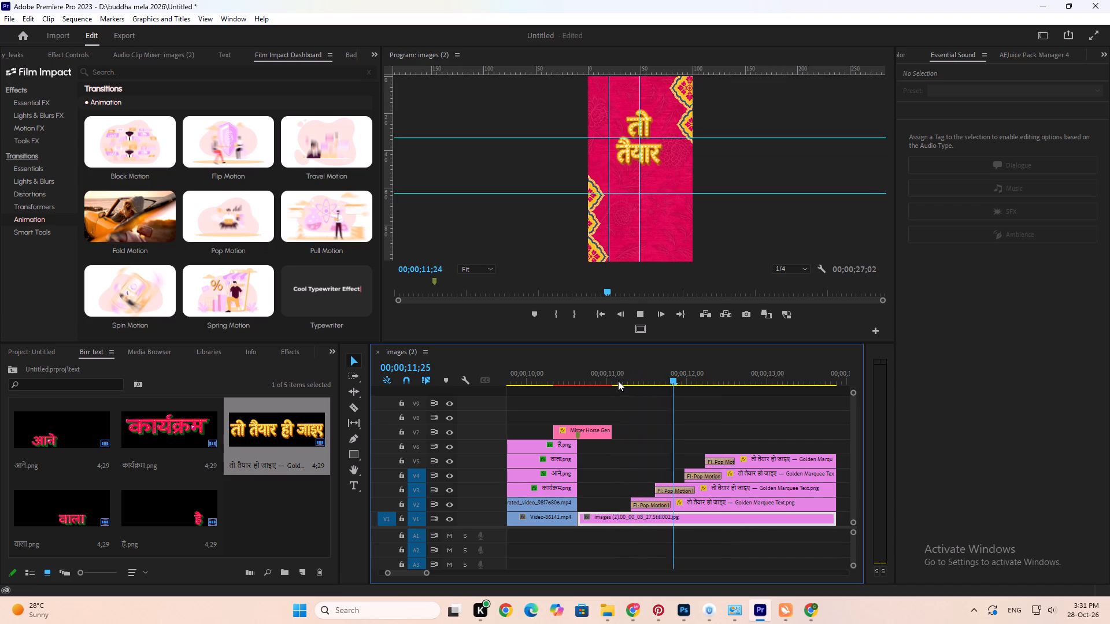
{"action": "key", "text": "space"}
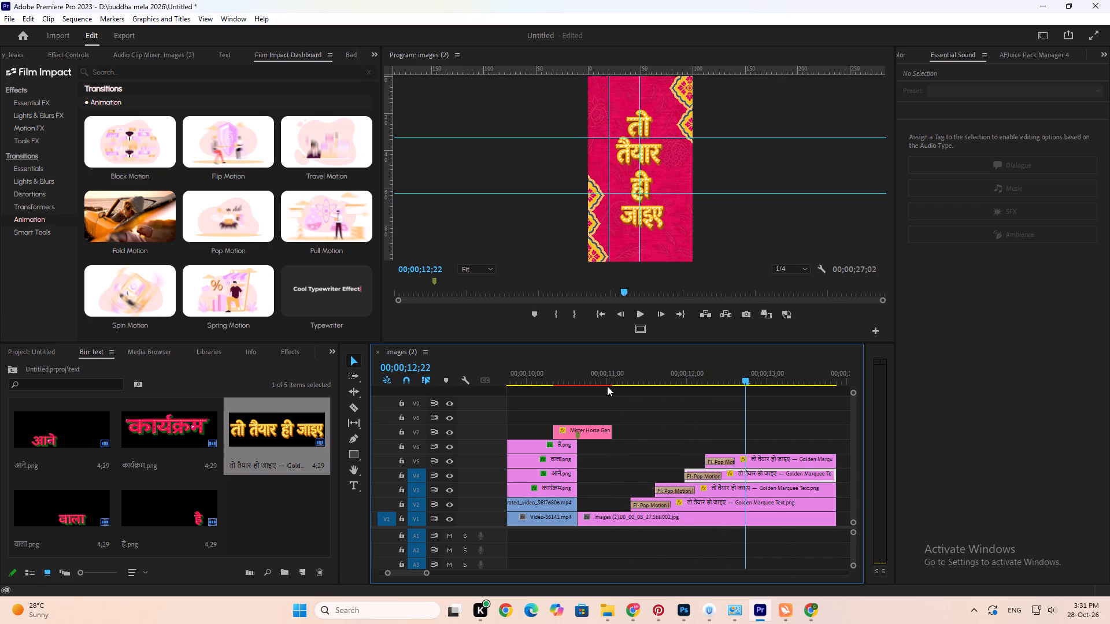
{"action": "left_click_drag", "start_coordinate": [578, 375], "coordinate": [571, 380]}
{"action": "key", "text": "space"}
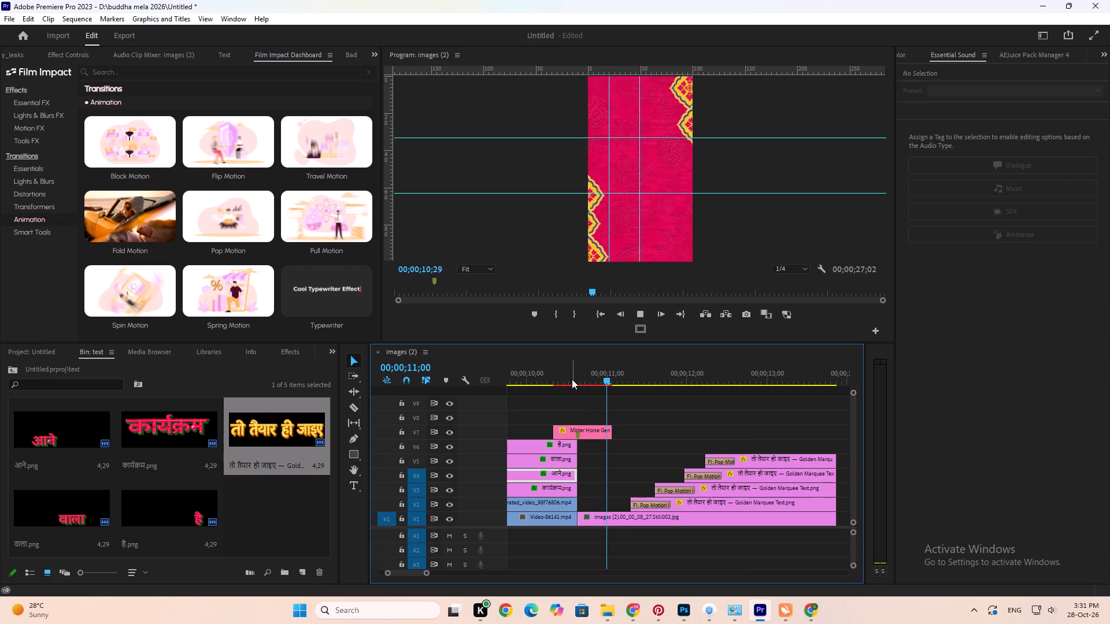
{"action": "left_click", "coordinate": [572, 379]}
{"action": "key", "text": "space"}
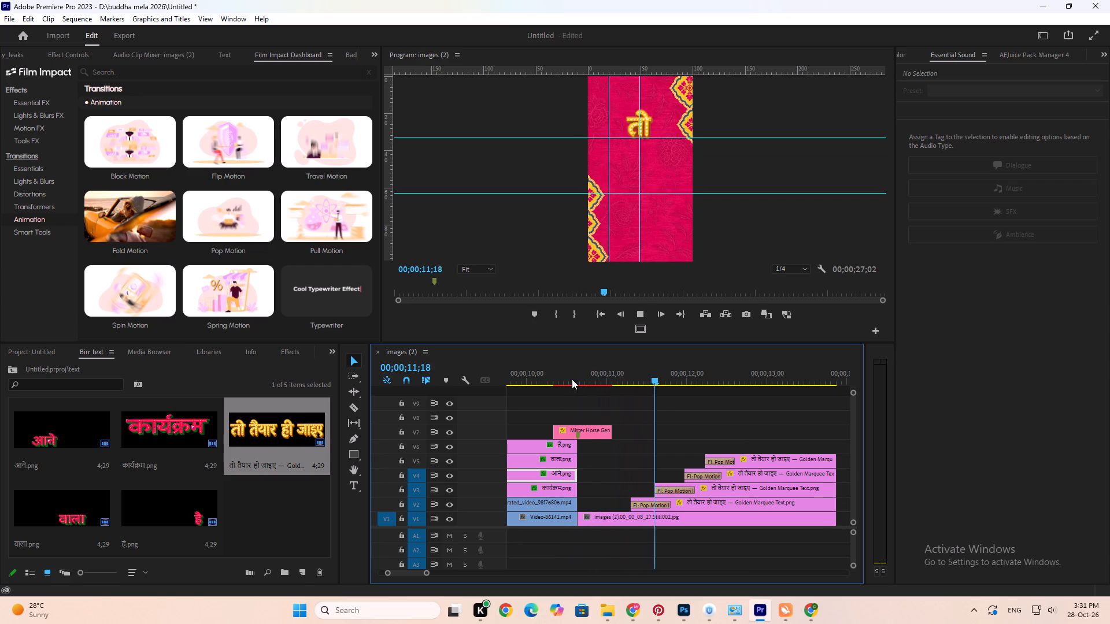
{"action": "key", "text": "space"}
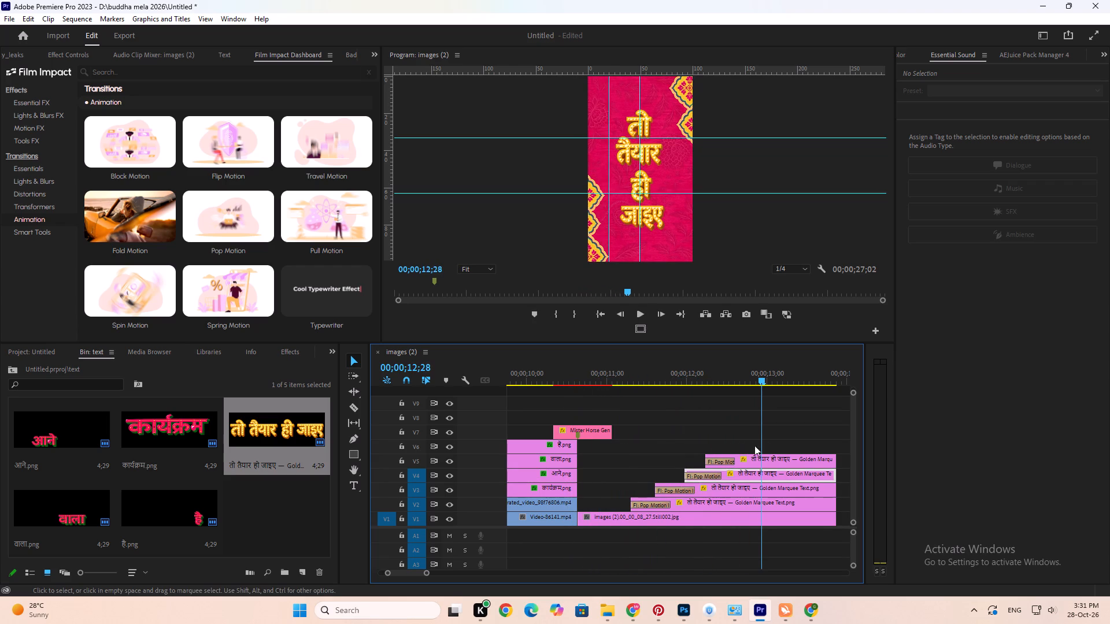
Save the project and apply the Filmcom - Motion Shake (Medium) preset to all four golden word clips together.
{"action": "left_click_drag", "start_coordinate": [792, 439], "coordinate": [772, 503]}
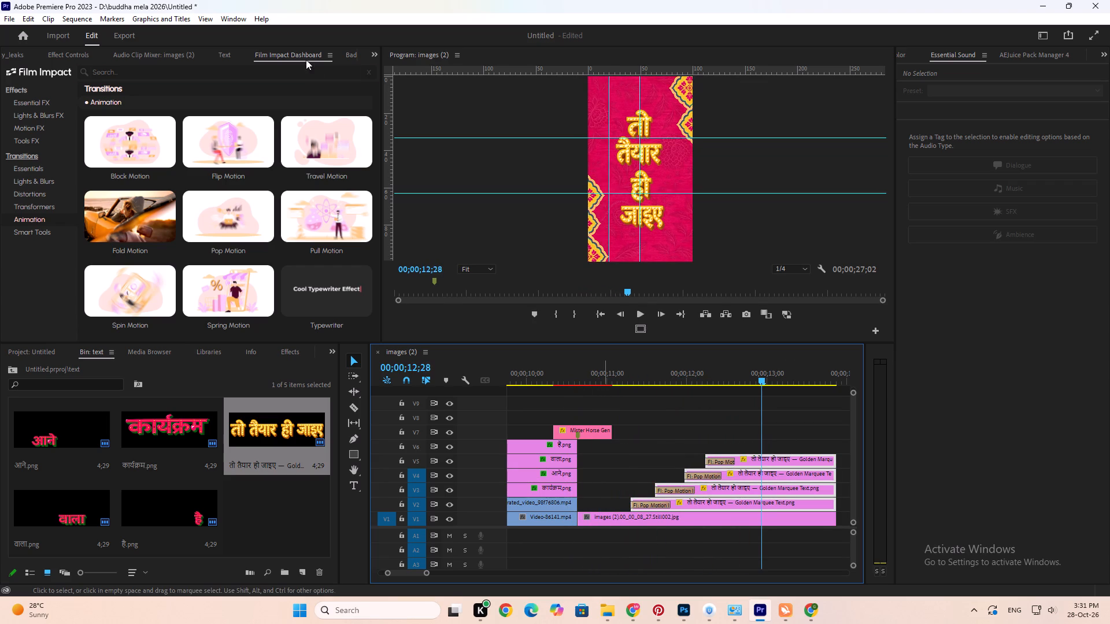
{"action": "key", "text": "space"}
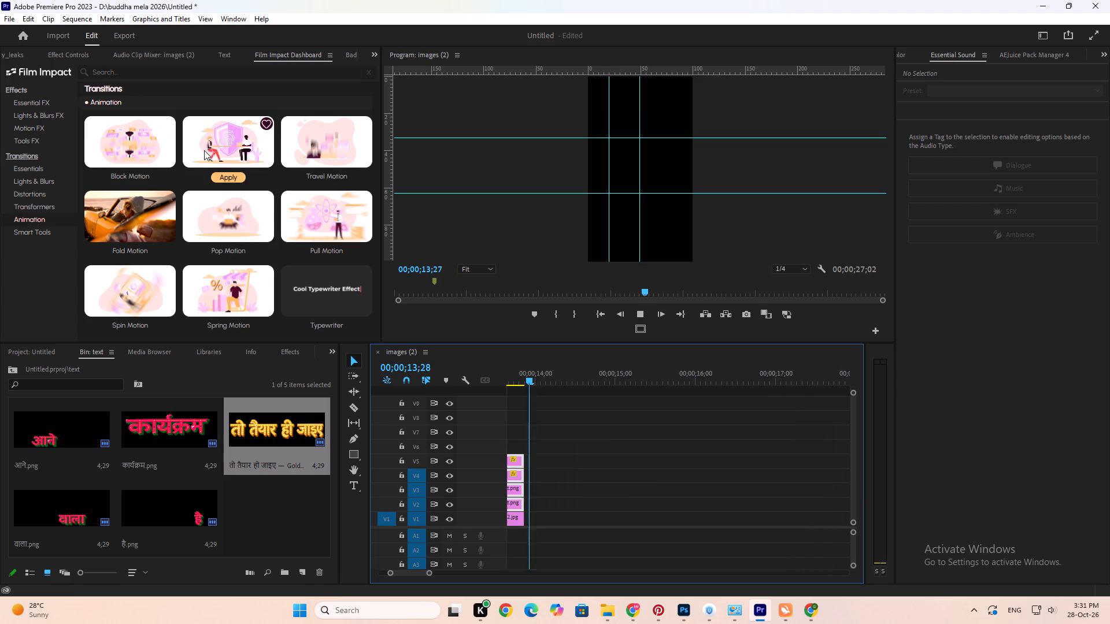
{"action": "key", "text": "space"}
{"action": "key", "text": "ctrl+s"}
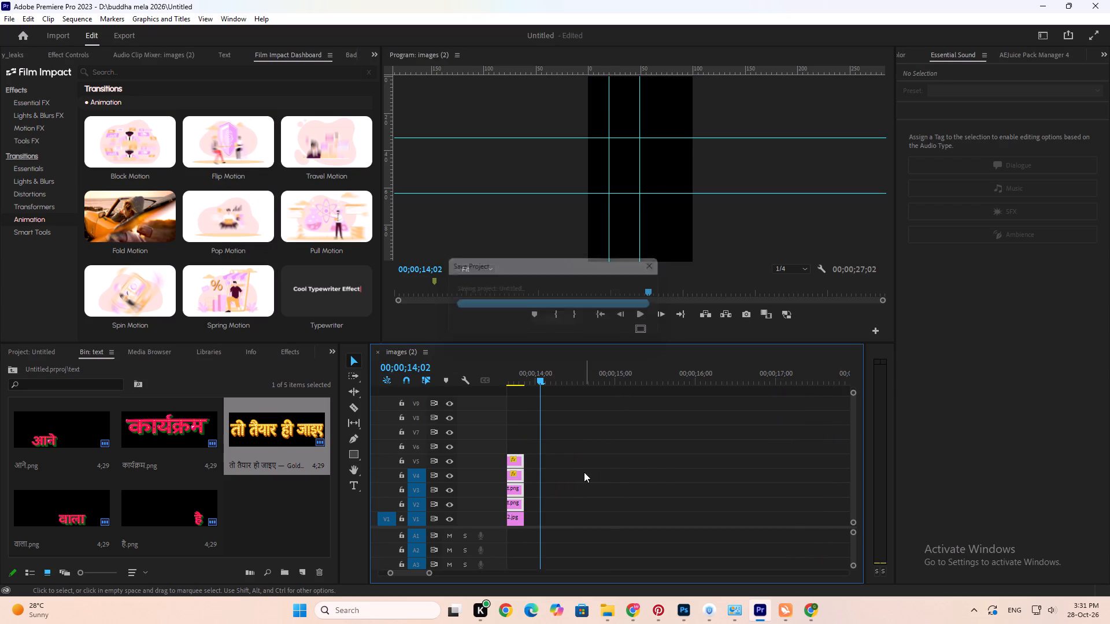
{"action": "scroll", "coordinate": [584, 472], "scroll_direction": "up", "scroll_amount": 15}
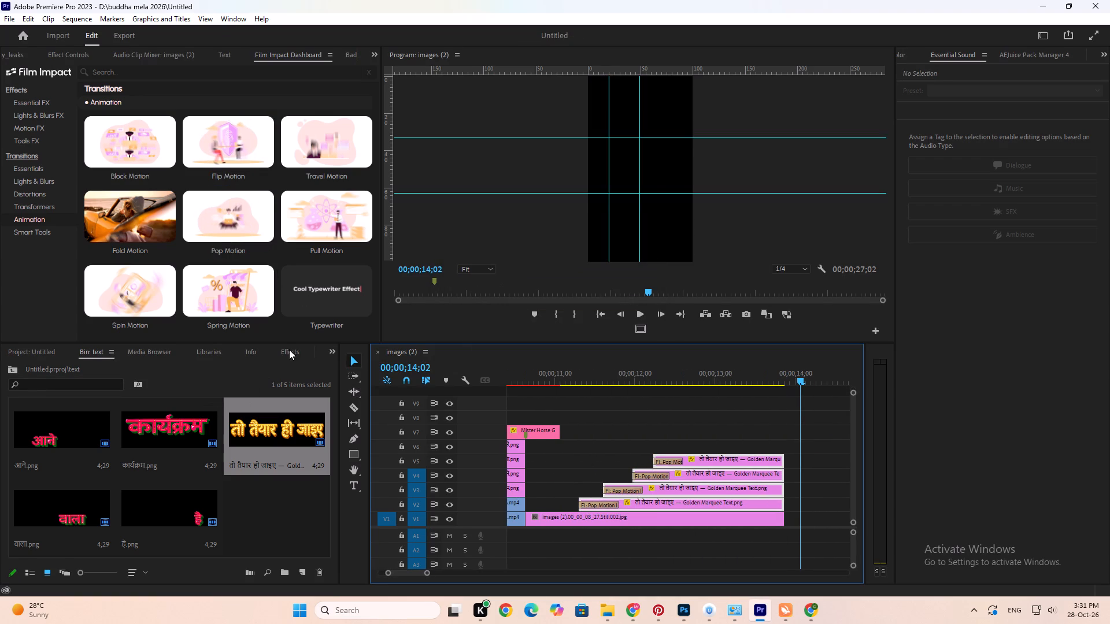
{"action": "left_click", "coordinate": [289, 350]}
{"action": "left_click_drag", "start_coordinate": [107, 419], "coordinate": [663, 463]}
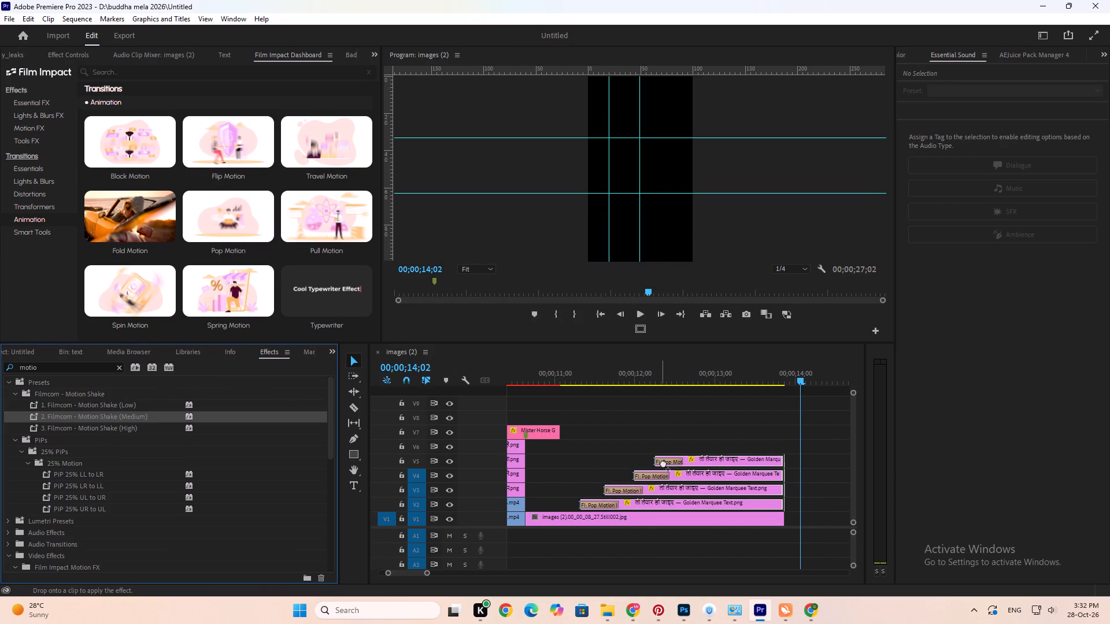
{"action": "left_click_drag", "start_coordinate": [663, 463], "coordinate": [664, 467]}
Play back the section from the start of the background still to review the shake on the golden words.
{"action": "left_click", "coordinate": [552, 374]}
{"action": "left_click", "coordinate": [535, 377]}
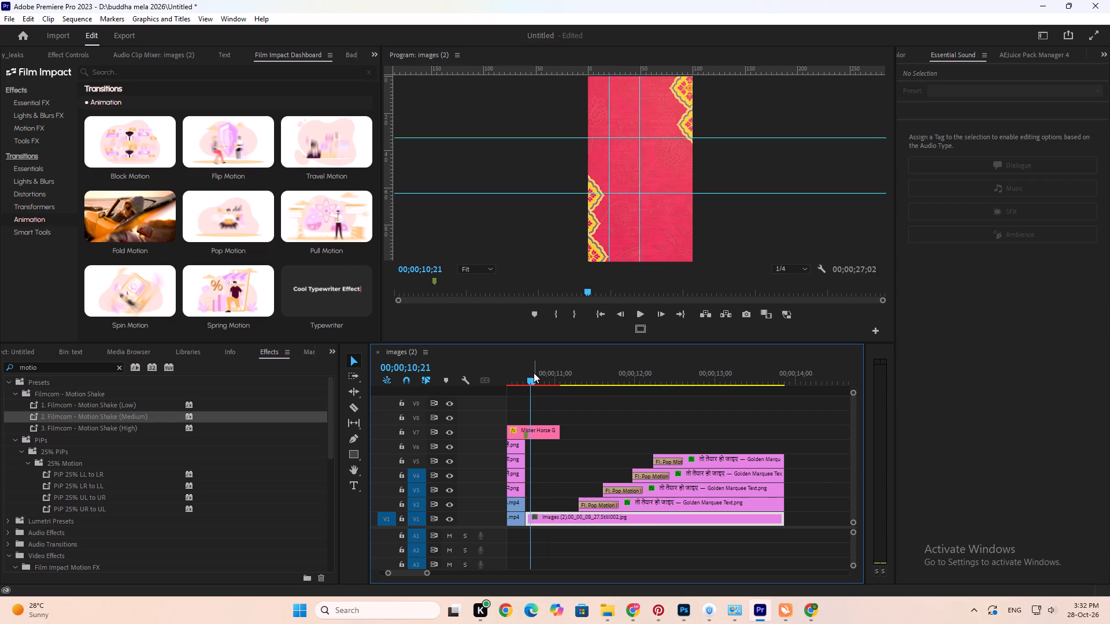
{"action": "scroll", "coordinate": [534, 372], "scroll_direction": "up", "scroll_amount": 3}
{"action": "key", "text": "space"}
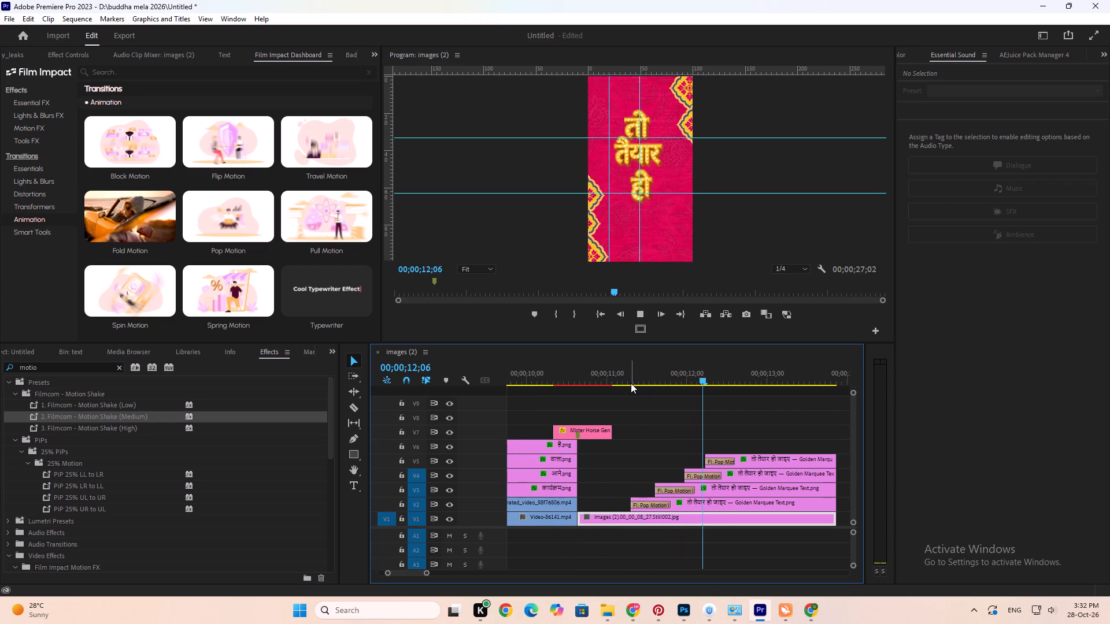
{"action": "scroll", "coordinate": [631, 383], "scroll_direction": "down", "scroll_amount": 5}
{"action": "key", "text": "space"}
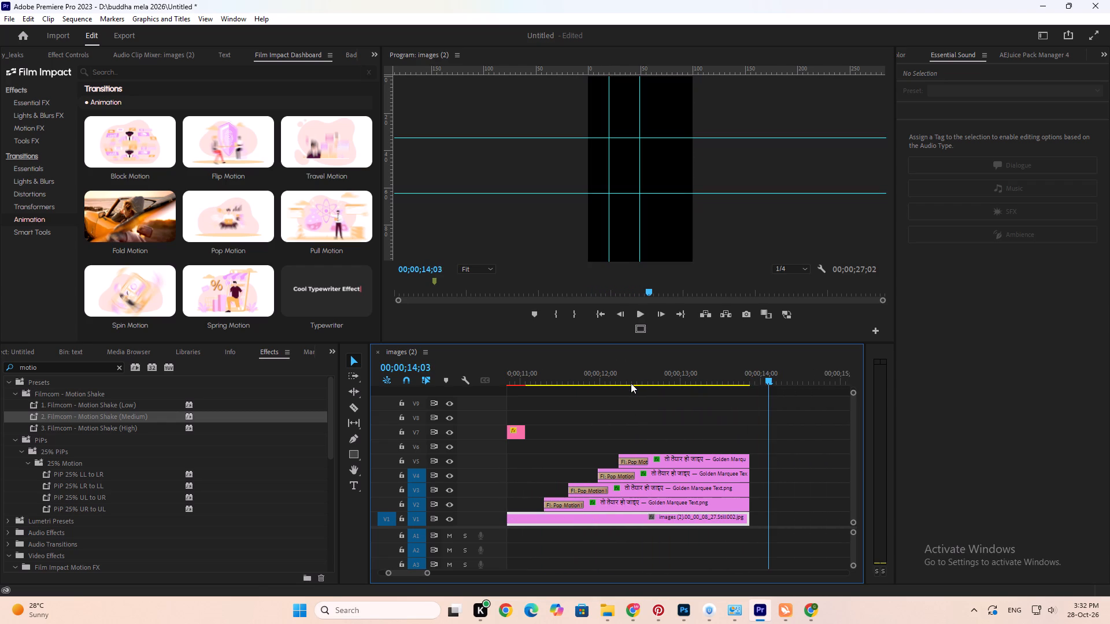
Play back the section from the background still's start to review the shake on the stacked golden words.
{"action": "scroll", "coordinate": [621, 417], "scroll_direction": "down", "scroll_amount": 6, "text": "alt"}
{"action": "left_click_drag", "start_coordinate": [557, 380], "coordinate": [552, 381]}
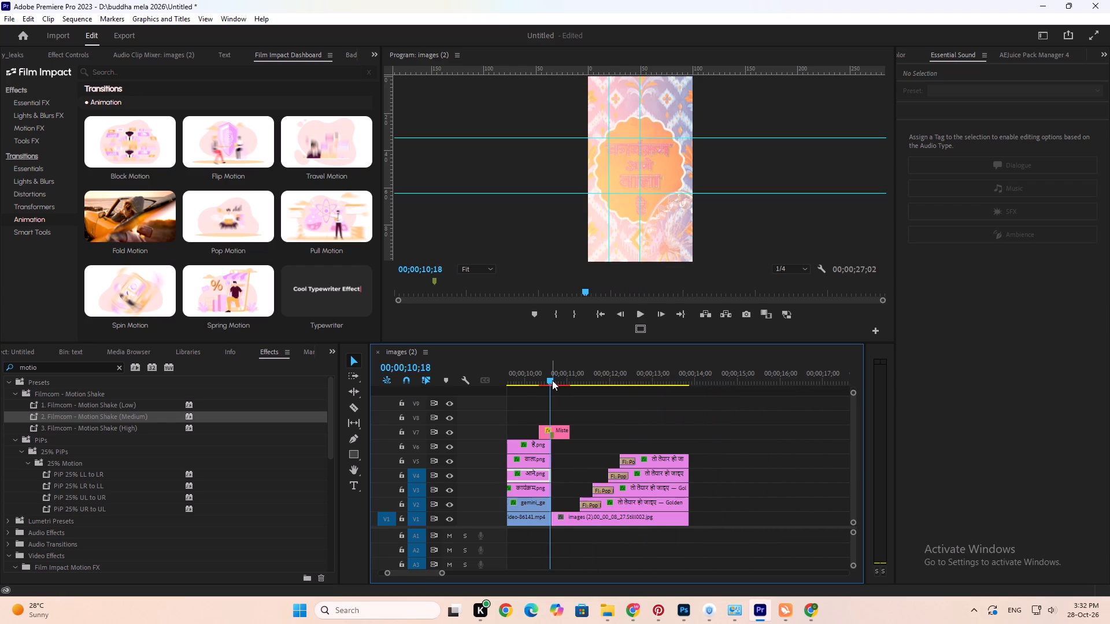
{"action": "key", "text": "space"}
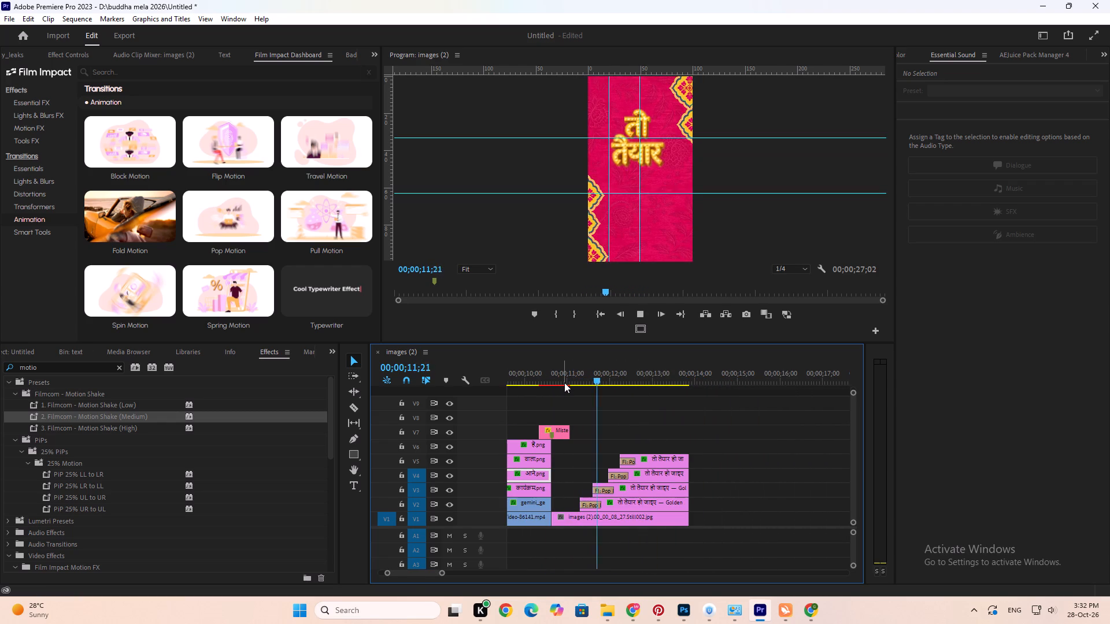
{"action": "key", "text": "space"}
{"action": "key", "text": "space"}
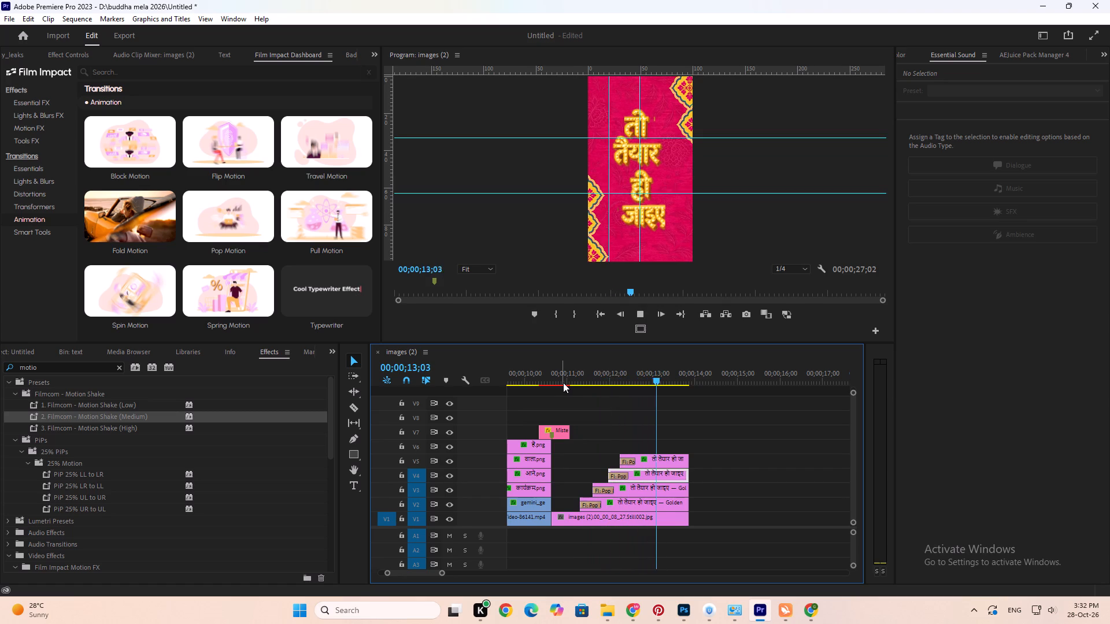
{"action": "key", "text": "space"}
{"action": "key", "text": "space"}
{"action": "key", "text": "space"}
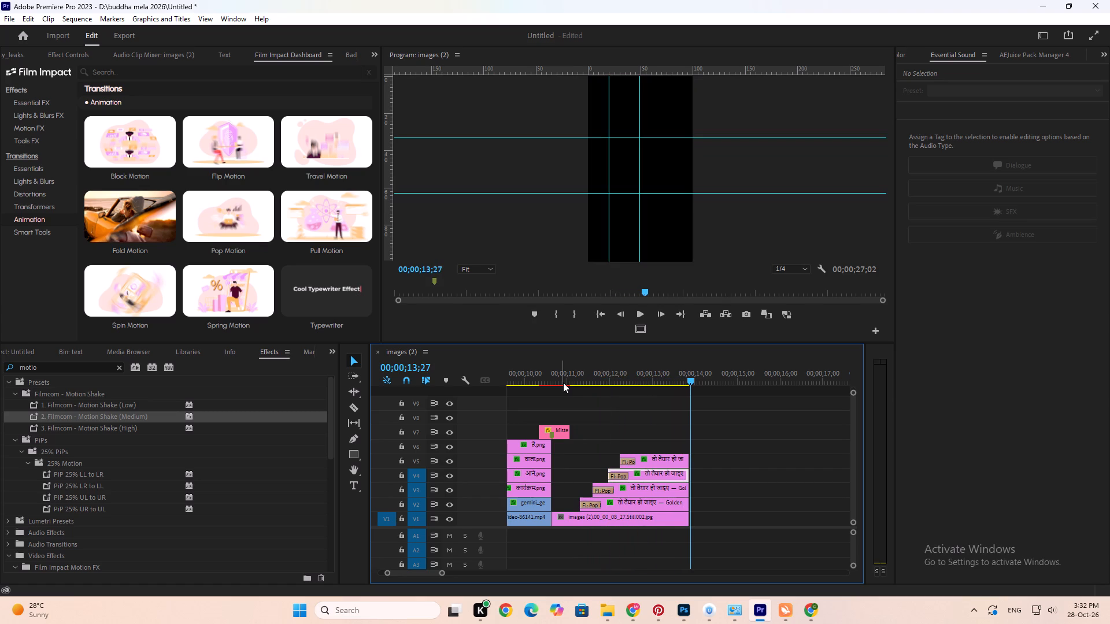
{"action": "left_click", "coordinate": [563, 382]}
{"action": "key", "text": "space"}
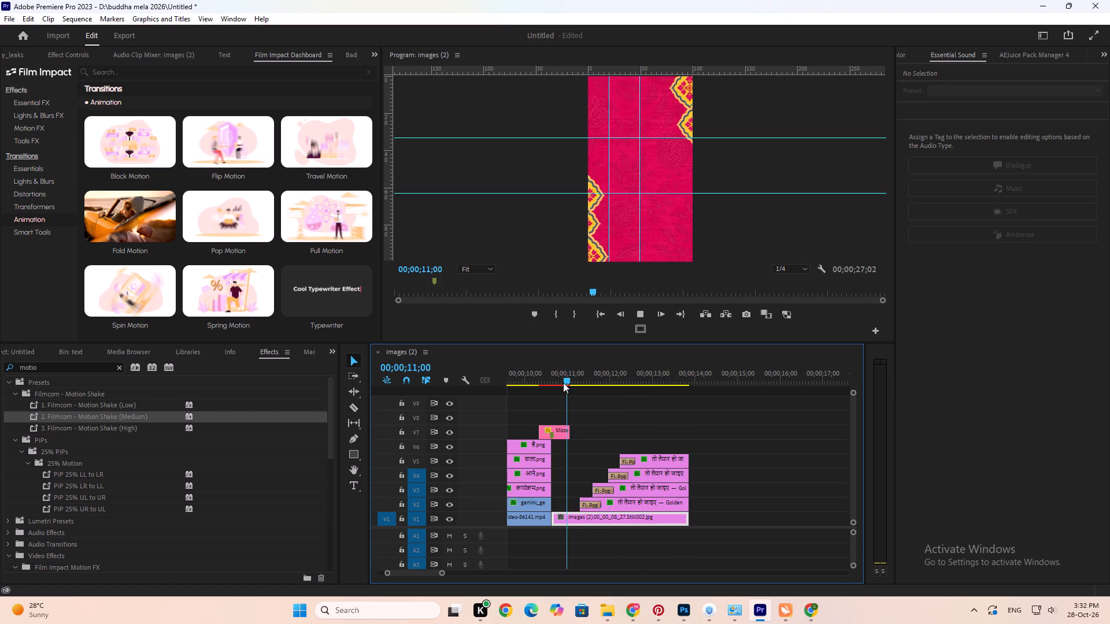
{"action": "key", "text": "space"}
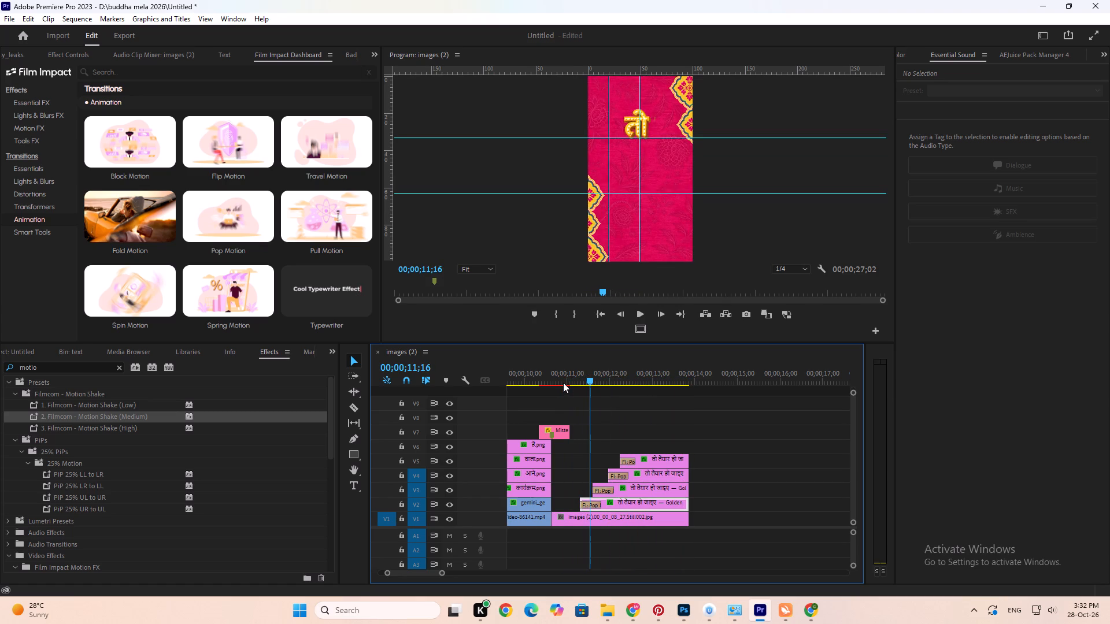
{"action": "key", "text": "space"}
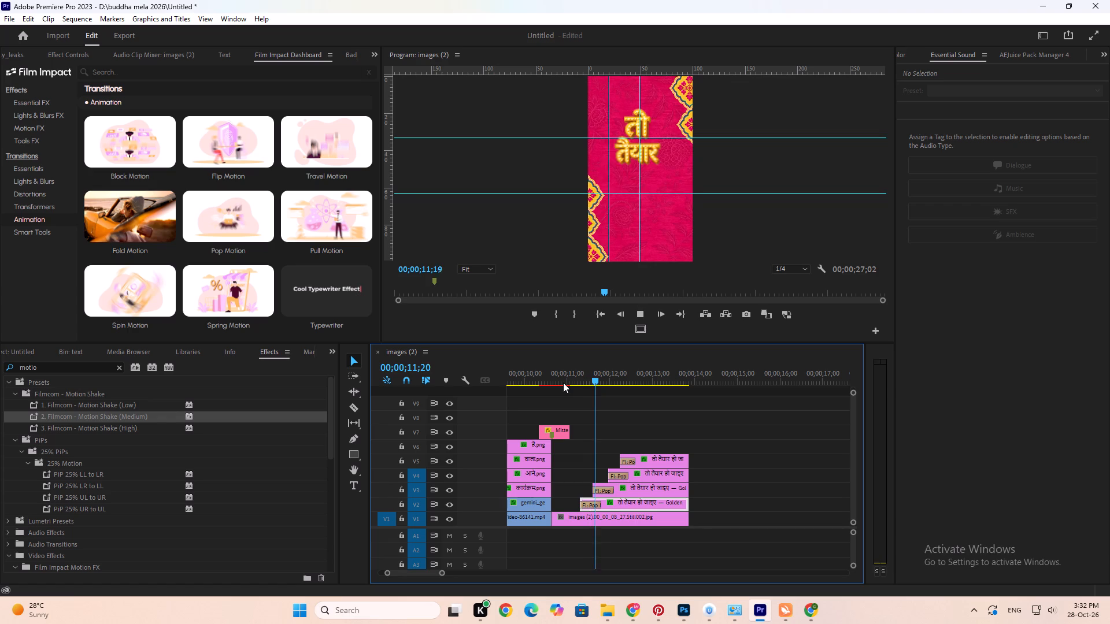
{"action": "key", "text": "space"}
{"action": "key", "text": "space"}
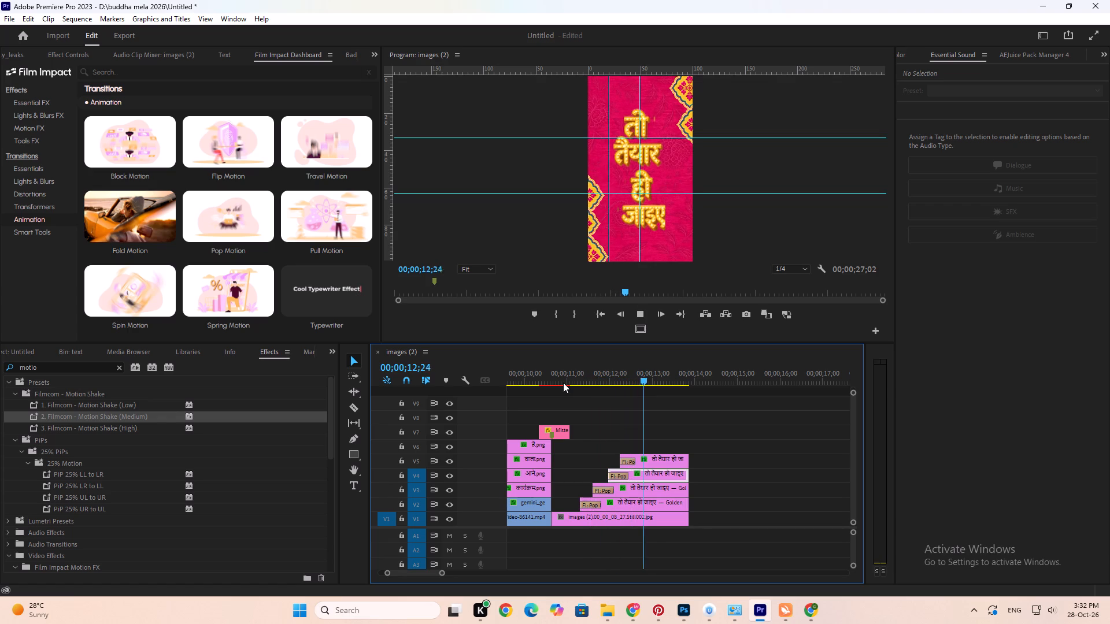
{"action": "key", "text": "space"}
Play back from the end of the कार्यक्रम आने वाला है scene into the golden words to review how they connect.
{"action": "scroll", "coordinate": [664, 457], "scroll_direction": "up", "scroll_amount": 8, "text": "alt"}
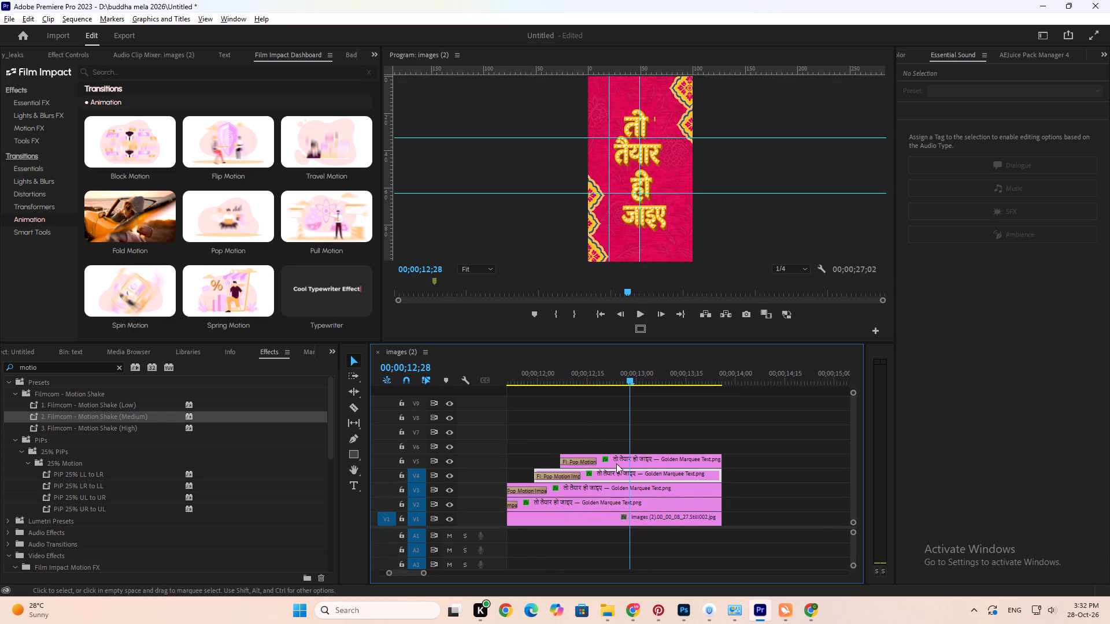
{"action": "scroll", "coordinate": [594, 460], "scroll_direction": "up", "scroll_amount": 4, "text": "alt"}
{"action": "scroll", "coordinate": [594, 460], "scroll_direction": "down", "scroll_amount": 14, "text": "alt"}
{"action": "left_click", "coordinate": [551, 373]}
{"action": "key", "text": "space"}
{"action": "left_click_drag", "start_coordinate": [551, 374], "coordinate": [539, 380]}
{"action": "scroll", "coordinate": [539, 380], "scroll_direction": "up", "scroll_amount": 6, "text": "alt"}
{"action": "scroll", "coordinate": [539, 380], "scroll_direction": "down", "scroll_amount": 6, "text": "alt"}
{"action": "scroll", "coordinate": [539, 380], "scroll_direction": "down", "scroll_amount": 5}
{"action": "scroll", "coordinate": [539, 380], "scroll_direction": "up", "scroll_amount": 11}
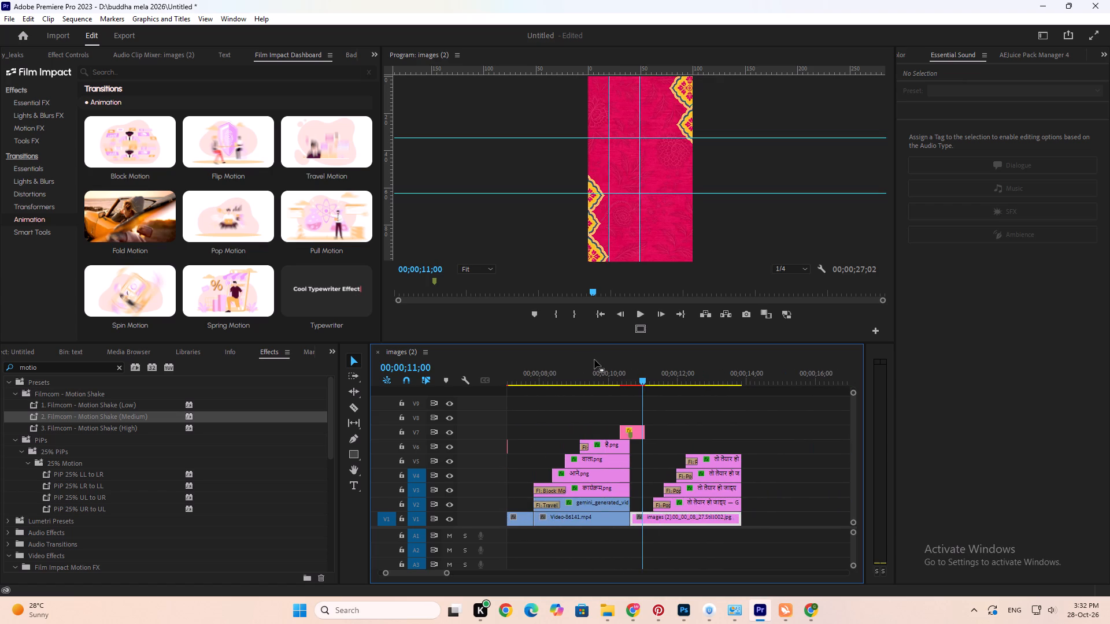
{"action": "left_click", "coordinate": [601, 386]}
{"action": "left_click", "coordinate": [601, 380]}
{"action": "key", "text": "space"}
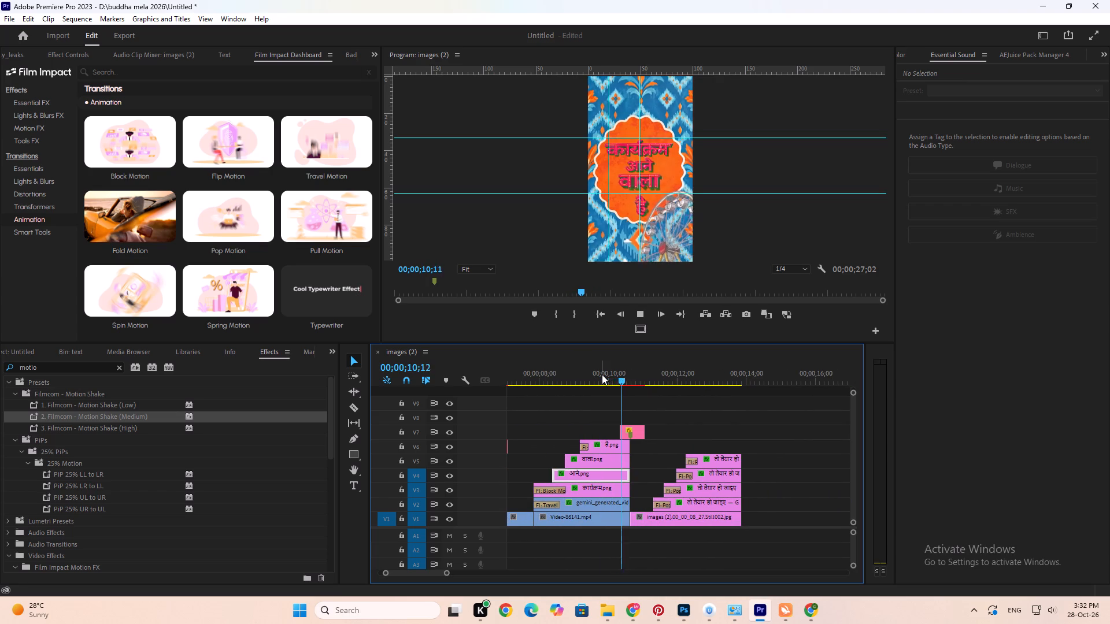
{"action": "scroll", "coordinate": [602, 374], "scroll_direction": "up", "scroll_amount": 3, "text": "alt"}
{"action": "scroll", "coordinate": [602, 374], "scroll_direction": "down", "scroll_amount": 3}
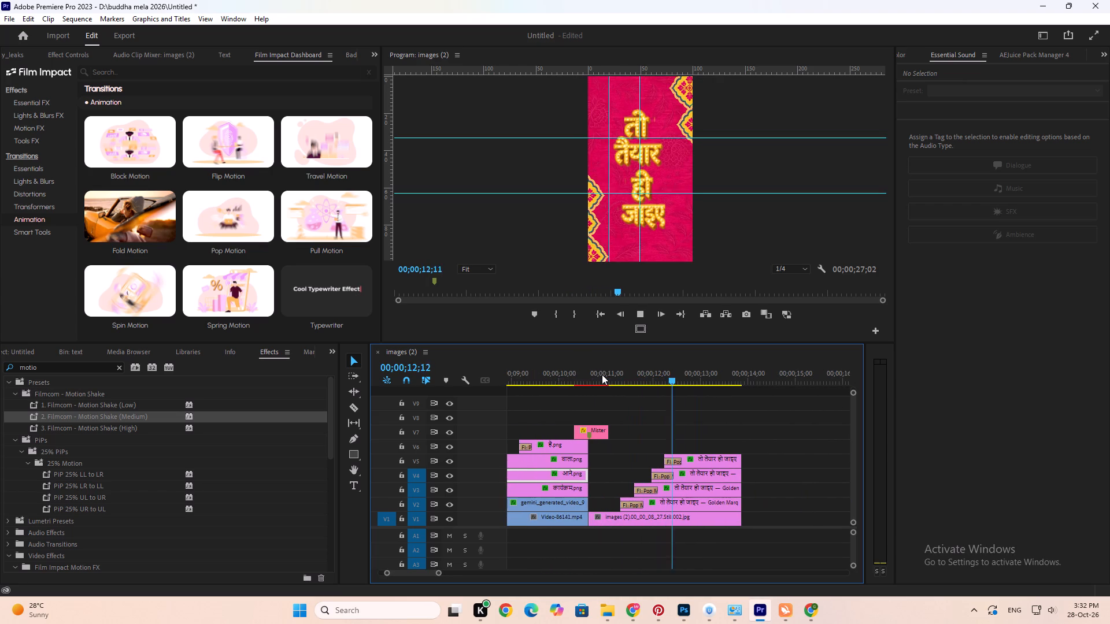
{"action": "key", "text": "space"}
Save the project and clear the effects search filter.
{"action": "key", "text": "ctrl+s"}
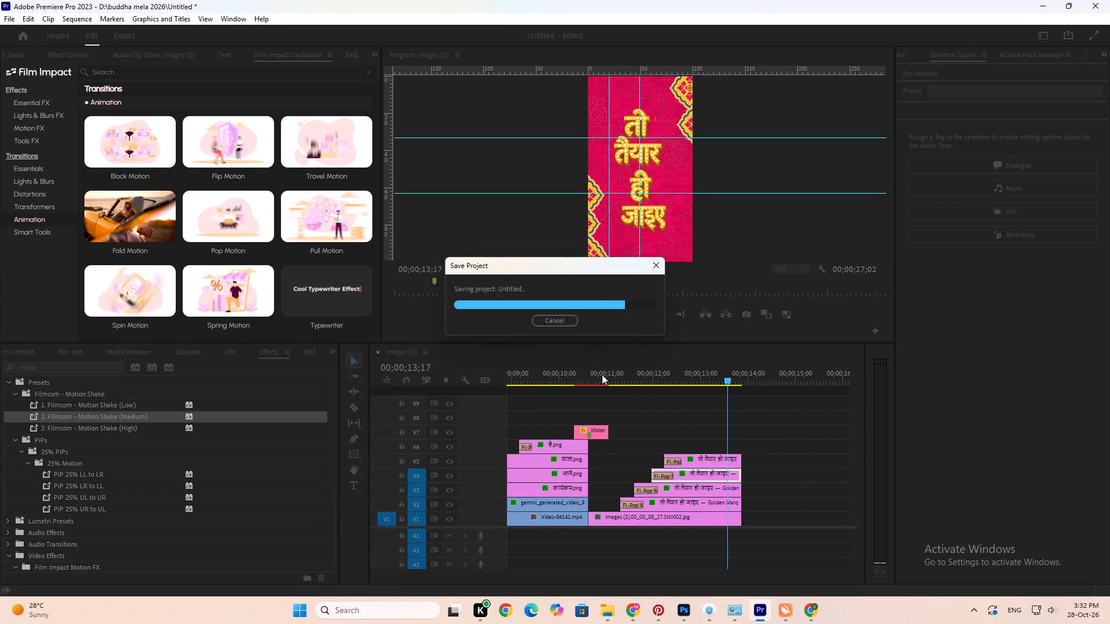
{"action": "scroll", "coordinate": [602, 374], "scroll_direction": "down", "scroll_amount": 4, "text": "alt"}
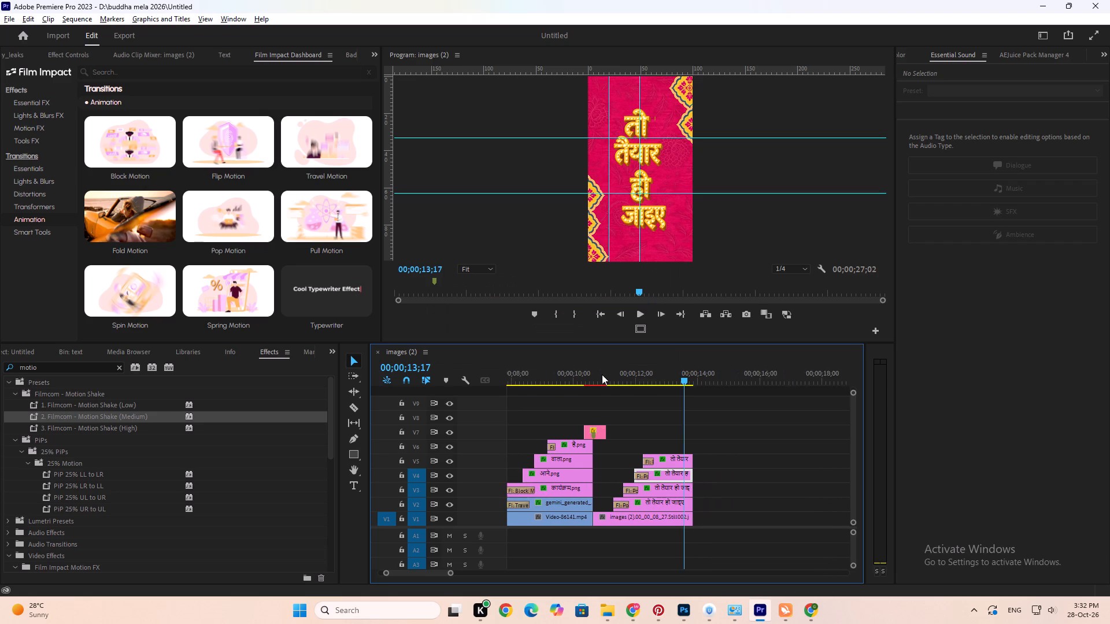
{"action": "scroll", "coordinate": [602, 374], "scroll_direction": "down", "scroll_amount": 1, "text": "alt"}
{"action": "scroll", "coordinate": [602, 374], "scroll_direction": "up", "scroll_amount": 5, "text": "alt"}
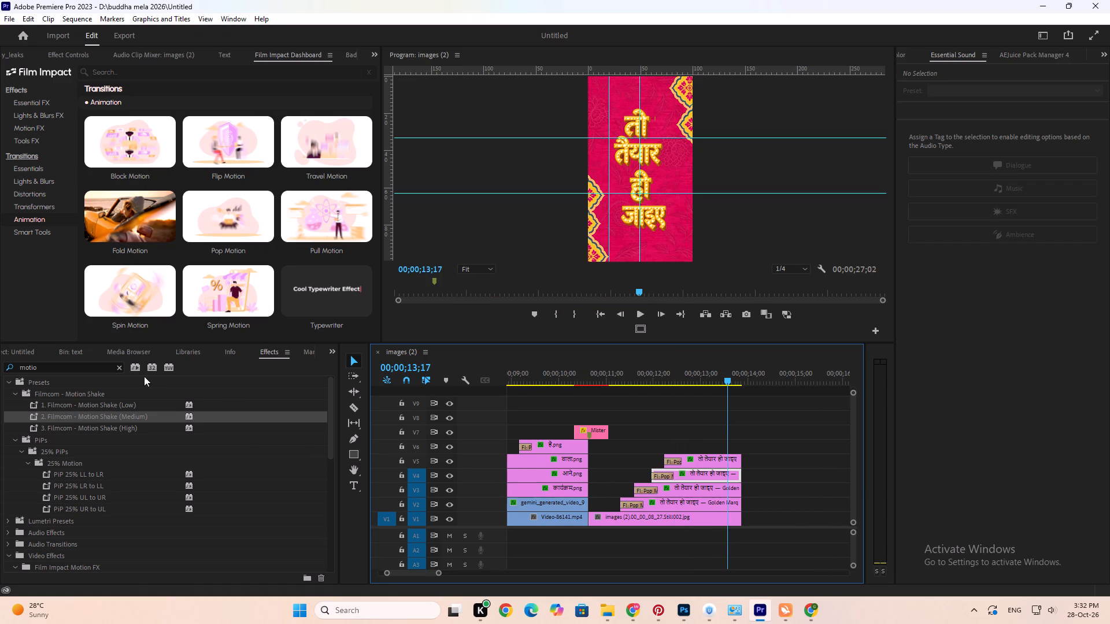
{"action": "left_click", "coordinate": [119, 369]}
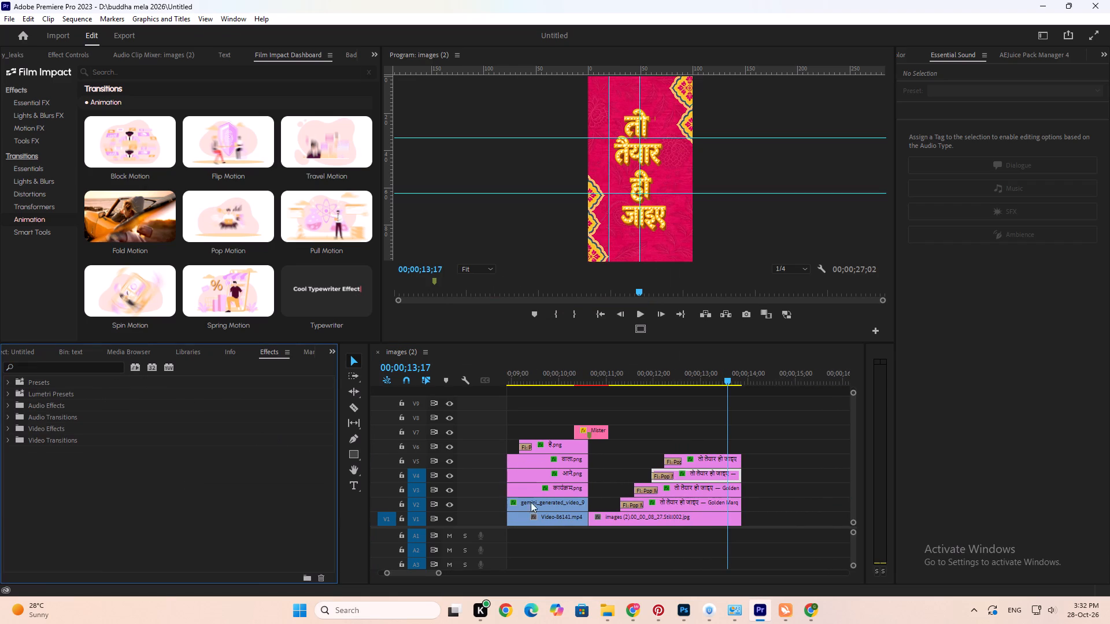
Duplicate the pink Mister transition clip from V7 onto V6, starting at 00;00;13;17 over the end of the golden words.
{"action": "scroll", "coordinate": [639, 514], "scroll_direction": "down", "scroll_amount": 5, "text": "alt"}
{"action": "scroll", "coordinate": [639, 514], "scroll_direction": "up", "scroll_amount": 11}
{"action": "scroll", "coordinate": [639, 514], "scroll_direction": "down", "scroll_amount": 13, "text": "alt"}
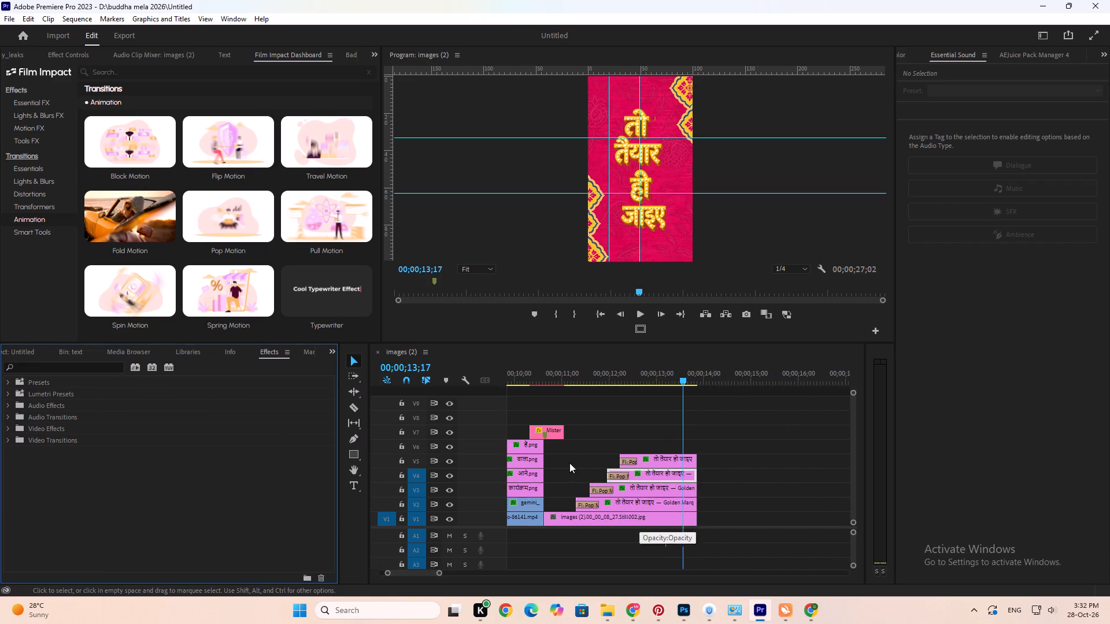
{"action": "left_click", "coordinate": [534, 436]}
{"action": "scroll", "coordinate": [523, 432], "scroll_direction": "up", "scroll_amount": 2}
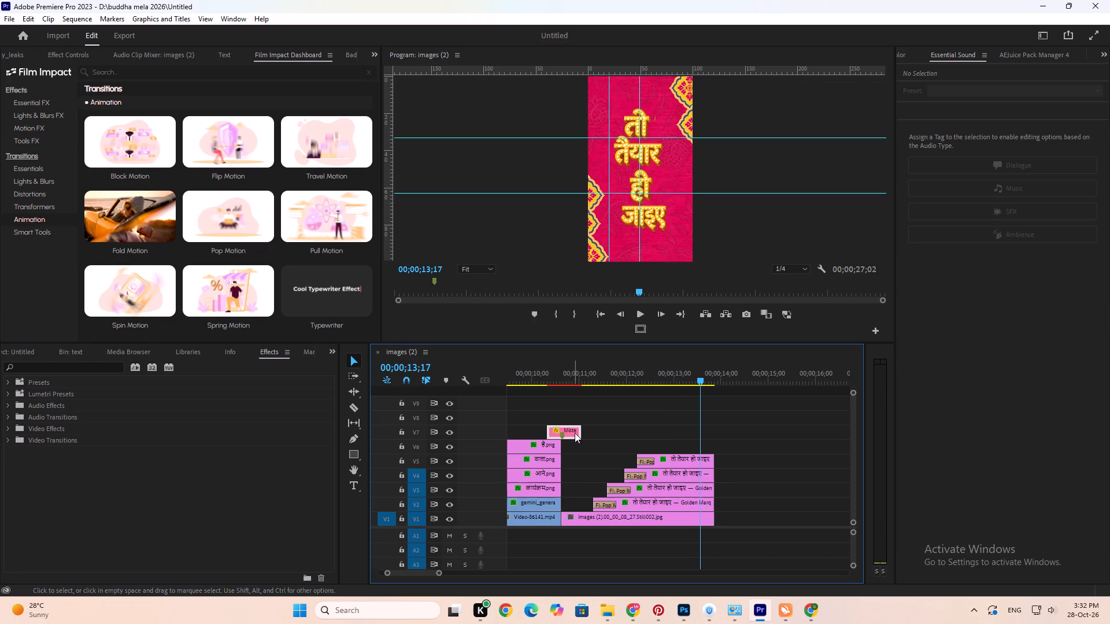
{"action": "left_click_drag", "start_coordinate": [572, 433], "coordinate": [721, 452], "text": "alt"}
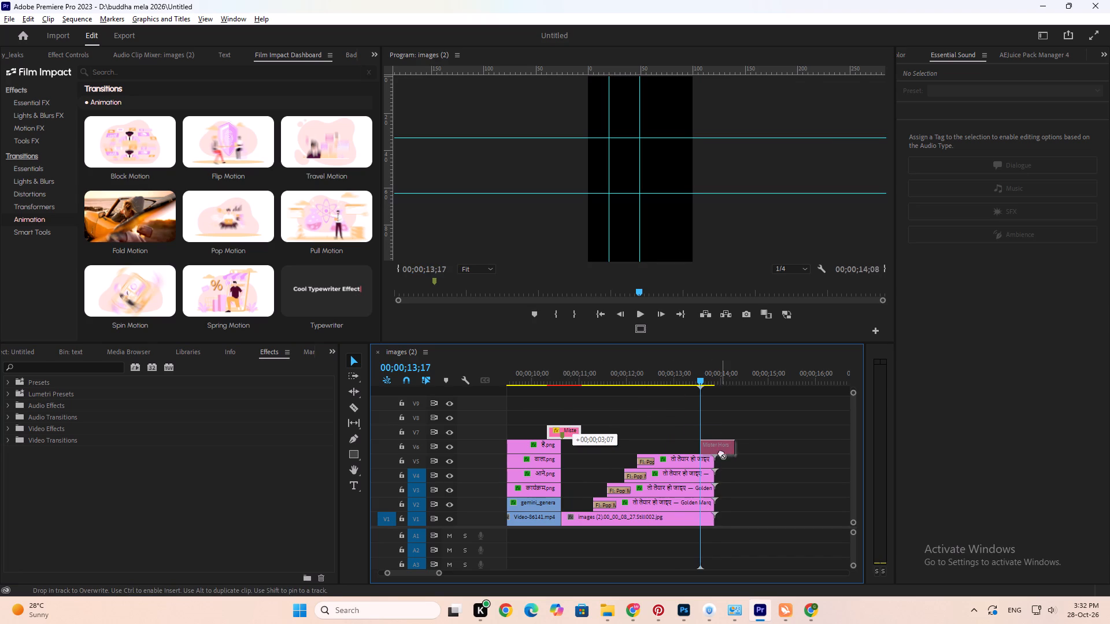
{"action": "scroll", "coordinate": [714, 453], "scroll_direction": "up", "scroll_amount": 5, "text": "alt"}
{"action": "scroll", "coordinate": [713, 453], "scroll_direction": "down", "scroll_amount": 8, "text": "alt"}
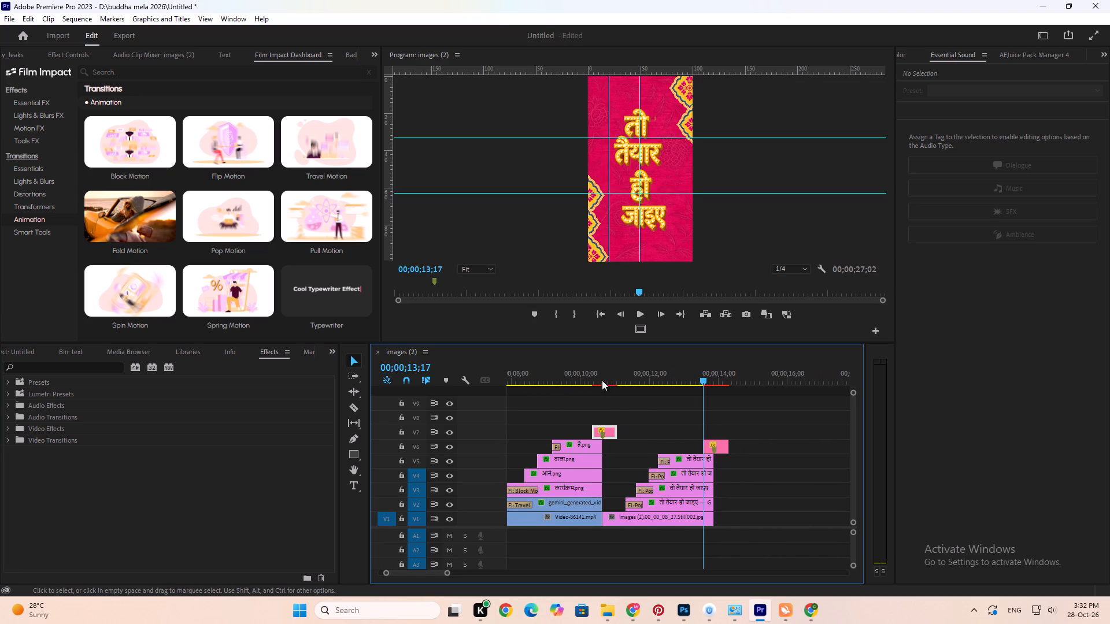
Play back from the है scene through the golden words to review the transition between the two scenes.
{"action": "left_click", "coordinate": [598, 370]}
{"action": "key", "text": "space"}
{"action": "left_click_drag", "start_coordinate": [598, 370], "coordinate": [572, 377]}
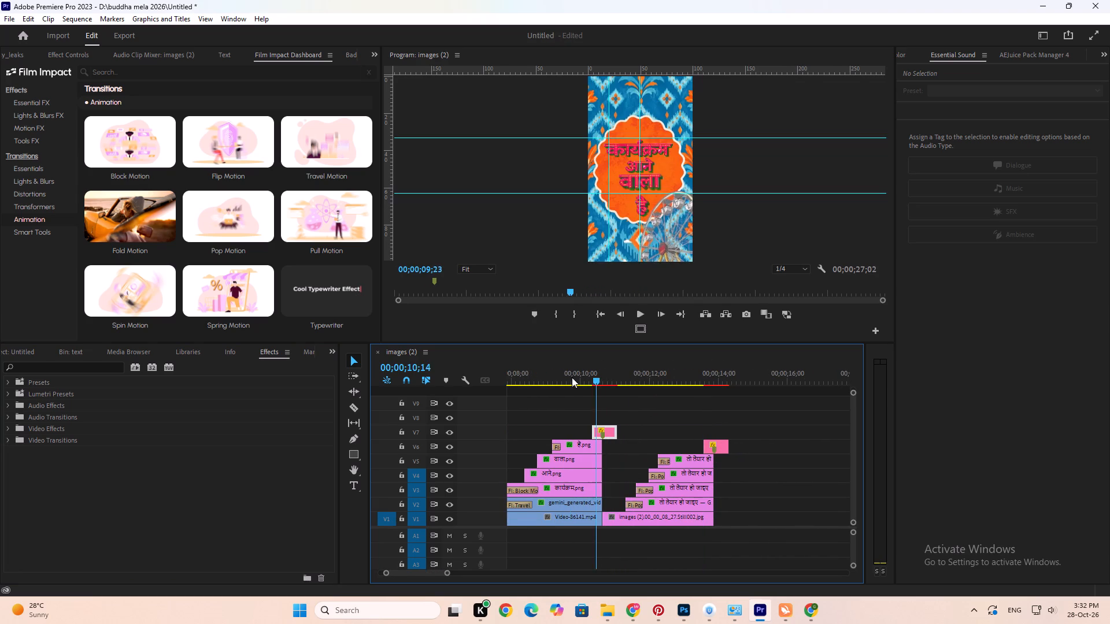
{"action": "left_click_drag", "start_coordinate": [572, 377], "coordinate": [565, 380]}
{"action": "key", "text": "space"}
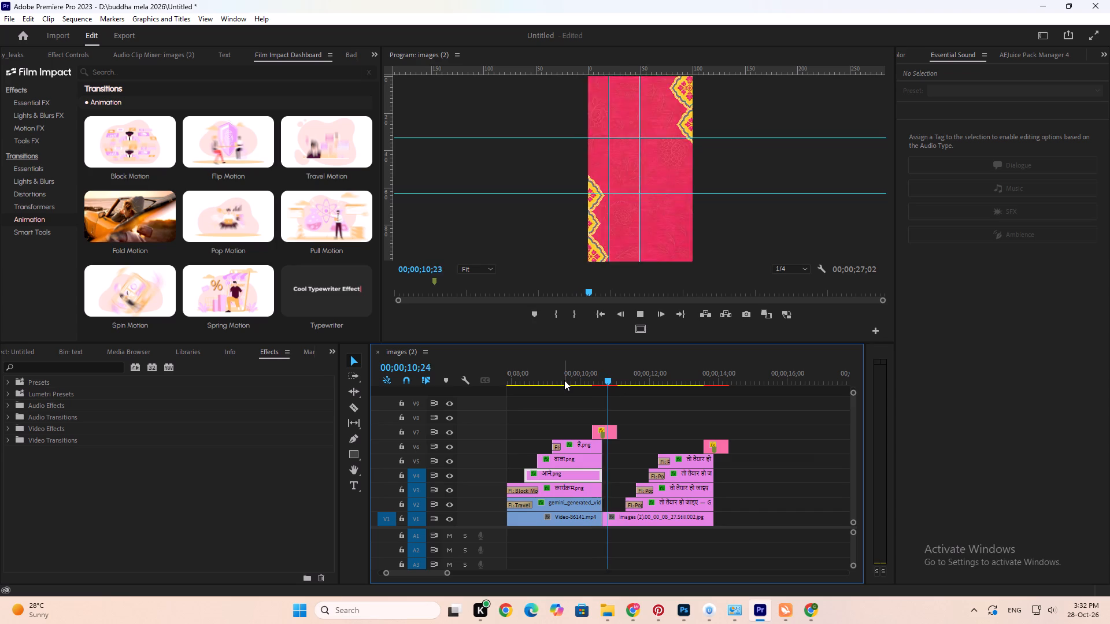
{"action": "scroll", "coordinate": [578, 392], "scroll_direction": "up", "scroll_amount": 3, "text": "alt"}
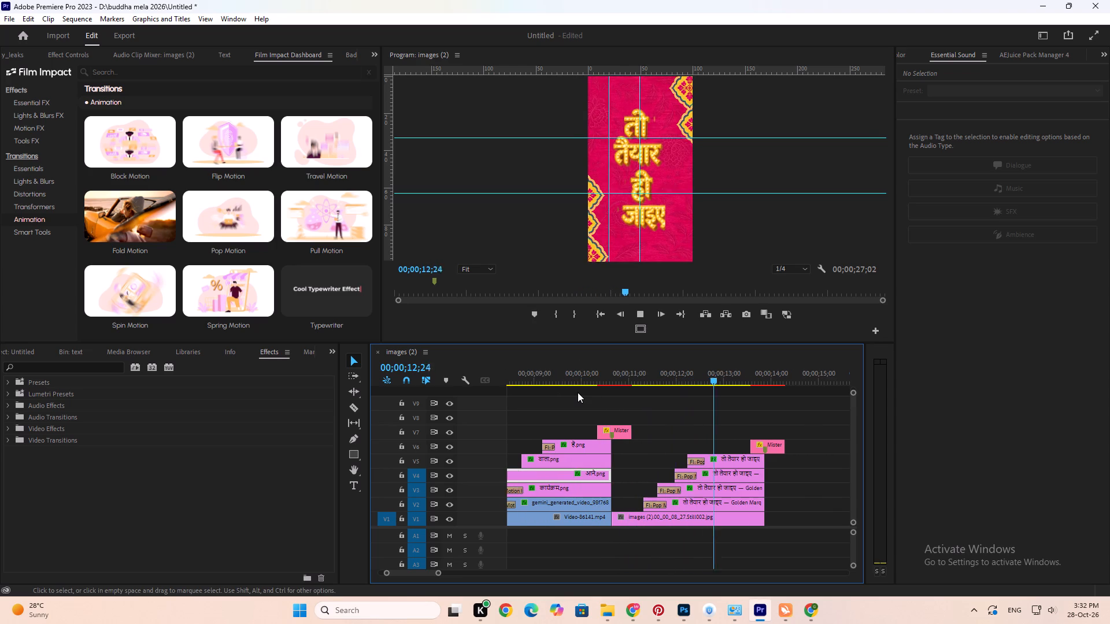
{"action": "key", "text": "space"}
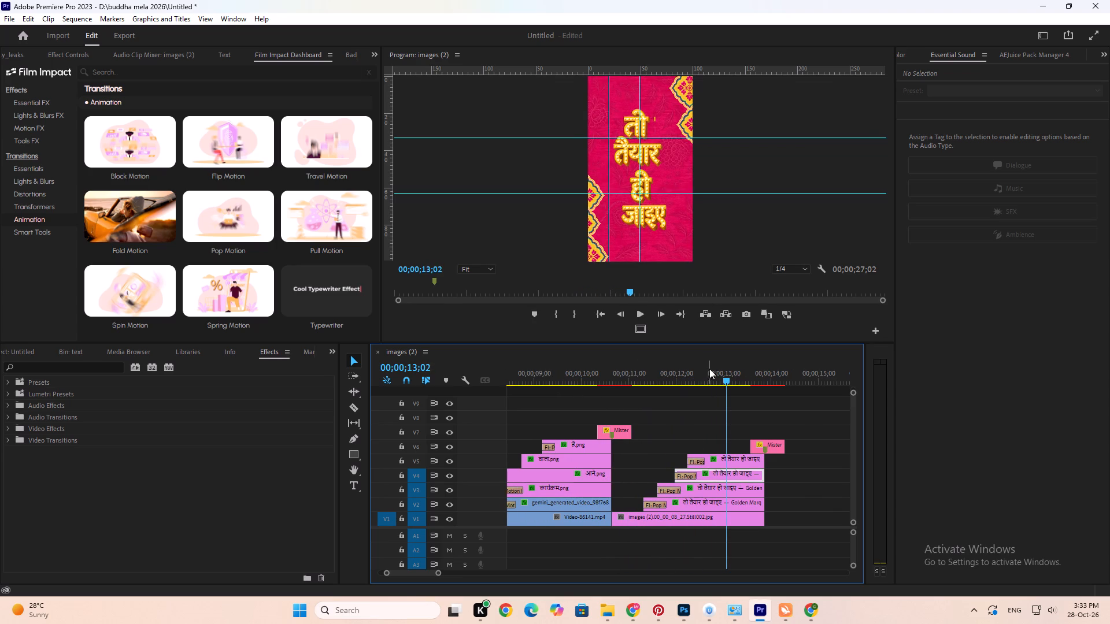
Pull the right edge of the opacity mask on the V2 तो clip slightly inward to trim the stray mark beside the word.
{"action": "left_click", "coordinate": [712, 506]}
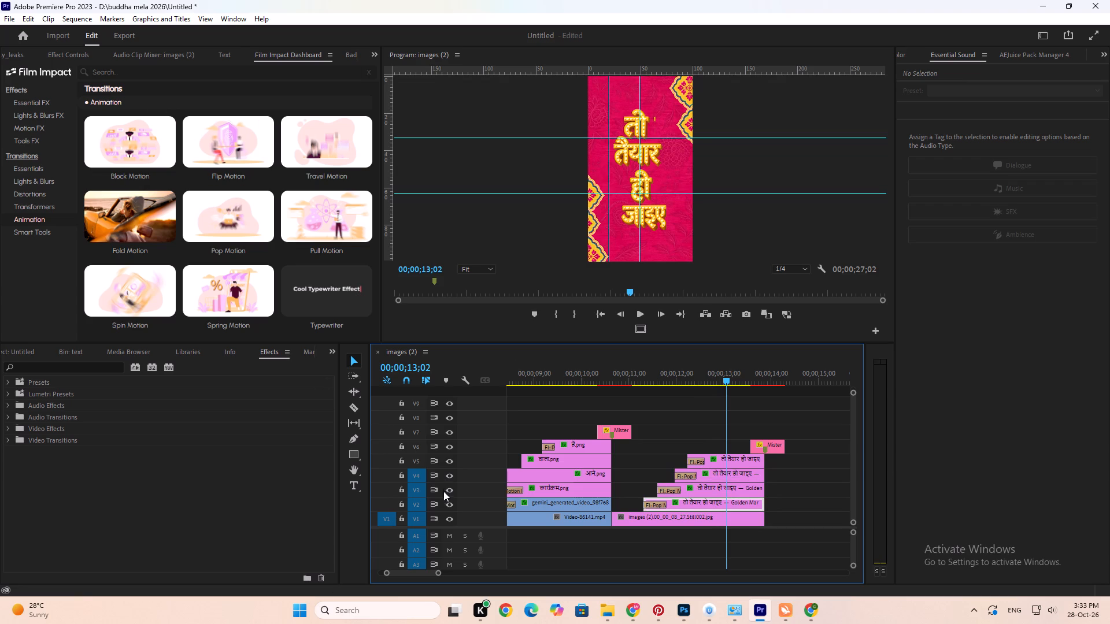
{"action": "left_click", "coordinate": [449, 492]}
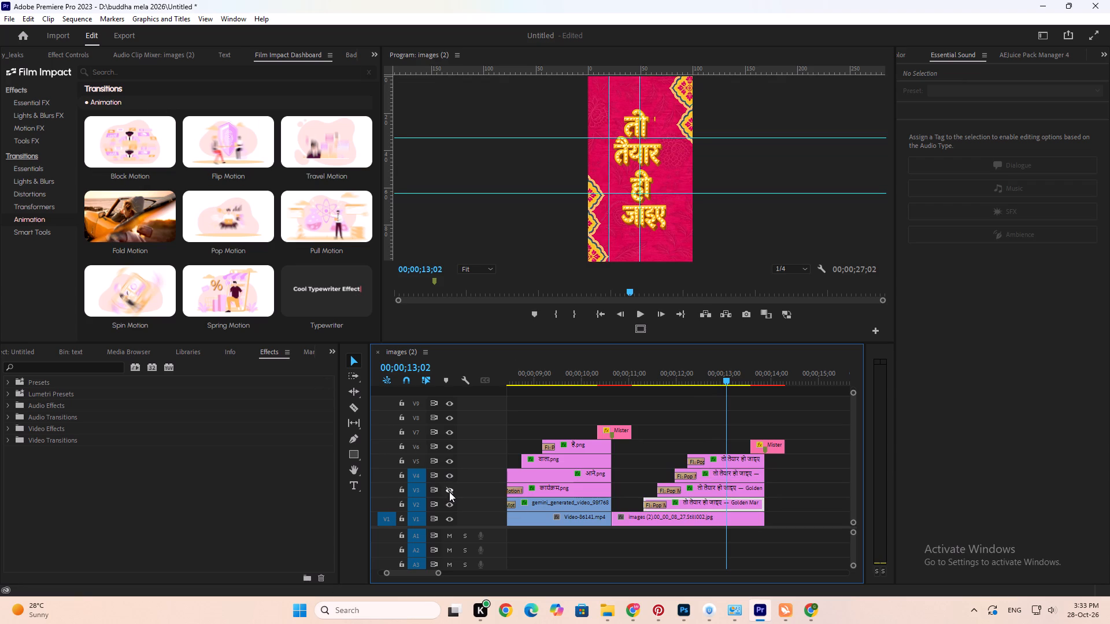
{"action": "left_click", "coordinate": [449, 492]}
{"action": "left_click", "coordinate": [452, 507]}
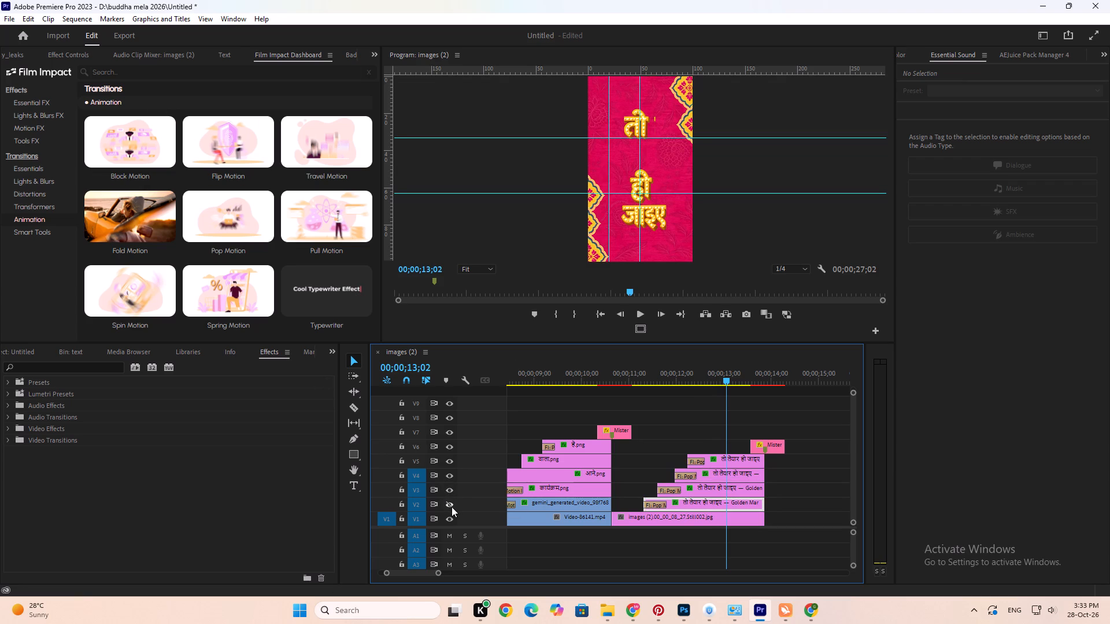
{"action": "left_click", "coordinate": [452, 507]}
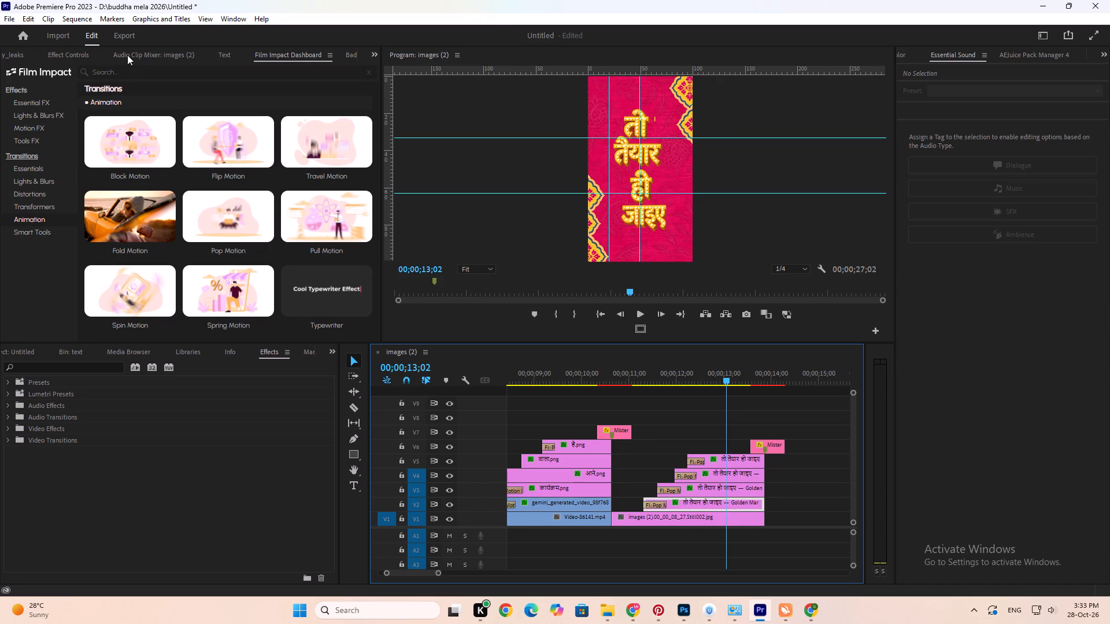
{"action": "left_click", "coordinate": [81, 54]}
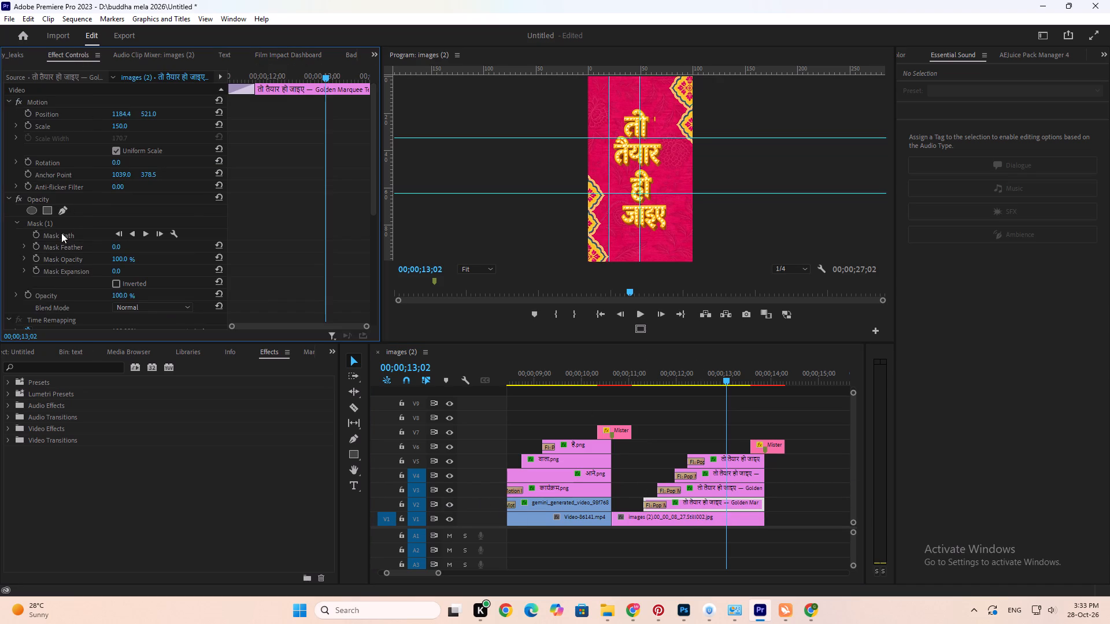
{"action": "left_click", "coordinate": [66, 220]}
{"action": "left_click_drag", "start_coordinate": [669, 101], "coordinate": [657, 127]}
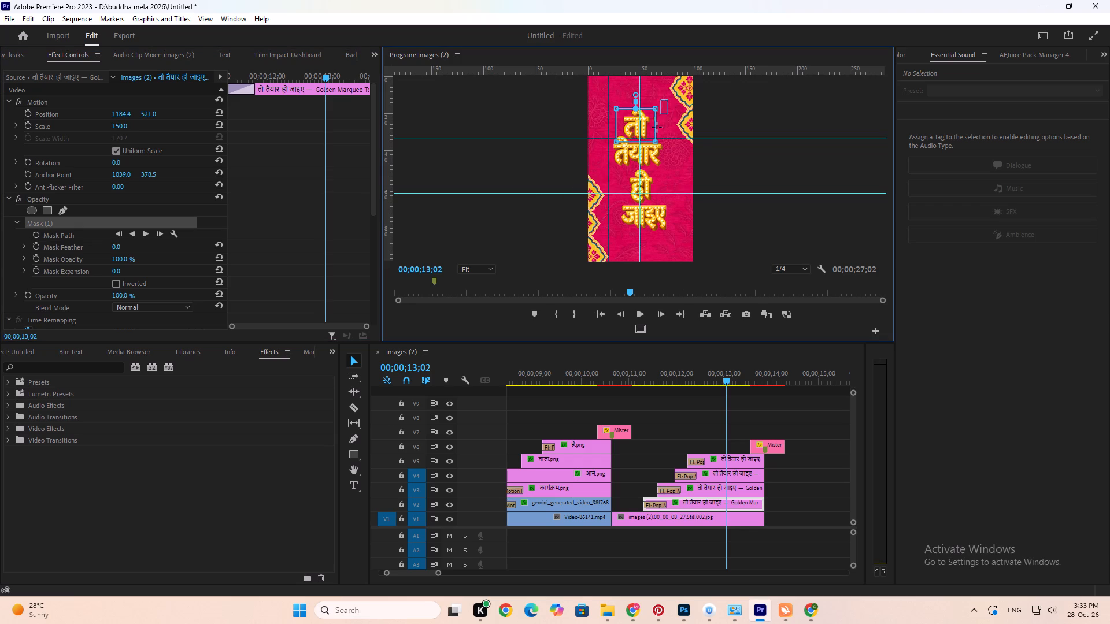
{"action": "left_click_drag", "start_coordinate": [657, 127], "coordinate": [649, 147]}
{"action": "left_click", "coordinate": [656, 109]}
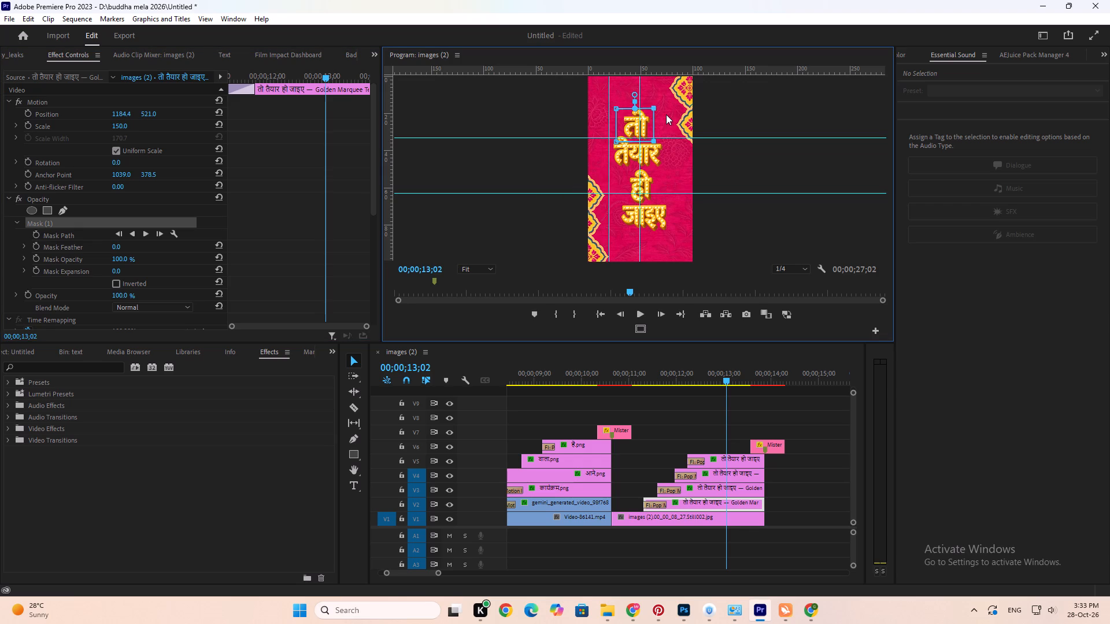
Play back from 00;00;10;21 past the duplicated transition clip to review the trimmed तो and the scene's ending.
{"action": "left_click_drag", "start_coordinate": [627, 373], "coordinate": [615, 378]}
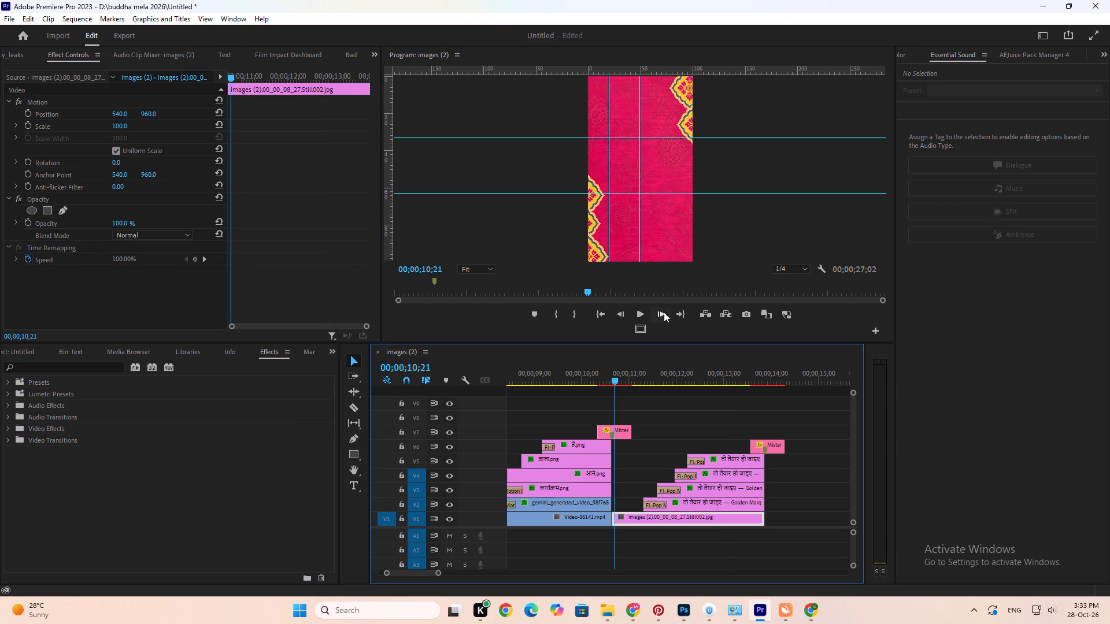
{"action": "left_click", "coordinate": [641, 305]}
{"action": "left_click", "coordinate": [640, 314]}
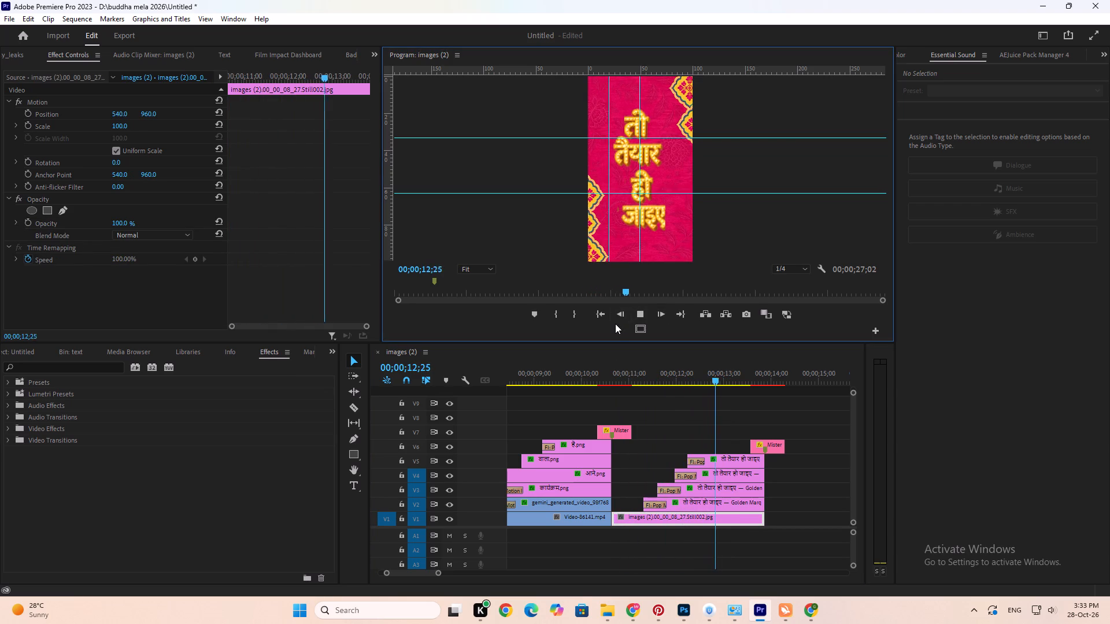
{"action": "left_click", "coordinate": [615, 324]}
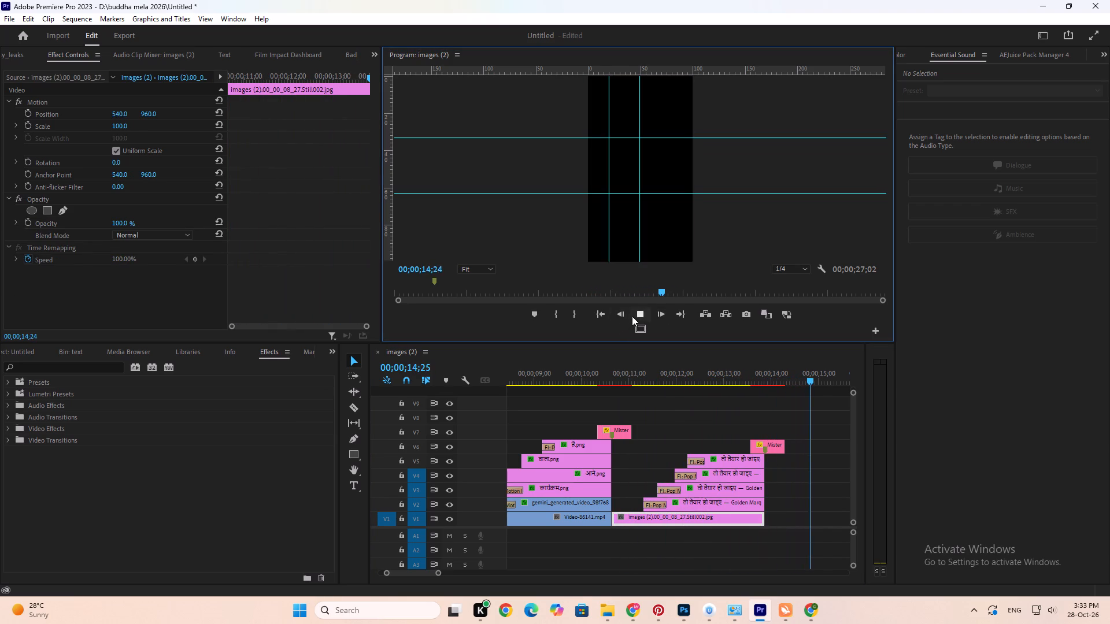
{"action": "left_click", "coordinate": [637, 316]}
Save the project.
{"action": "key", "text": "ctrl+s"}
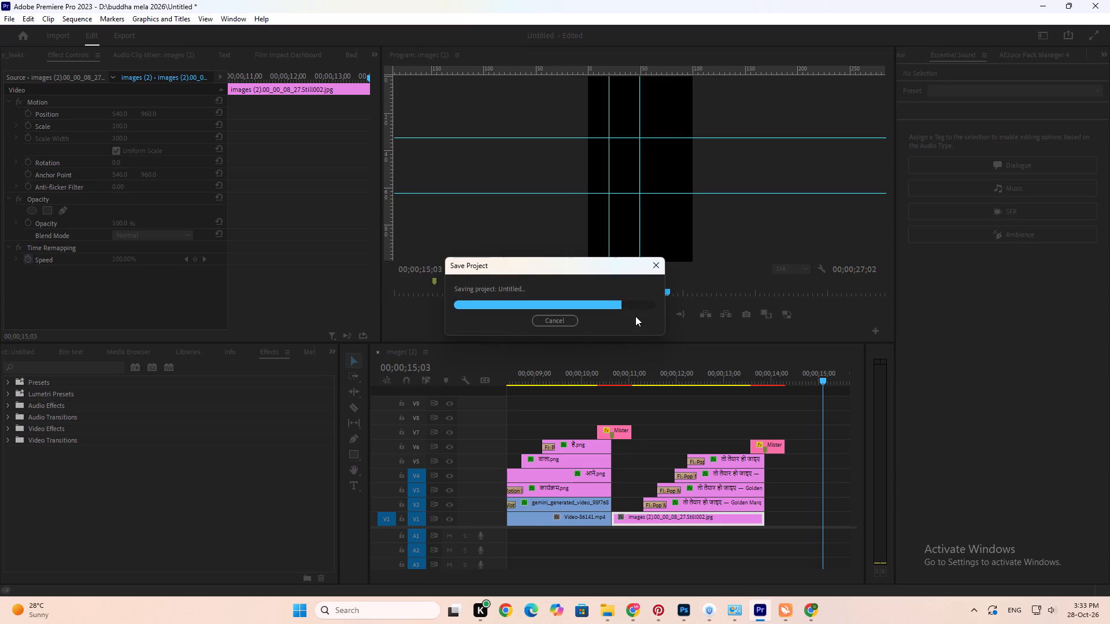
Scrub through the finished scenes and the reference clips from about 00;00;20;11 to 00;00;23;28 to compare what comes after the golden words.
{"action": "type", "text": "---"}
{"action": "left_click", "coordinate": [652, 413]}
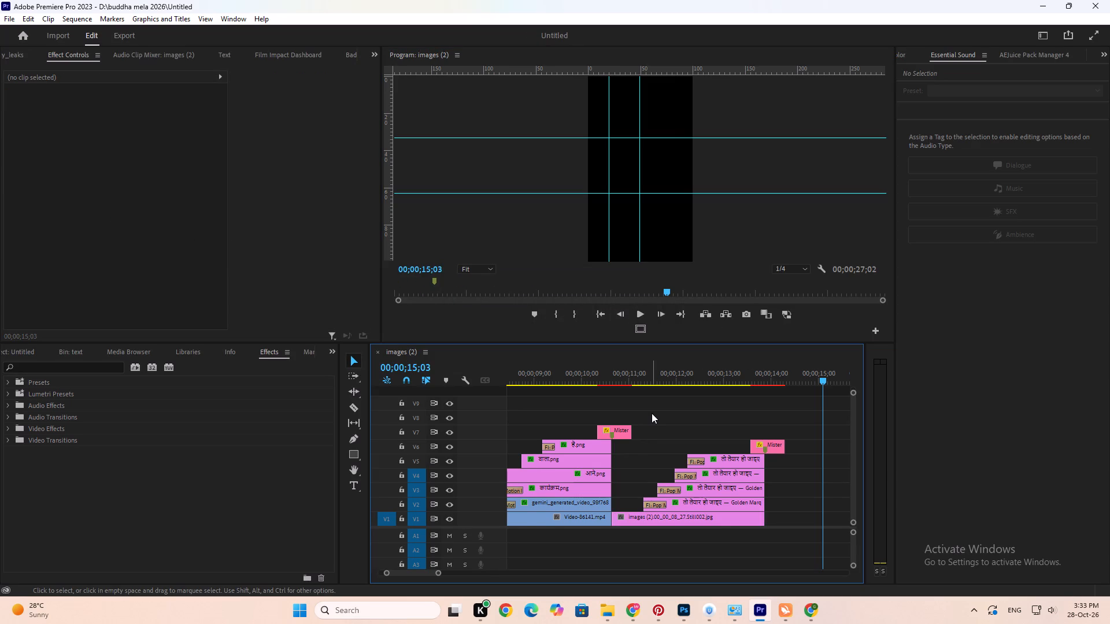
{"action": "type", "text": "--"}
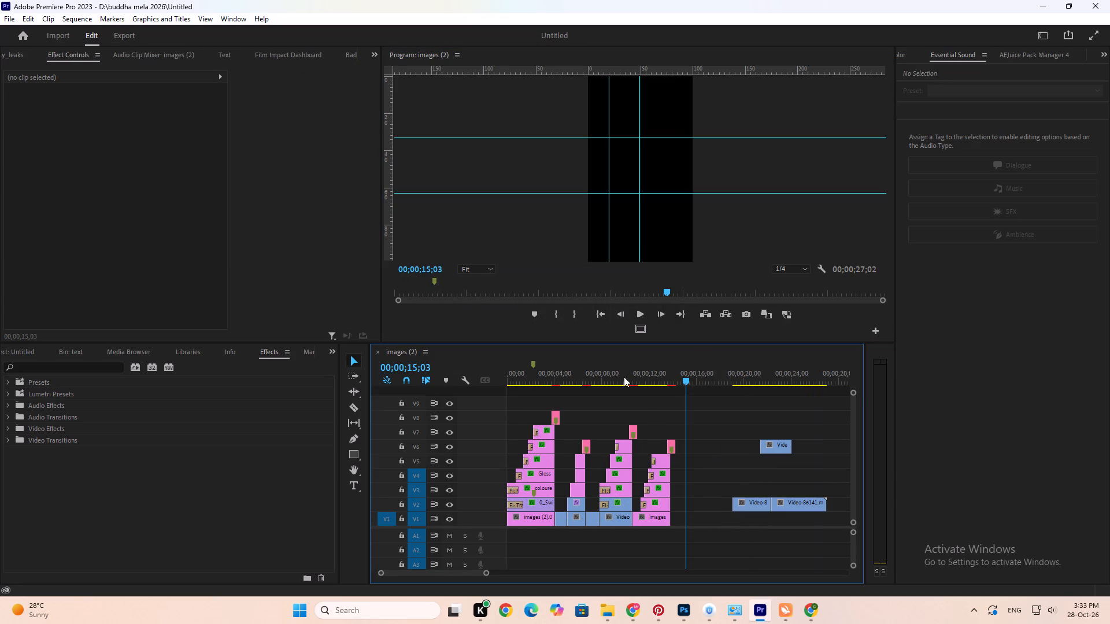
{"action": "left_click_drag", "start_coordinate": [635, 374], "coordinate": [548, 370]}
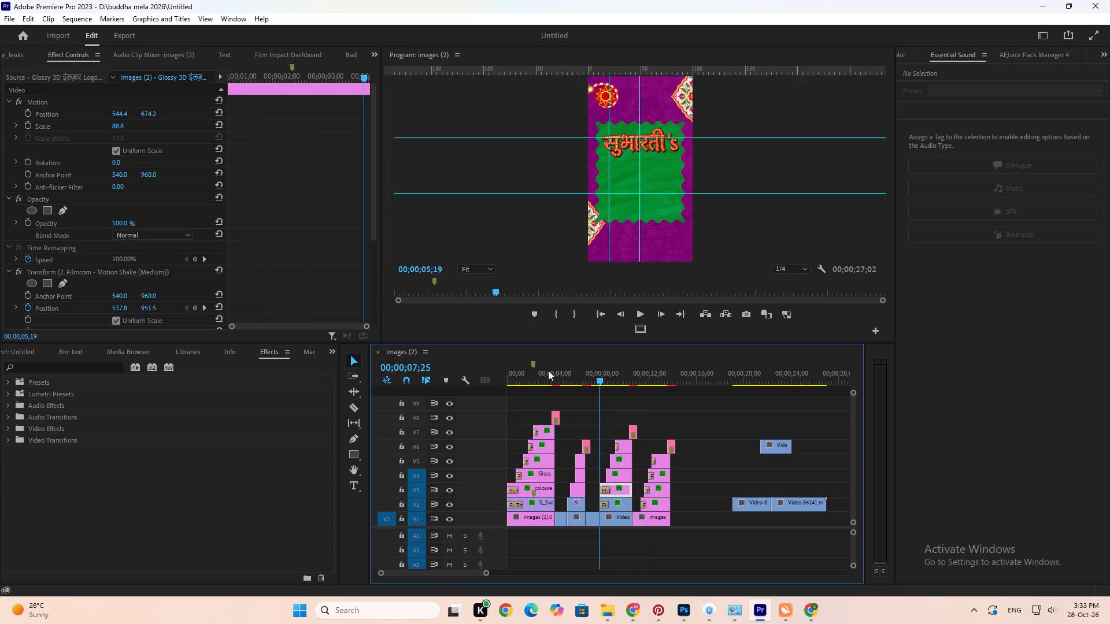
{"action": "left_click_drag", "start_coordinate": [548, 370], "coordinate": [556, 366]}
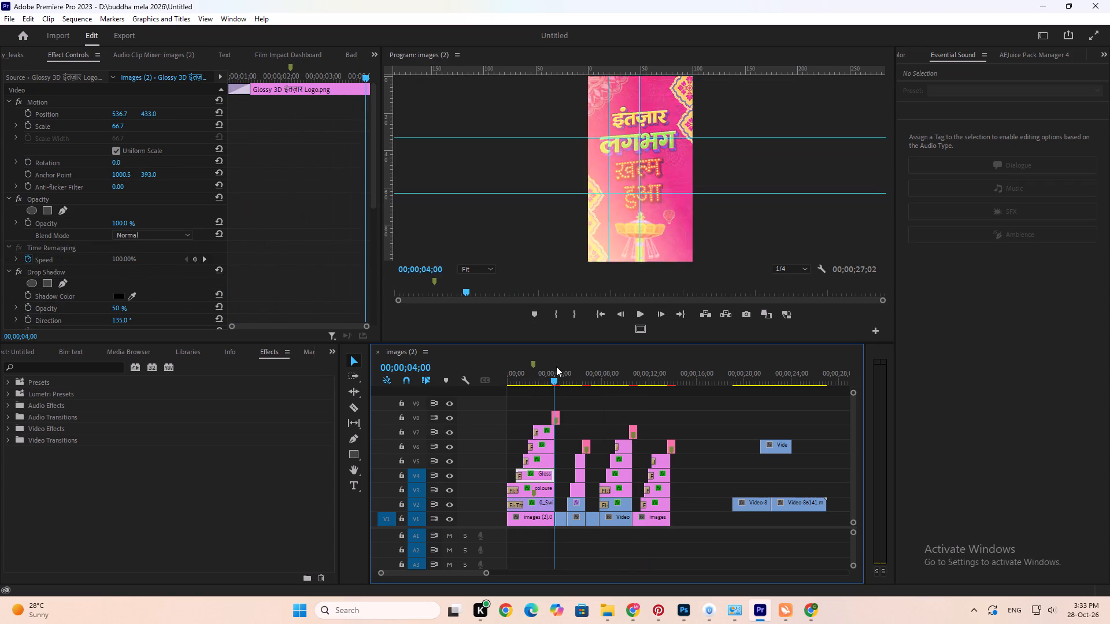
{"action": "left_click_drag", "start_coordinate": [556, 366], "coordinate": [590, 362]}
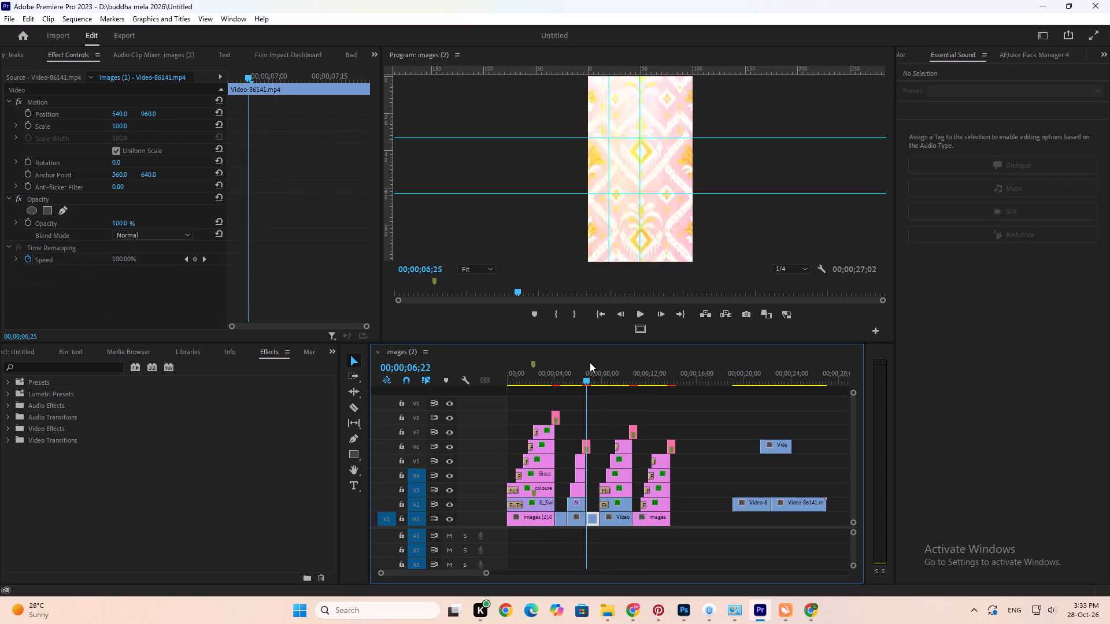
{"action": "left_click_drag", "start_coordinate": [590, 362], "coordinate": [652, 371]}
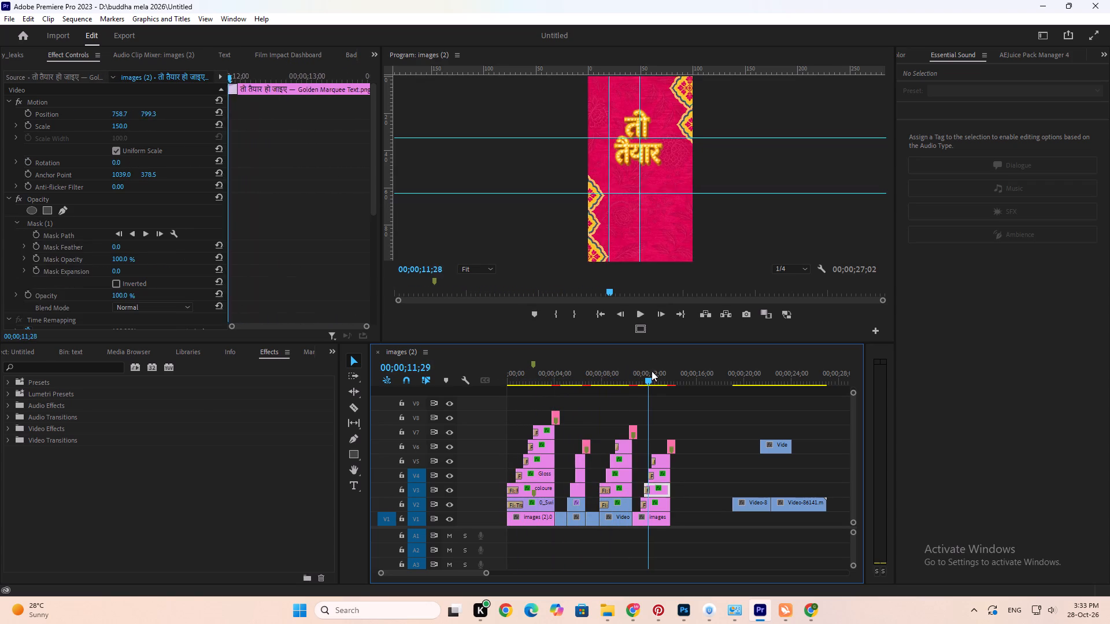
{"action": "left_click_drag", "start_coordinate": [652, 371], "coordinate": [659, 370]}
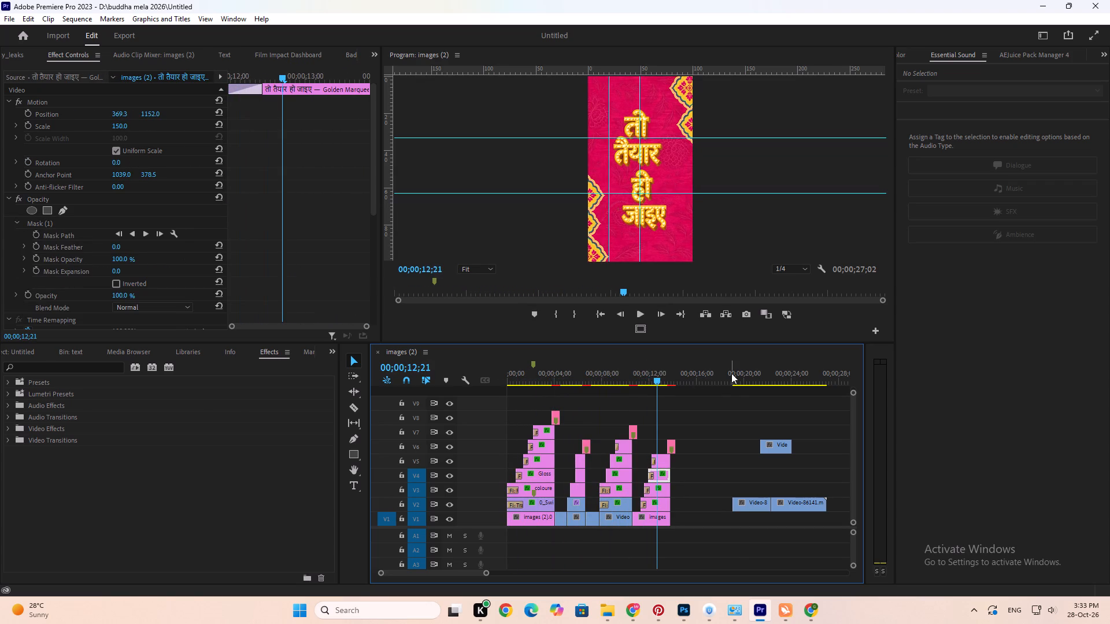
{"action": "left_click_drag", "start_coordinate": [732, 373], "coordinate": [749, 373]}
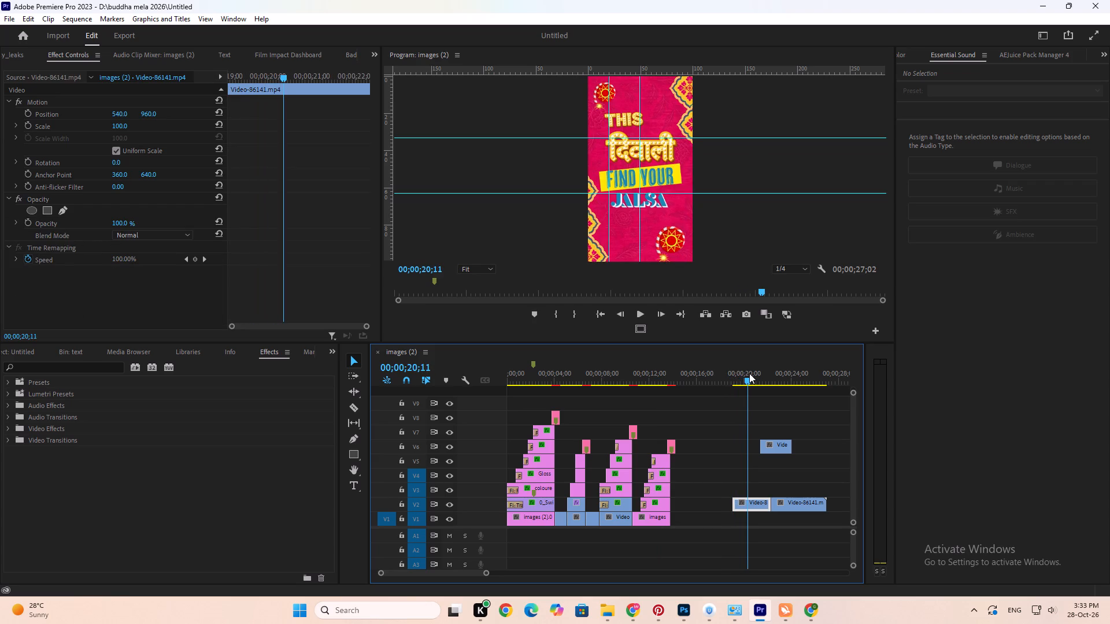
{"action": "left_click_drag", "start_coordinate": [749, 373], "coordinate": [753, 373]}
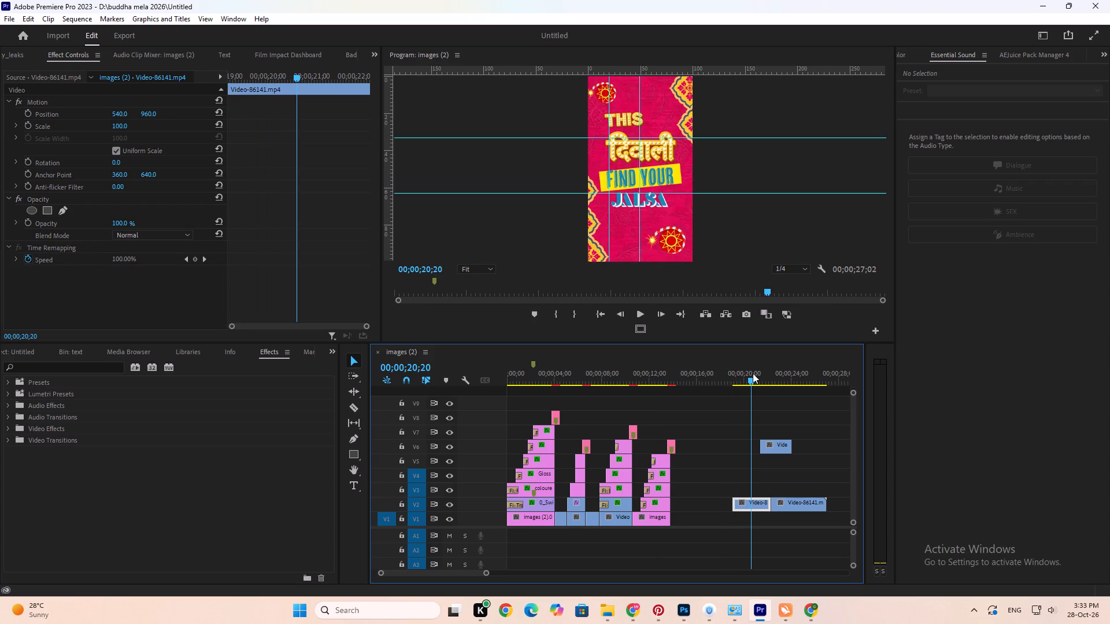
{"action": "left_click_drag", "start_coordinate": [753, 373], "coordinate": [771, 376]}
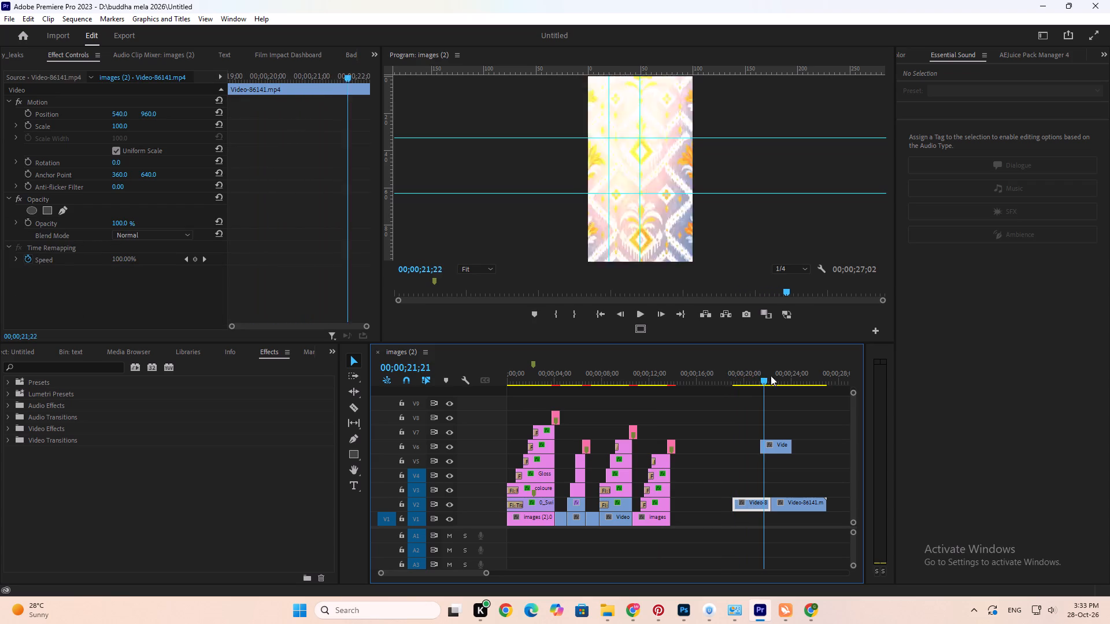
{"action": "left_click_drag", "start_coordinate": [771, 376], "coordinate": [790, 376]}
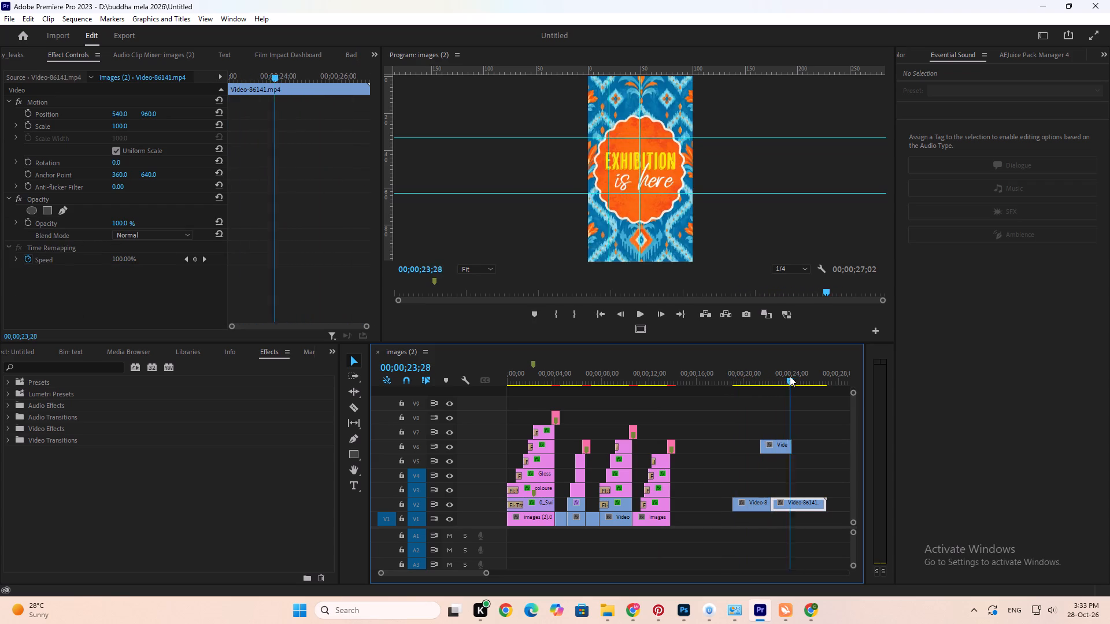
{"action": "left_click_drag", "start_coordinate": [790, 376], "coordinate": [667, 366]}
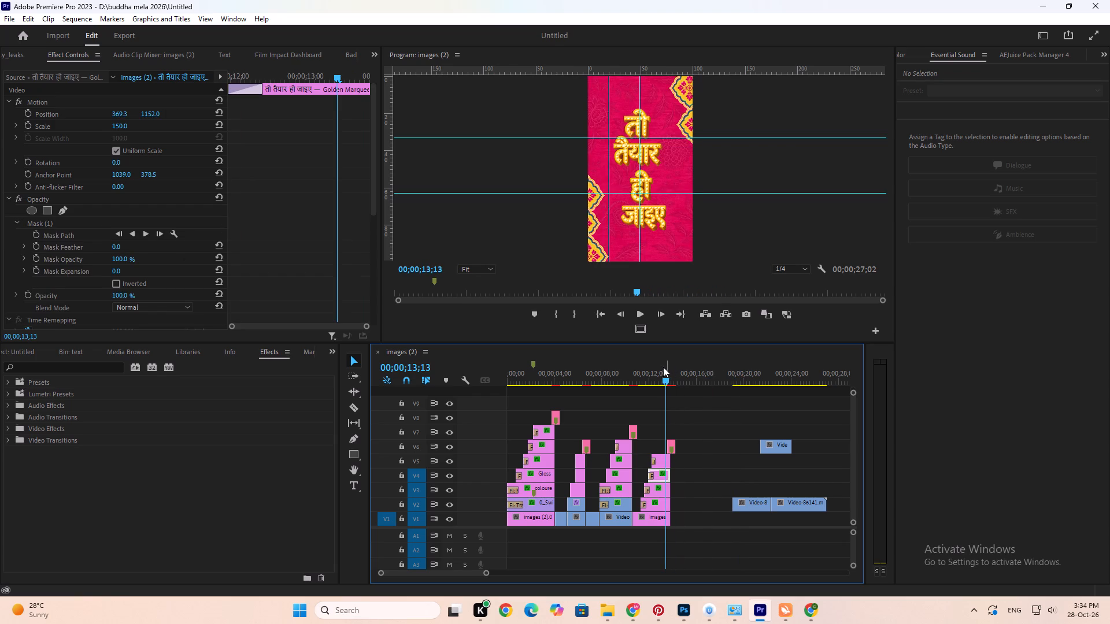
{"action": "type", "text": "=="}
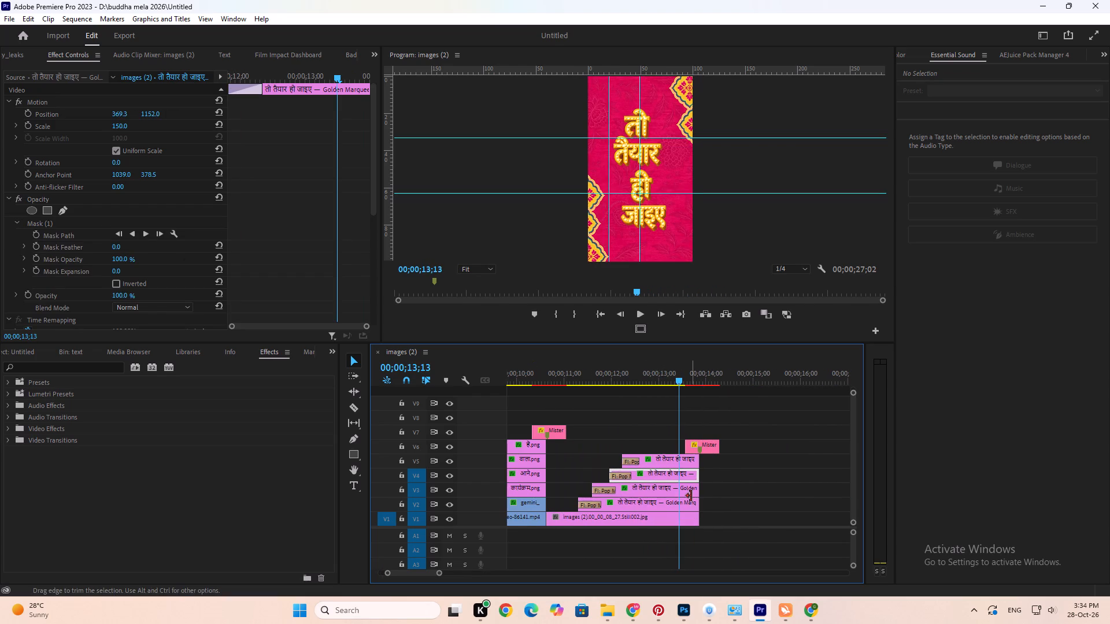
{"action": "scroll", "coordinate": [691, 496], "scroll_direction": "up", "scroll_amount": 6}
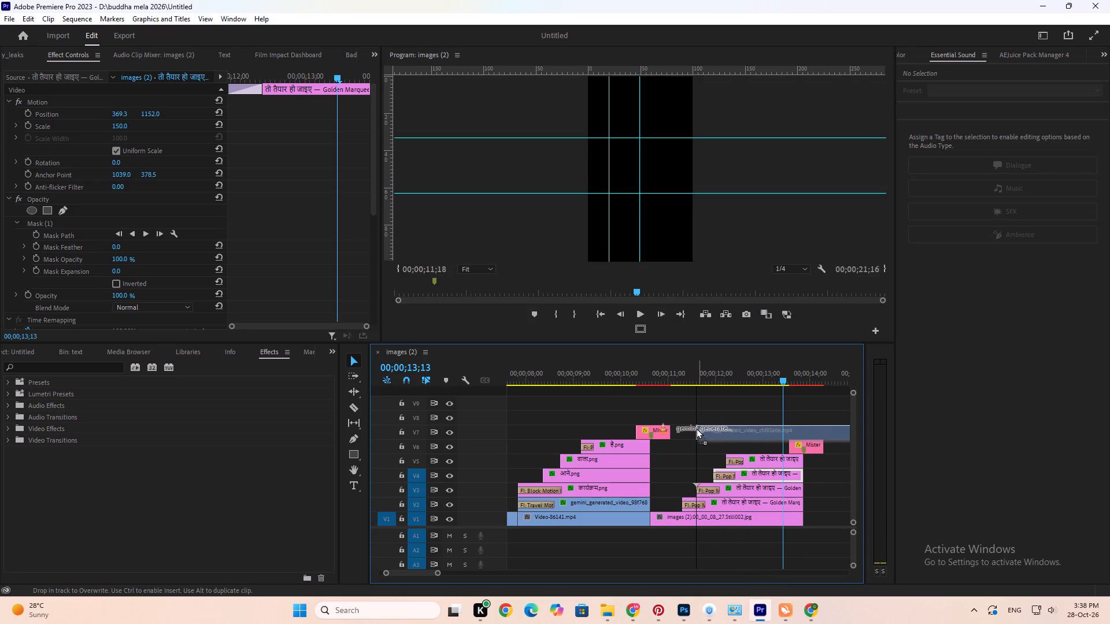
{"action": "left_click_drag", "start_coordinate": [696, 428], "coordinate": [654, 402]}
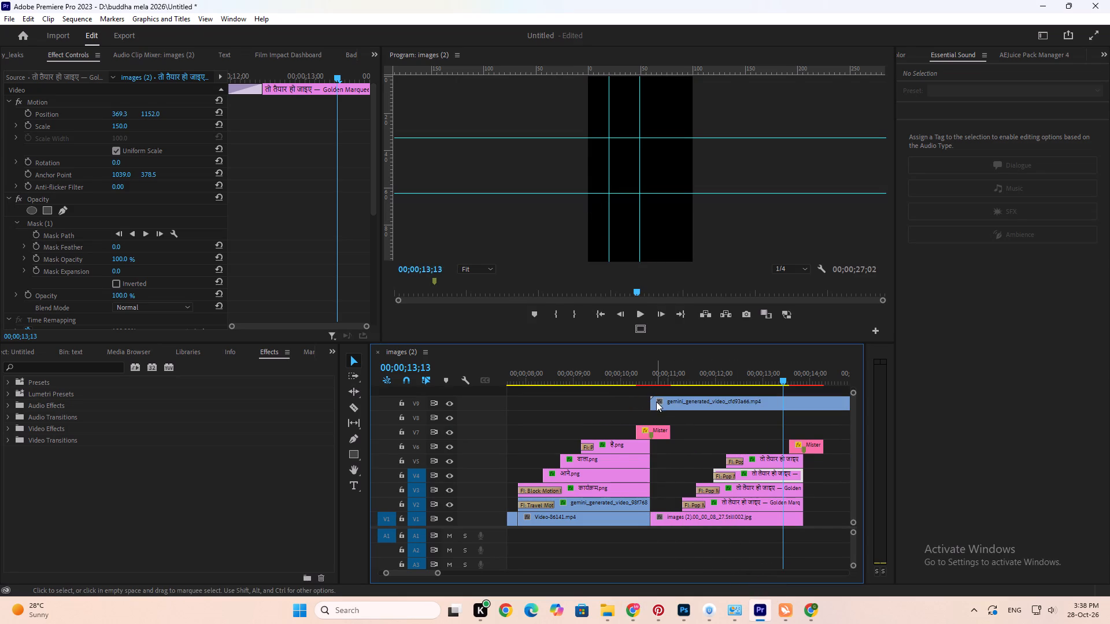
Apply the Ultra Key effect to the carnival video clip and sample the light-blue sky as its key color.
{"action": "key", "text": "minus"}
{"action": "key", "text": "minus"}
{"action": "left_click", "coordinate": [727, 400]}
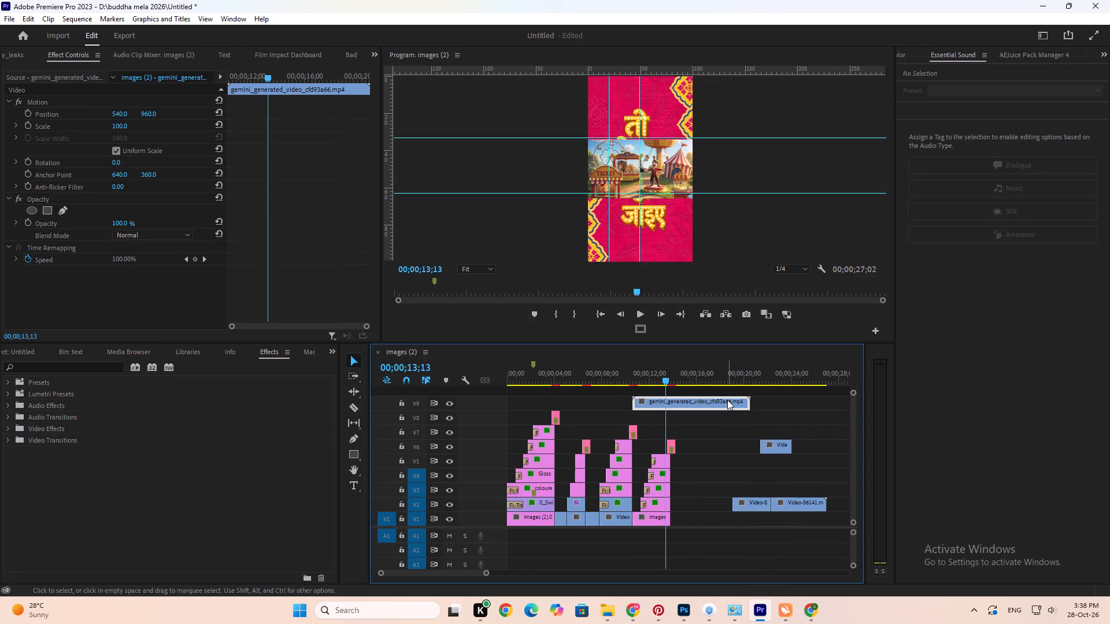
{"action": "key", "text": "equal"}
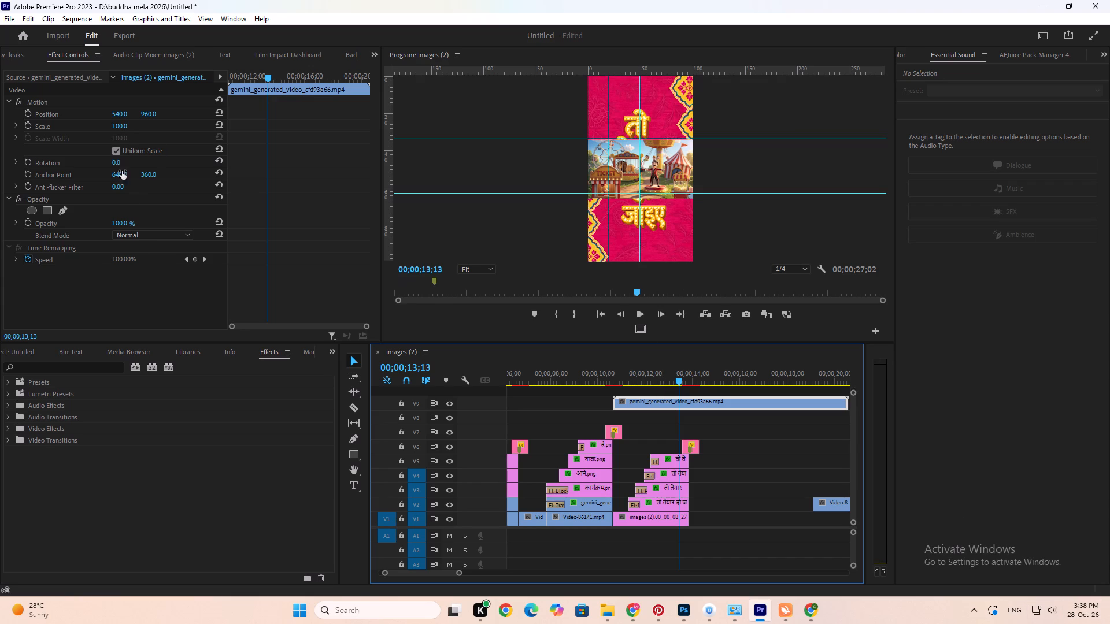
{"action": "left_click", "coordinate": [51, 369]}
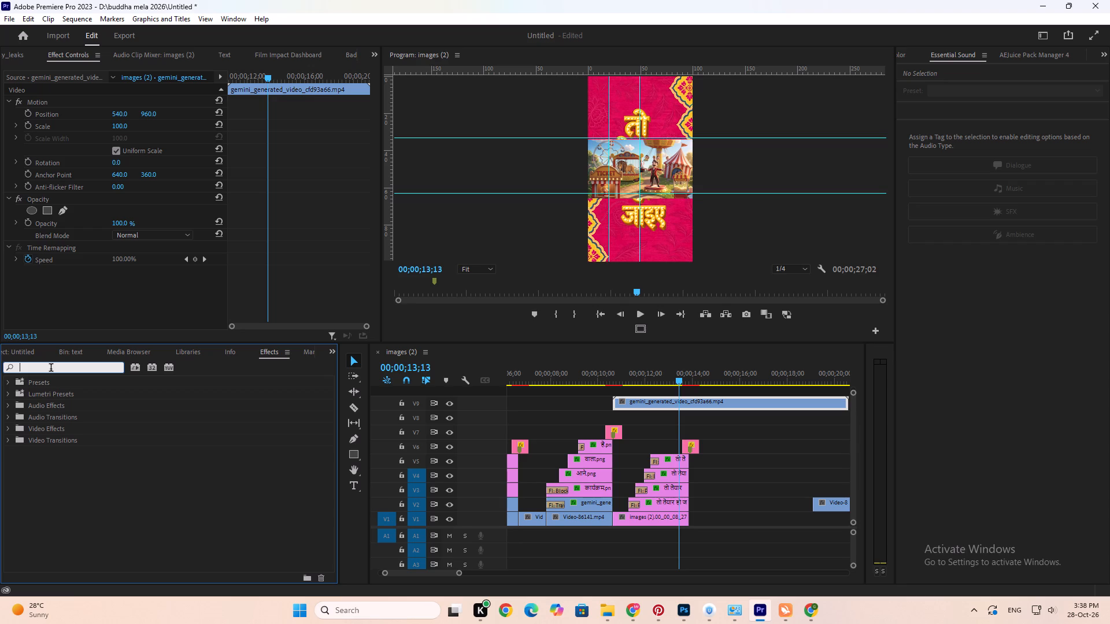
{"action": "type", "text": "ultr"}
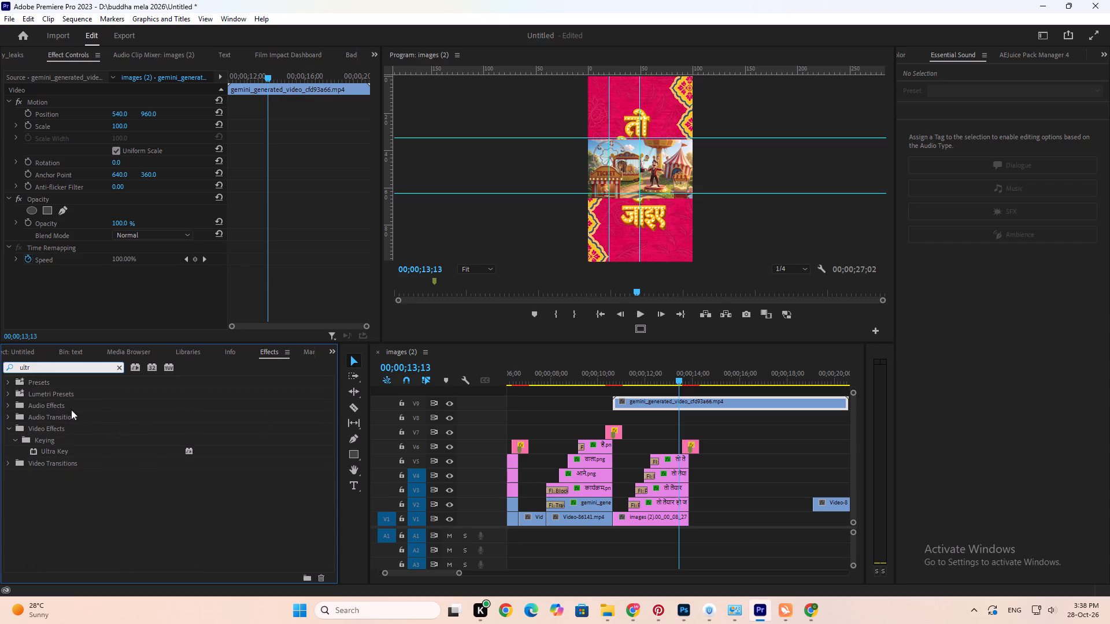
{"action": "left_click_drag", "start_coordinate": [53, 454], "coordinate": [691, 417]}
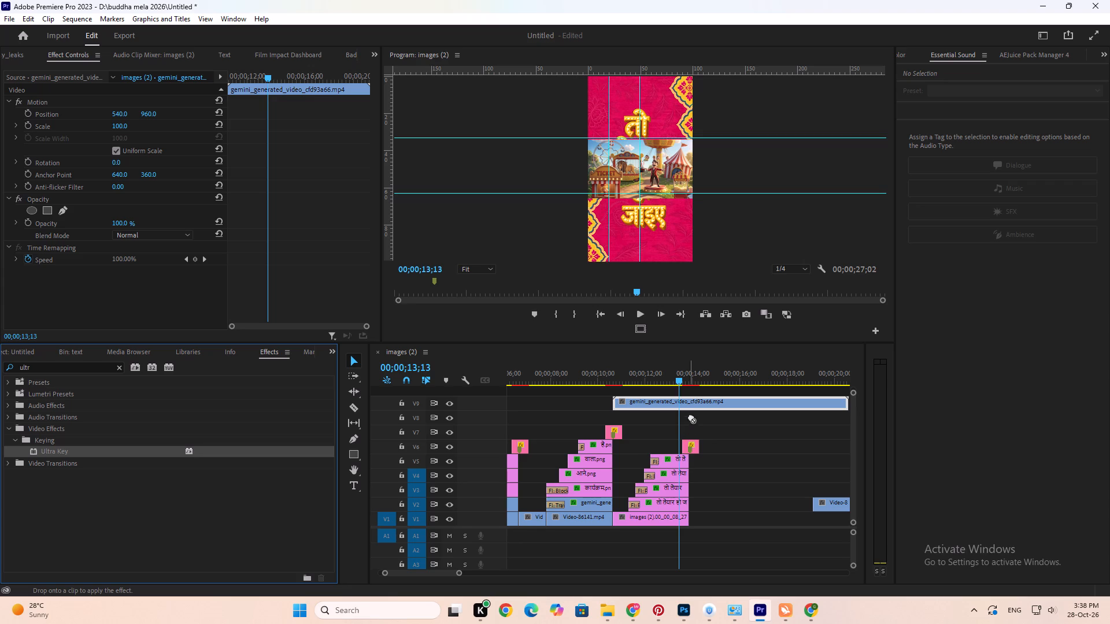
{"action": "left_click_drag", "start_coordinate": [691, 417], "coordinate": [691, 404]}
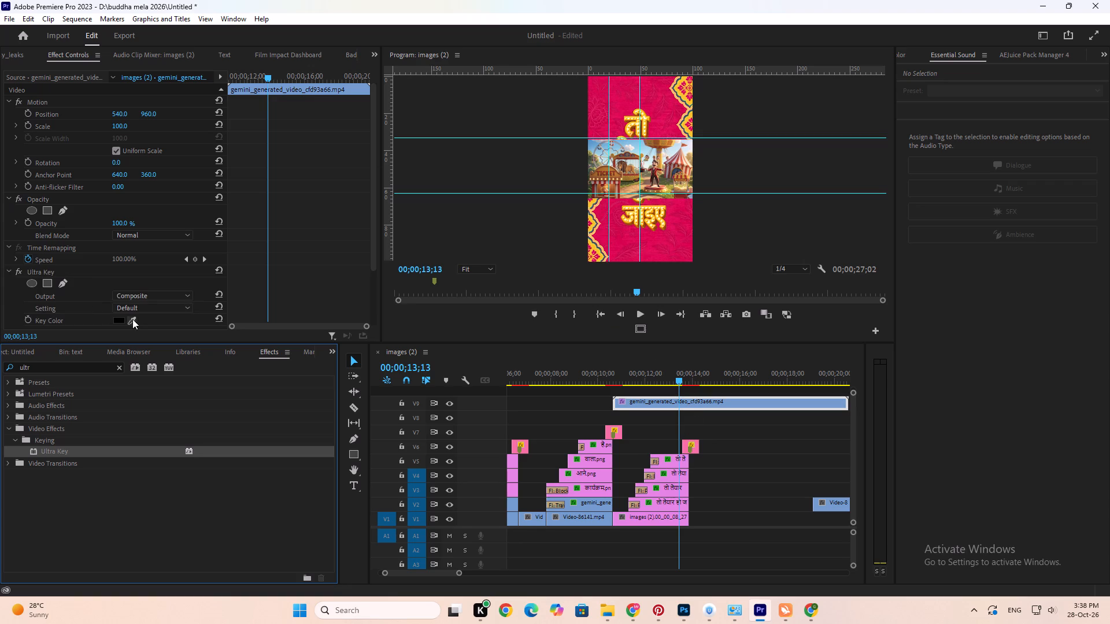
{"action": "left_click", "coordinate": [133, 319]}
{"action": "left_click", "coordinate": [642, 151]}
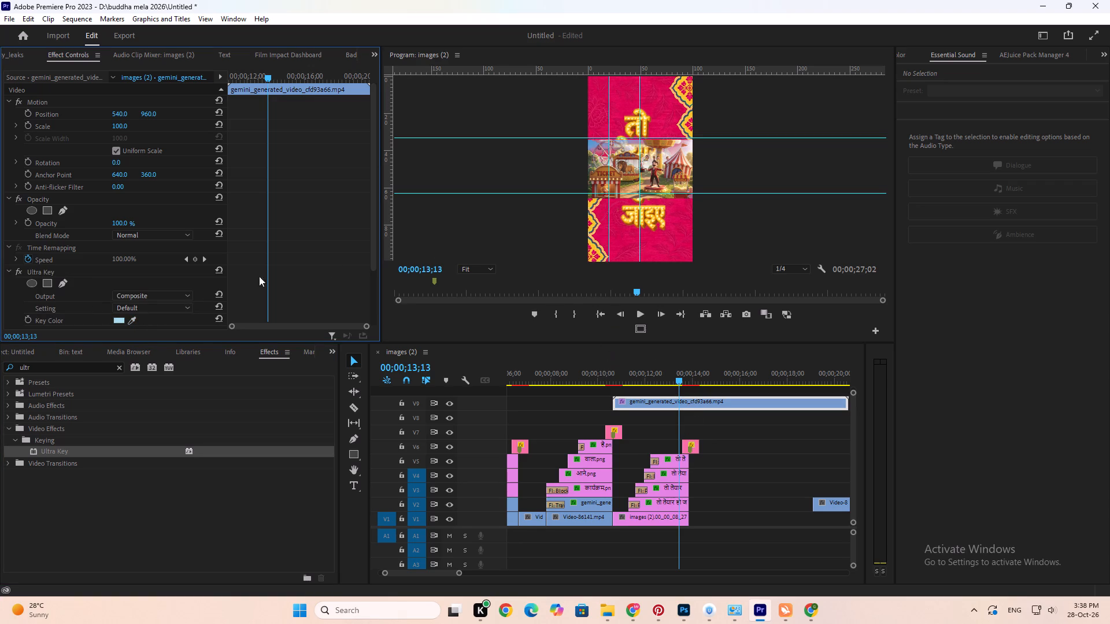
Set the carnival clip's Ultra Key to the Aggressive setting, then reduce its matte generation Shadow to 2.
{"action": "scroll", "coordinate": [158, 318], "scroll_direction": "down", "scroll_amount": 2}
{"action": "left_click", "coordinate": [156, 281]}
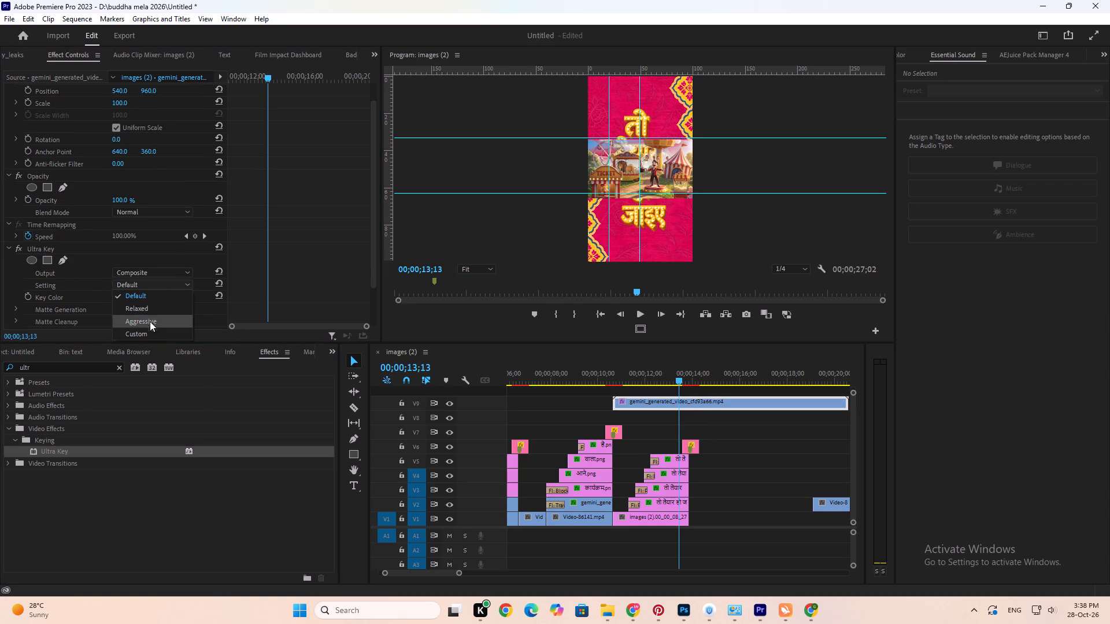
{"action": "left_click", "coordinate": [150, 321]}
{"action": "scroll", "coordinate": [153, 307], "scroll_direction": "down", "scroll_amount": 4}
{"action": "left_click", "coordinate": [21, 260]}
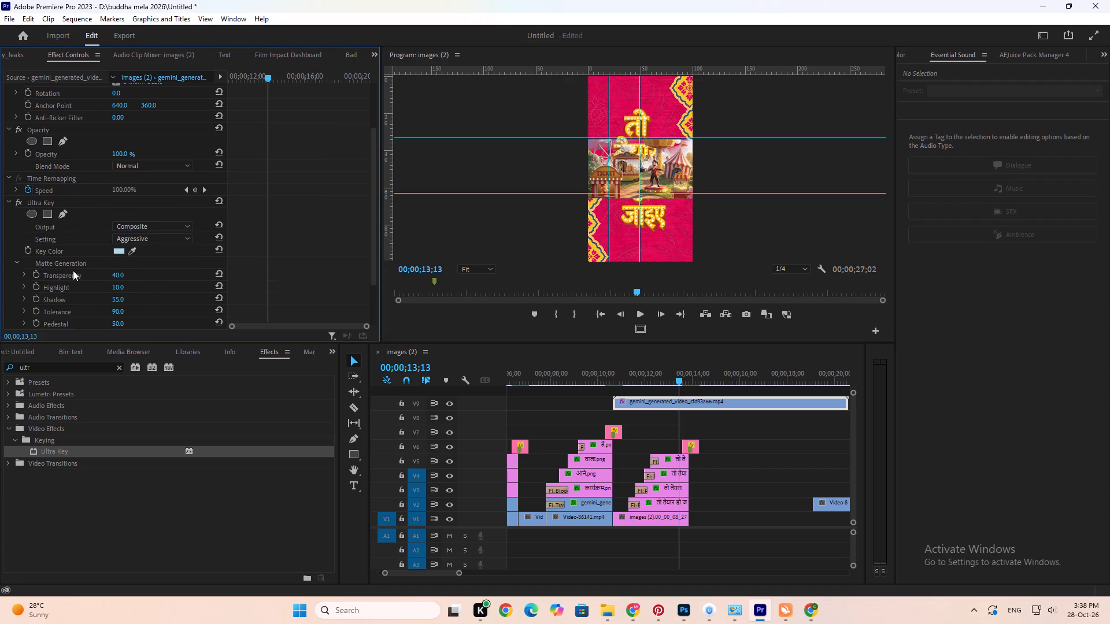
{"action": "scroll", "coordinate": [106, 285], "scroll_direction": "down", "scroll_amount": 3}
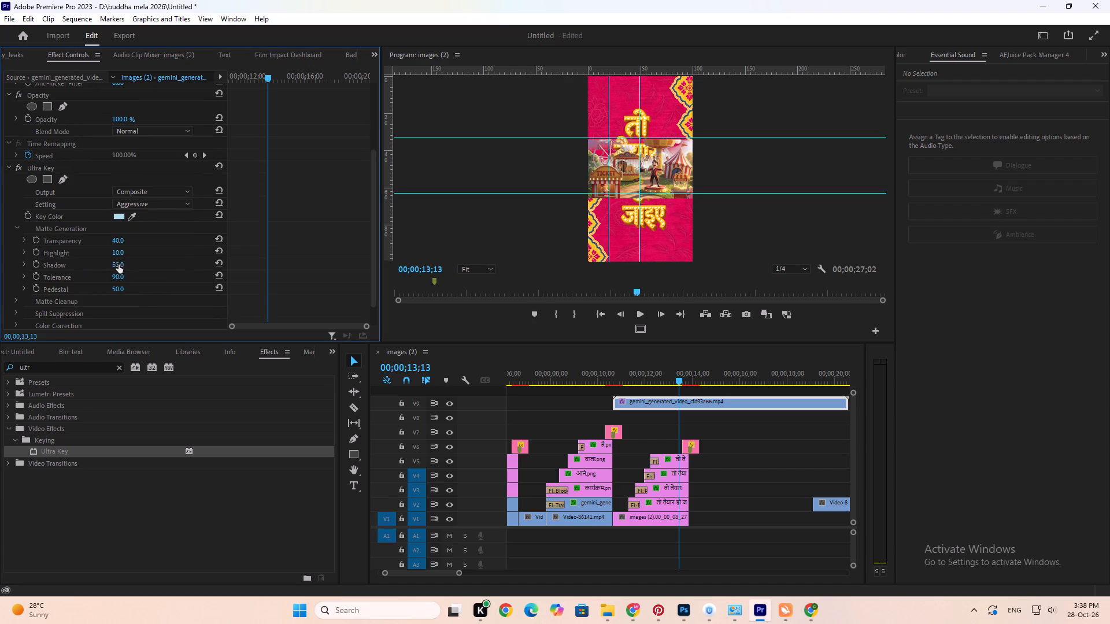
{"action": "left_click_drag", "start_coordinate": [119, 265], "coordinate": [175, 266]}
{"action": "left_click_drag", "start_coordinate": [121, 262], "coordinate": [65, 270]}
{"action": "left_click", "coordinate": [452, 152]}
Scale the carnival clip to 181 and lower it to a vertical position of 1469, hiding the guides to judge the placement.
{"action": "scroll", "coordinate": [200, 131], "scroll_direction": "up", "scroll_amount": 11}
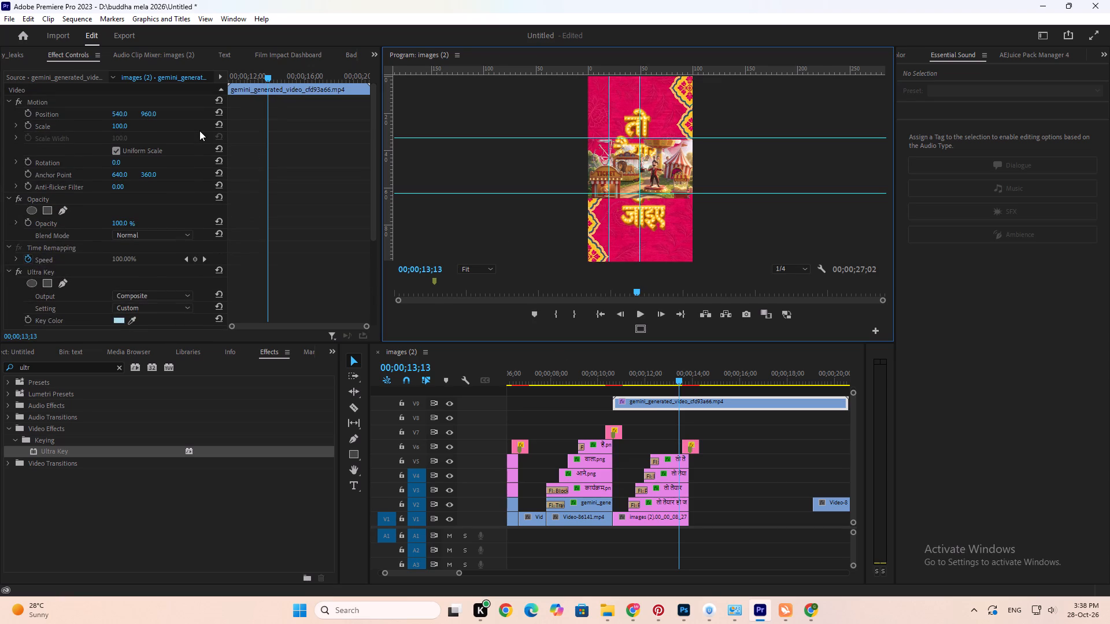
{"action": "scroll", "coordinate": [199, 131], "scroll_direction": "up", "scroll_amount": 1}
{"action": "left_click_drag", "start_coordinate": [121, 127], "coordinate": [168, 123]}
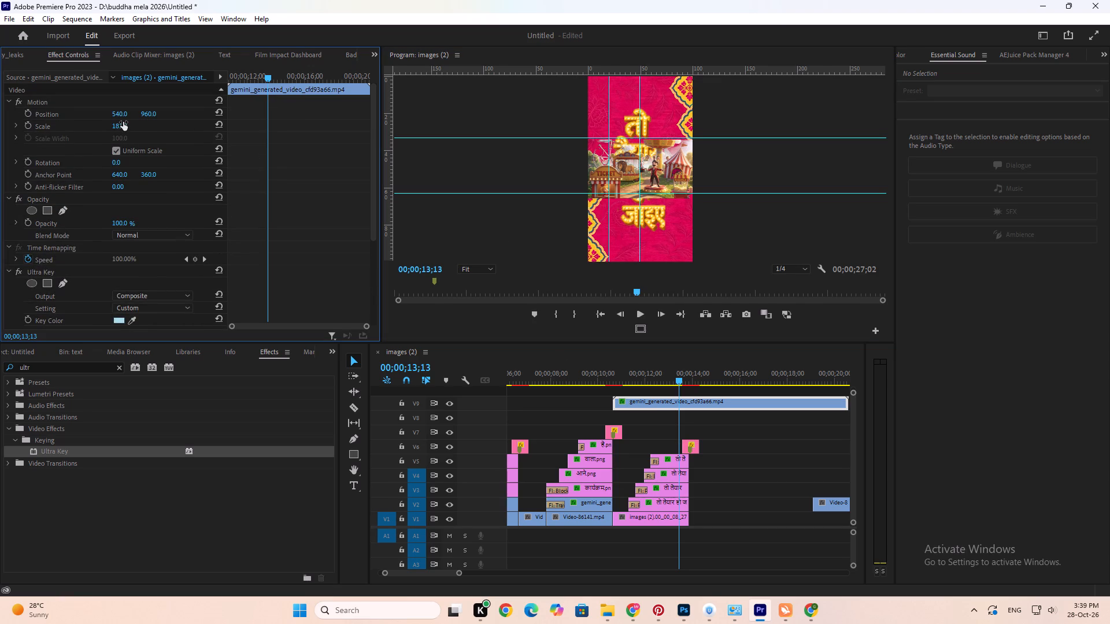
{"action": "left_click_drag", "start_coordinate": [149, 112], "coordinate": [226, 112]}
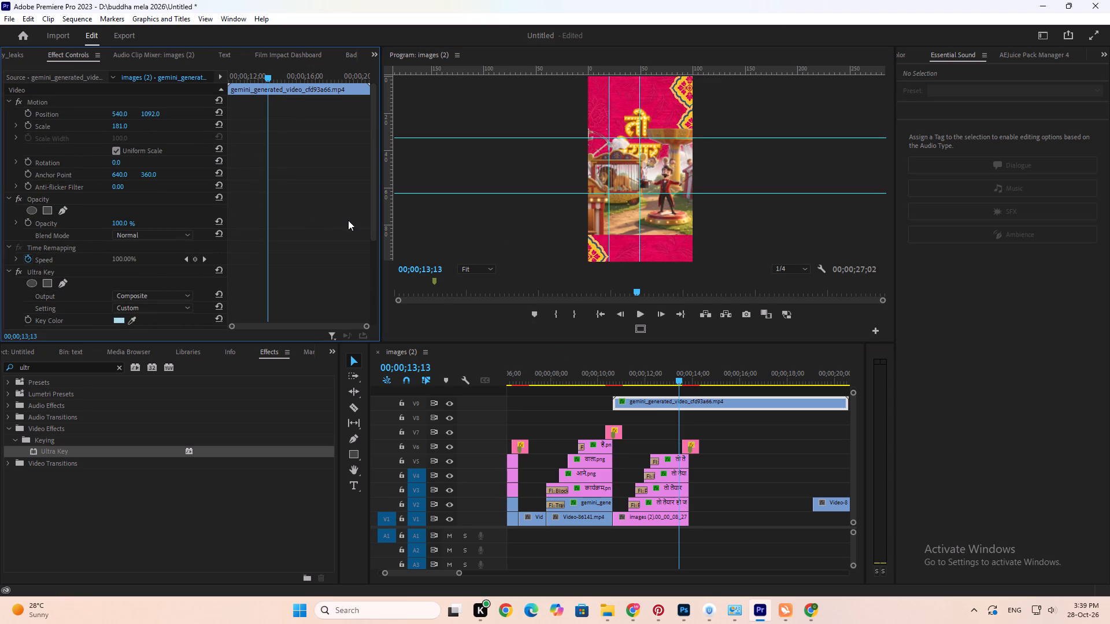
{"action": "left_click_drag", "start_coordinate": [149, 113], "coordinate": [249, 99]}
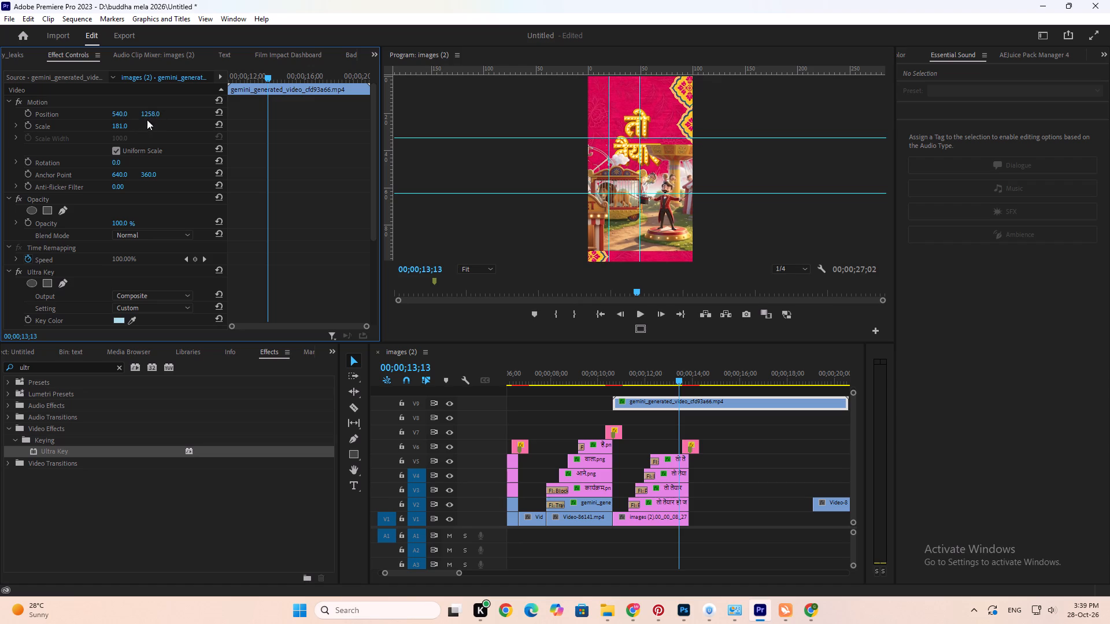
{"action": "left_click_drag", "start_coordinate": [154, 114], "coordinate": [180, 113]}
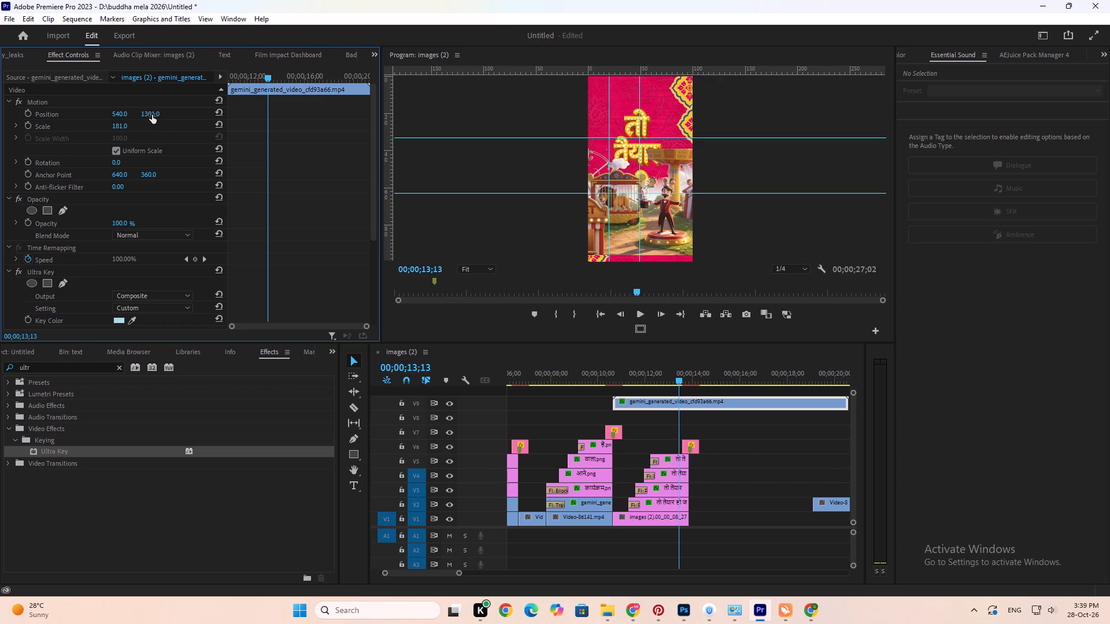
{"action": "left_click_drag", "start_coordinate": [152, 115], "coordinate": [205, 115]}
{"action": "left_click", "coordinate": [461, 189]}
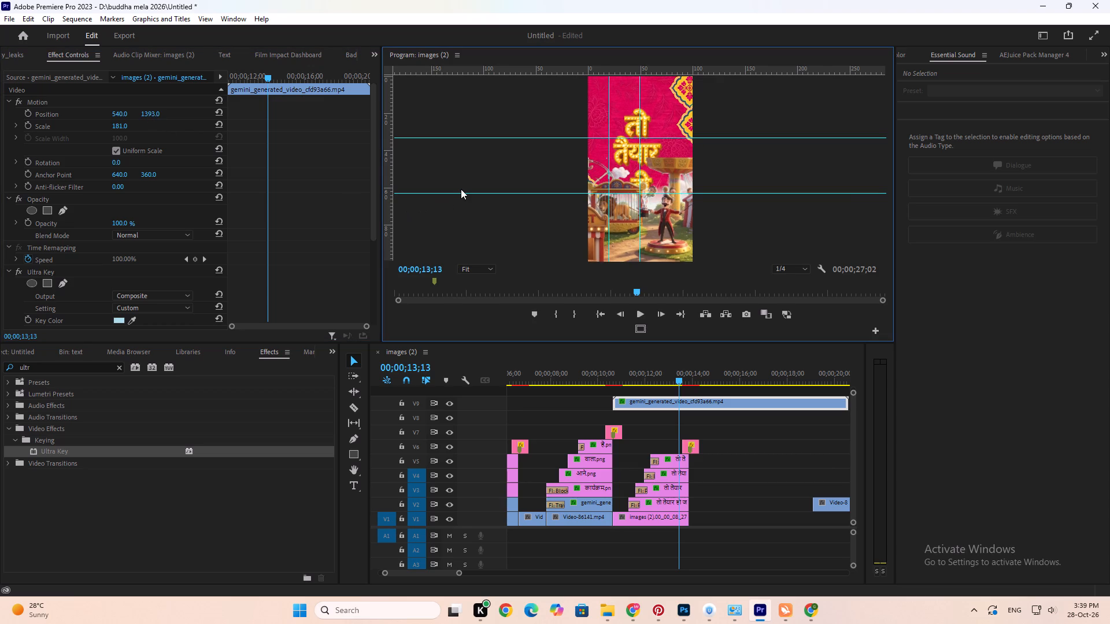
{"action": "key", "text": "ctrl+semicolon"}
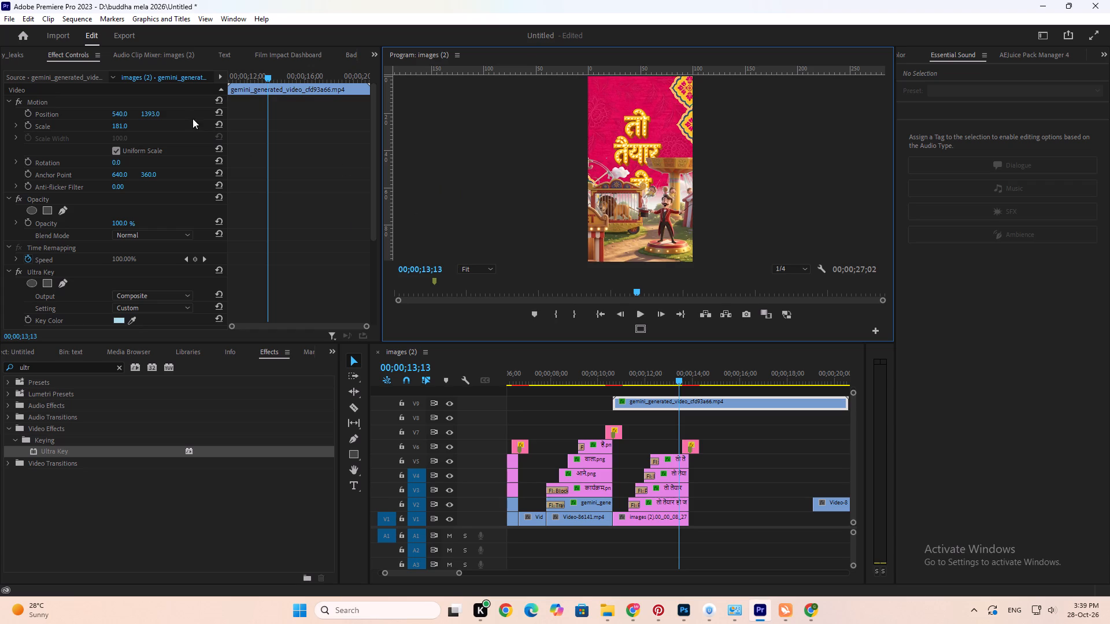
{"action": "left_click_drag", "start_coordinate": [158, 114], "coordinate": [194, 108]}
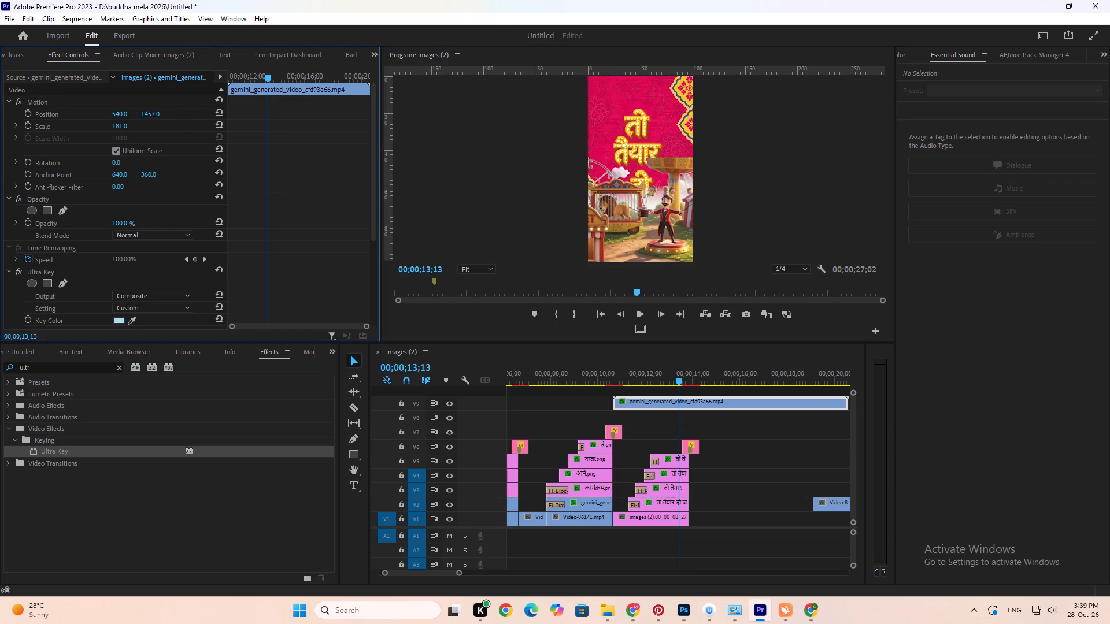
{"action": "left_click_drag", "start_coordinate": [194, 108], "coordinate": [201, 107]}
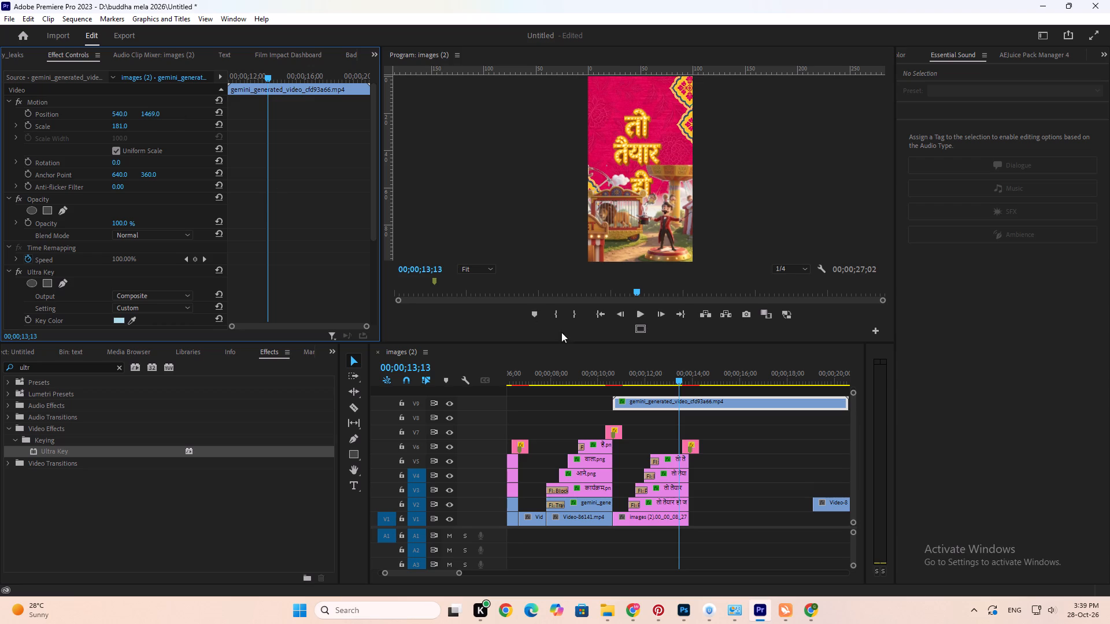
Preview the carnival composite, then cut the carnival clip where the pink background ends and delete the remainder.
{"action": "left_click", "coordinate": [623, 375]}
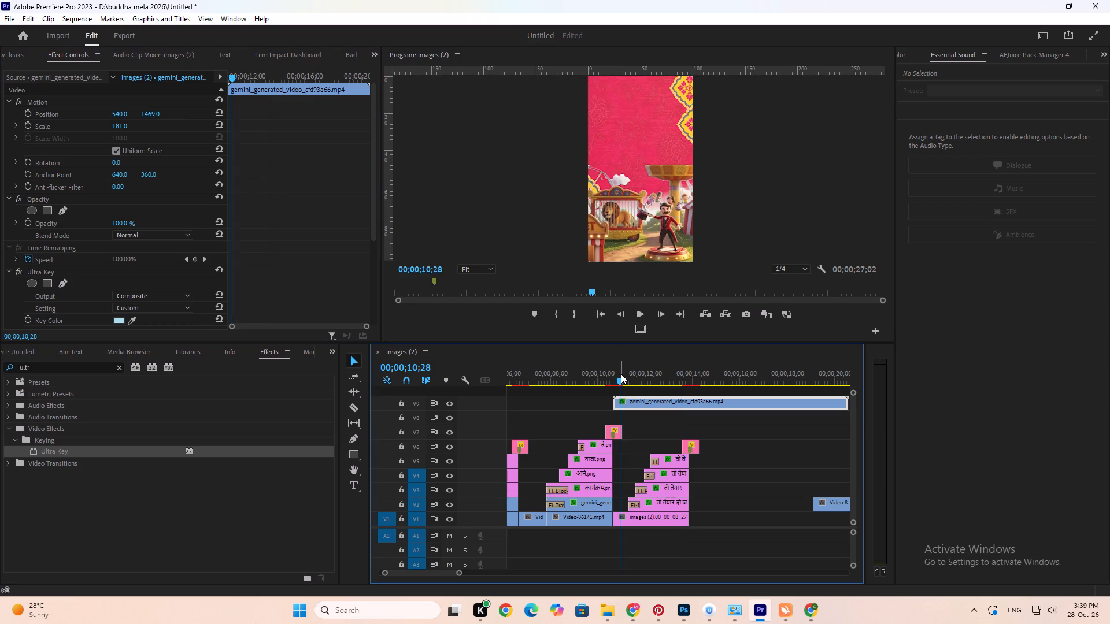
{"action": "key", "text": "space"}
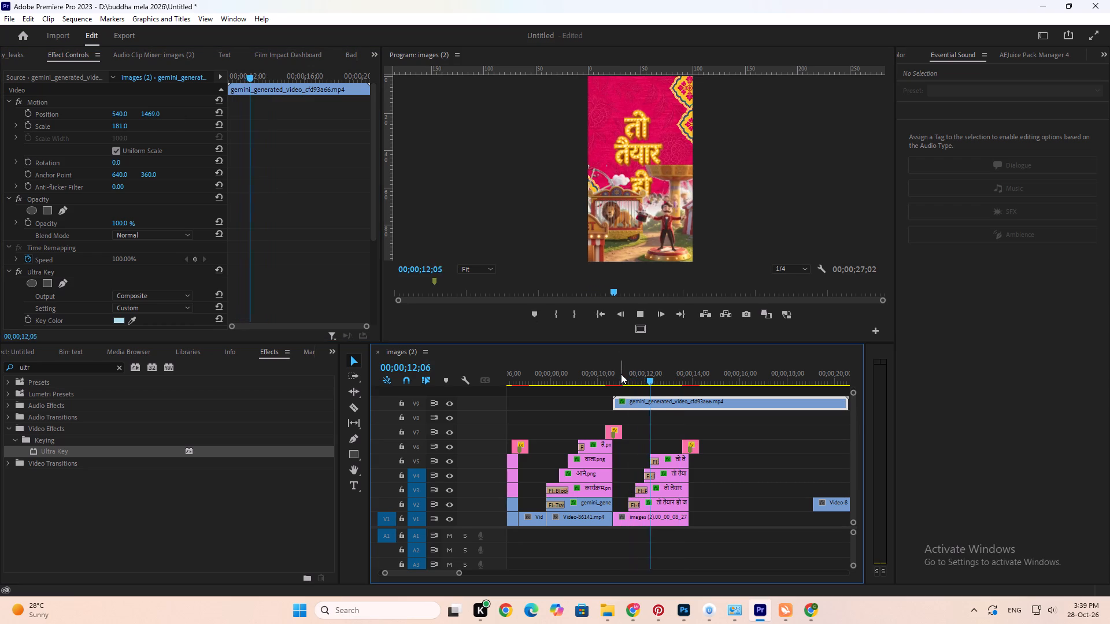
{"action": "key", "text": "space"}
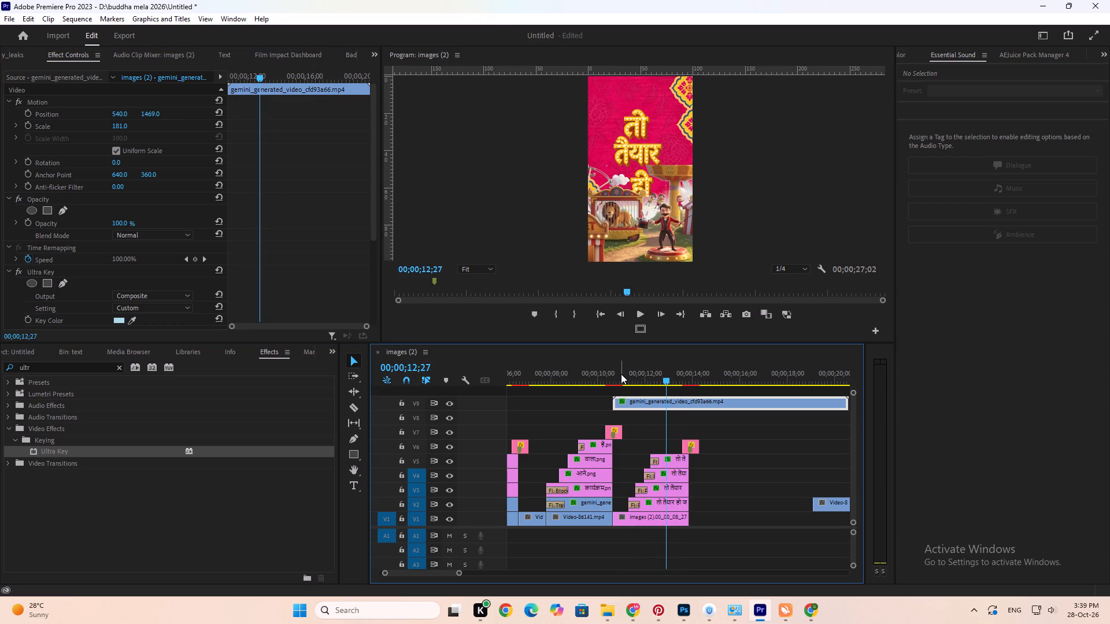
{"action": "key", "text": "Down"}
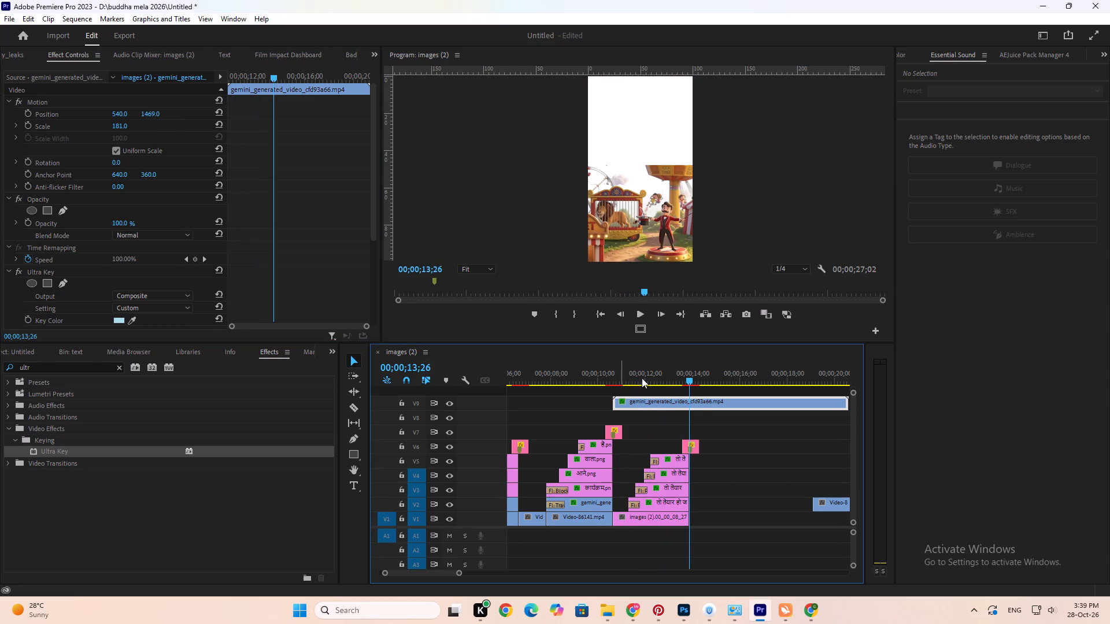
{"action": "left_click", "coordinate": [703, 404]}
{"action": "key", "text": "c"}
{"action": "left_click", "coordinate": [703, 404]}
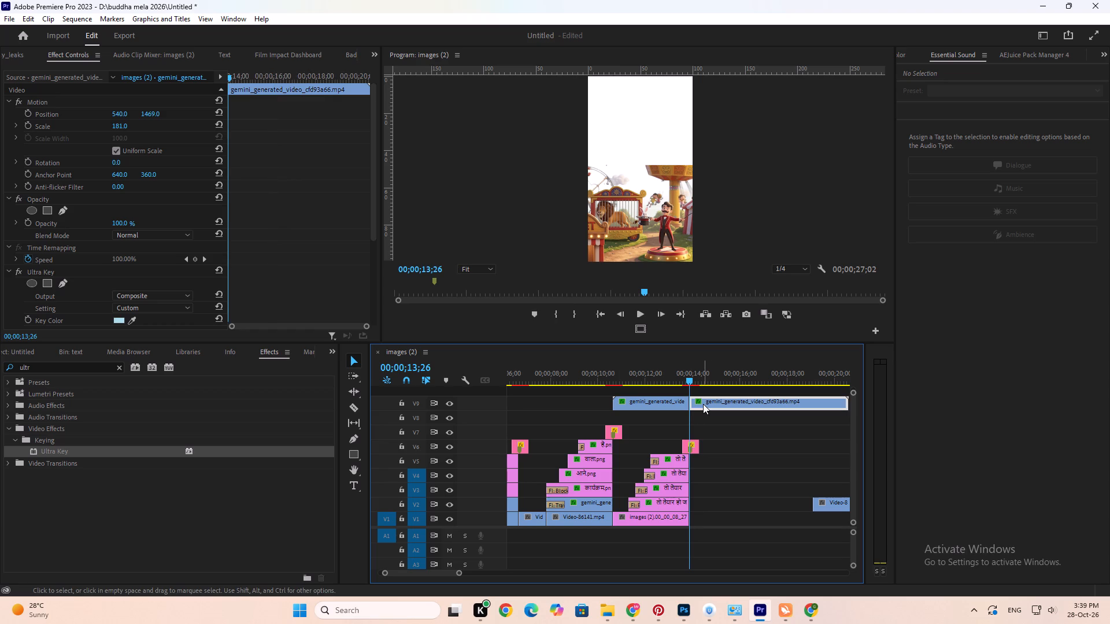
{"action": "key", "text": "Delete"}
Raise the तो तैयार हो जाइए word clips by one track and place the carnival clip on V2 beneath them.
{"action": "left_click_drag", "start_coordinate": [705, 433], "coordinate": [647, 503]}
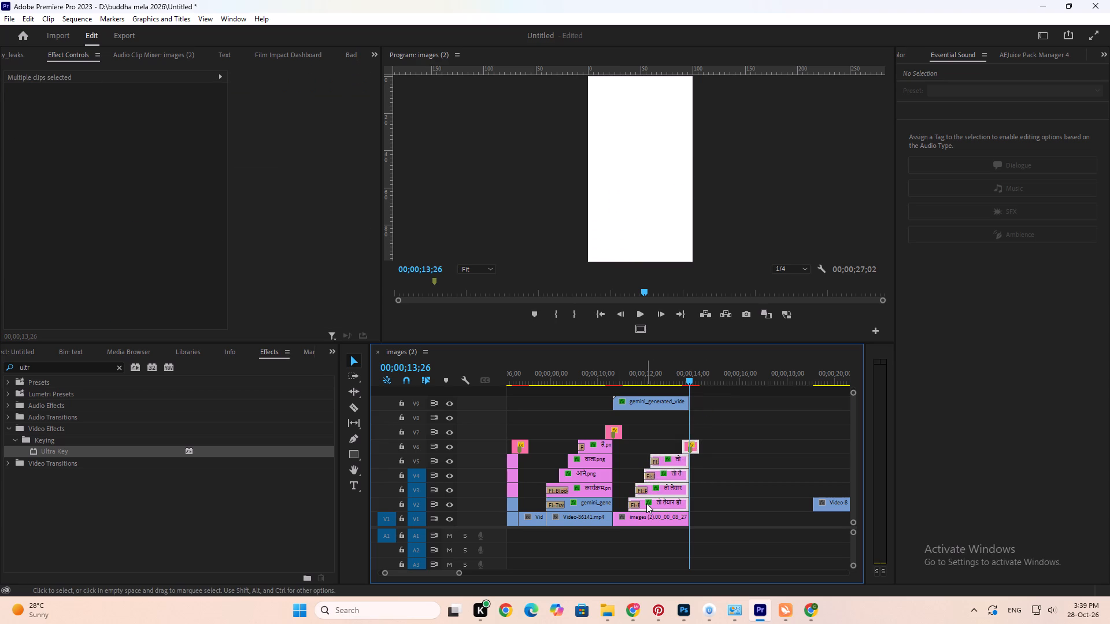
{"action": "key", "text": "alt+Up"}
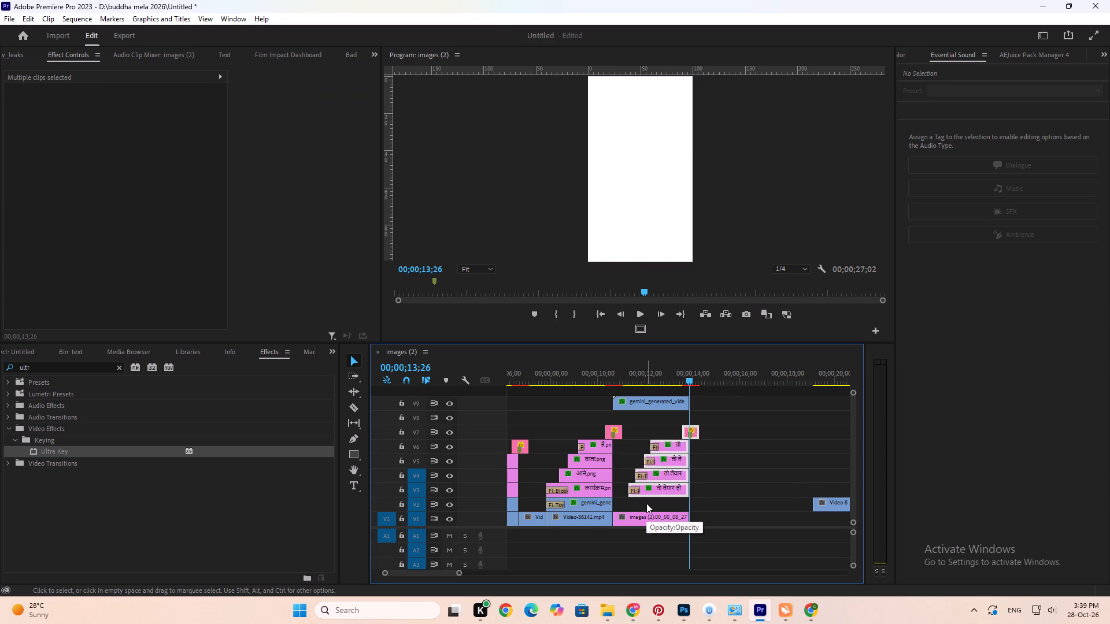
{"action": "scroll", "coordinate": [646, 503], "scroll_direction": "up", "scroll_amount": 3, "text": "alt"}
{"action": "left_click", "coordinate": [643, 412]}
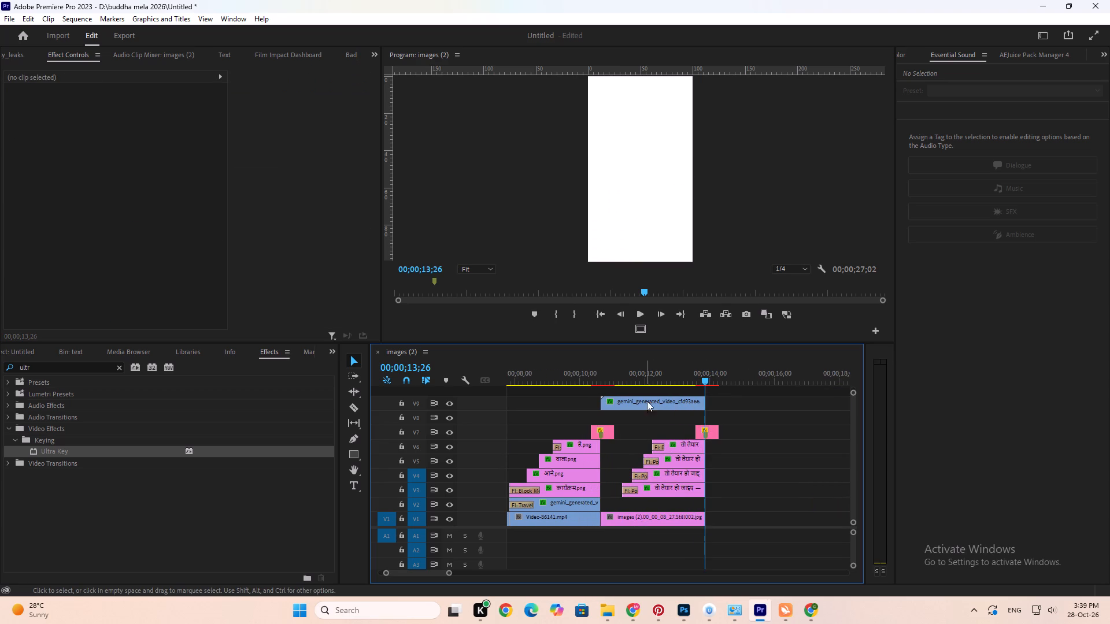
{"action": "left_click", "coordinate": [647, 401]}
{"action": "left_click_drag", "start_coordinate": [649, 402], "coordinate": [642, 510]}
{"action": "scroll", "coordinate": [637, 497], "scroll_direction": "up", "scroll_amount": 2, "text": "alt"}
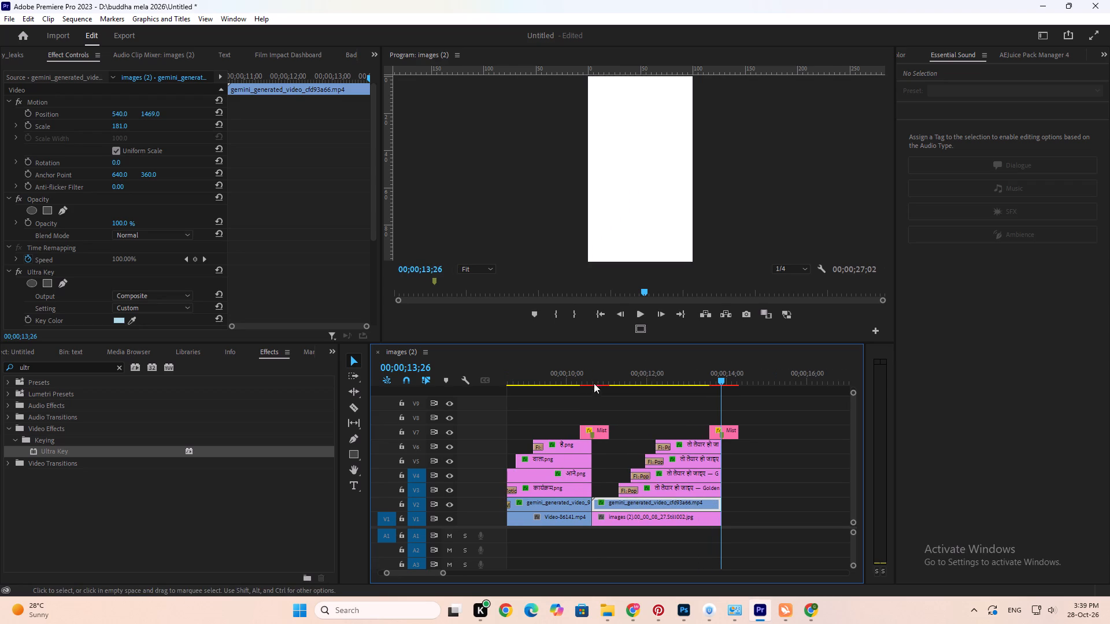
Review the scene in an enlarged preview to check how the title words sit over the carnival clip.
{"action": "left_click", "coordinate": [594, 374]}
{"action": "left_click_drag", "start_coordinate": [653, 380], "coordinate": [679, 376]}
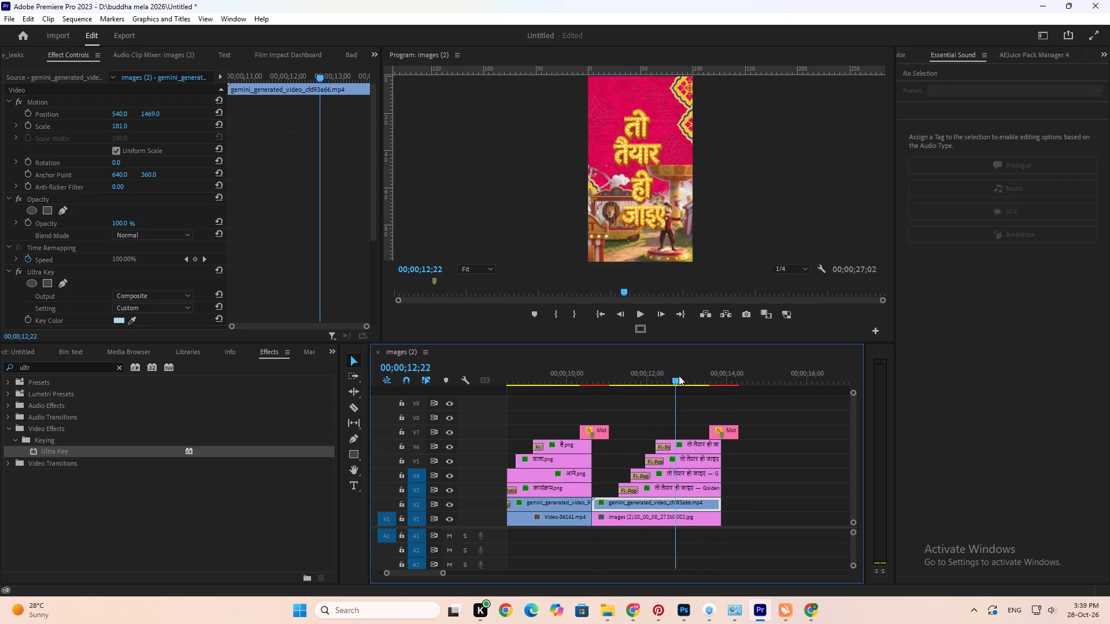
{"action": "left_click_drag", "start_coordinate": [679, 376], "coordinate": [680, 376]}
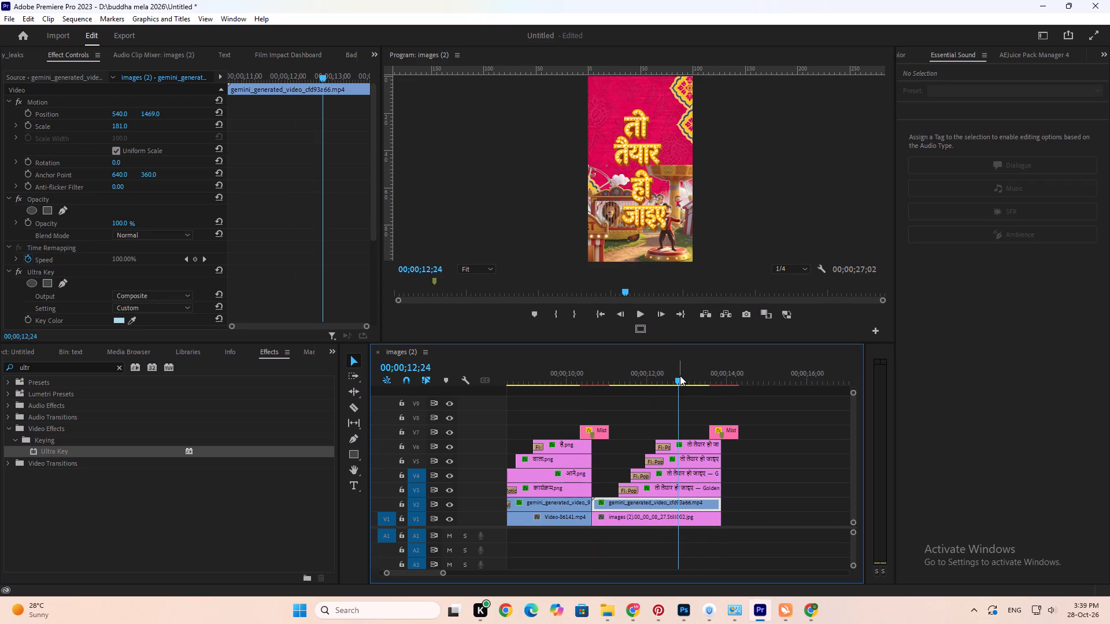
{"action": "left_click", "coordinate": [628, 154]}
{"action": "key", "text": "grave"}
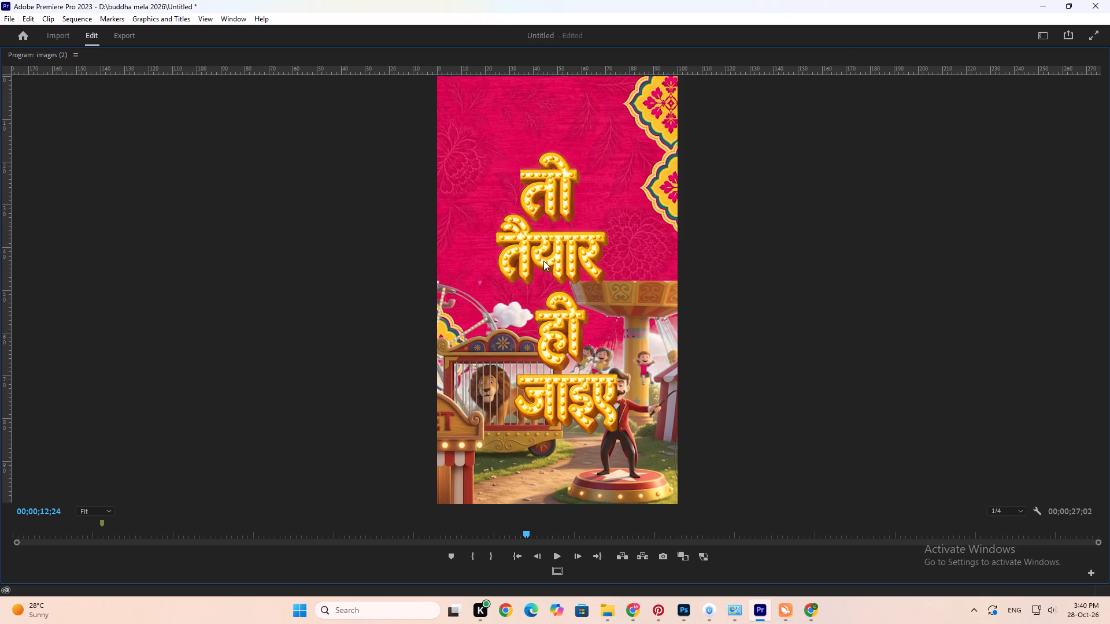
{"action": "key", "text": "space"}
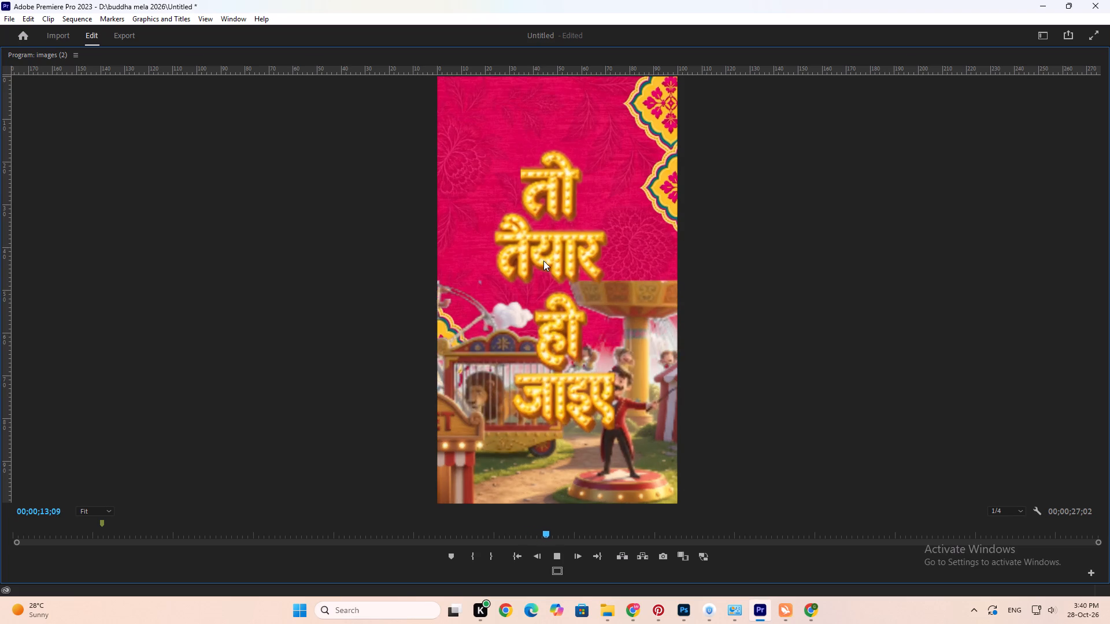
{"action": "key", "text": "space"}
{"action": "key", "text": "space"}
{"action": "key", "text": "space"}
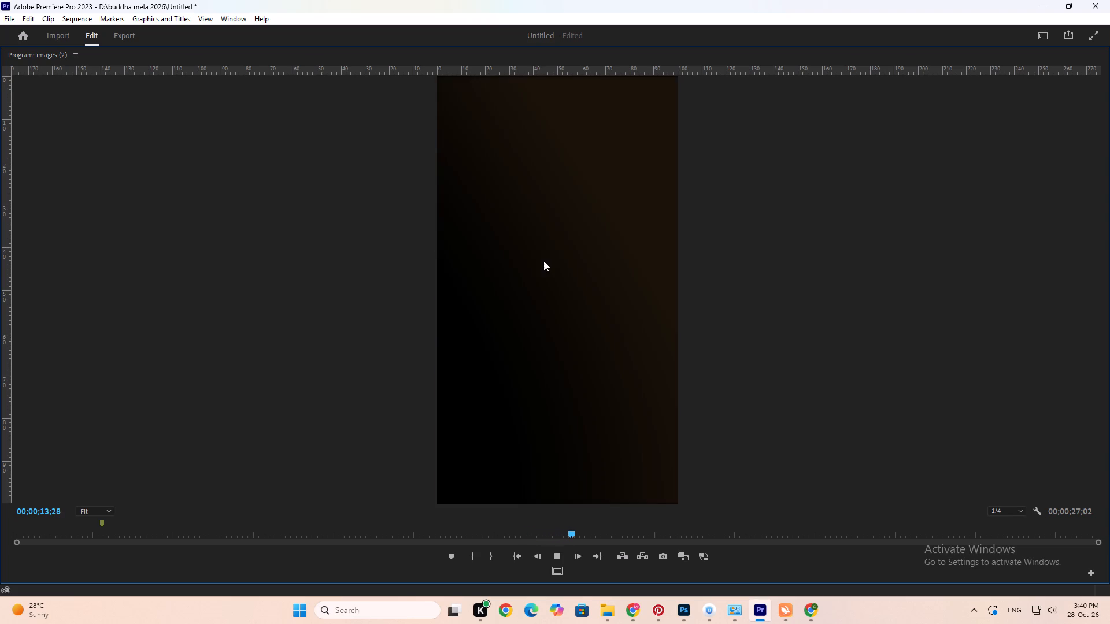
{"action": "key", "text": "Tab"}
{"action": "left_click", "coordinate": [615, 363]}
{"action": "key", "text": "grave"}
Move the word तो up and toward the upper-left area of the frame, apart from the other title words.
{"action": "left_click_drag", "start_coordinate": [646, 370], "coordinate": [667, 374]}
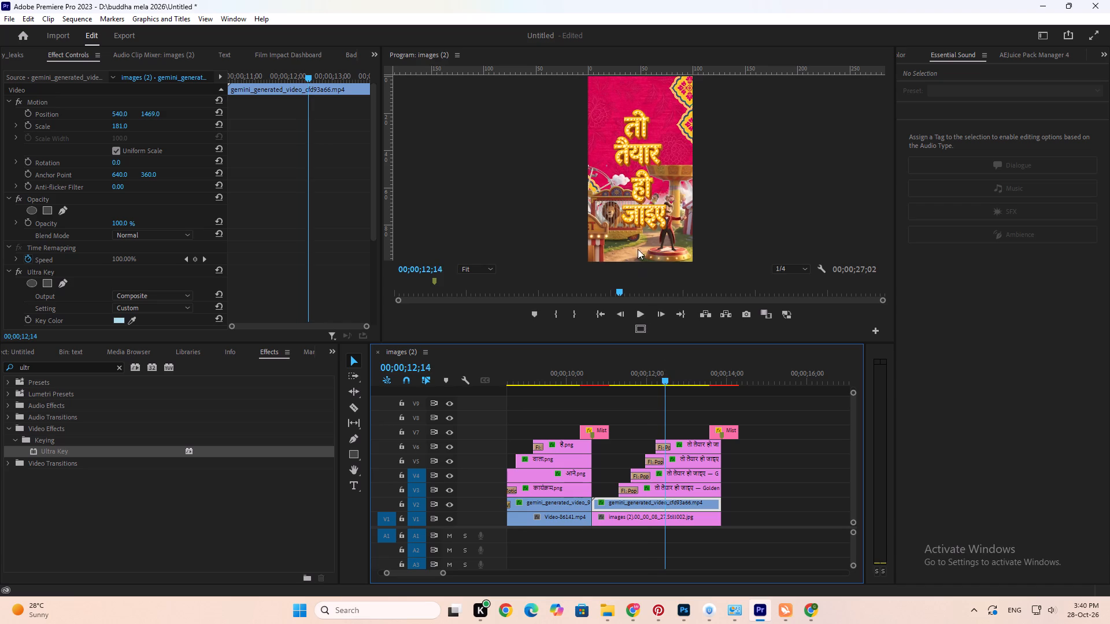
{"action": "key", "text": "grave"}
{"action": "double_click", "coordinate": [546, 187]}
{"action": "left_click_drag", "start_coordinate": [569, 195], "coordinate": [564, 198]}
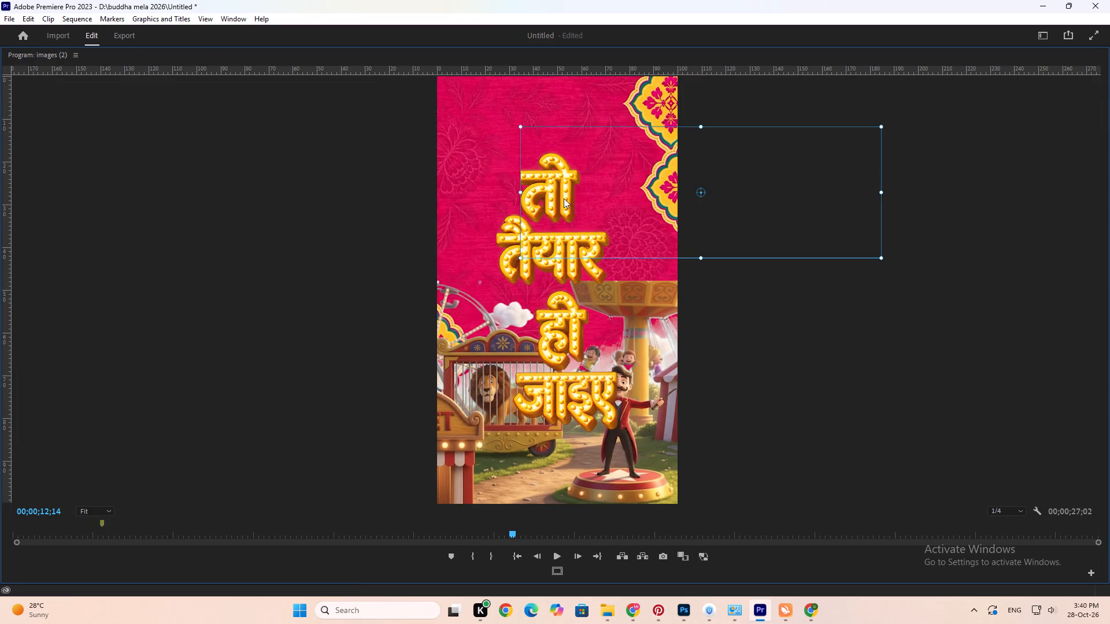
{"action": "left_click_drag", "start_coordinate": [564, 198], "coordinate": [524, 171]}
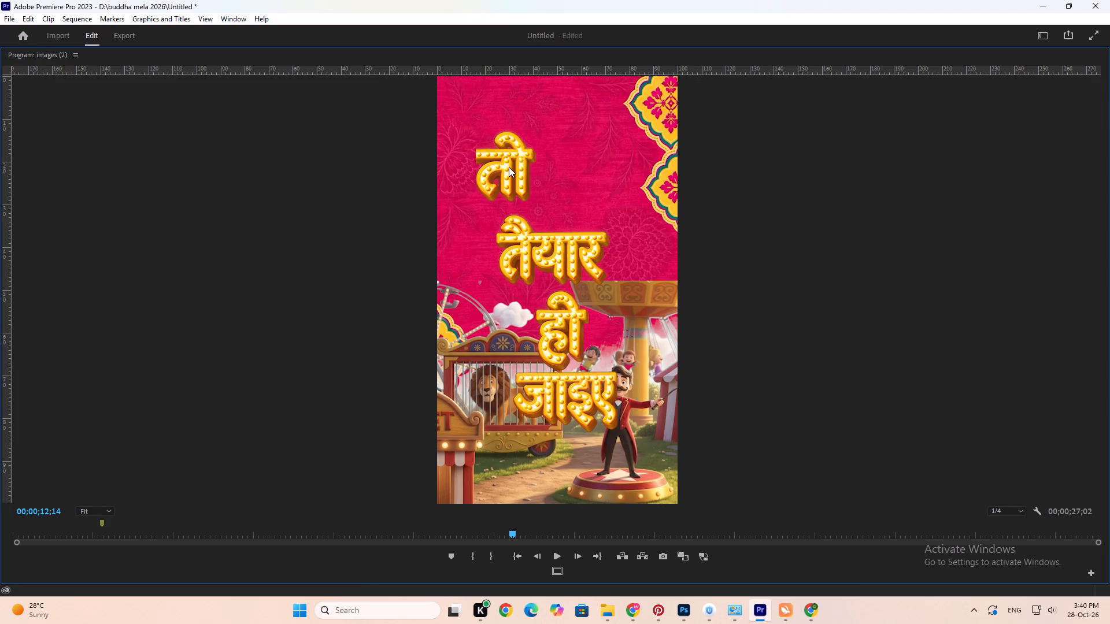
{"action": "double_click", "coordinate": [509, 166]}
{"action": "left_click_drag", "start_coordinate": [514, 177], "coordinate": [496, 161]}
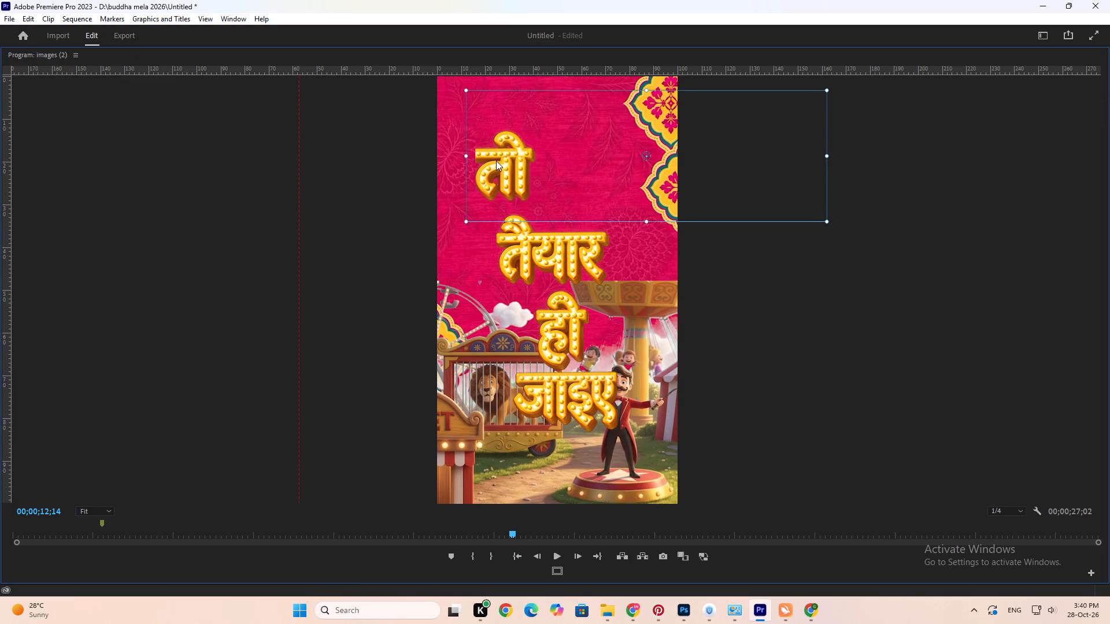
{"action": "left_click_drag", "start_coordinate": [496, 161], "coordinate": [497, 160]}
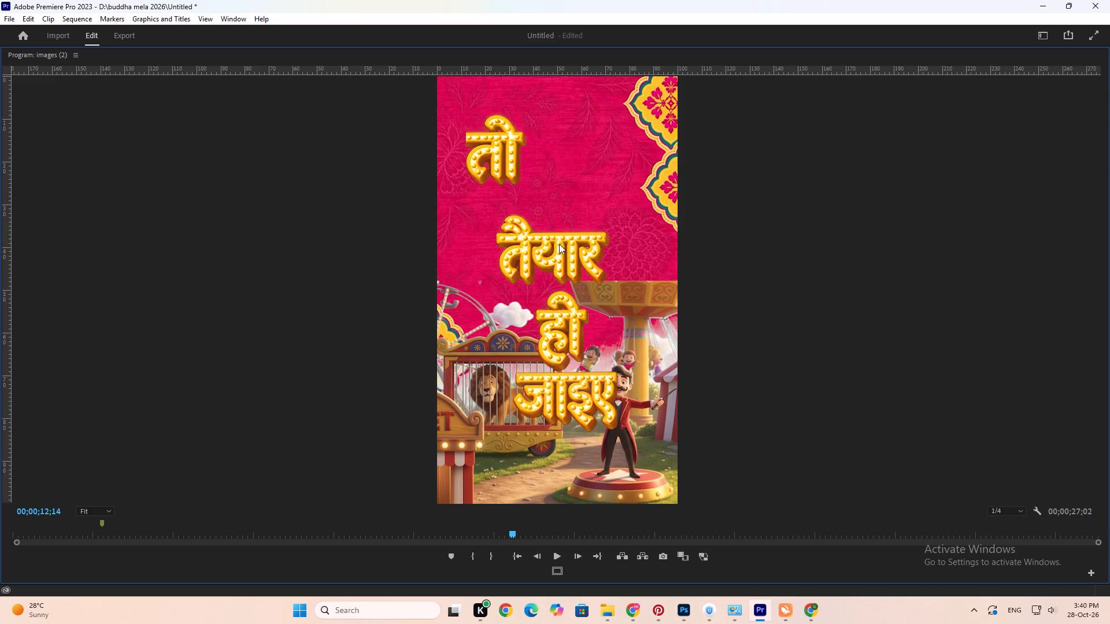
Move the word तैयार up beside तो so both words share the first title line.
{"action": "double_click", "coordinate": [543, 250]}
{"action": "left_click_drag", "start_coordinate": [551, 265], "coordinate": [574, 209]}
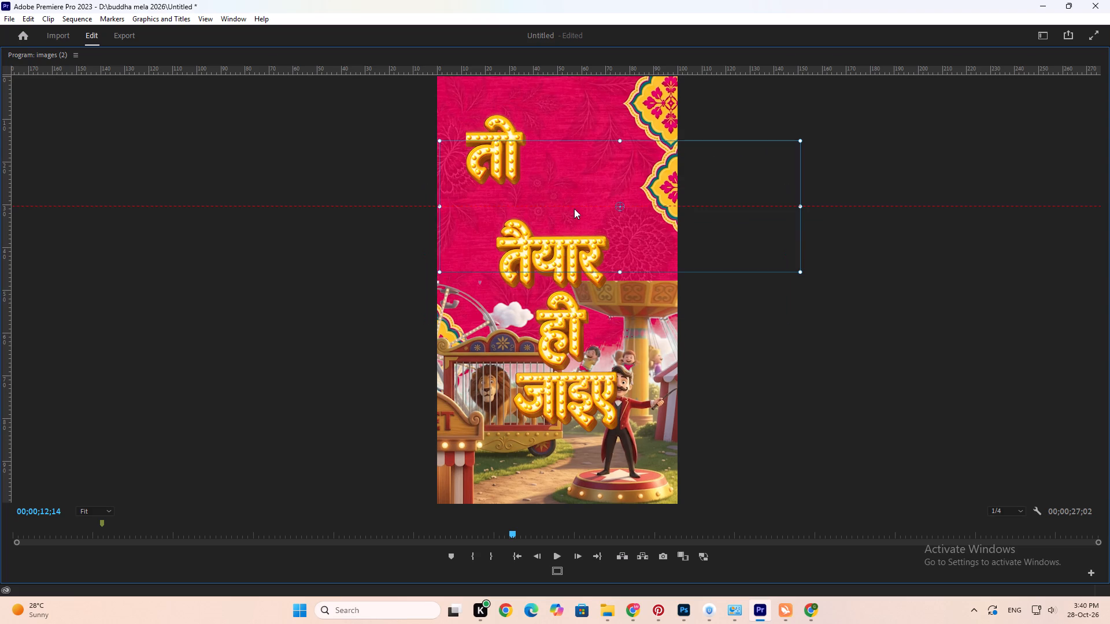
{"action": "left_click_drag", "start_coordinate": [574, 209], "coordinate": [597, 157]}
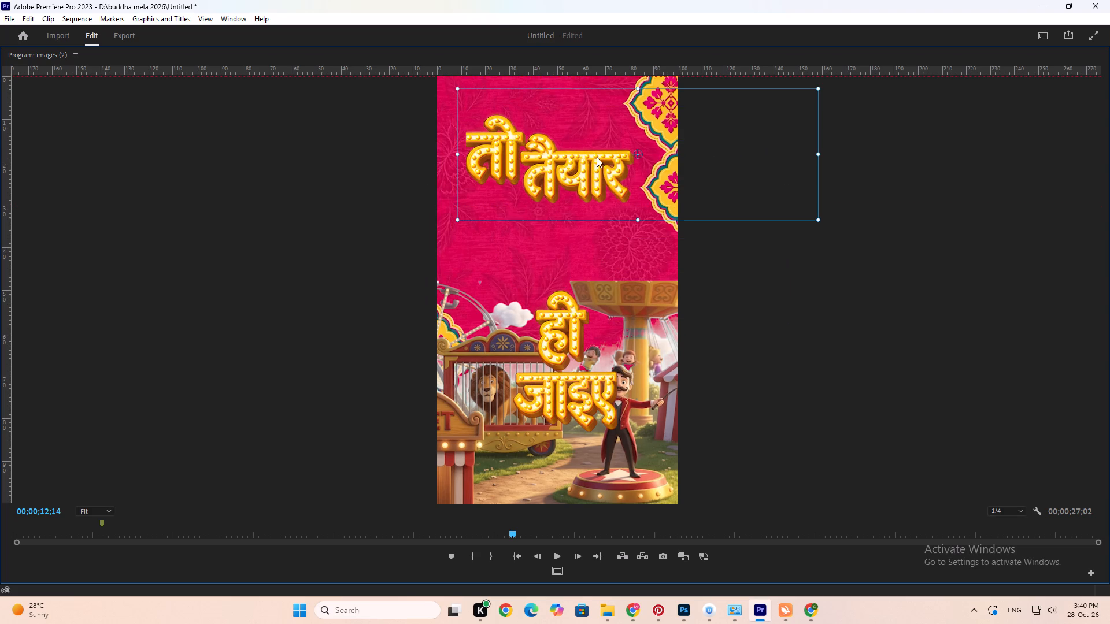
{"action": "left_click_drag", "start_coordinate": [597, 157], "coordinate": [606, 153]}
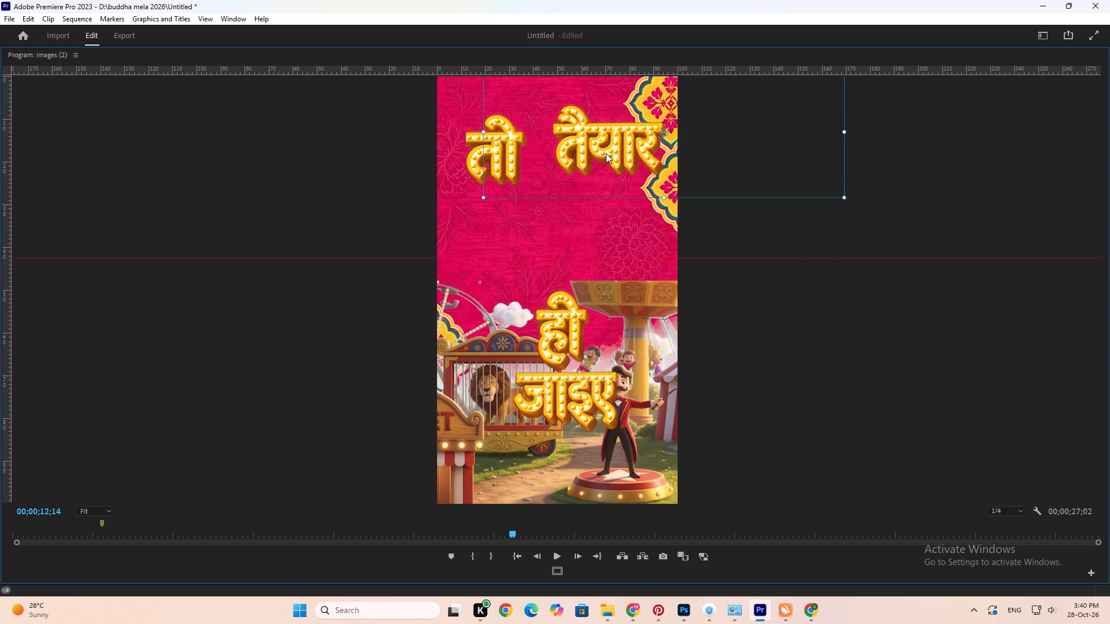
{"action": "left_click_drag", "start_coordinate": [606, 153], "coordinate": [591, 161]}
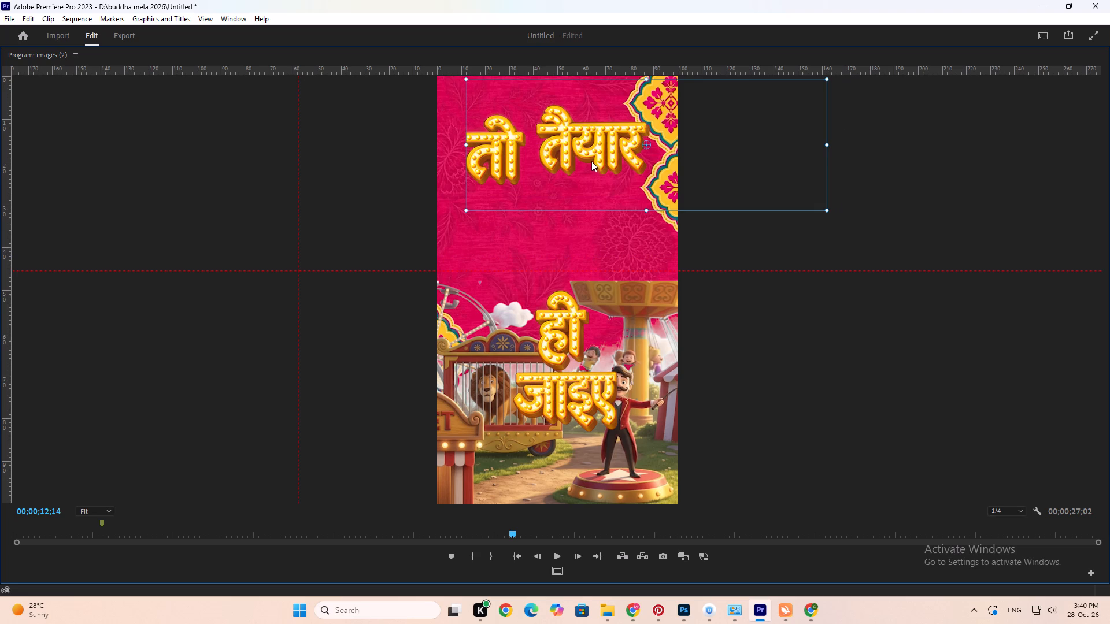
{"action": "left_click_drag", "start_coordinate": [591, 161], "coordinate": [587, 169]}
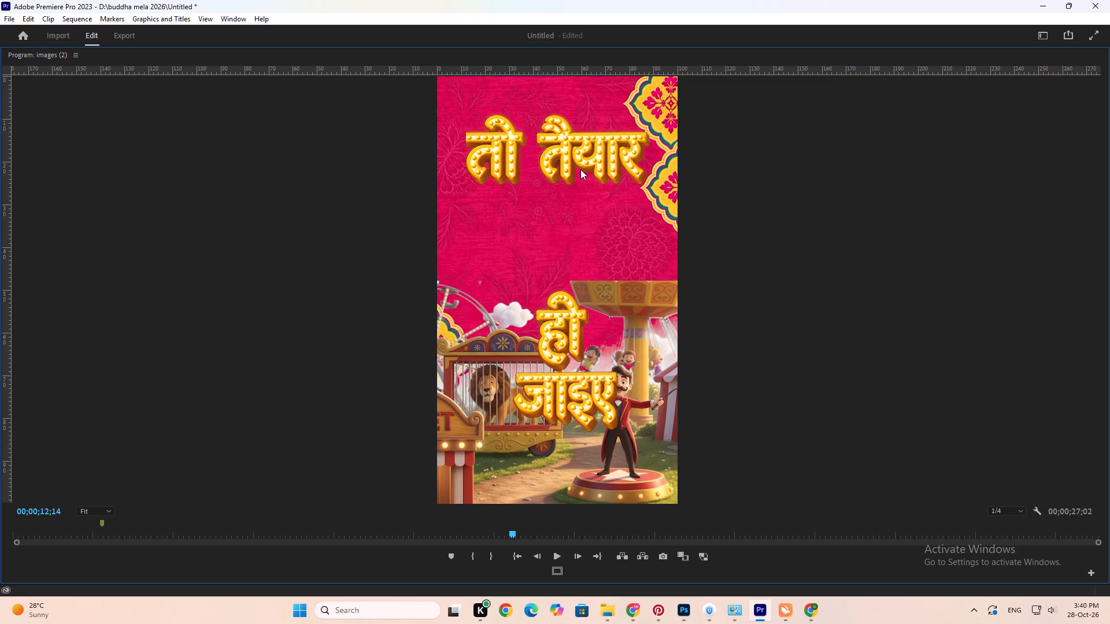
Move the word ही up and place it directly beneath तो as the start of a second title line.
{"action": "double_click", "coordinate": [558, 318]}
{"action": "left_click_drag", "start_coordinate": [565, 339], "coordinate": [560, 338]}
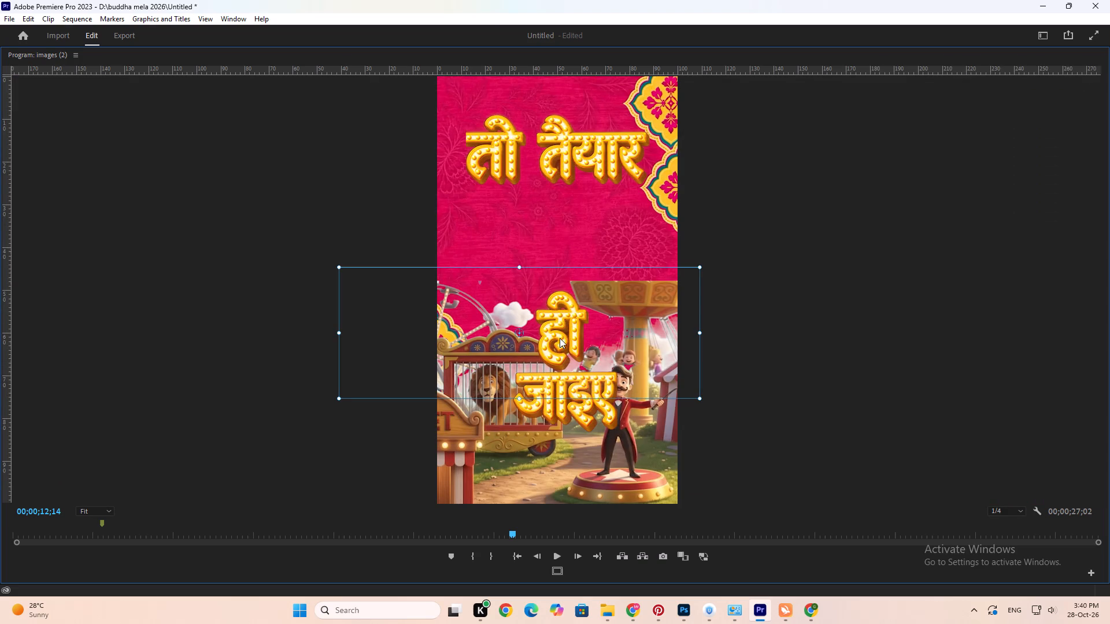
{"action": "left_click_drag", "start_coordinate": [560, 338], "coordinate": [501, 237]}
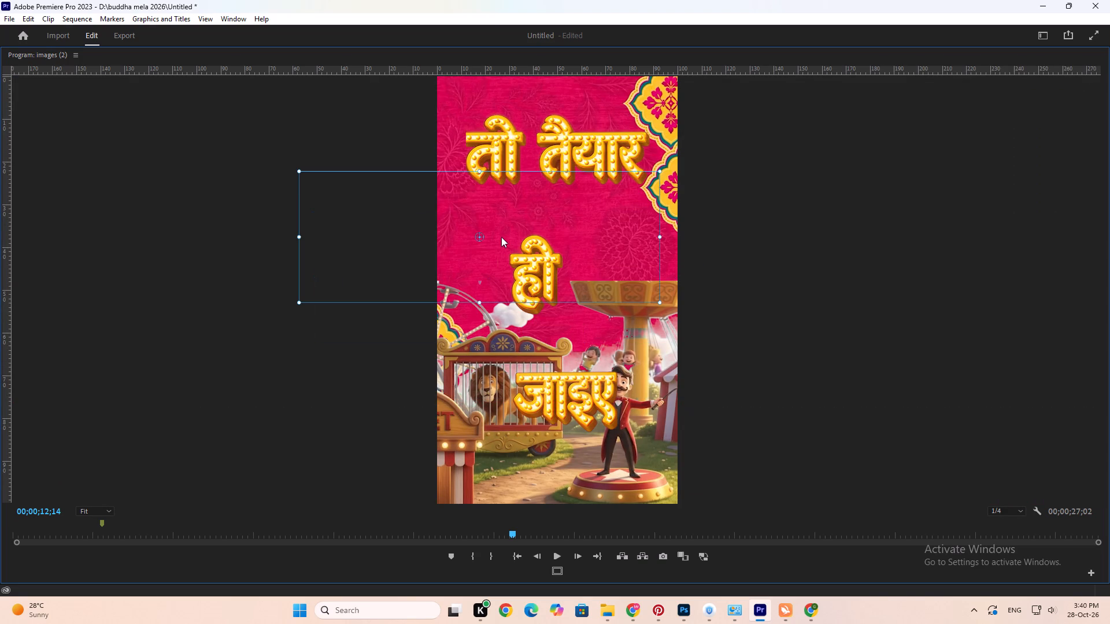
{"action": "left_click_drag", "start_coordinate": [501, 237], "coordinate": [485, 234]}
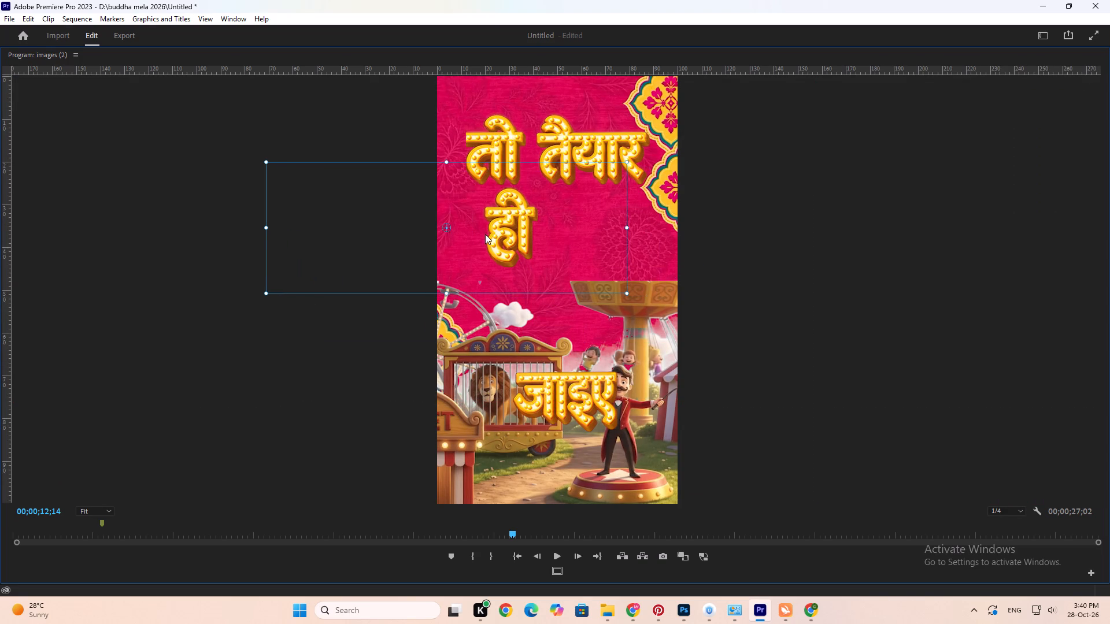
{"action": "left_click_drag", "start_coordinate": [485, 234], "coordinate": [491, 237]}
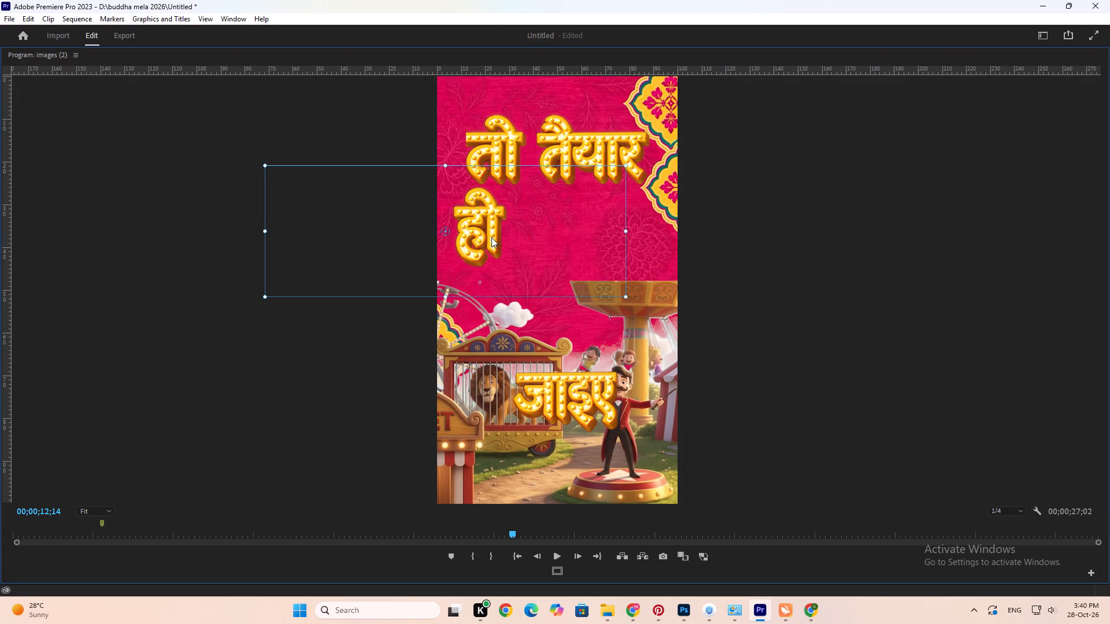
{"action": "left_click_drag", "start_coordinate": [491, 237], "coordinate": [502, 242]}
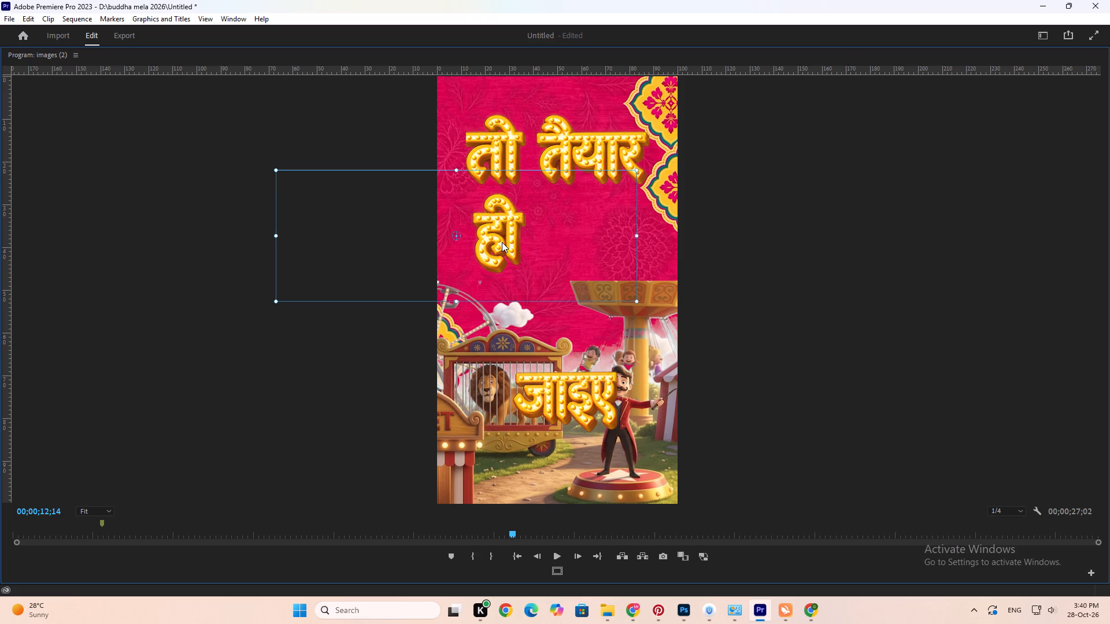
{"action": "left_click_drag", "start_coordinate": [502, 242], "coordinate": [499, 243]}
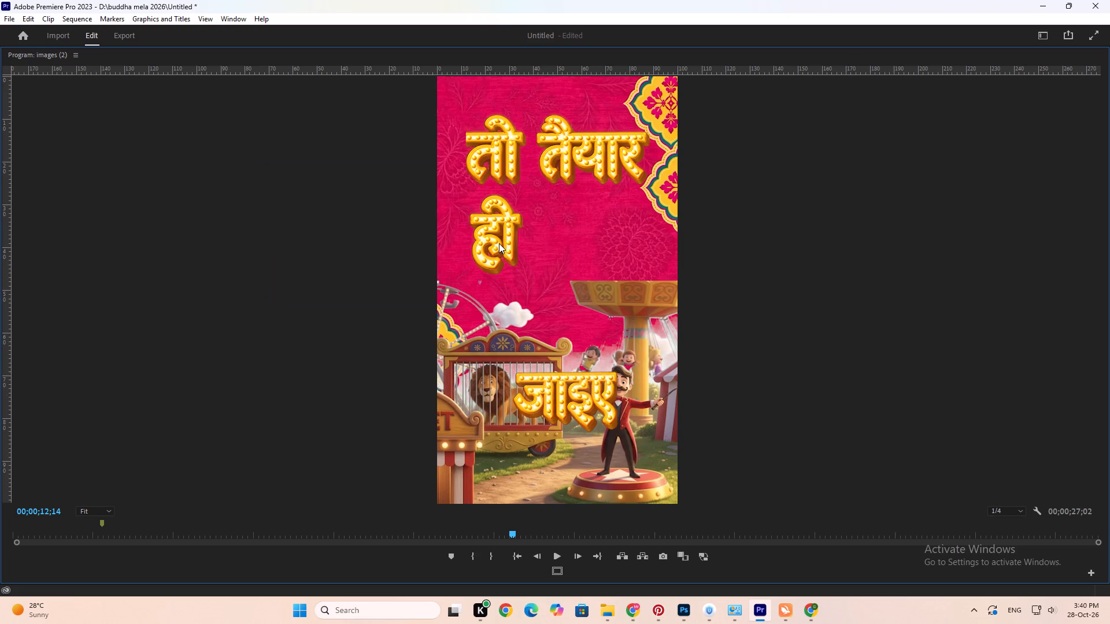
Move the word जाइए up beside ही to complete the second title line above the carnival scene.
{"action": "double_click", "coordinate": [578, 404]}
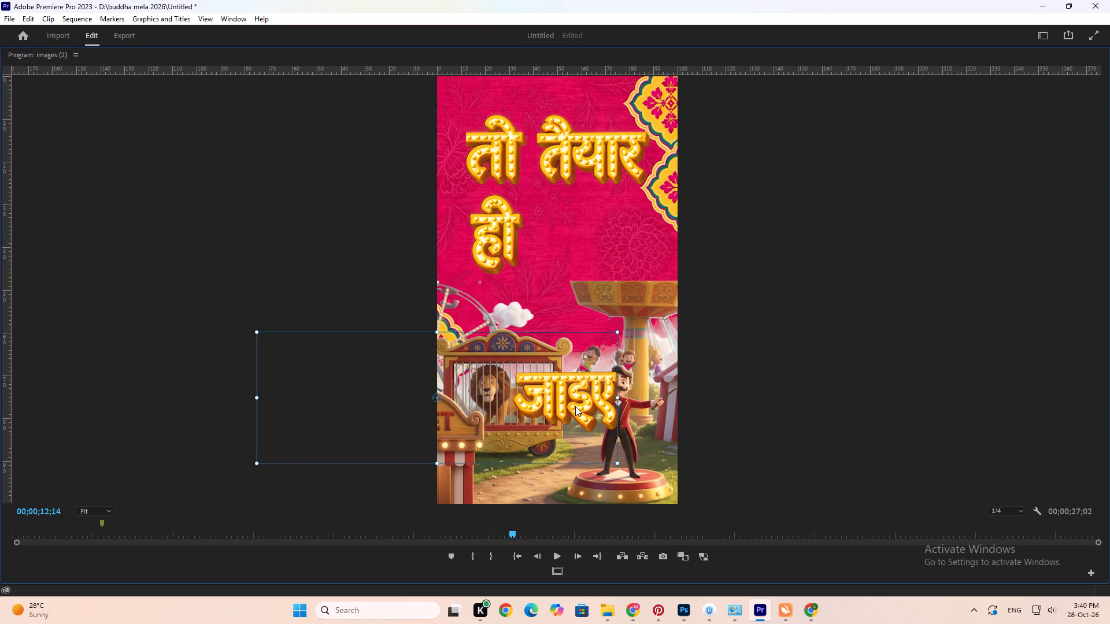
{"action": "left_click_drag", "start_coordinate": [582, 404], "coordinate": [591, 285]}
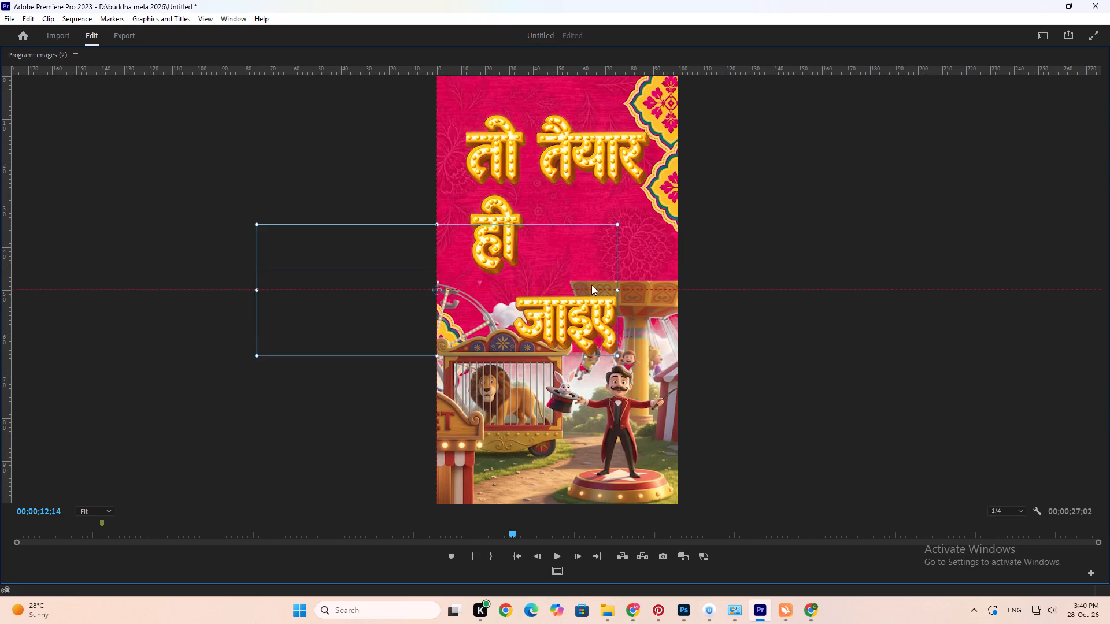
{"action": "left_click_drag", "start_coordinate": [591, 285], "coordinate": [615, 231]}
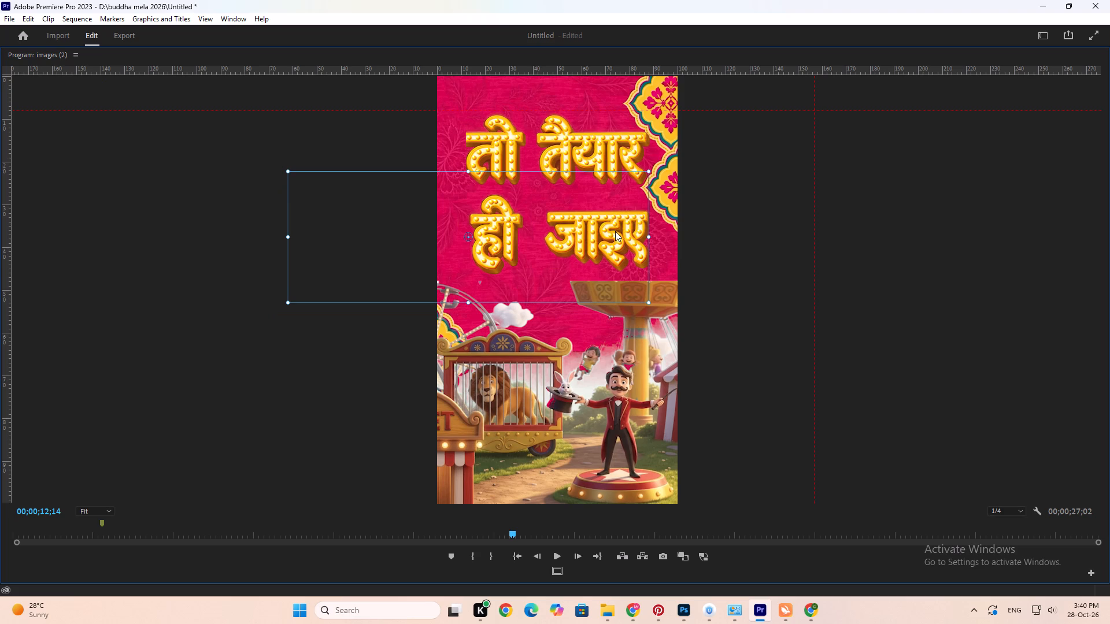
{"action": "left_click_drag", "start_coordinate": [615, 231], "coordinate": [600, 232]}
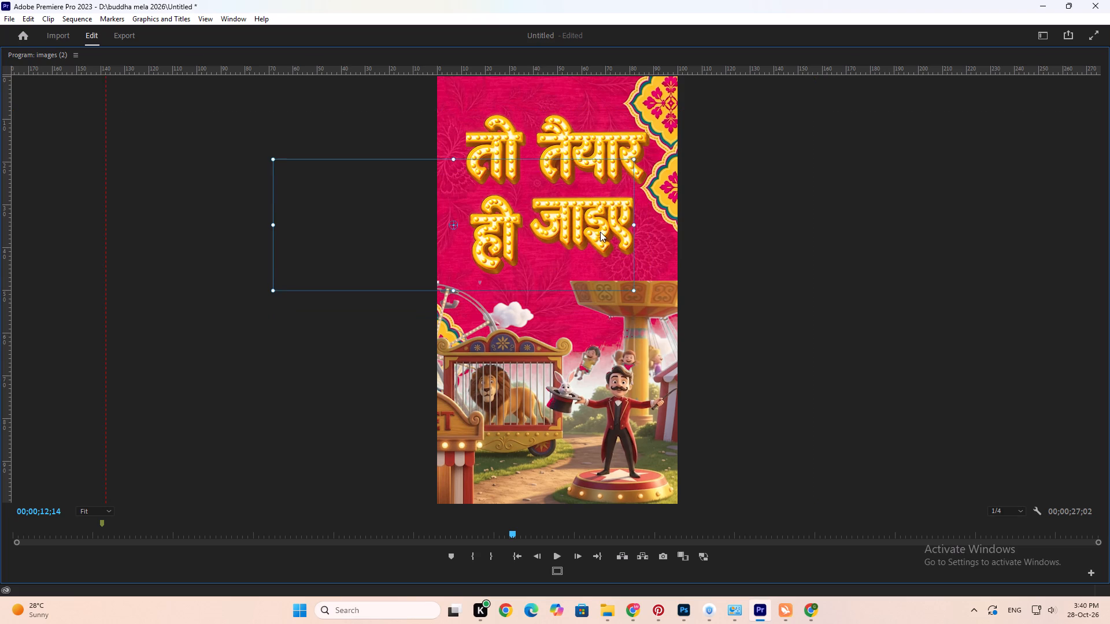
{"action": "left_click_drag", "start_coordinate": [600, 232], "coordinate": [606, 242]}
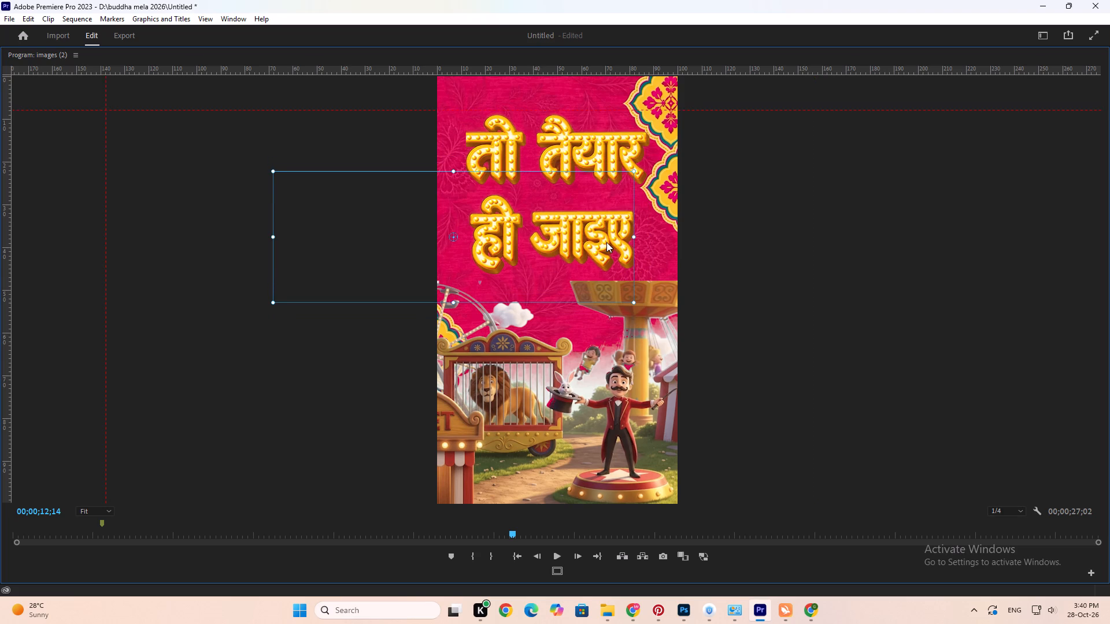
{"action": "left_click_drag", "start_coordinate": [606, 242], "coordinate": [608, 245]}
Enlarge the word जाइए slightly so the second title line comes closer to the width of the first.
{"action": "double_click", "coordinate": [505, 232]}
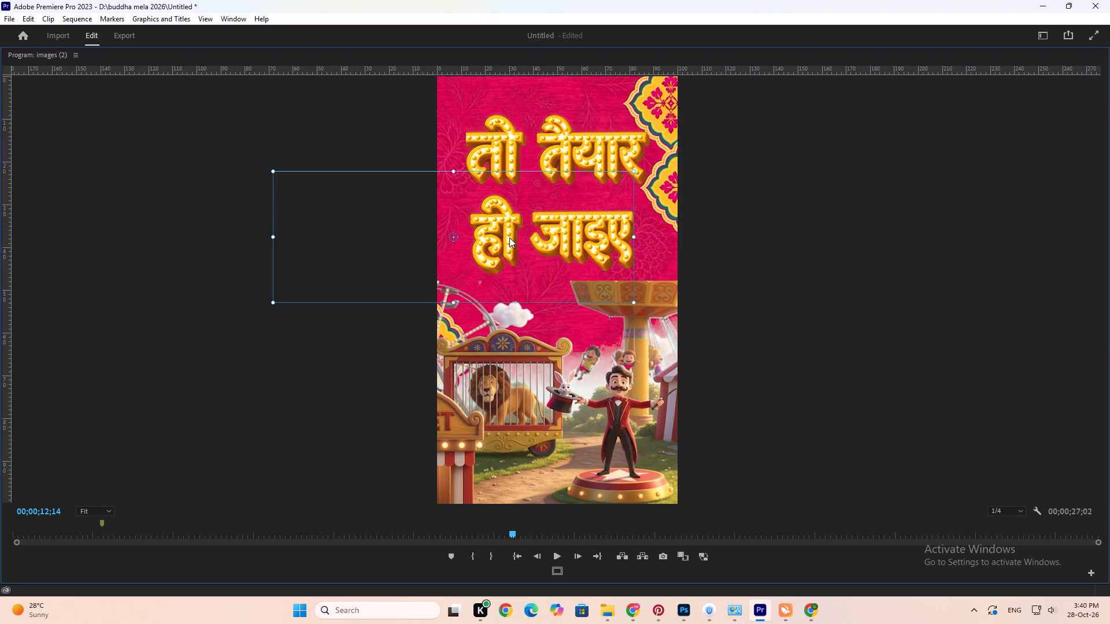
{"action": "left_click_drag", "start_coordinate": [505, 242], "coordinate": [503, 236]}
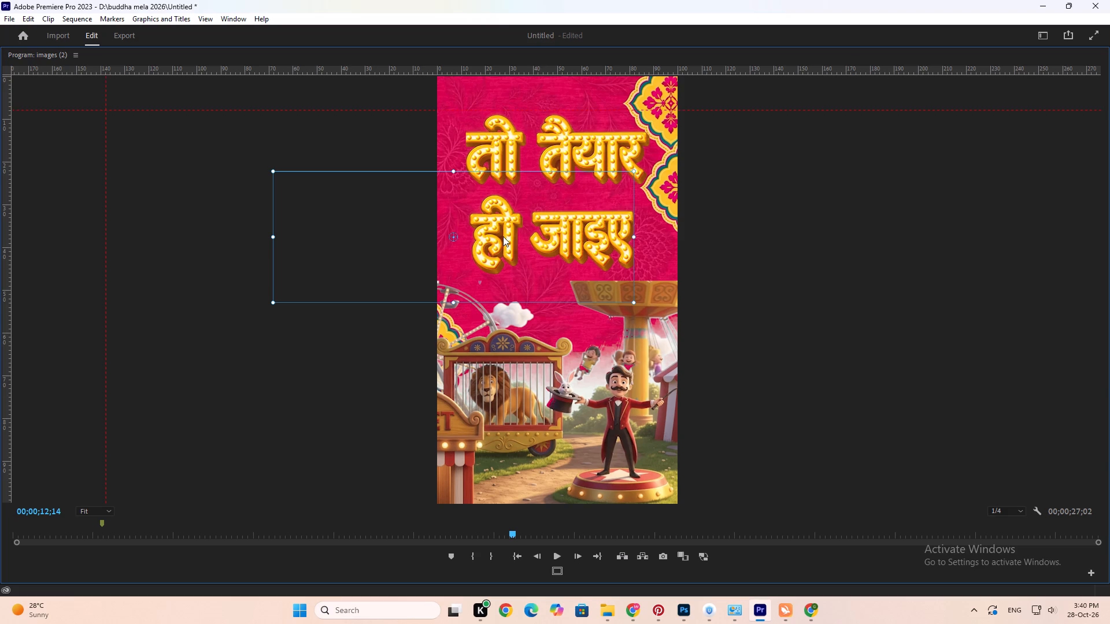
{"action": "left_click_drag", "start_coordinate": [503, 236], "coordinate": [503, 233]}
{"action": "double_click", "coordinate": [598, 234]}
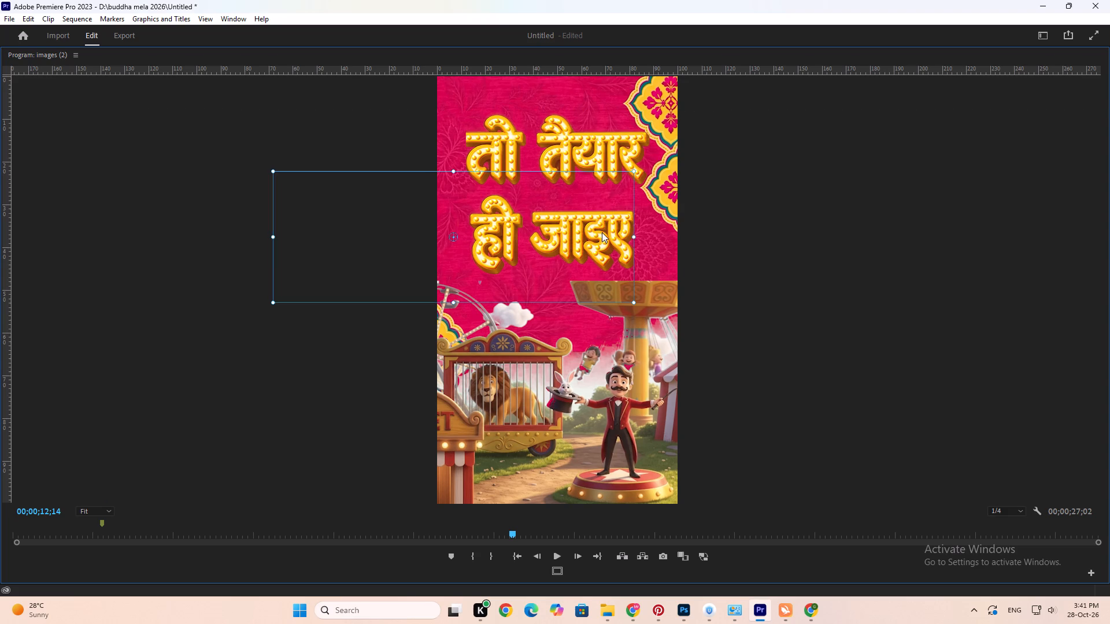
{"action": "left_click_drag", "start_coordinate": [635, 237], "coordinate": [643, 236]}
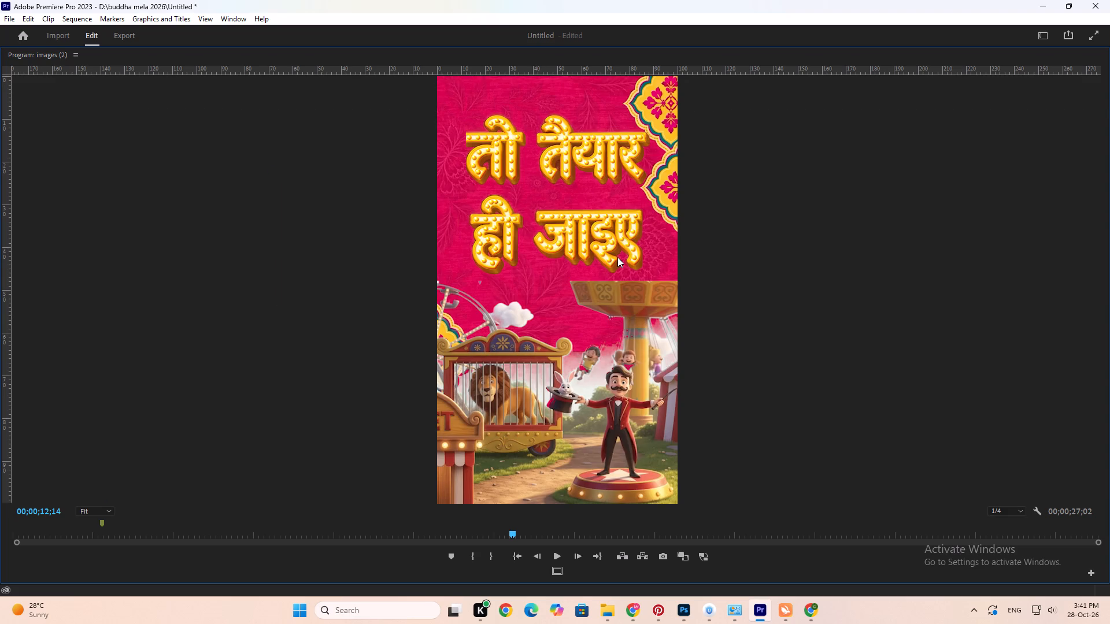
Return to the timeline and play the तो तैयार हो जाइए scene to check the rearranged words over the carnival clip.
{"action": "key", "text": "grave"}
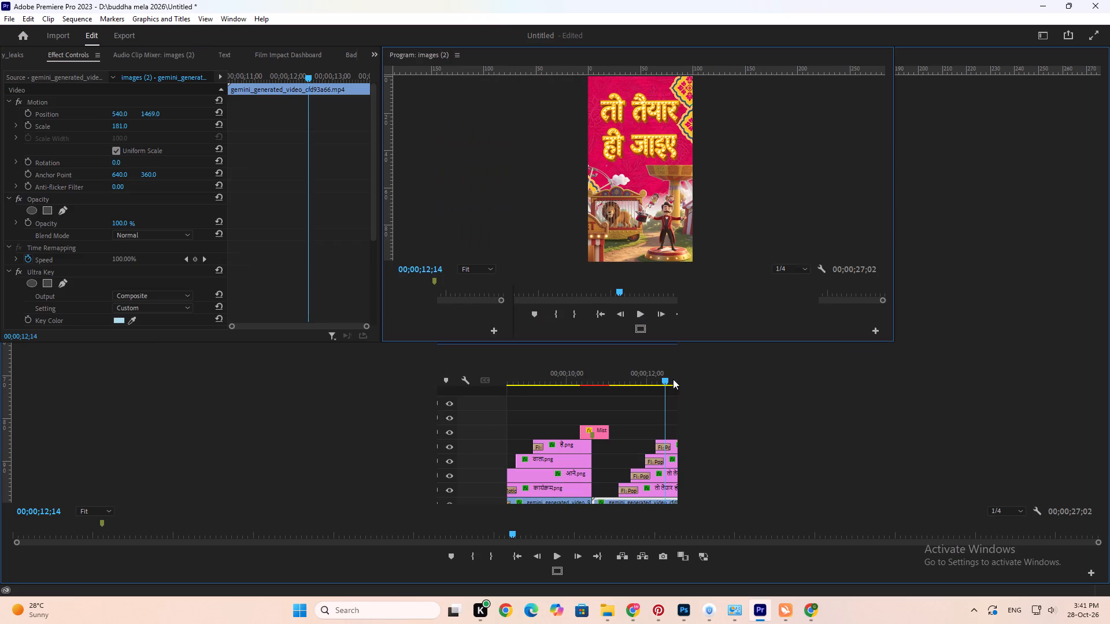
{"action": "left_click_drag", "start_coordinate": [679, 372], "coordinate": [641, 376]}
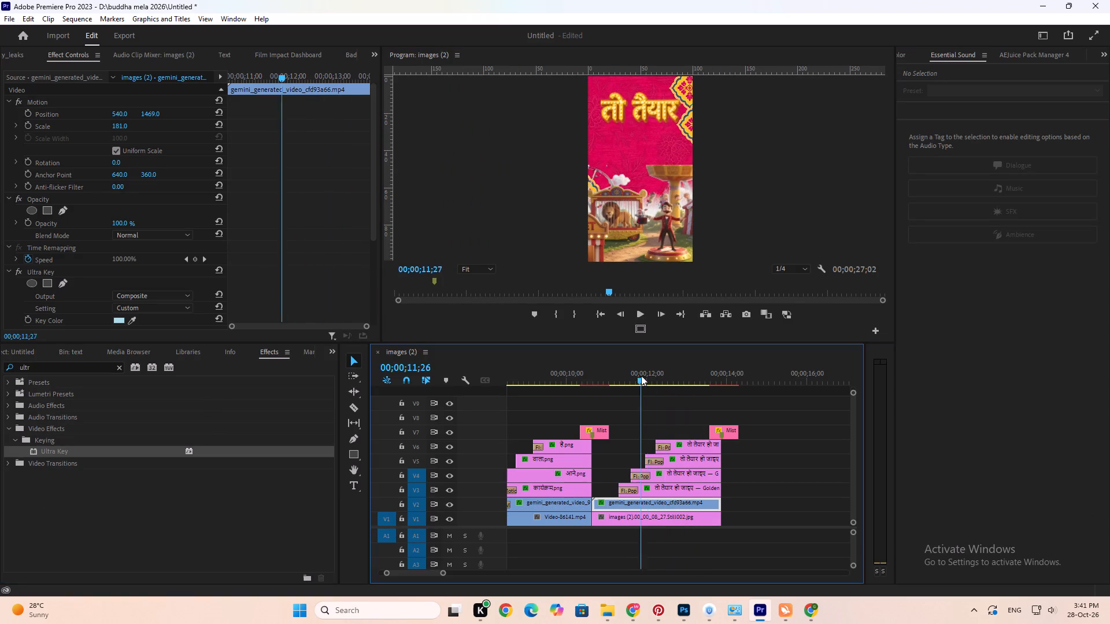
{"action": "left_click_drag", "start_coordinate": [641, 376], "coordinate": [604, 378]}
{"action": "key", "text": "space"}
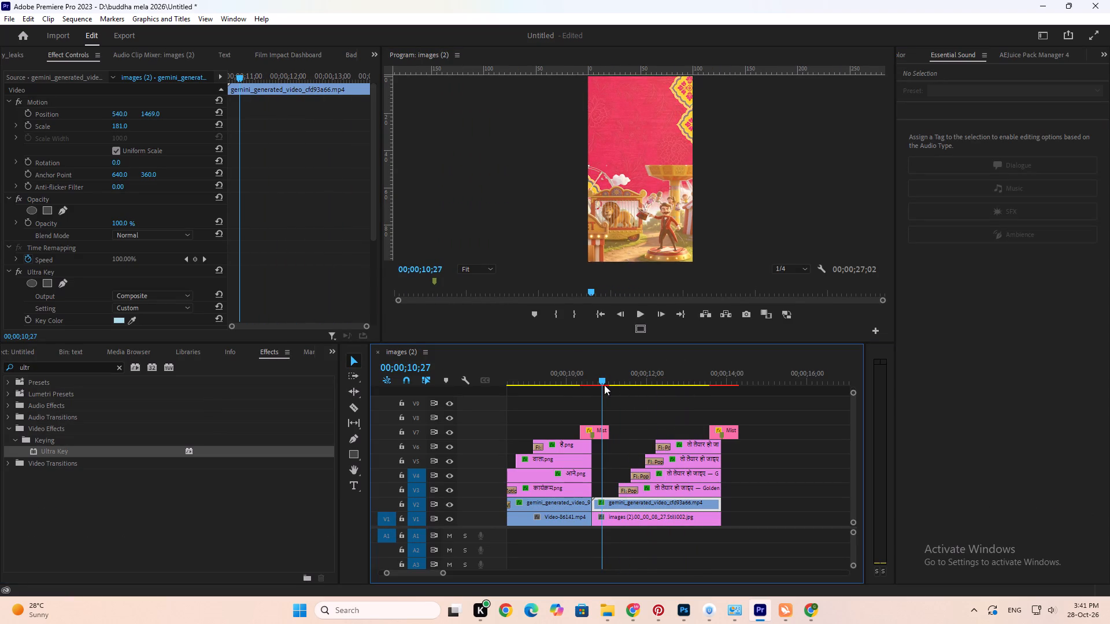
{"action": "left_click", "coordinate": [586, 369]}
{"action": "scroll", "coordinate": [584, 368], "scroll_direction": "up", "scroll_amount": 5, "text": "alt"}
{"action": "key", "text": "space"}
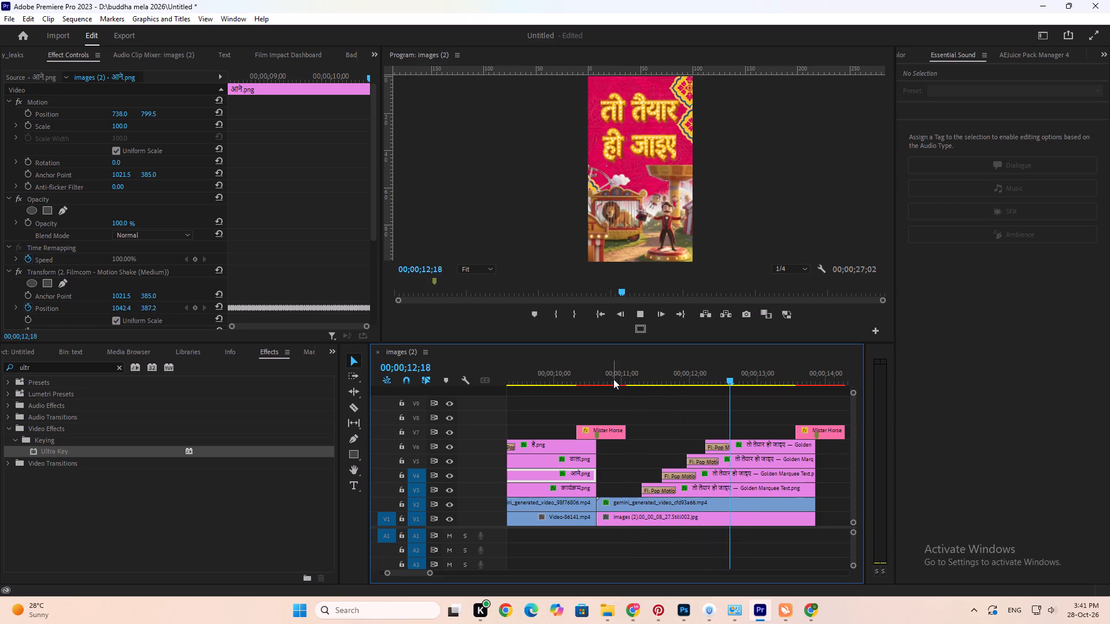
{"action": "scroll", "coordinate": [613, 379], "scroll_direction": "down", "scroll_amount": 3}
{"action": "key", "text": "space"}
{"action": "scroll", "coordinate": [690, 424], "scroll_direction": "down", "scroll_amount": 6, "text": "alt"}
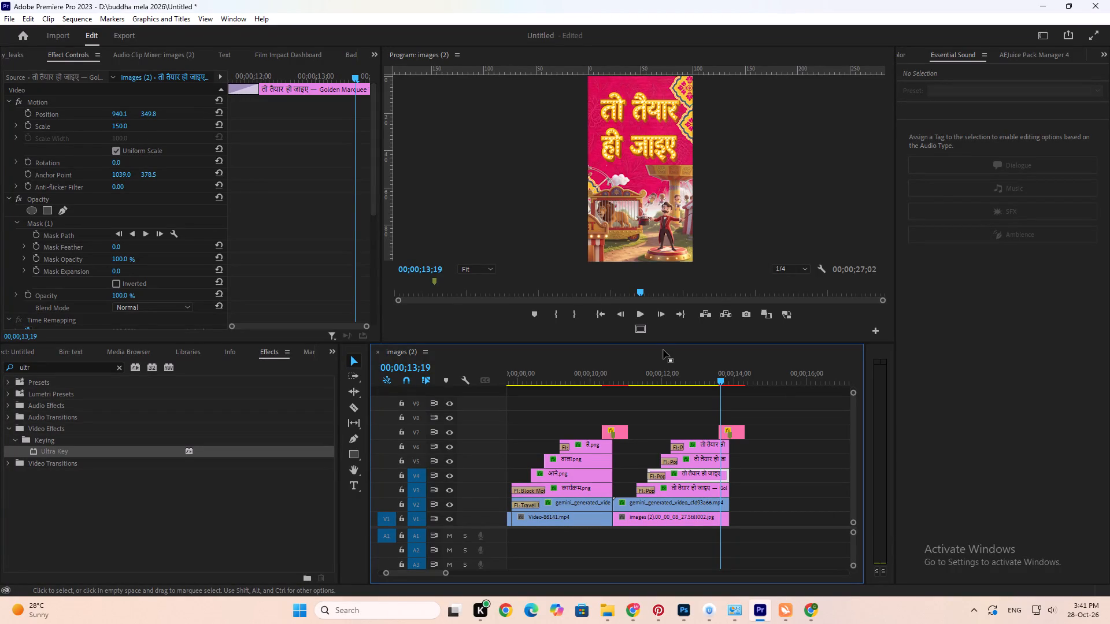
{"action": "scroll", "coordinate": [678, 408], "scroll_direction": "down", "scroll_amount": 5, "text": "alt"}
{"action": "scroll", "coordinate": [678, 408], "scroll_direction": "up", "scroll_amount": 5, "text": "alt"}
Save the project.
{"action": "key", "text": "ctrl+s"}
{"action": "key", "text": "ctrl+s"}
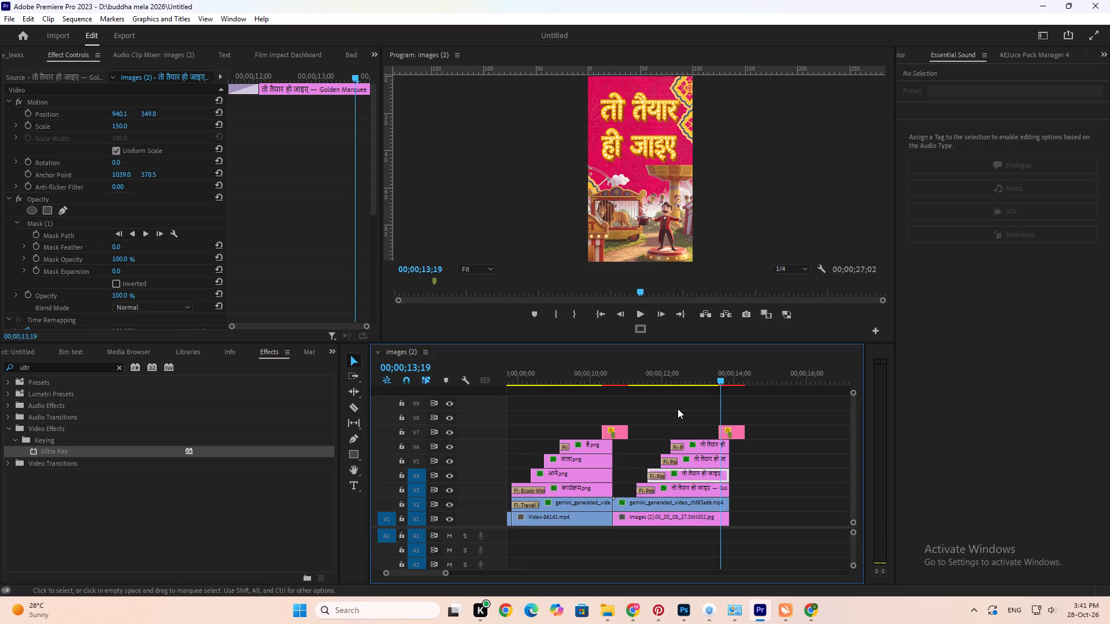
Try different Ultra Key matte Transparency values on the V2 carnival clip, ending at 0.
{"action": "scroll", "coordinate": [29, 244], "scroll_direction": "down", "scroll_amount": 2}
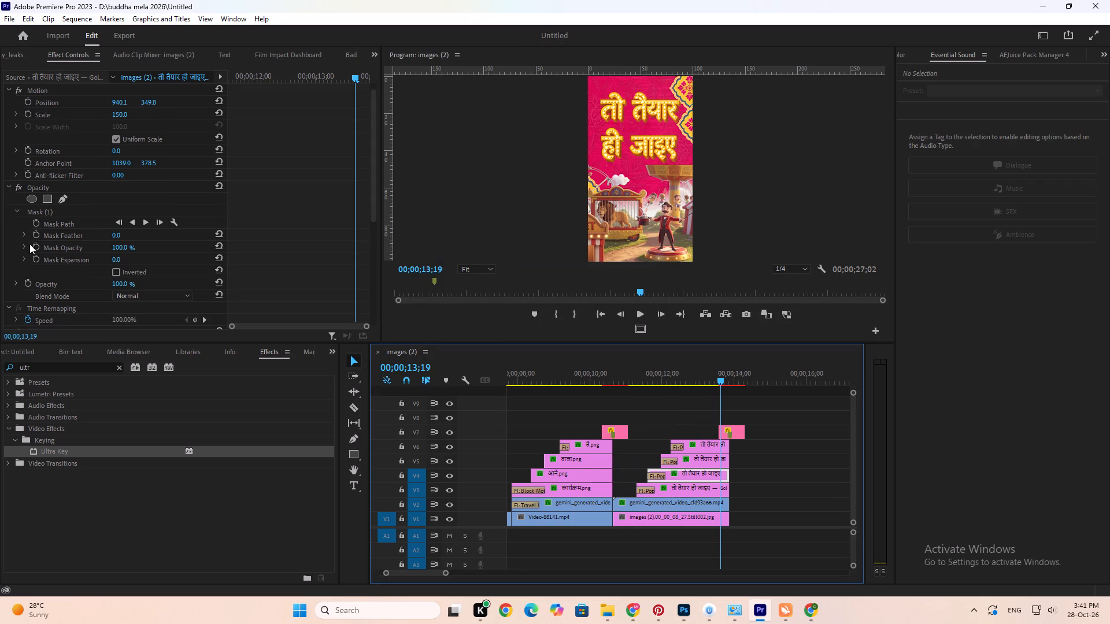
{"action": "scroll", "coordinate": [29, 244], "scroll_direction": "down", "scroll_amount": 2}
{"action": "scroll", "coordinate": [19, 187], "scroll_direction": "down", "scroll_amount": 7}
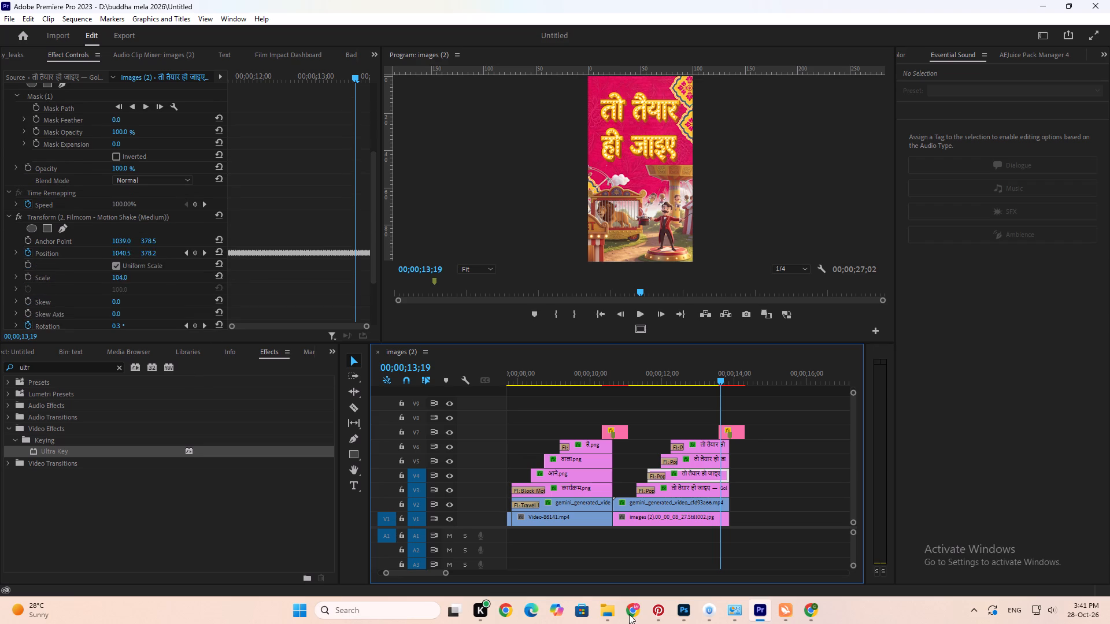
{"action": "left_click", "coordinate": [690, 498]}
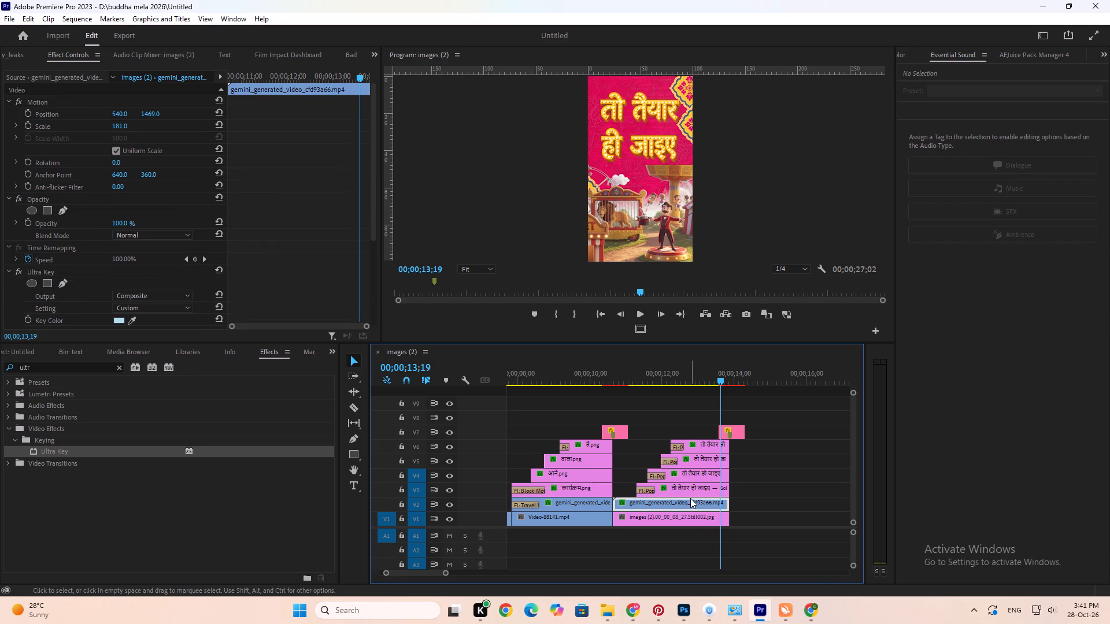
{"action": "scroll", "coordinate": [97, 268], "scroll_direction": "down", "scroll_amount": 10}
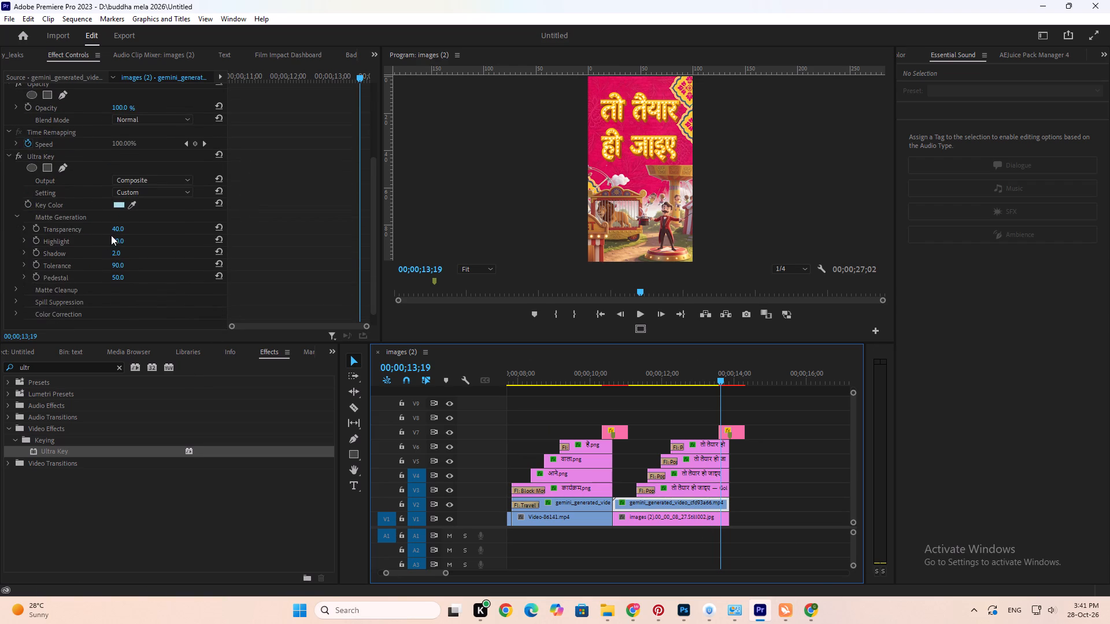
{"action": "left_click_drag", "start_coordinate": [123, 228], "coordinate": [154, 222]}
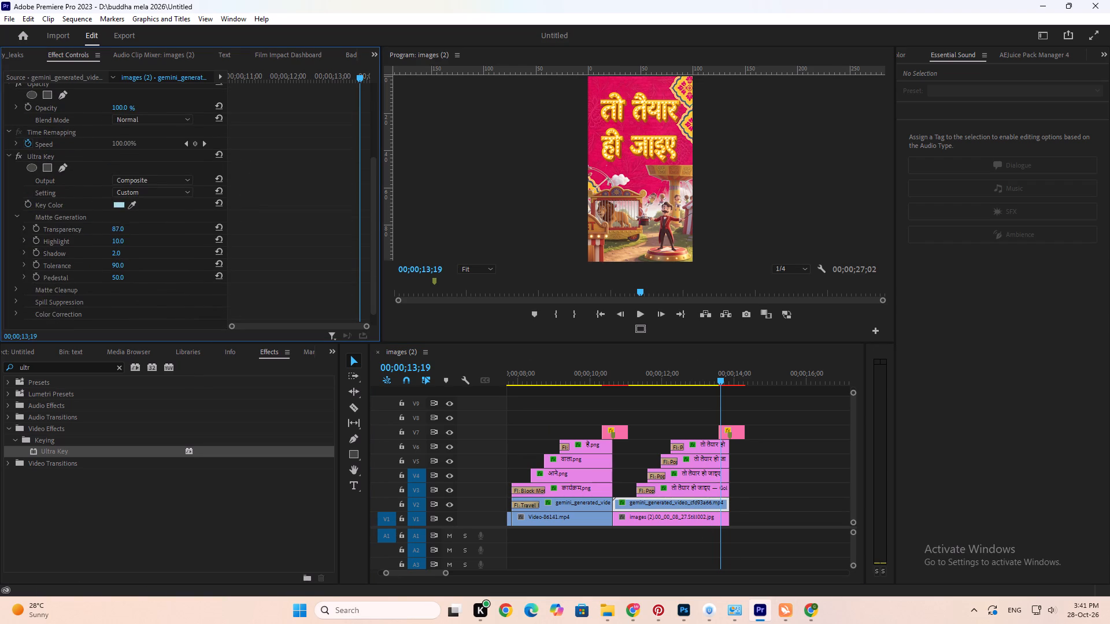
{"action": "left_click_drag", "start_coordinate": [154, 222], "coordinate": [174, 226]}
Try the Aggressive and Relaxed Ultra Key settings on the carnival clip, then set it to Custom.
{"action": "left_click", "coordinate": [143, 191]}
{"action": "left_click", "coordinate": [147, 223]}
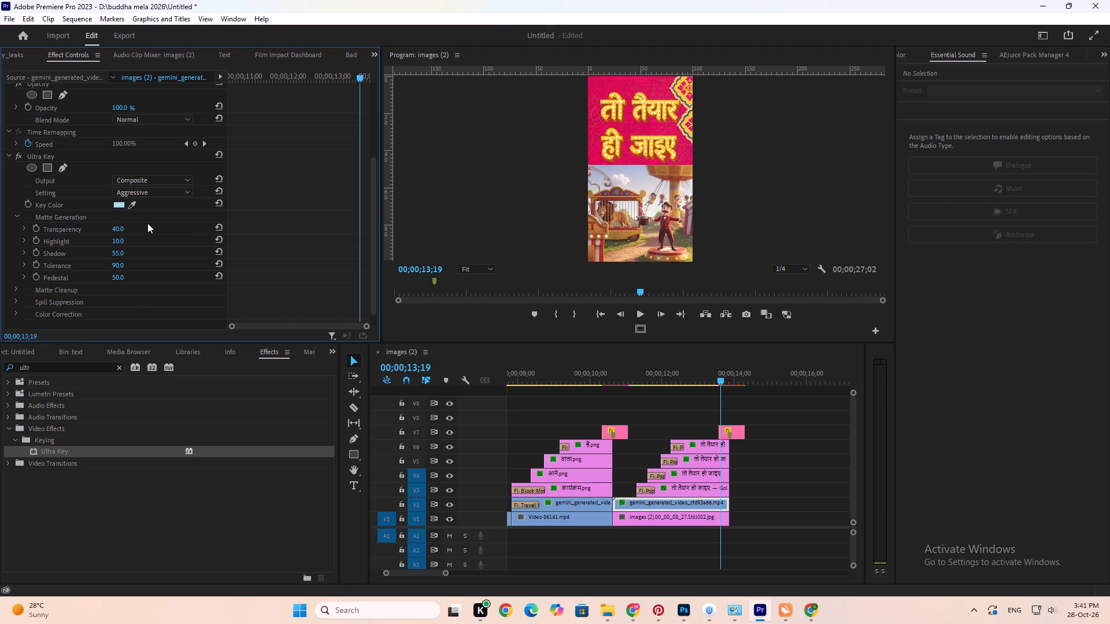
{"action": "left_click", "coordinate": [148, 192]}
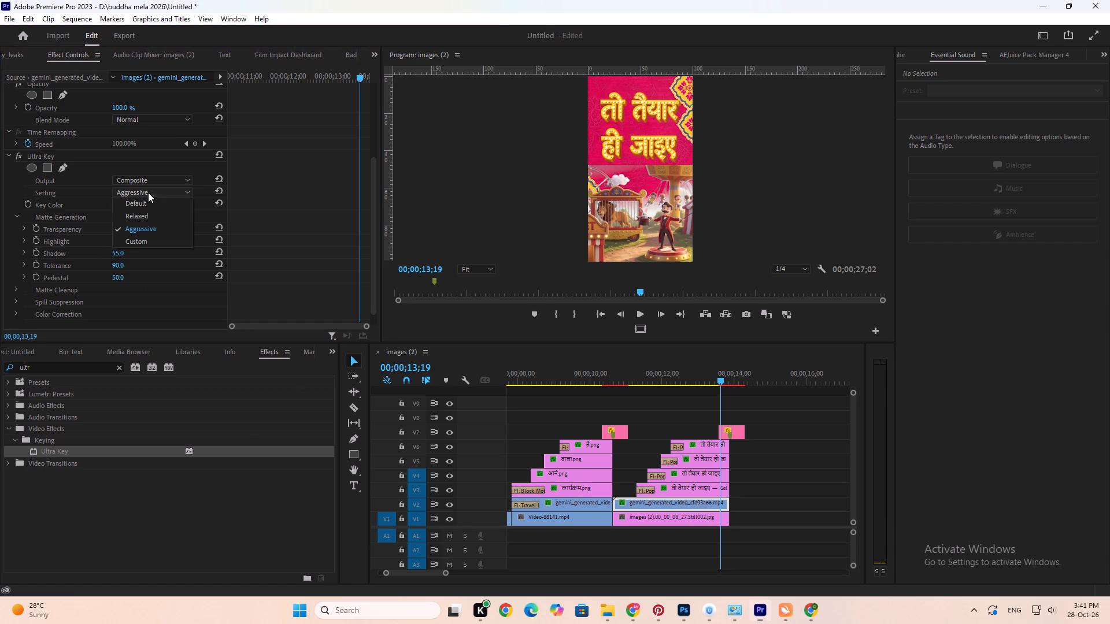
{"action": "left_click", "coordinate": [150, 214]}
{"action": "left_click", "coordinate": [157, 194]}
{"action": "left_click", "coordinate": [147, 236]}
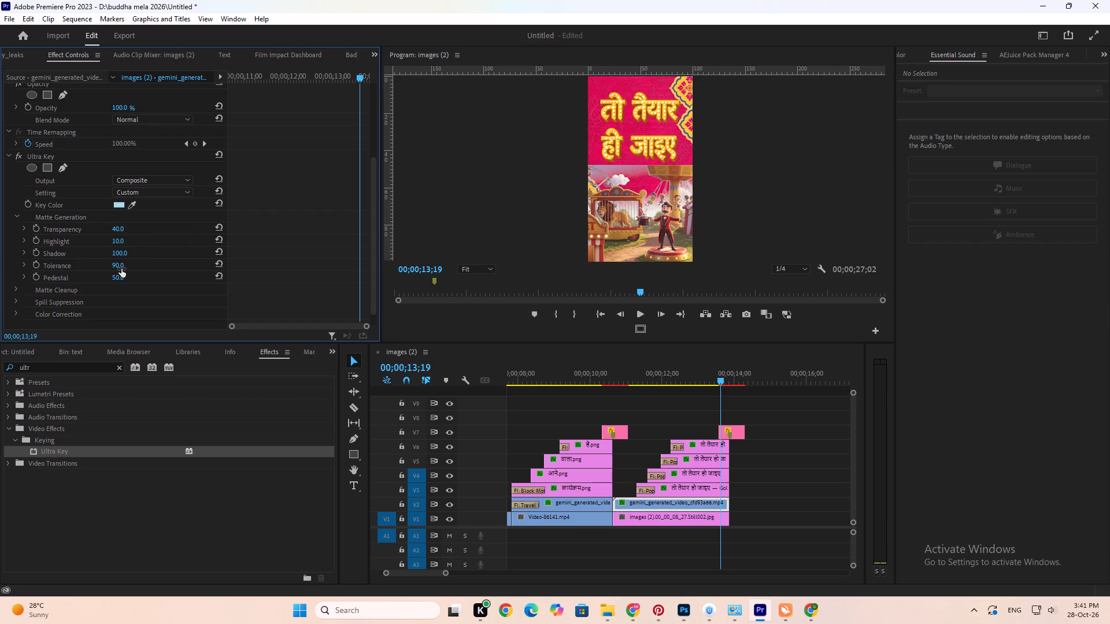
Try low and high Ultra Key matte Tolerance values on the carnival clip, ending at 100.
{"action": "left_click_drag", "start_coordinate": [121, 268], "coordinate": [162, 268]}
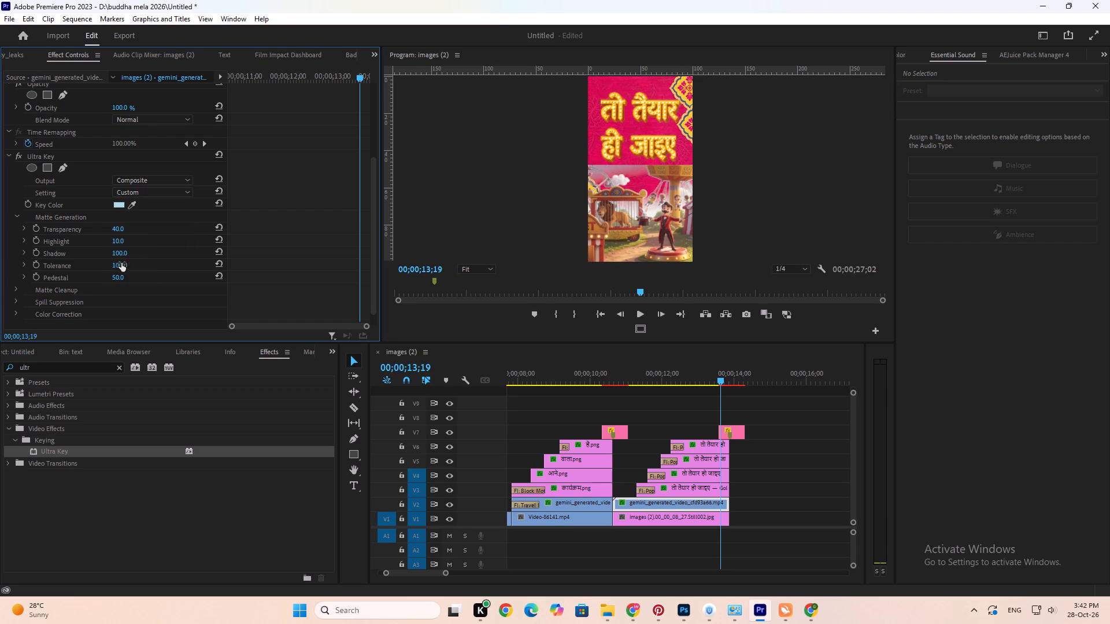
{"action": "left_click_drag", "start_coordinate": [125, 267], "coordinate": [13, 266]}
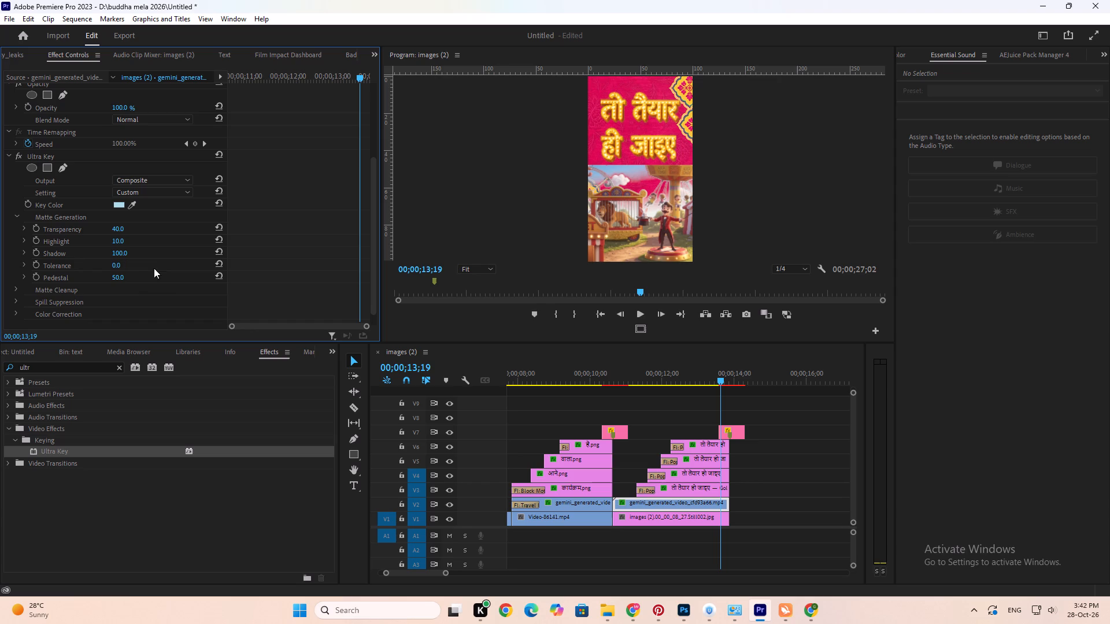
{"action": "left_click_drag", "start_coordinate": [119, 266], "coordinate": [1040, 252]}
Try different Ultra Key matte Pedestal values on the carnival clip, including 0, ending at 100.
{"action": "left_click_drag", "start_coordinate": [117, 278], "coordinate": [142, 275]}
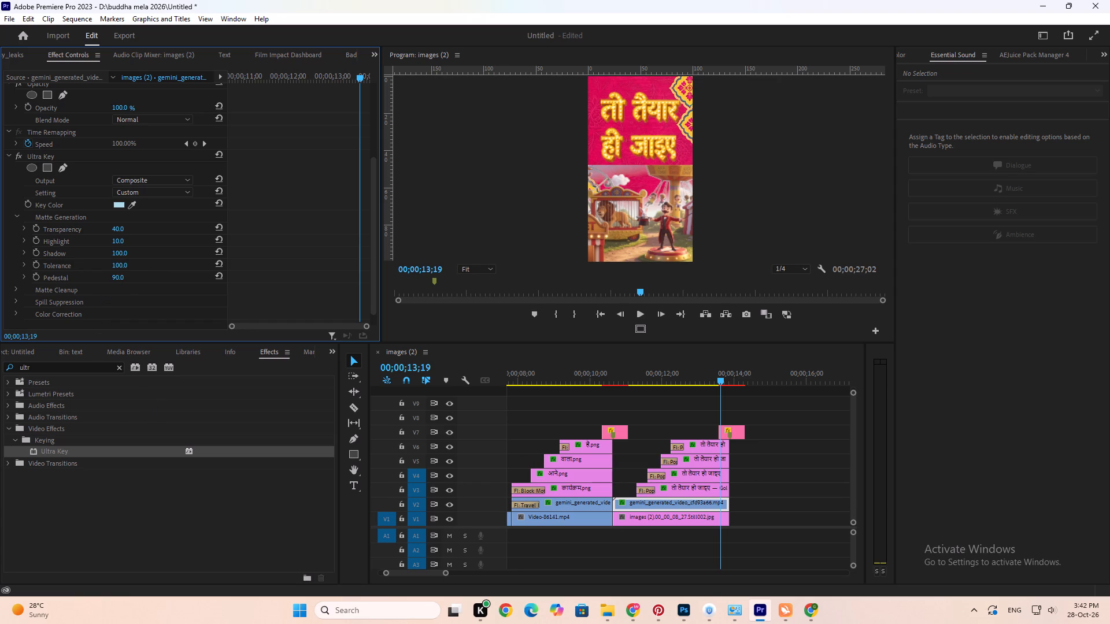
{"action": "left_click_drag", "start_coordinate": [142, 275], "coordinate": [209, 269]}
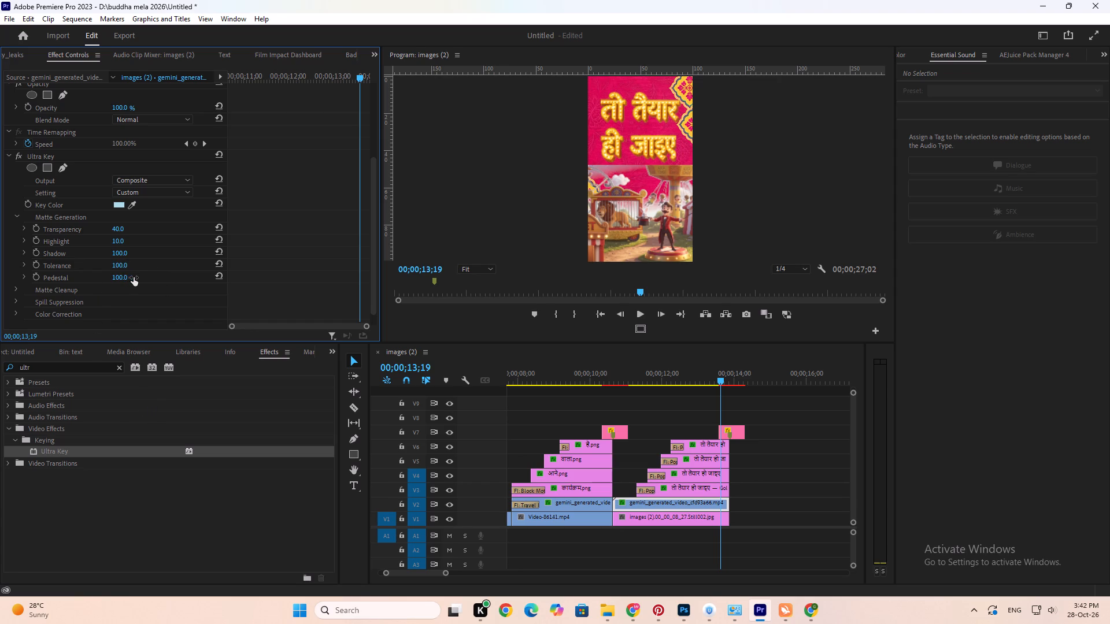
{"action": "left_click_drag", "start_coordinate": [123, 277], "coordinate": [86, 277]}
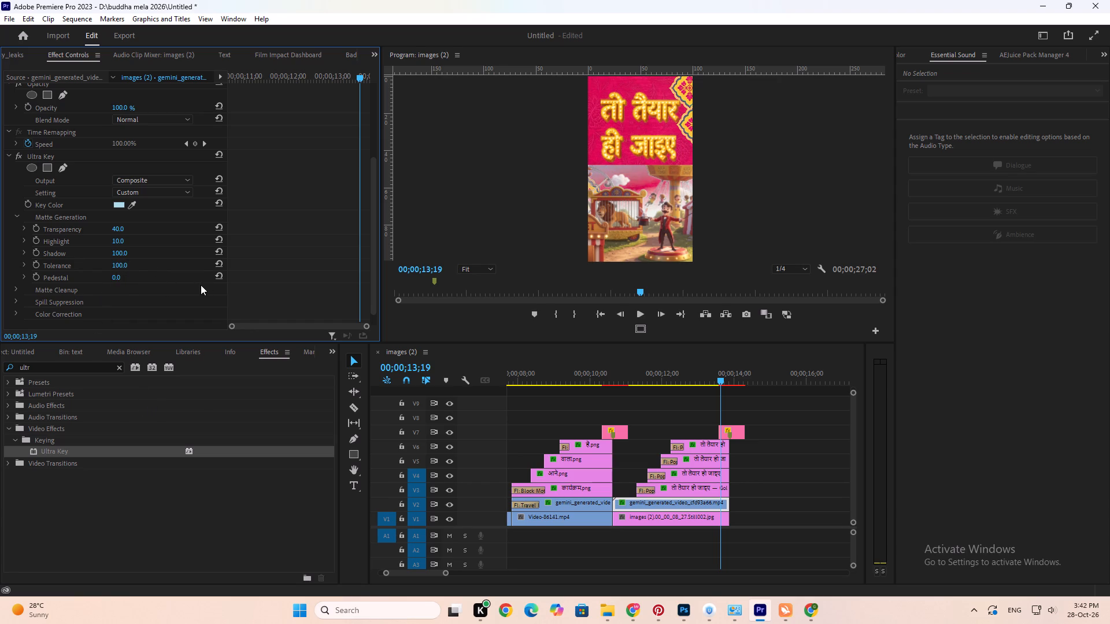
{"action": "left_click_drag", "start_coordinate": [119, 274], "coordinate": [532, 272]}
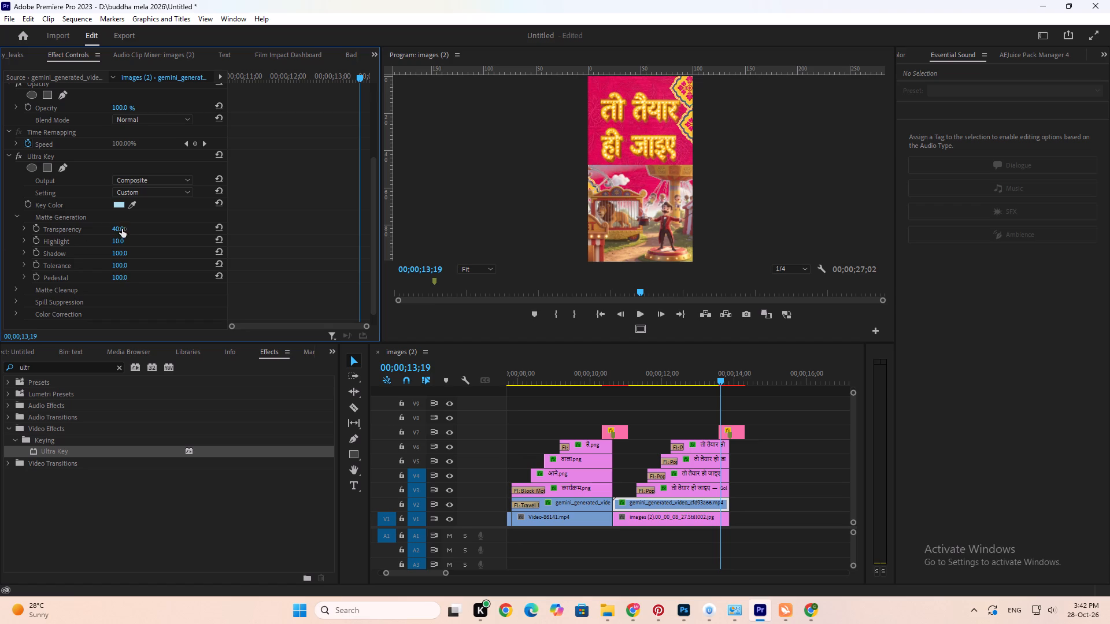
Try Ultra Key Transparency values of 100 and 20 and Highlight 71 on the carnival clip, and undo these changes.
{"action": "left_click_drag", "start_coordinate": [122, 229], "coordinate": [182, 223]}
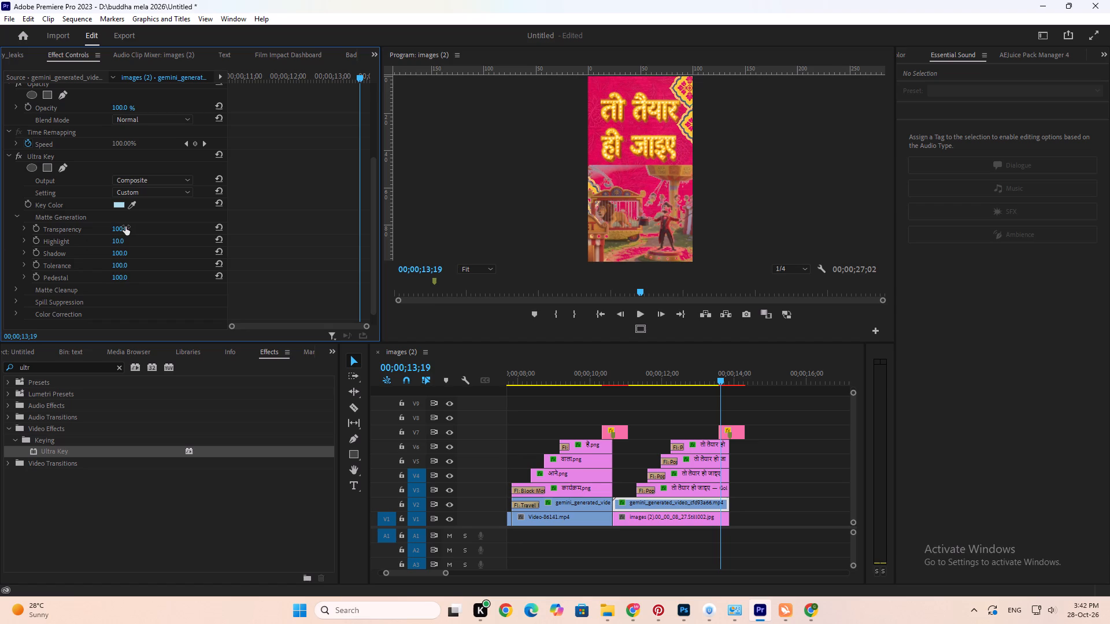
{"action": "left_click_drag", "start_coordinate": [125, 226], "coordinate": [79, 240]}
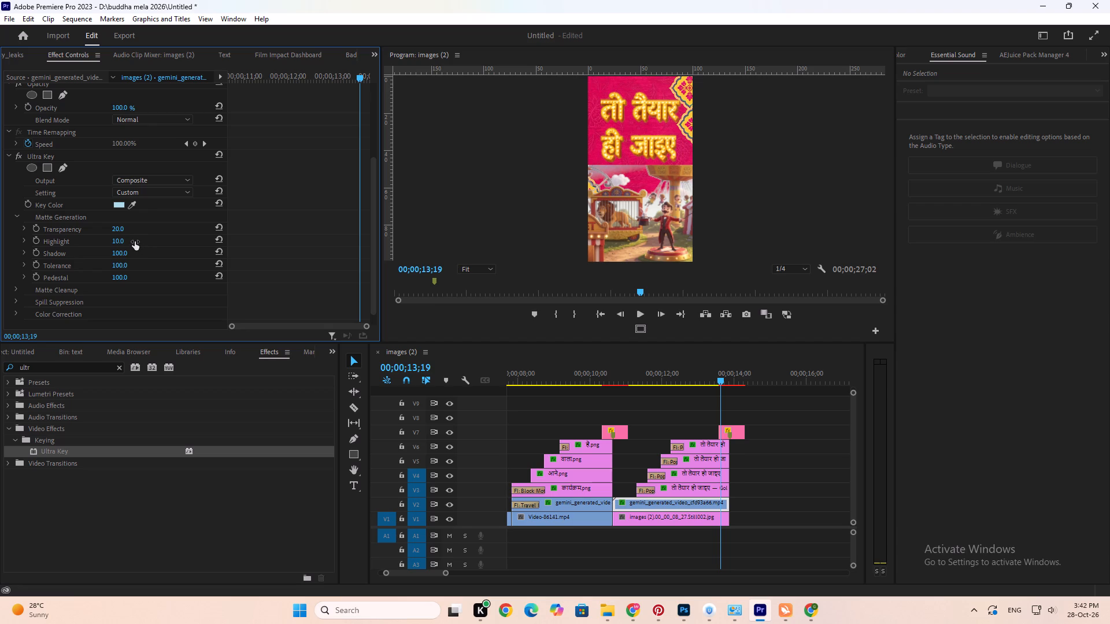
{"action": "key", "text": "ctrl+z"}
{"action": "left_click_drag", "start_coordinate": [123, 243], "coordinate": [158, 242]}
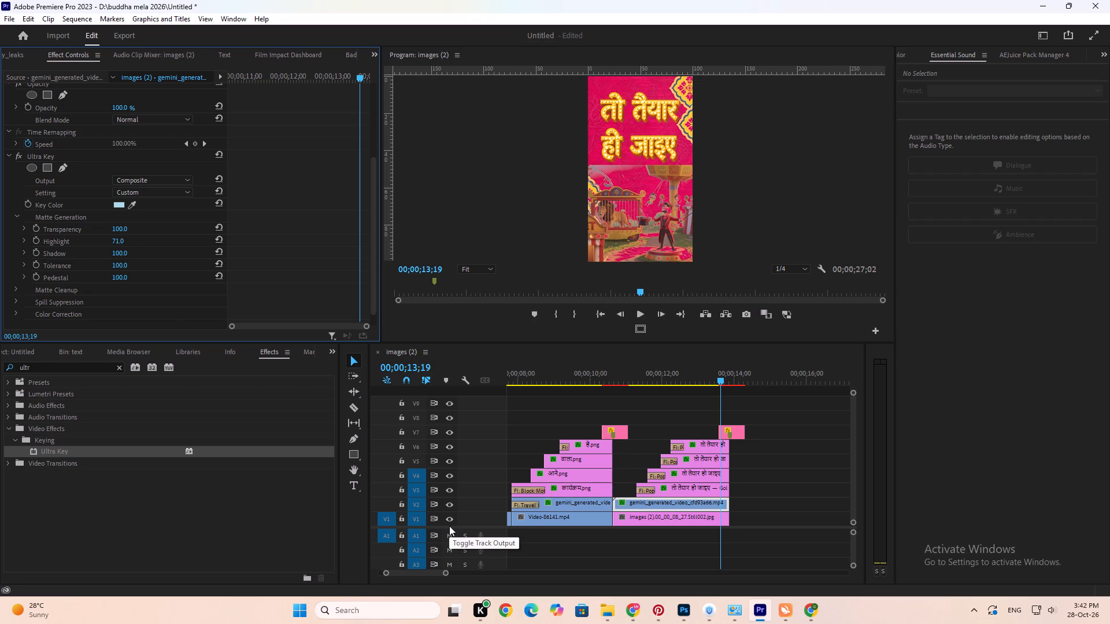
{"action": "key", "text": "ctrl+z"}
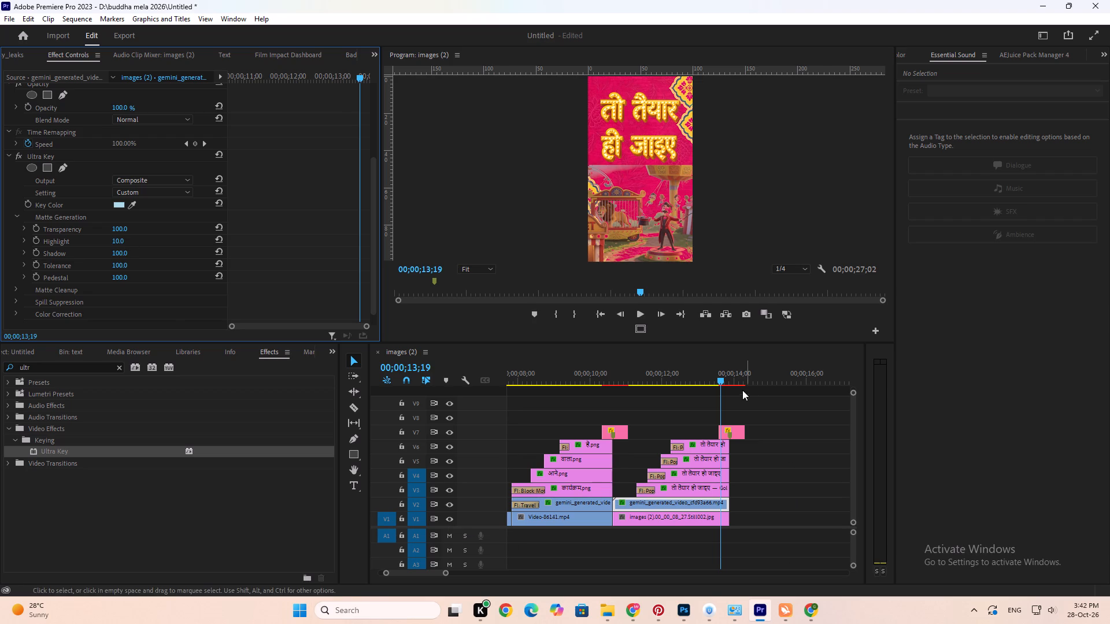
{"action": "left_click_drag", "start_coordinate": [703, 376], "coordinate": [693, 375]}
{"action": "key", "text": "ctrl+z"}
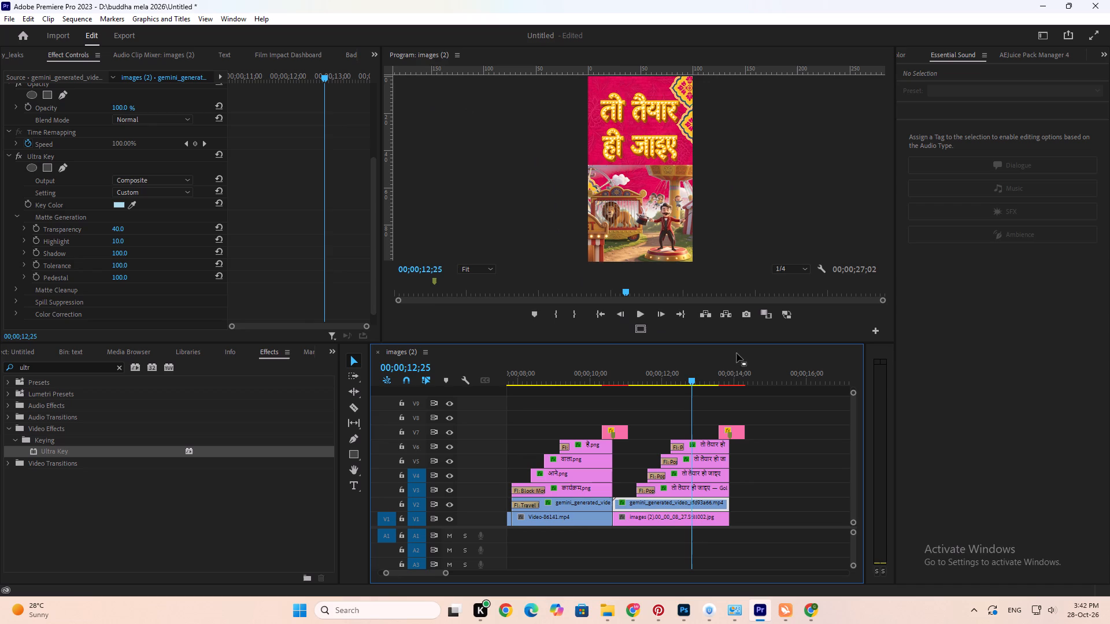
Preview the तो तैयार हो जाइए scene full screen to check the keyed carnival clip, and return to the editing workspace.
{"action": "left_click", "coordinate": [723, 374]}
{"action": "left_click", "coordinate": [700, 362]}
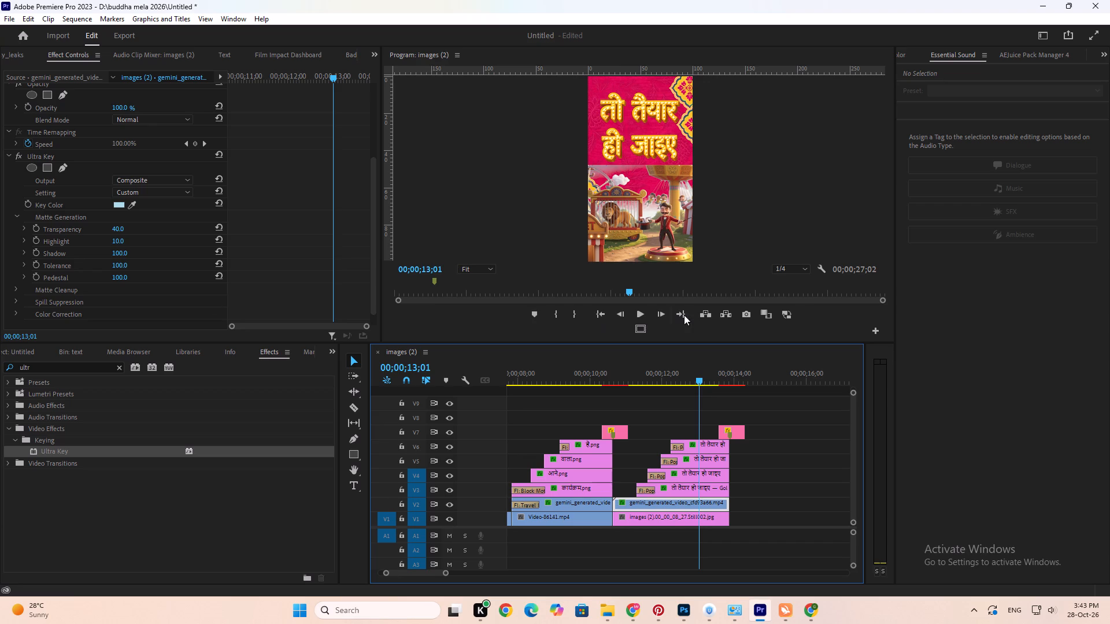
{"action": "left_click", "coordinate": [700, 223]}
{"action": "key", "text": "ctrl+grave"}
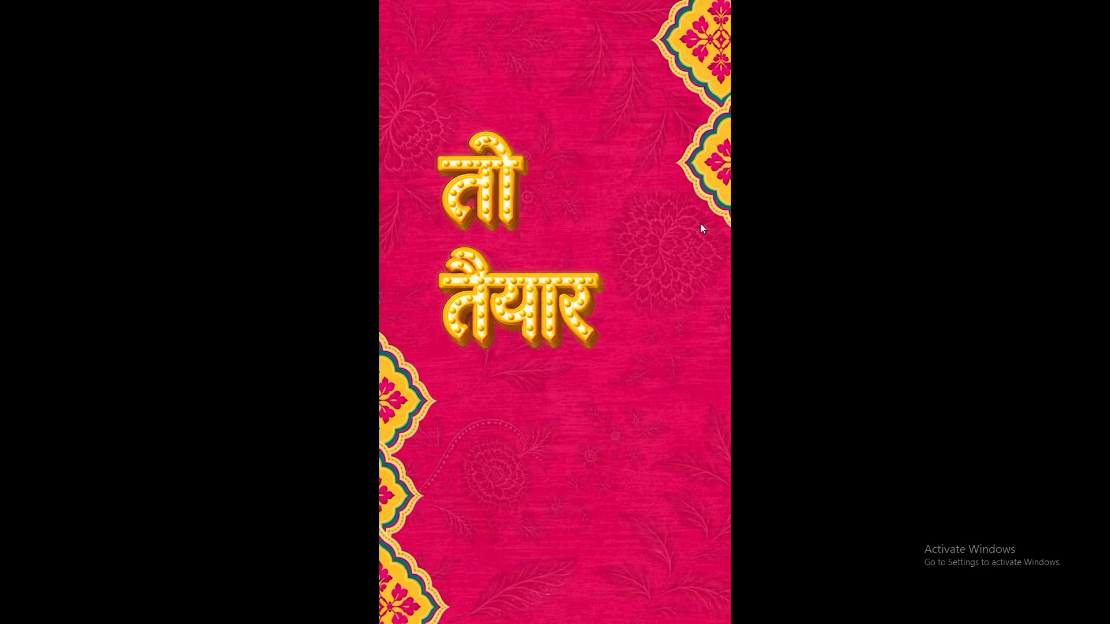
{"action": "key", "text": "grave"}
{"action": "left_click", "coordinate": [757, 258]}
{"action": "key", "text": "grave"}
{"action": "left_click", "coordinate": [732, 321]}
{"action": "key", "text": "ctrl+grave"}
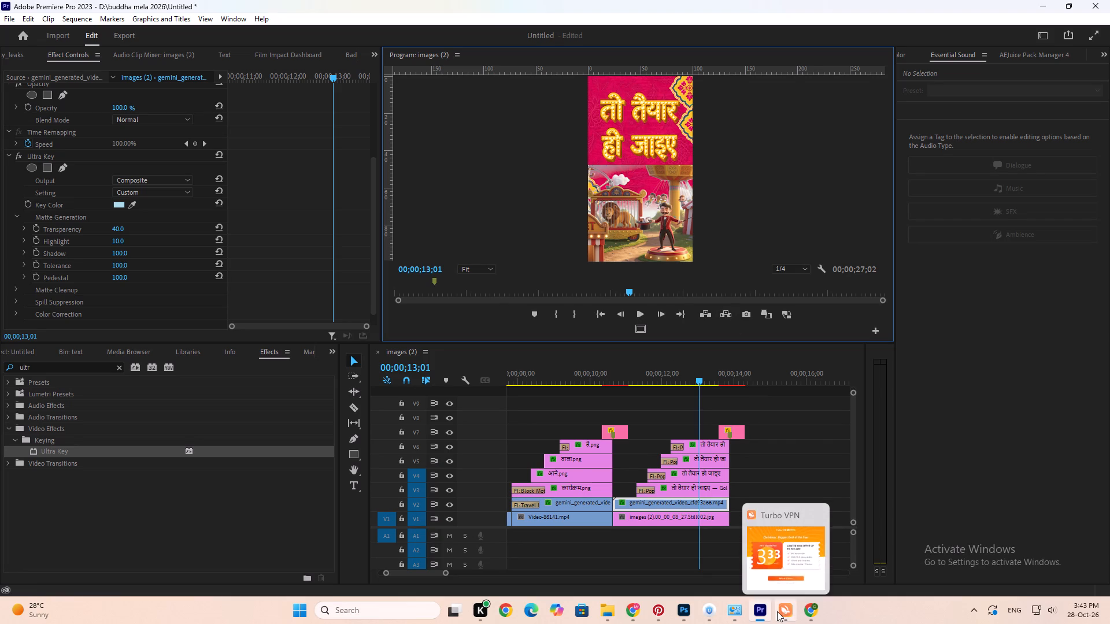
Switch to the Canva design in Chrome, search its elements for carnival games and show all matching graphics.
{"action": "left_click", "coordinate": [818, 612]}
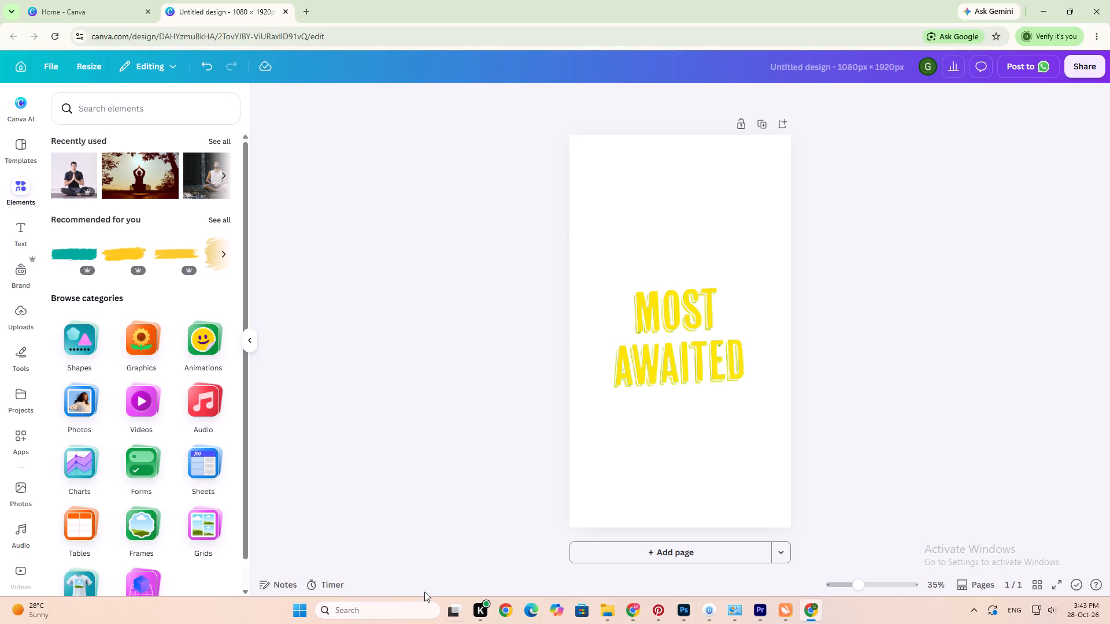
{"action": "left_click", "coordinate": [106, 112]}
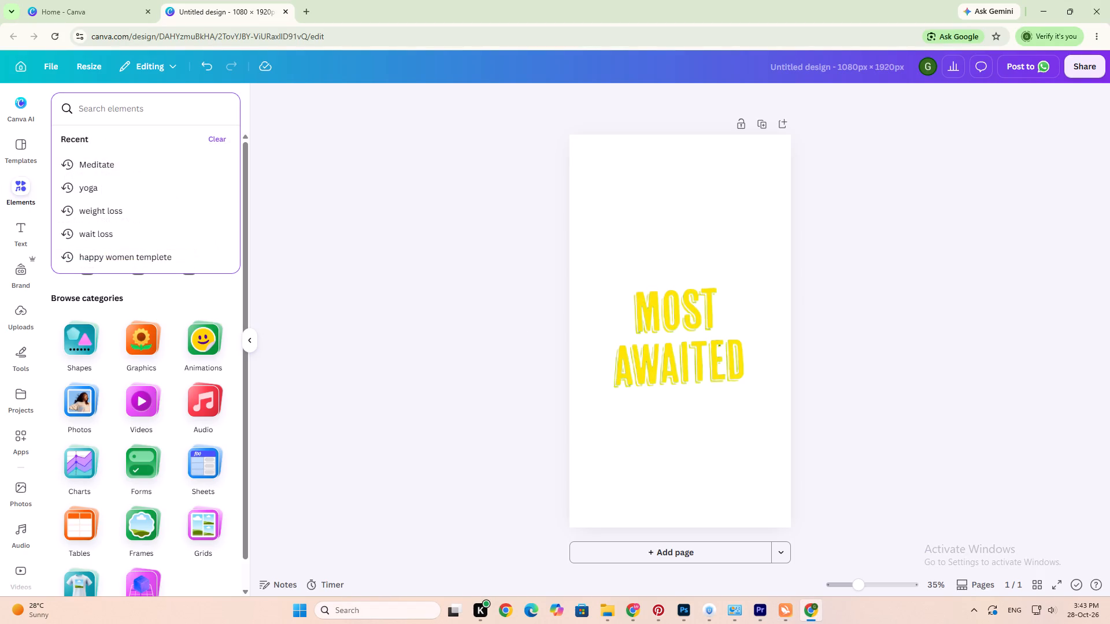
{"action": "type", "text": "carn"}
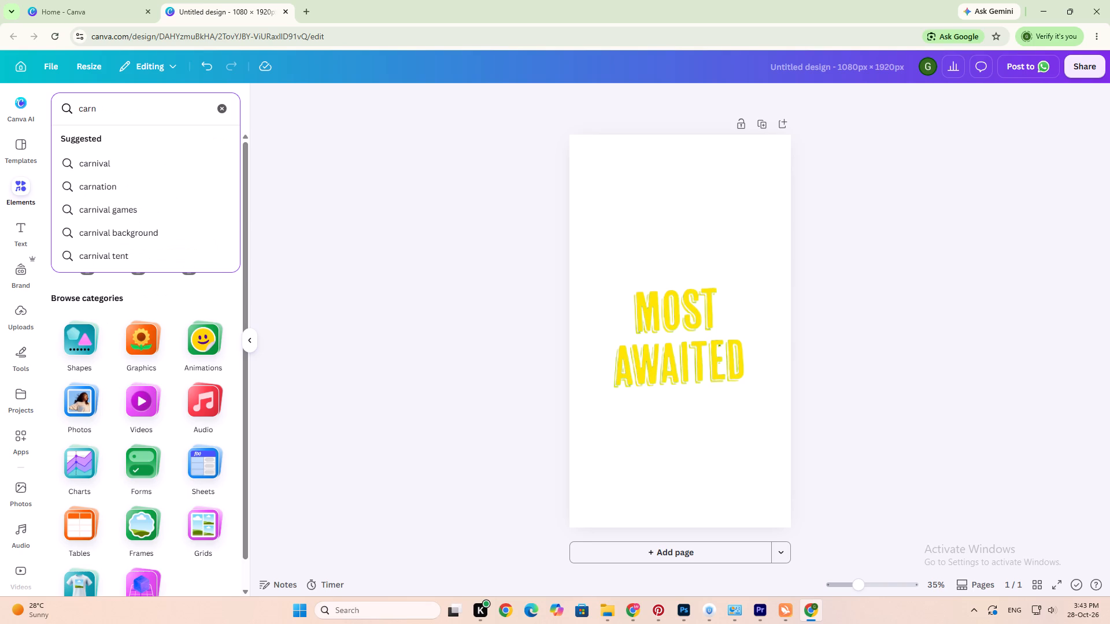
{"action": "type", "text": "ival"}
{"action": "key", "text": "space"}
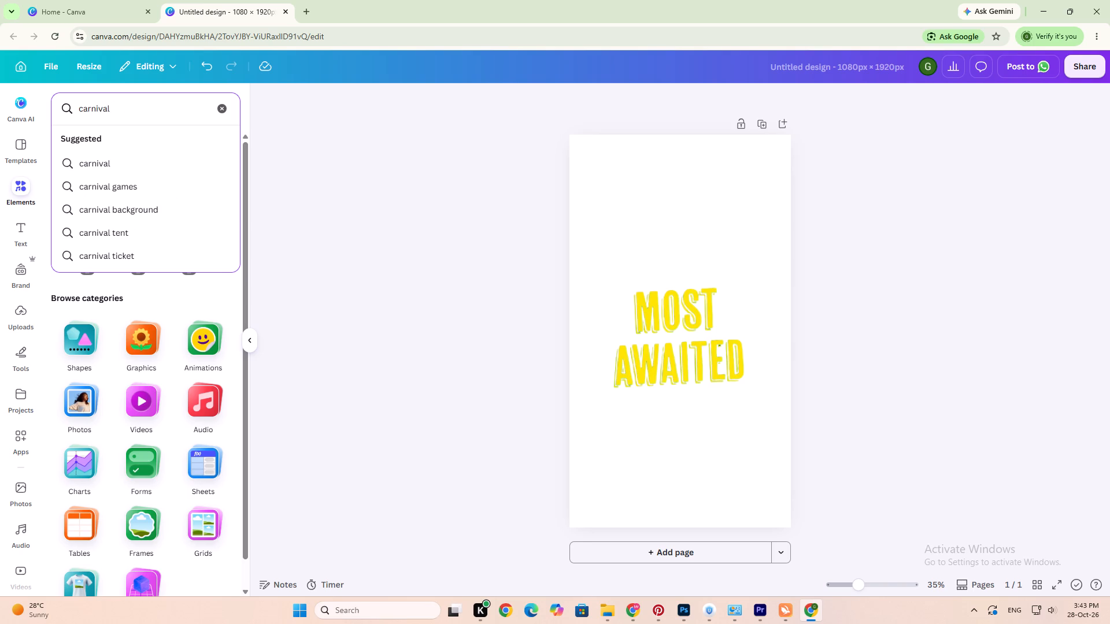
{"action": "key", "text": "Down"}
{"action": "key", "text": "Down"}
{"action": "key", "text": "Return"}
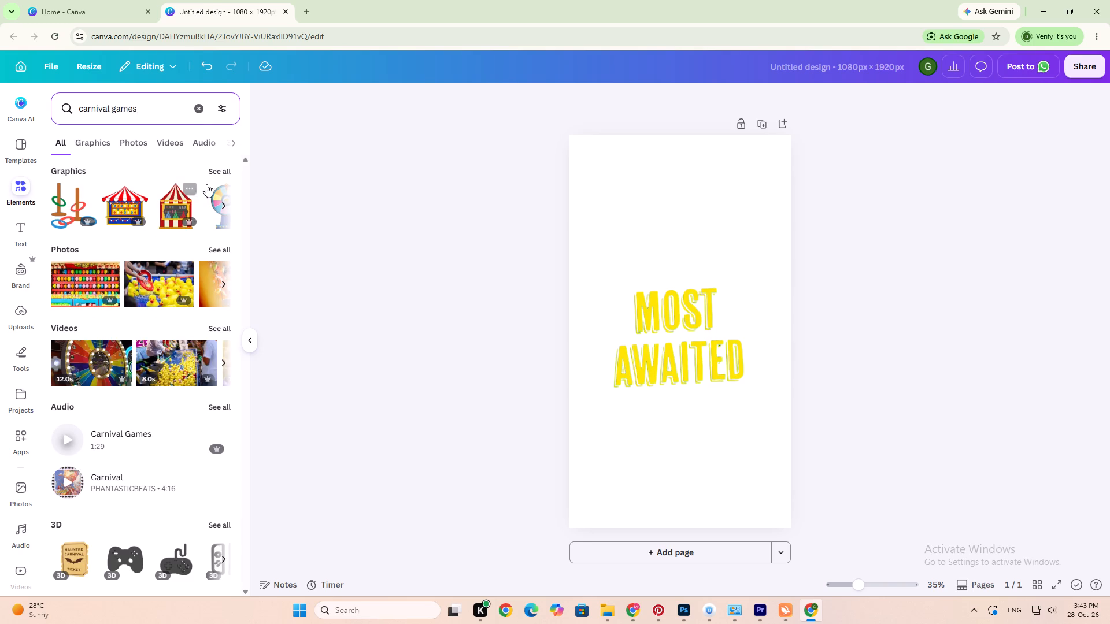
{"action": "left_click", "coordinate": [228, 173]}
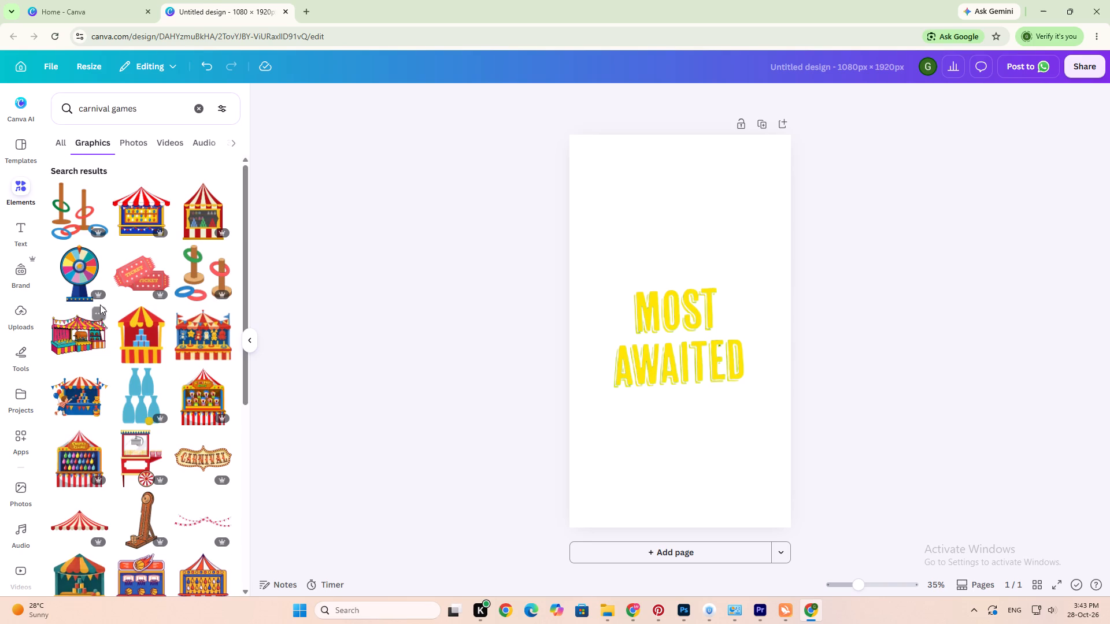
Add the blue can-toss stall graphic with the boy and place it below the MOST AWAITED artwork.
{"action": "left_click", "coordinate": [73, 391]}
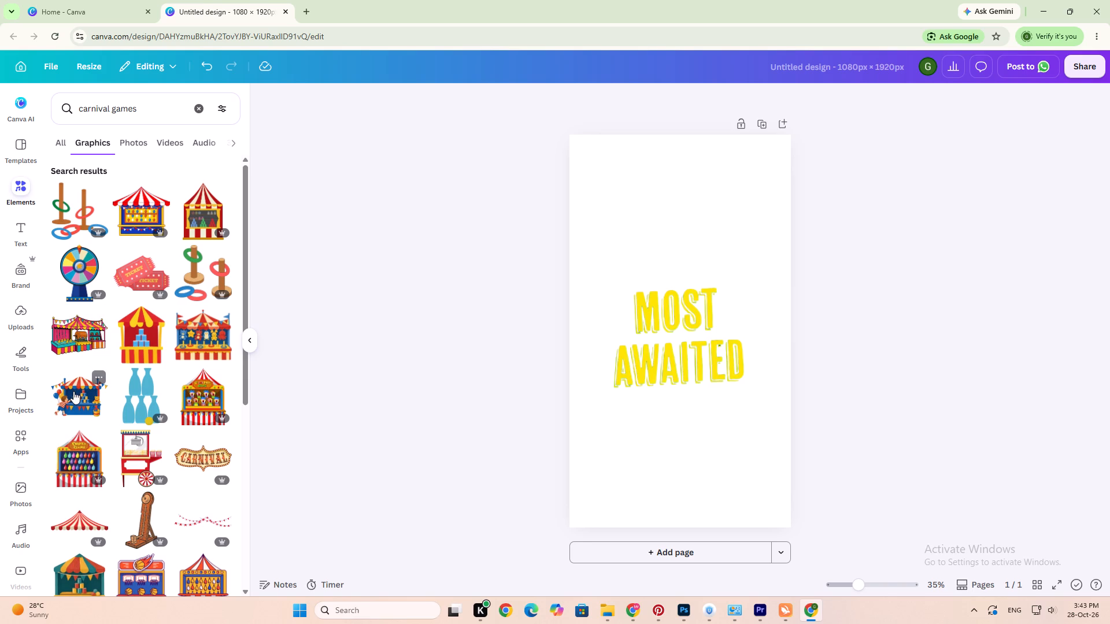
{"action": "left_click_drag", "start_coordinate": [675, 355], "coordinate": [678, 361]}
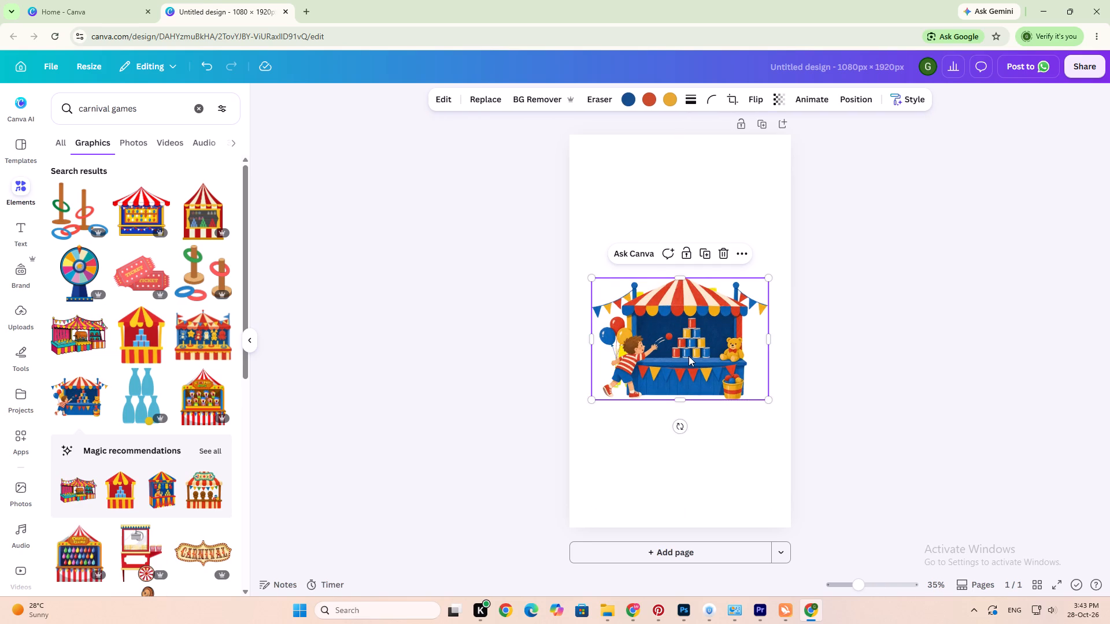
{"action": "left_click_drag", "start_coordinate": [690, 363], "coordinate": [696, 439]}
{"action": "left_click_drag", "start_coordinate": [686, 397], "coordinate": [679, 453]}
Delete the MOST AWAITED artwork and move the can-toss stall up toward the middle of the page.
{"action": "left_click", "coordinate": [688, 333]}
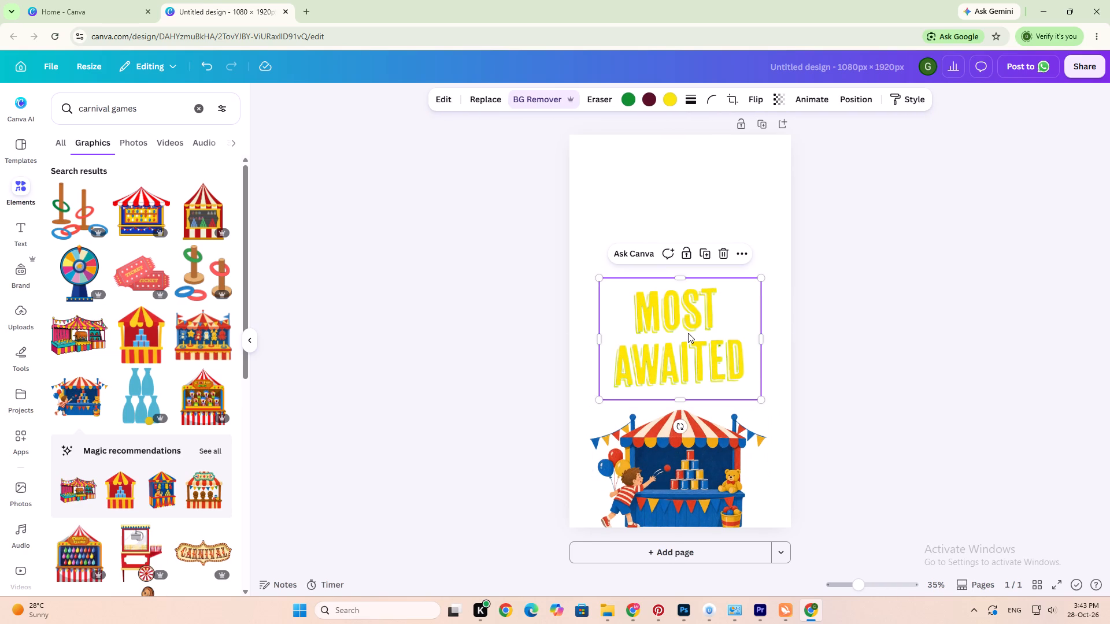
{"action": "key", "text": "Delete"}
{"action": "key", "text": "Page_Down"}
{"action": "left_click", "coordinate": [692, 436]}
{"action": "left_click_drag", "start_coordinate": [692, 454], "coordinate": [692, 369]}
Add the pink and teal row of carnival stalls from the recommendations and place it above the can-toss stall.
{"action": "left_click", "coordinate": [70, 490]}
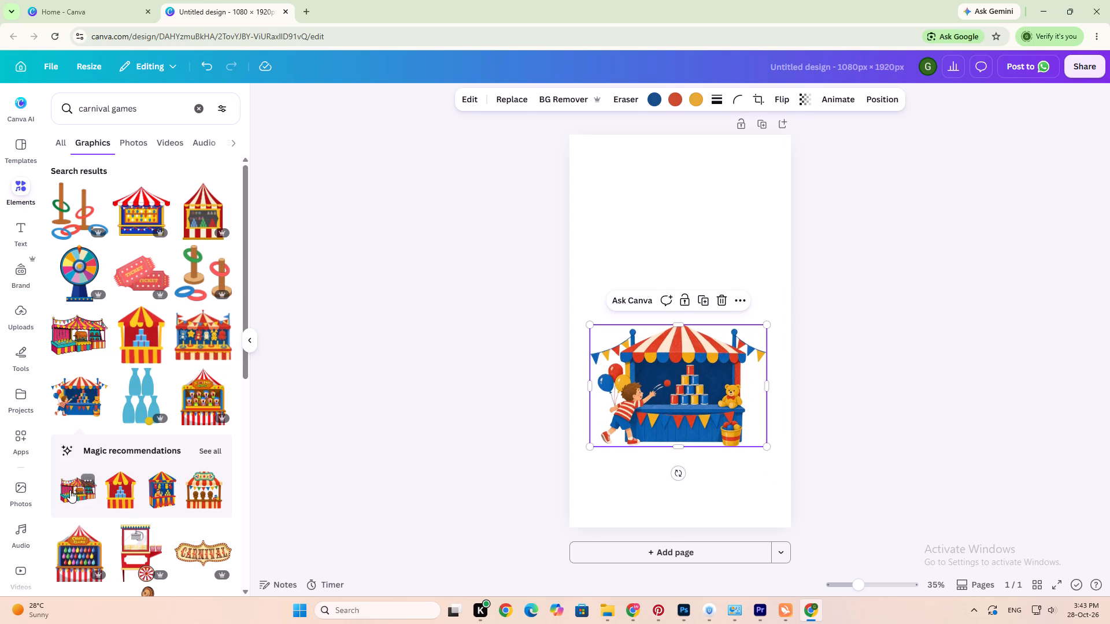
{"action": "left_click_drag", "start_coordinate": [695, 334], "coordinate": [696, 245]}
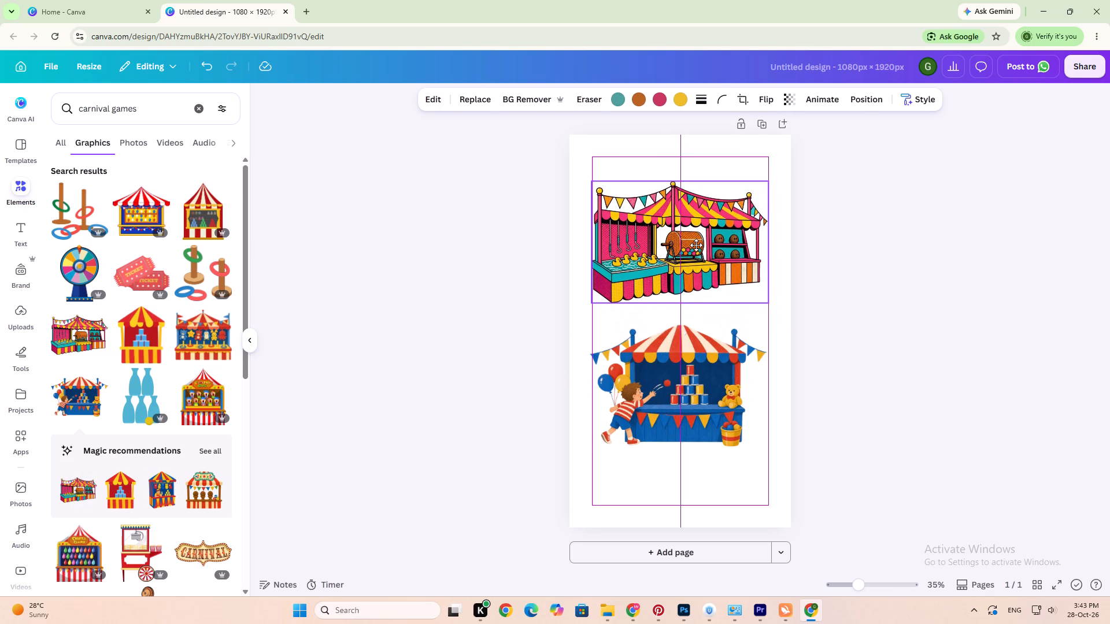
Add the Darts Game stall graphic and place it in the page's lower-left corner.
{"action": "scroll", "coordinate": [193, 483], "scroll_direction": "down", "scroll_amount": 2}
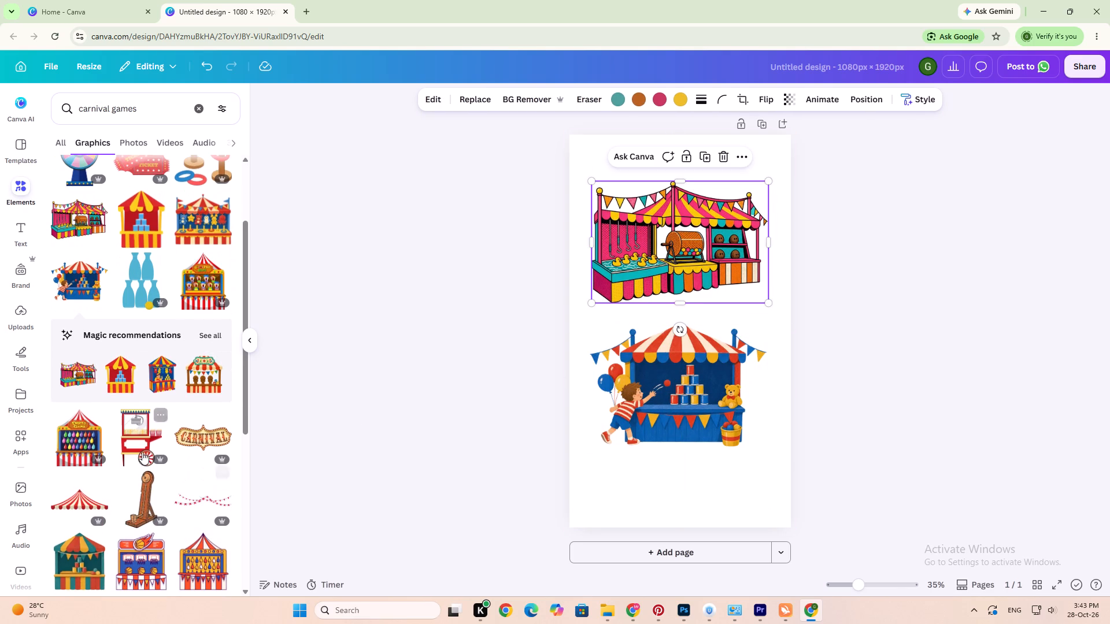
{"action": "left_click", "coordinate": [83, 440]}
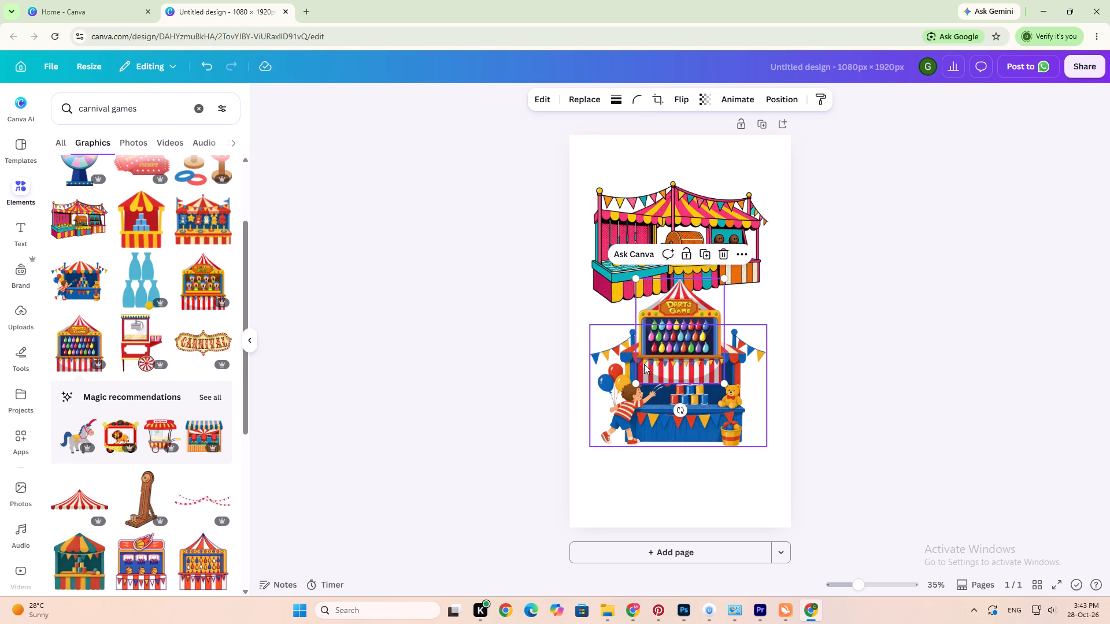
{"action": "left_click_drag", "start_coordinate": [667, 361], "coordinate": [606, 490]}
Move the pink stalls and can-toss stall higher on the page, and move the Darts Game stall to the page's lower-right corner.
{"action": "left_click", "coordinate": [721, 247]}
{"action": "left_click_drag", "start_coordinate": [721, 250], "coordinate": [717, 220]}
{"action": "left_click", "coordinate": [705, 394]}
{"action": "left_click_drag", "start_coordinate": [708, 392], "coordinate": [719, 345]}
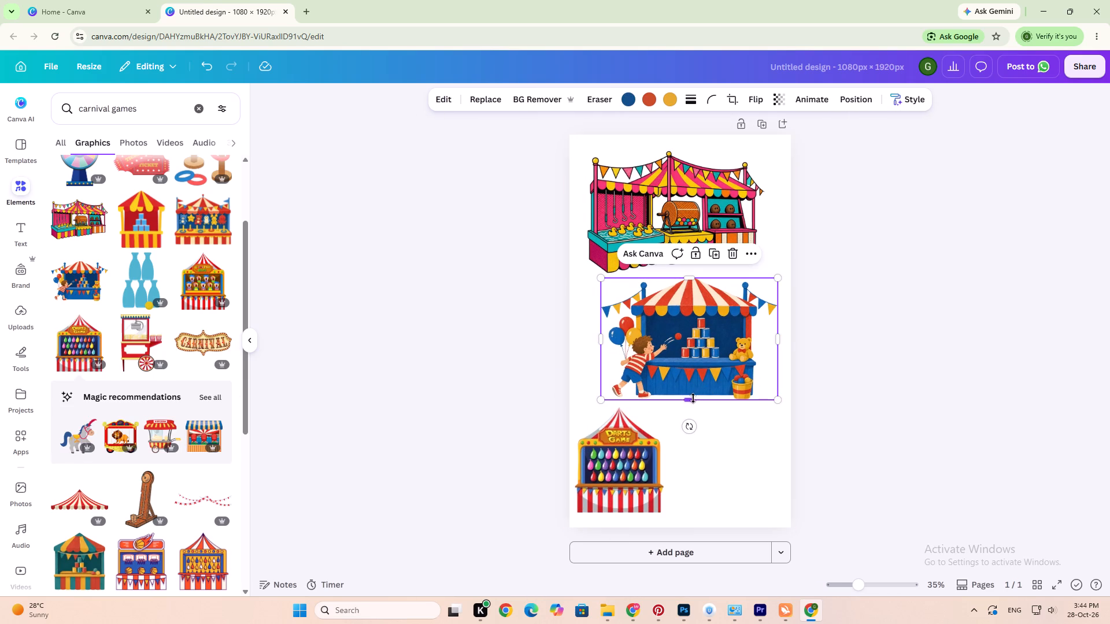
{"action": "left_click_drag", "start_coordinate": [693, 398], "coordinate": [696, 372]}
{"action": "key", "text": "ctrl+z"}
{"action": "left_click_drag", "start_coordinate": [698, 369], "coordinate": [687, 365]}
{"action": "left_click", "coordinate": [643, 460]}
{"action": "left_click_drag", "start_coordinate": [644, 466], "coordinate": [764, 467]}
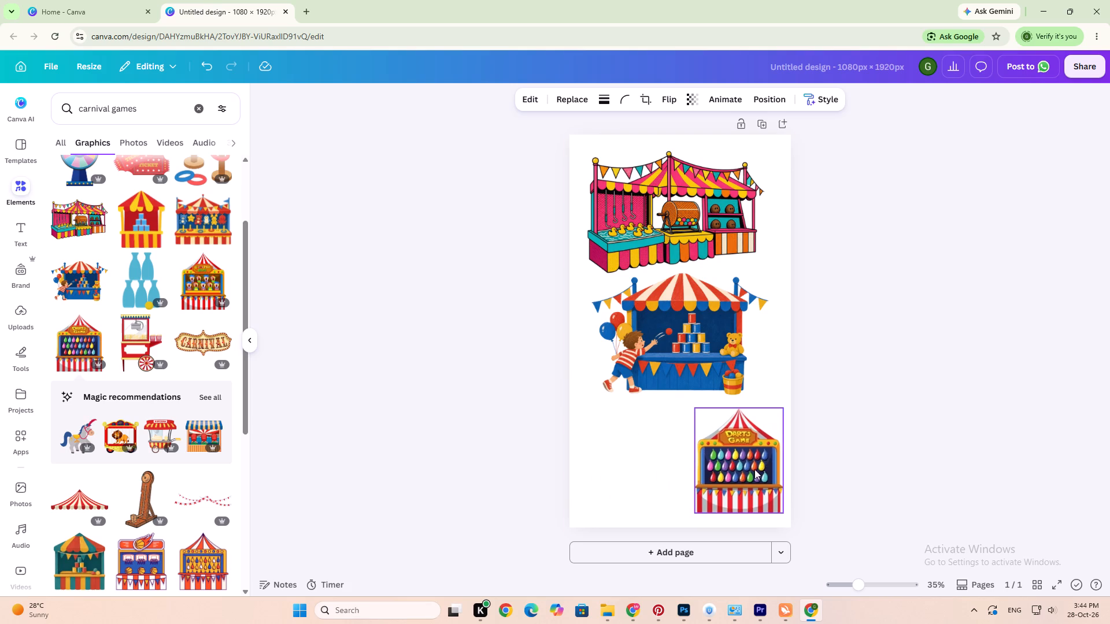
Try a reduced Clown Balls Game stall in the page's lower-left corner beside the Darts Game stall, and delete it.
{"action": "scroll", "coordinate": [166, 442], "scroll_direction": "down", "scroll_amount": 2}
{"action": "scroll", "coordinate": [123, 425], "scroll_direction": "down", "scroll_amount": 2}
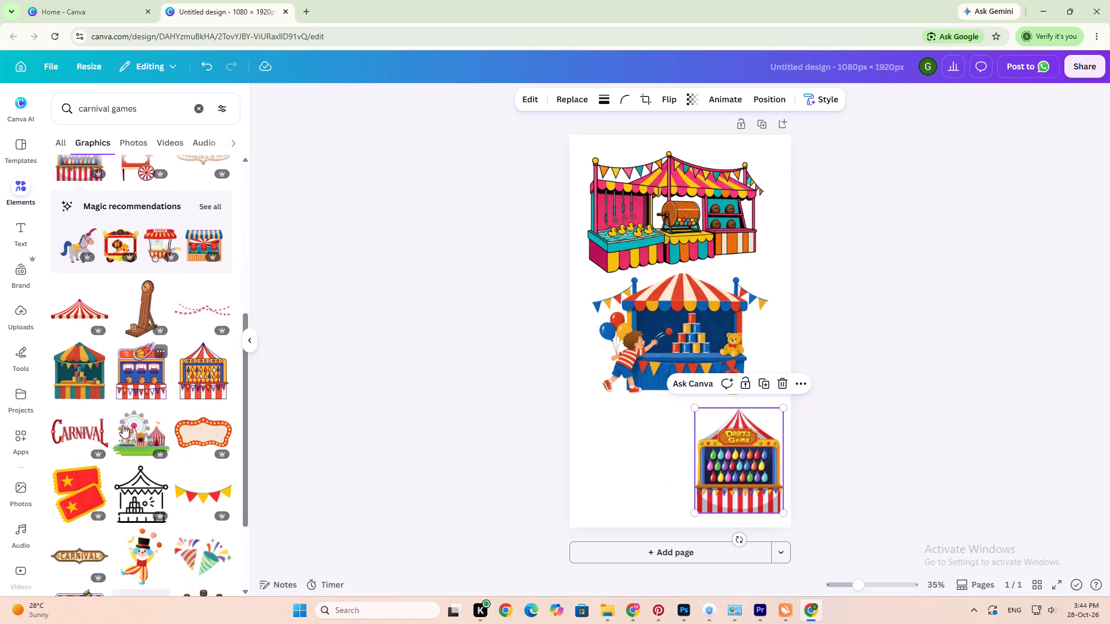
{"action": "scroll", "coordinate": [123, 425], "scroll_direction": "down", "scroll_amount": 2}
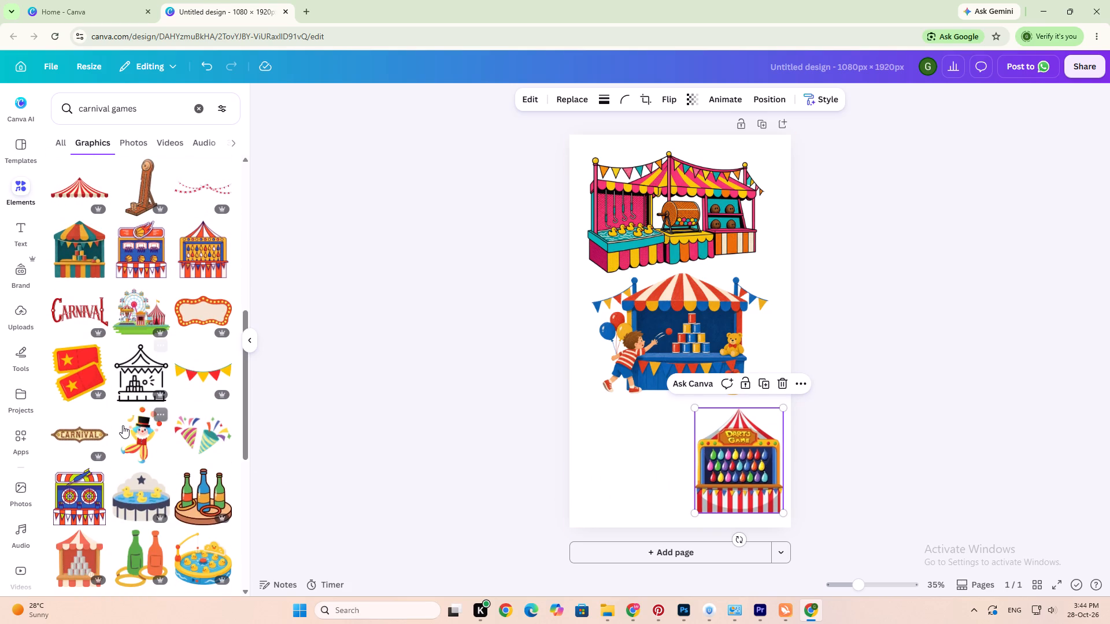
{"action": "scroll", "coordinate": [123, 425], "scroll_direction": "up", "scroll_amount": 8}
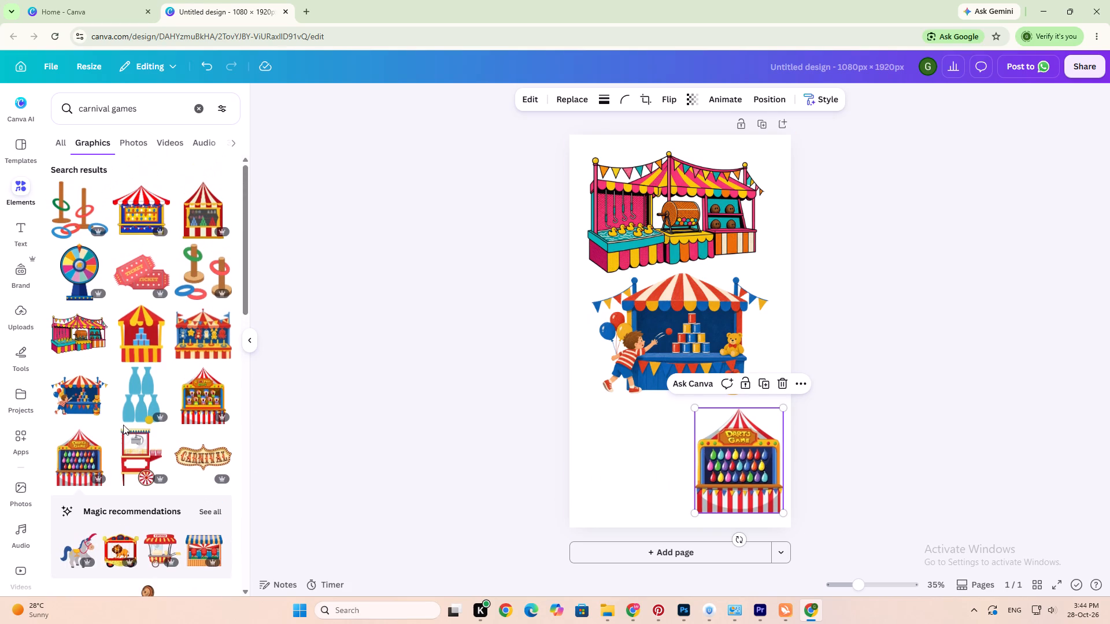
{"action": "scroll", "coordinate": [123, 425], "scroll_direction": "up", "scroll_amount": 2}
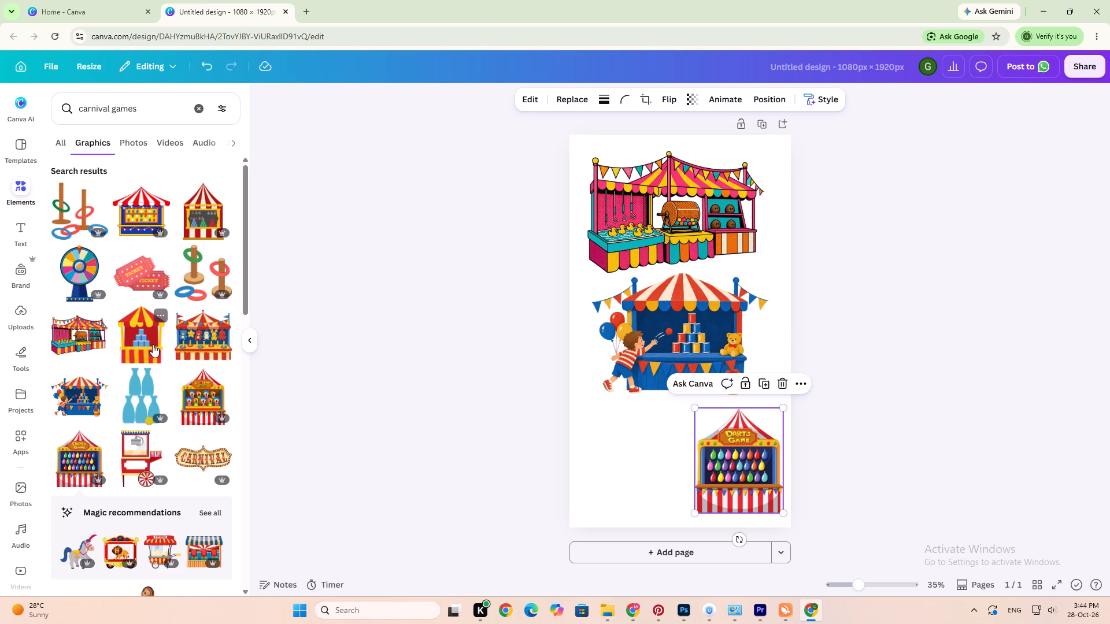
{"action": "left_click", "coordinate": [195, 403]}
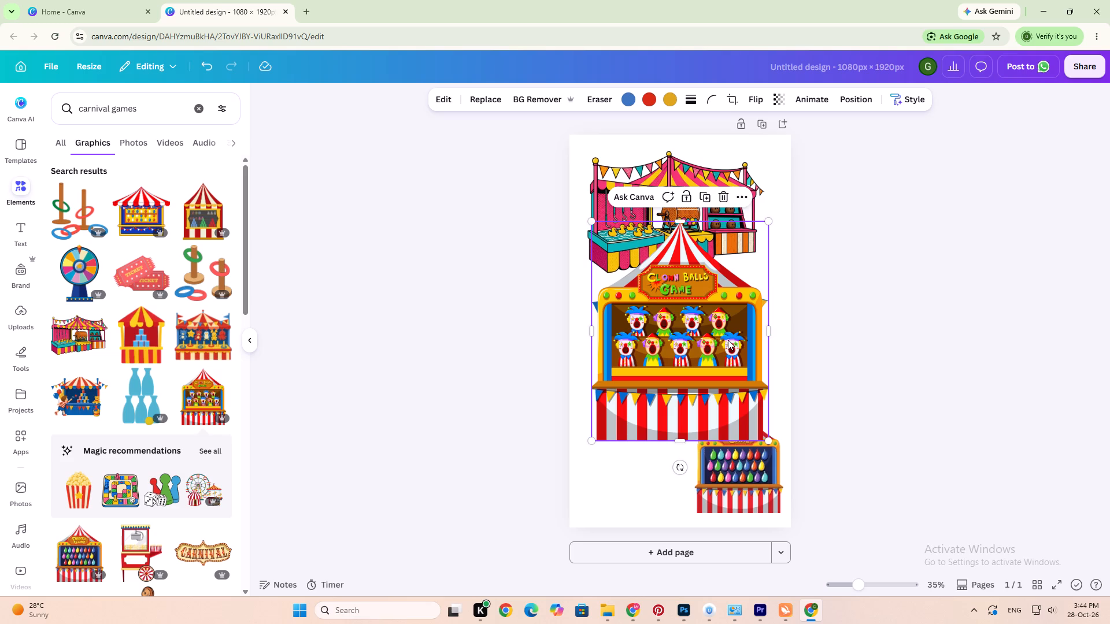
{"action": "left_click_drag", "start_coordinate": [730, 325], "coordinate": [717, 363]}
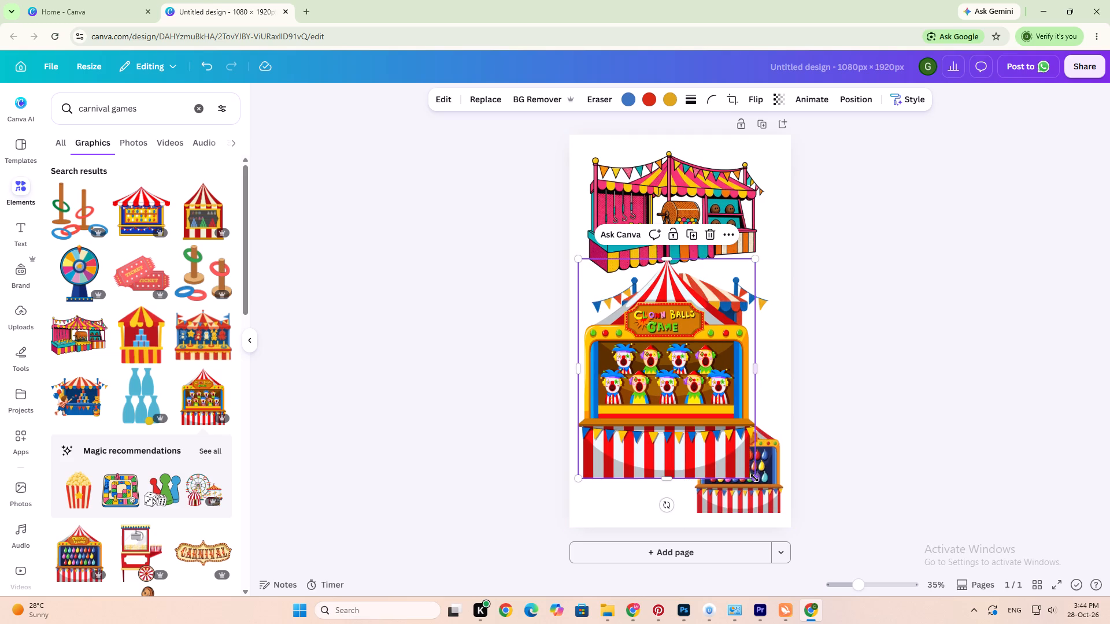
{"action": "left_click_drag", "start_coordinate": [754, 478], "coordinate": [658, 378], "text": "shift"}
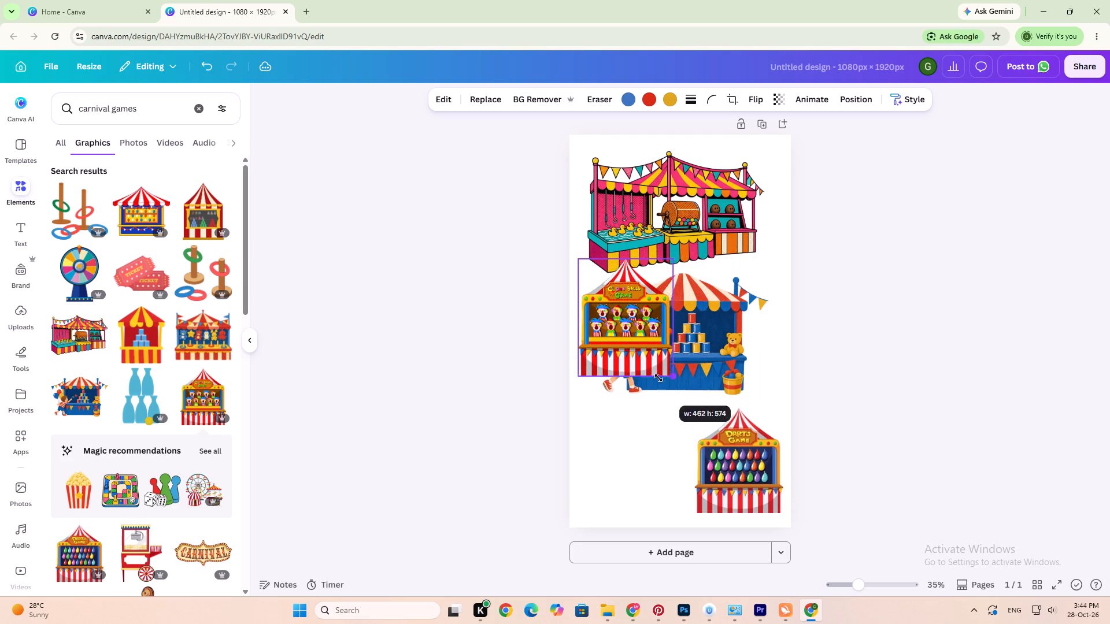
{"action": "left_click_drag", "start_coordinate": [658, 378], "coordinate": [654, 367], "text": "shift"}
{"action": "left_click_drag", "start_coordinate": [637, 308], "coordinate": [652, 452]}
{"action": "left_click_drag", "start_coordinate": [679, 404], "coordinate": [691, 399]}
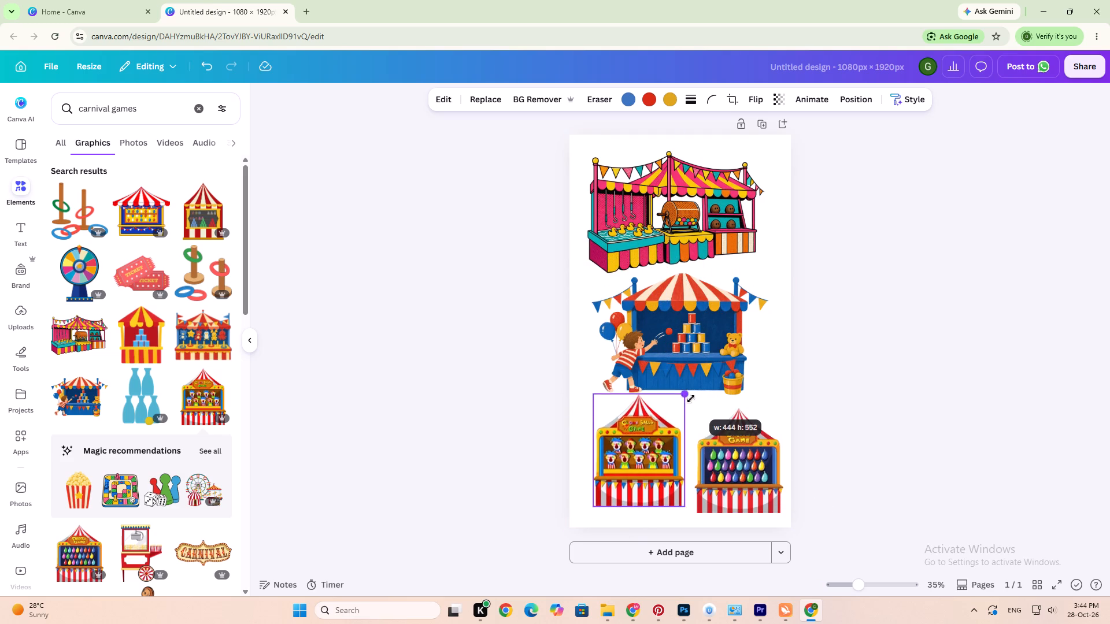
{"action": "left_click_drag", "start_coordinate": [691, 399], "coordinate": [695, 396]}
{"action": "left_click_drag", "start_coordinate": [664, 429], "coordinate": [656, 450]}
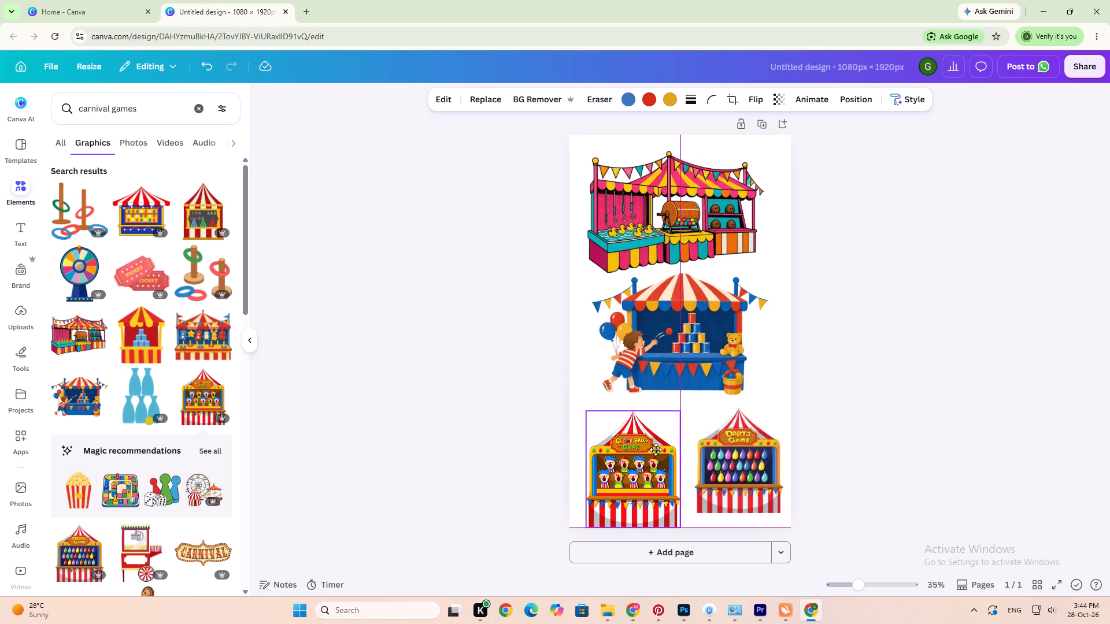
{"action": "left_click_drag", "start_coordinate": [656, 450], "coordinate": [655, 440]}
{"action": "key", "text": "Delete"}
Add the High Striker graphic with the striped hammer and place it in the page's lower-left corner beside the Darts Game stall.
{"action": "scroll", "coordinate": [72, 409], "scroll_direction": "down", "scroll_amount": 3}
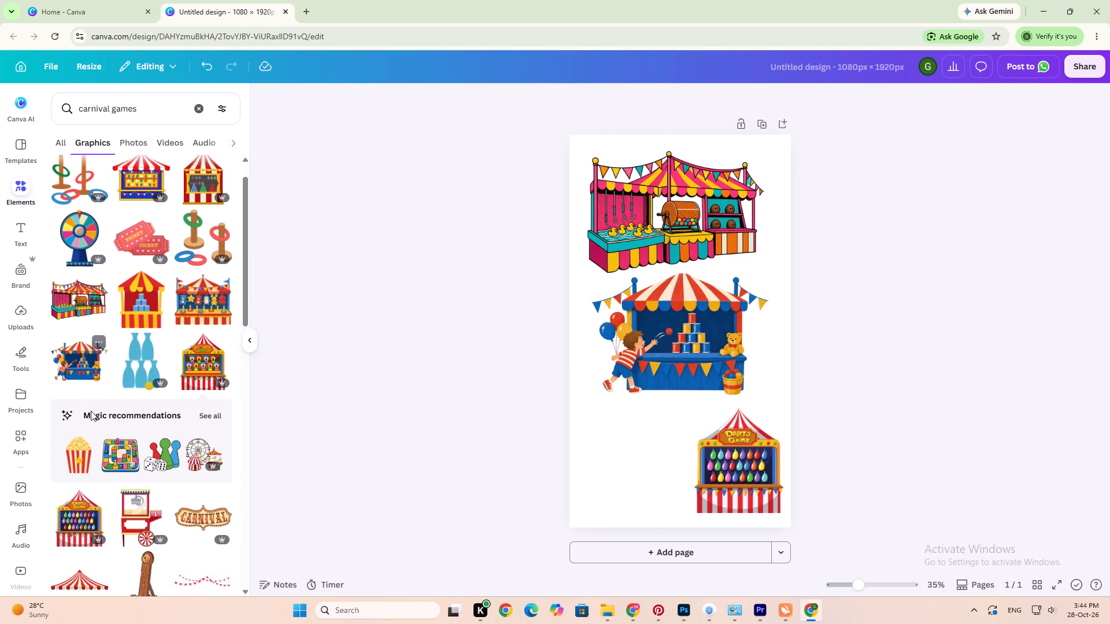
{"action": "scroll", "coordinate": [91, 411], "scroll_direction": "down", "scroll_amount": 1}
{"action": "scroll", "coordinate": [159, 422], "scroll_direction": "down", "scroll_amount": 4}
{"action": "scroll", "coordinate": [160, 312], "scroll_direction": "up", "scroll_amount": 1}
{"action": "scroll", "coordinate": [151, 367], "scroll_direction": "down", "scroll_amount": 2}
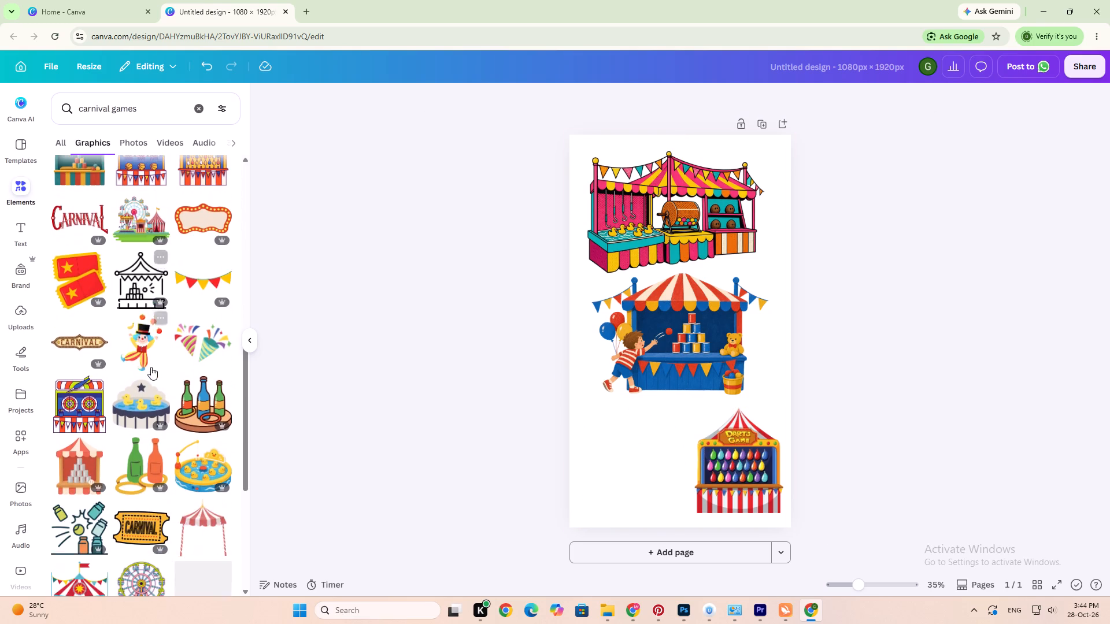
{"action": "scroll", "coordinate": [140, 388], "scroll_direction": "down", "scroll_amount": 9}
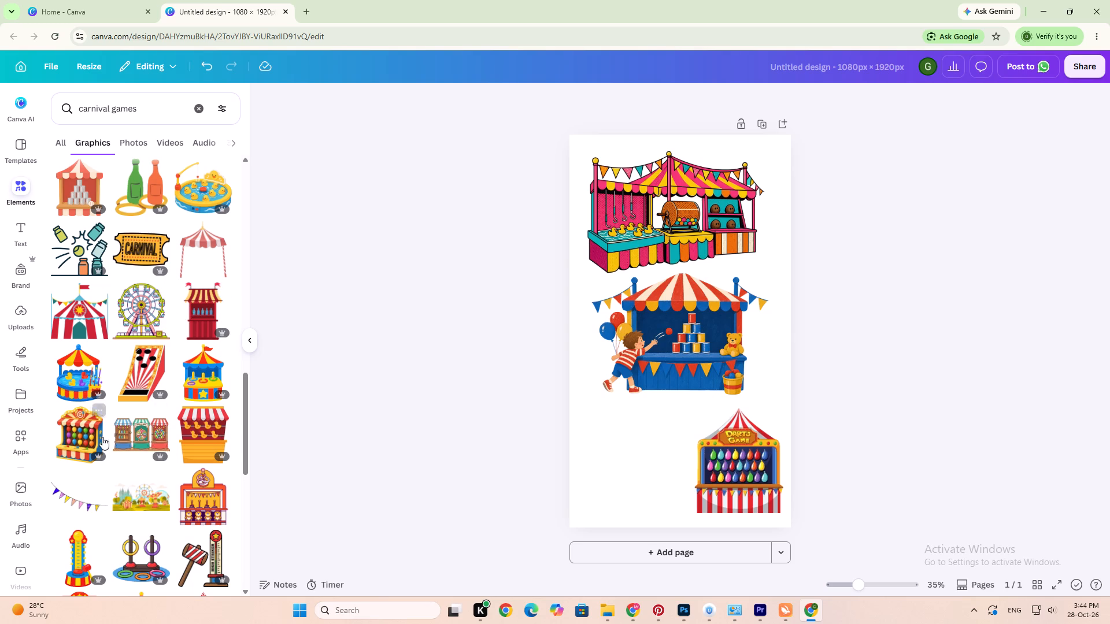
{"action": "scroll", "coordinate": [125, 433], "scroll_direction": "down", "scroll_amount": 2}
{"action": "left_click", "coordinate": [201, 445]}
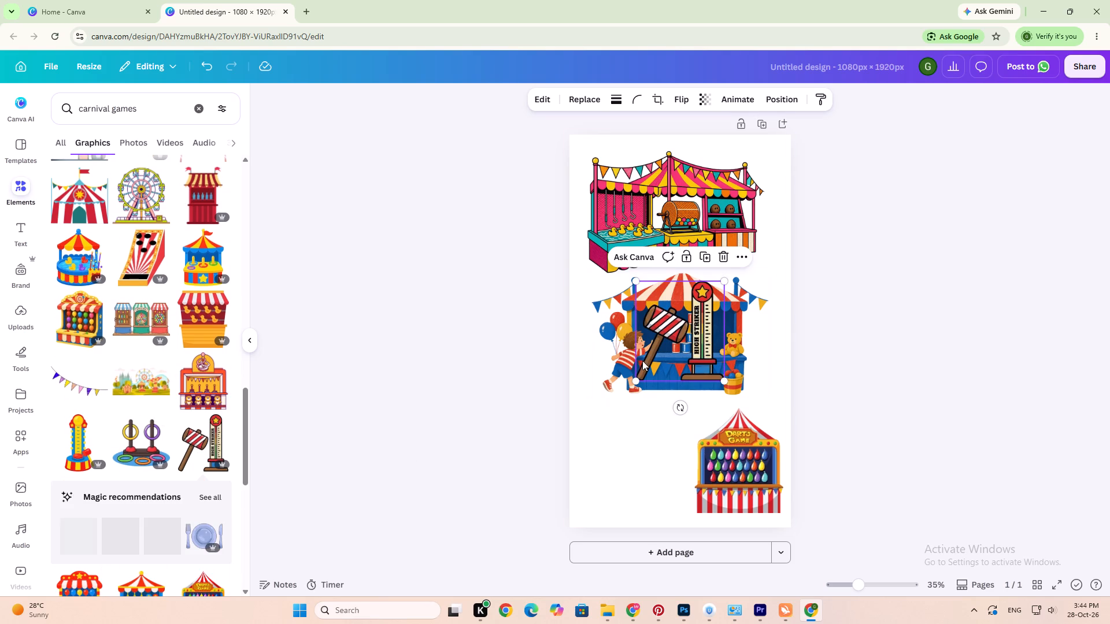
{"action": "left_click_drag", "start_coordinate": [709, 332], "coordinate": [657, 461]}
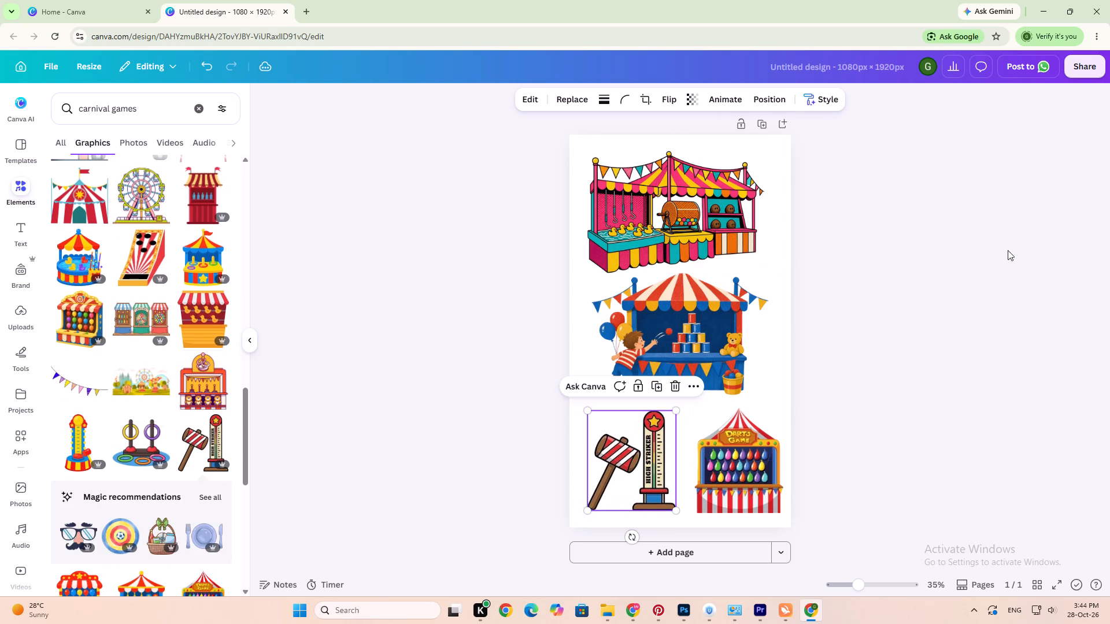
{"action": "left_click", "coordinate": [1026, 239]}
Download the stall page as a PNG with a transparent background.
{"action": "left_click", "coordinate": [1074, 66]}
{"action": "left_click", "coordinate": [909, 346]}
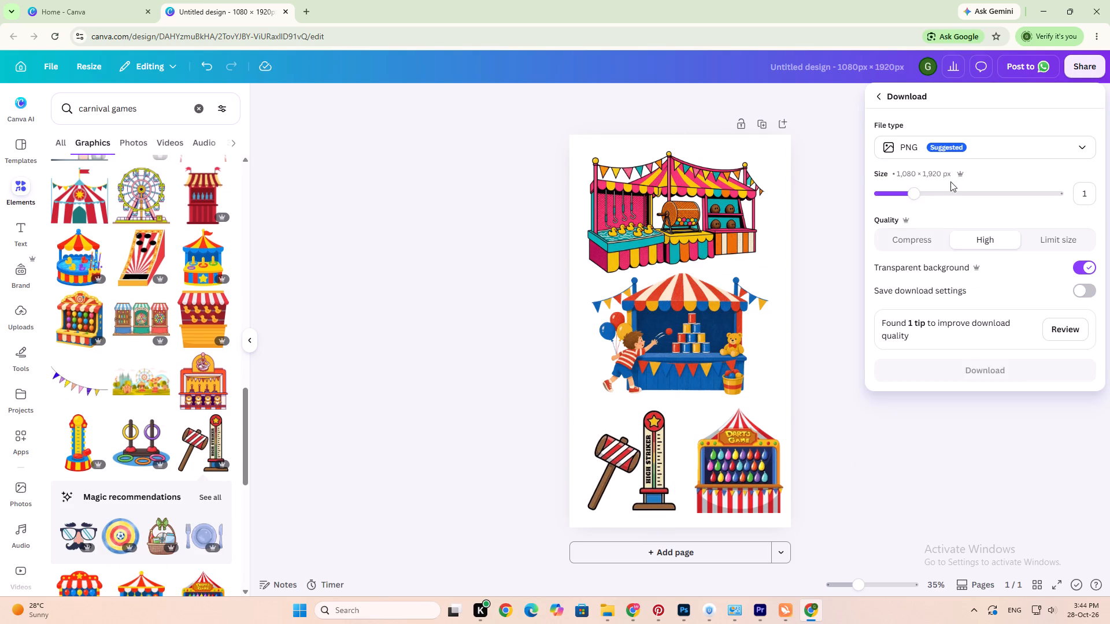
{"action": "left_click", "coordinate": [954, 140]}
{"action": "left_click", "coordinate": [970, 114]}
{"action": "left_click", "coordinate": [991, 373]}
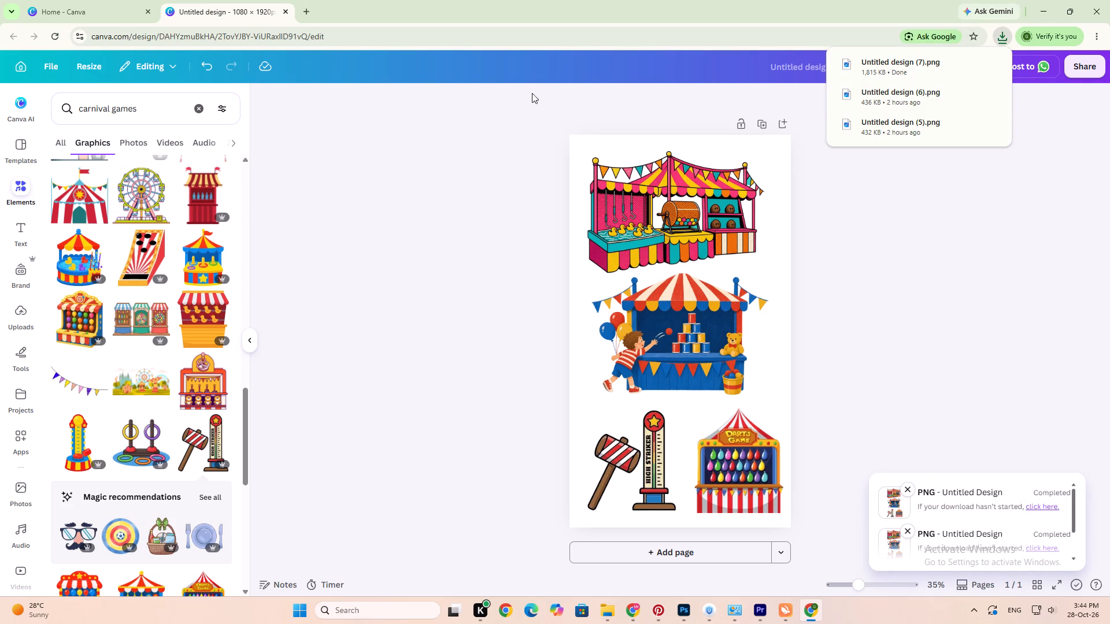
Bring the downloaded Untitled design (7).png into the Premiere Pro sequence on track V8 above the तो तैयार हो जाइए clips.
{"action": "left_click_drag", "start_coordinate": [905, 68], "coordinate": [686, 470]}
{"action": "key", "text": "alt+Tab"}
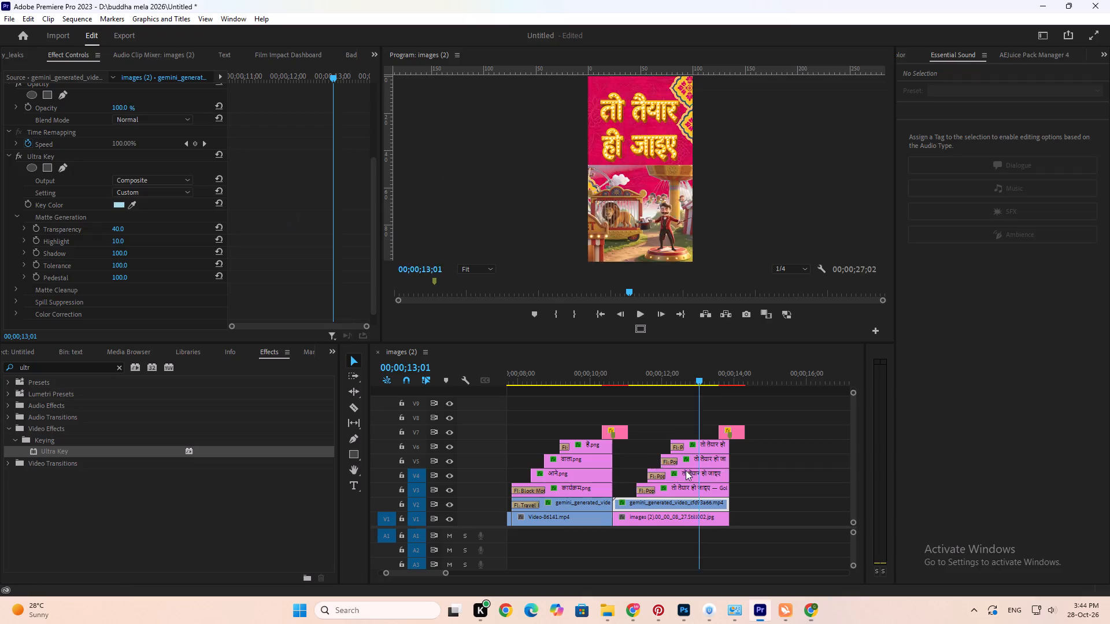
{"action": "left_click_drag", "start_coordinate": [686, 470], "coordinate": [600, 430]}
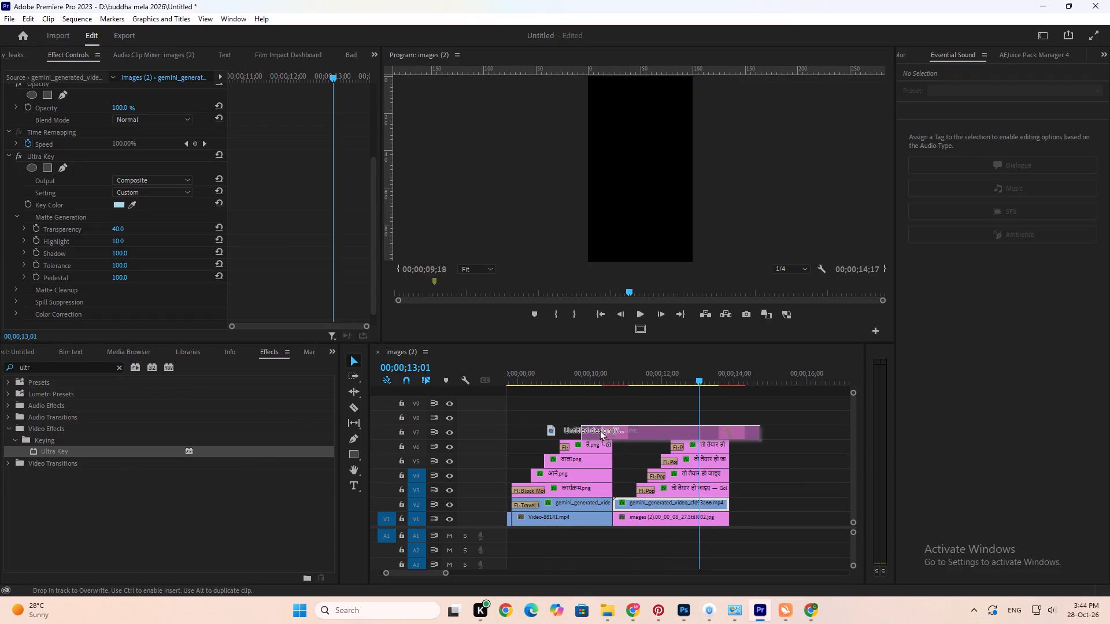
{"action": "left_click_drag", "start_coordinate": [600, 430], "coordinate": [673, 412]}
{"action": "left_click", "coordinate": [701, 374]}
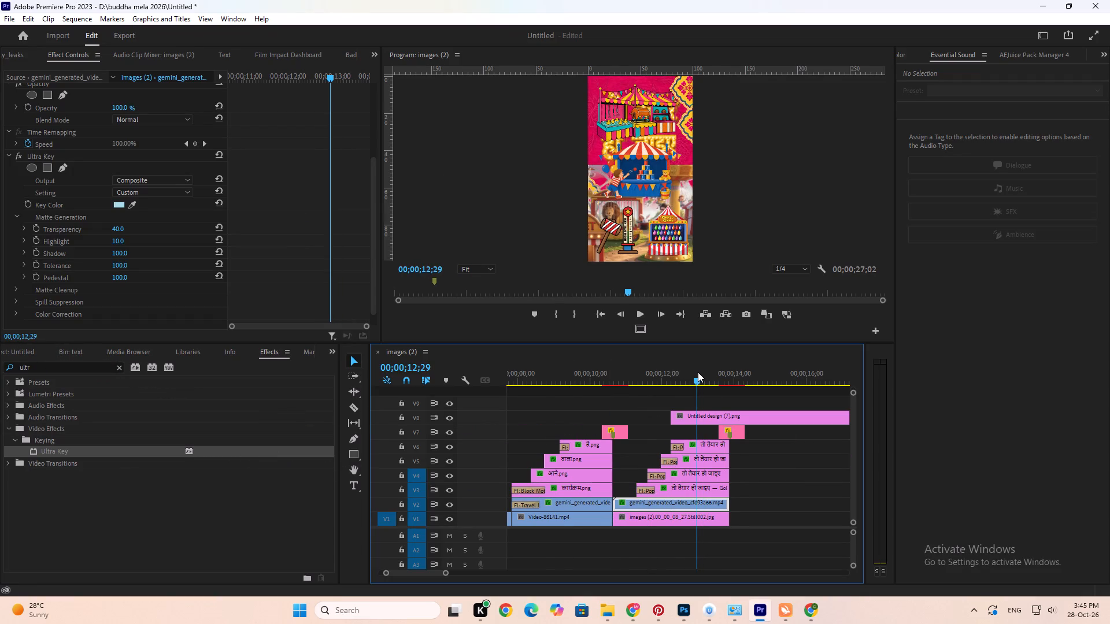
Replace the gemini_generated_video clip on V2 under the तो तैयार हो जाइए titles with Untitled design (7).png, starting at the background's first frame.
{"action": "left_click", "coordinate": [695, 500]}
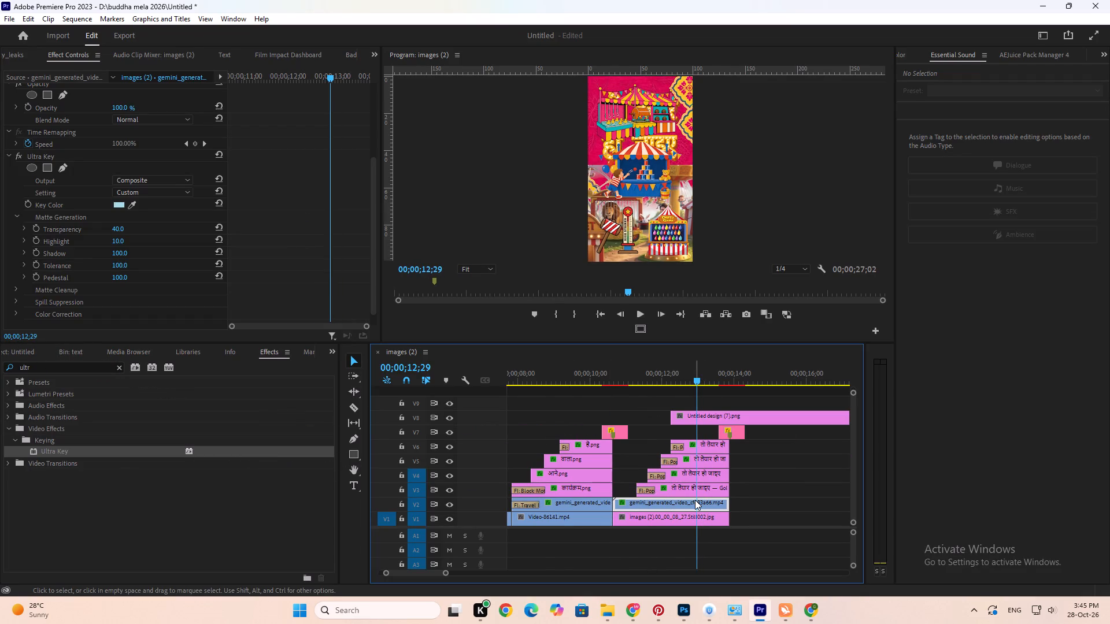
{"action": "key", "text": "Delete"}
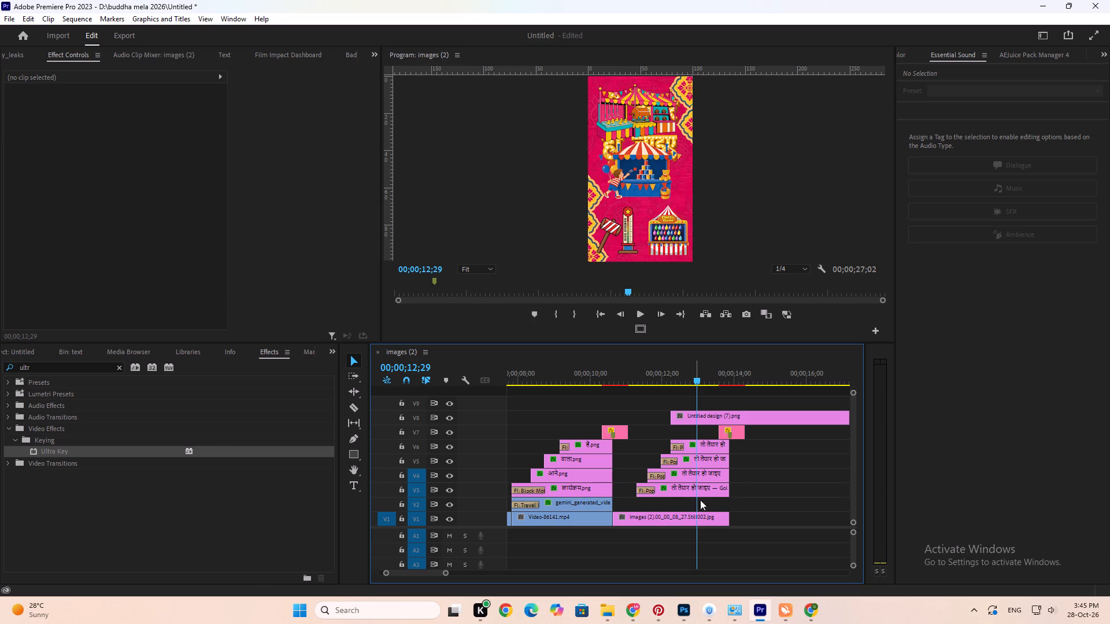
{"action": "left_click_drag", "start_coordinate": [730, 417], "coordinate": [700, 511]}
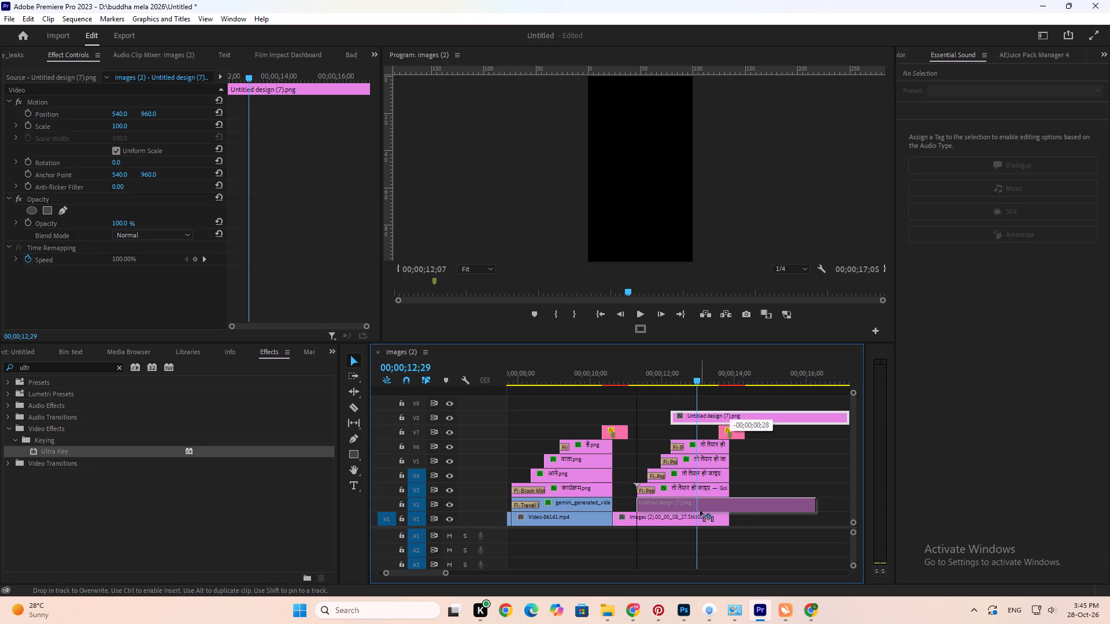
{"action": "left_click_drag", "start_coordinate": [700, 511], "coordinate": [676, 506]}
Add a rectangular opacity mask to Untitled design (7).png with a mask feather of 0.
{"action": "left_click_drag", "start_coordinate": [656, 372], "coordinate": [653, 373]}
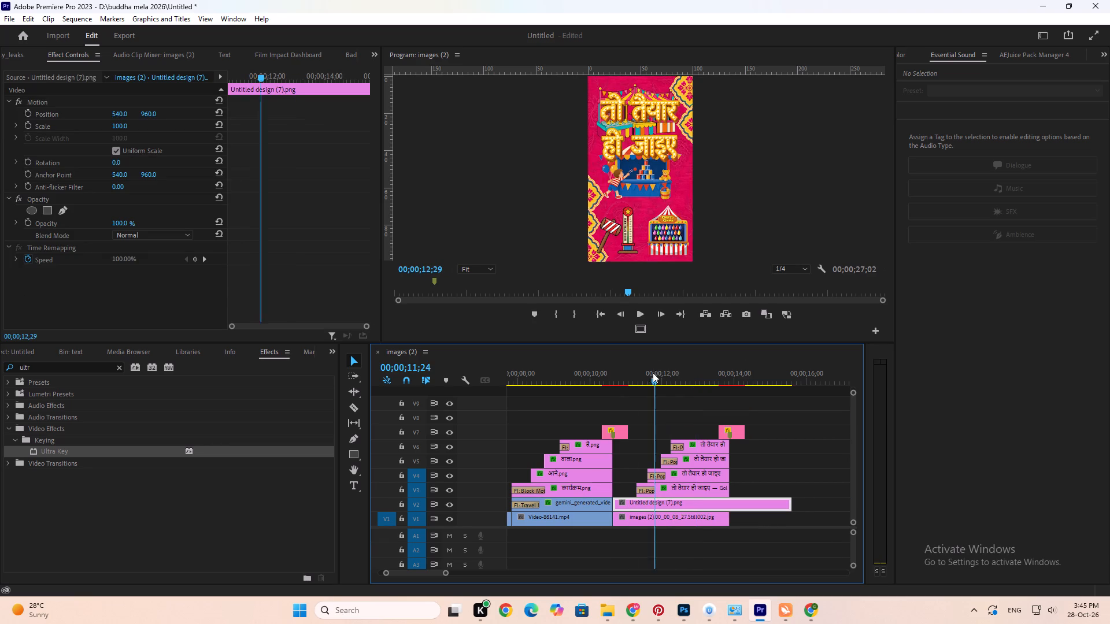
{"action": "left_click_drag", "start_coordinate": [653, 373], "coordinate": [630, 377]}
{"action": "scroll", "coordinate": [628, 378], "scroll_direction": "up", "scroll_amount": 8, "text": "alt"}
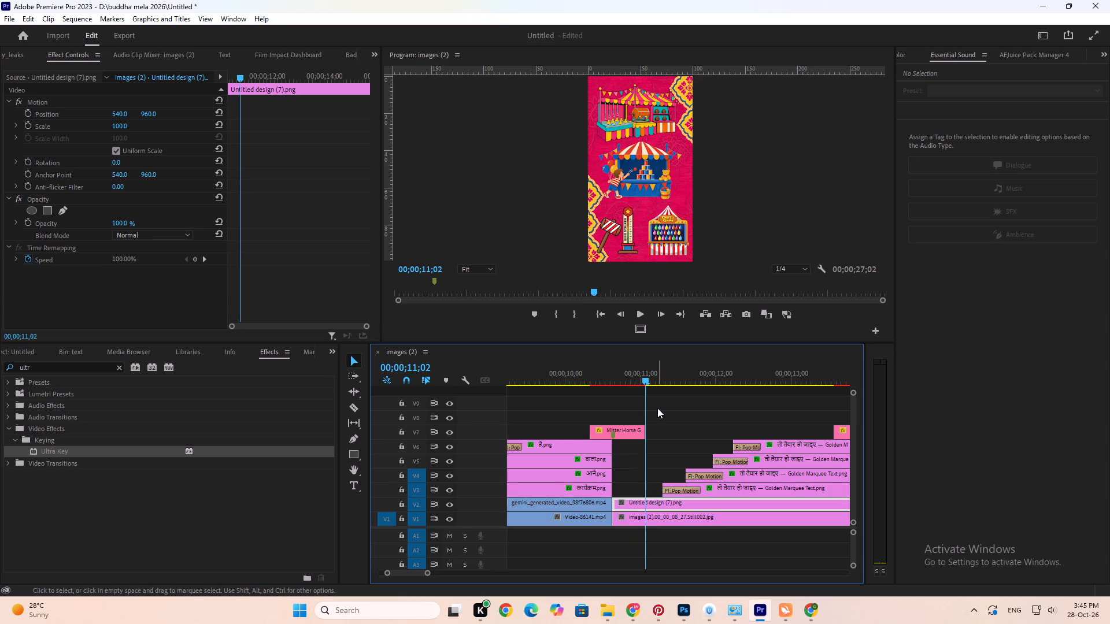
{"action": "left_click", "coordinate": [48, 209]}
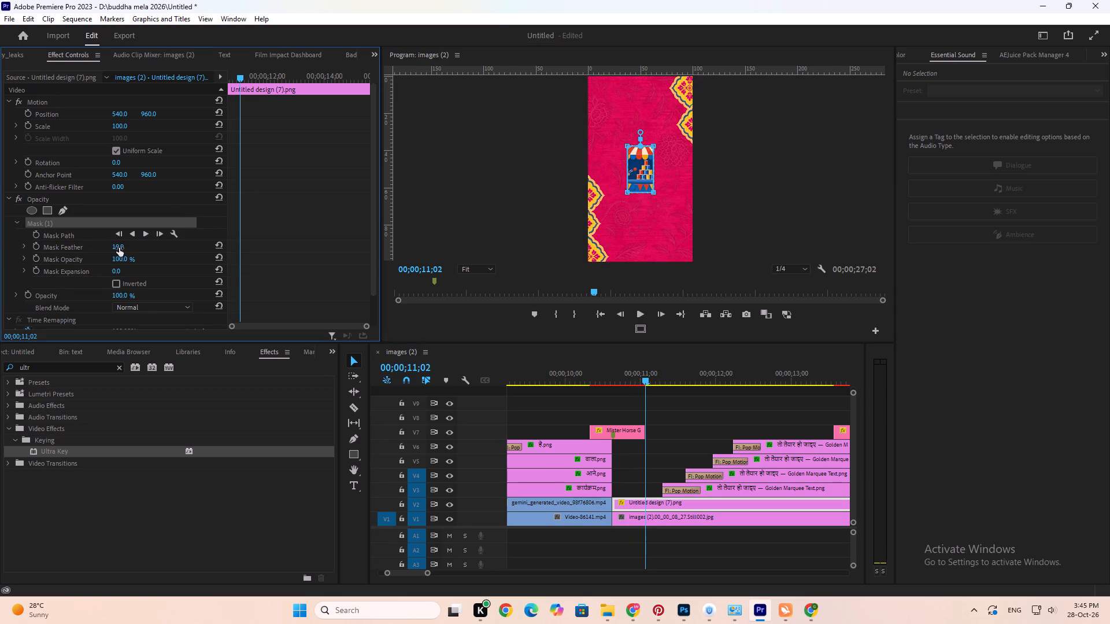
{"action": "left_click_drag", "start_coordinate": [119, 248], "coordinate": [21, 249]}
{"action": "key", "text": "Tab"}
Stretch the upper corners of the Untitled design (7).png mask outward to span the frame's width above the central stall's striped awning.
{"action": "left_click", "coordinate": [632, 196]}
{"action": "key", "text": "Tab"}
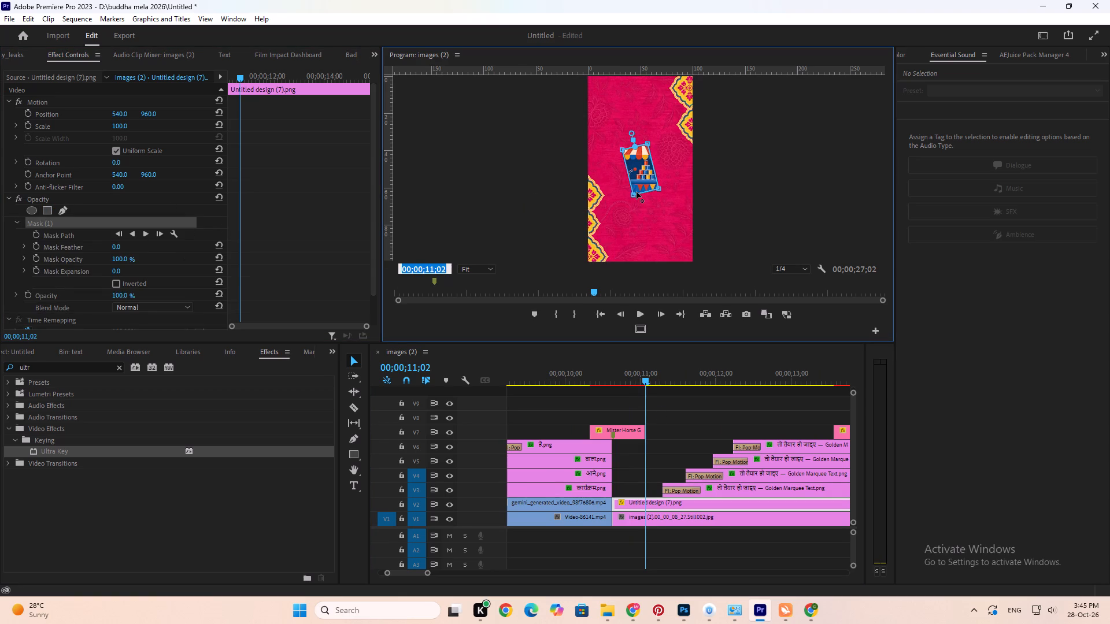
{"action": "key", "text": "ctrl+z"}
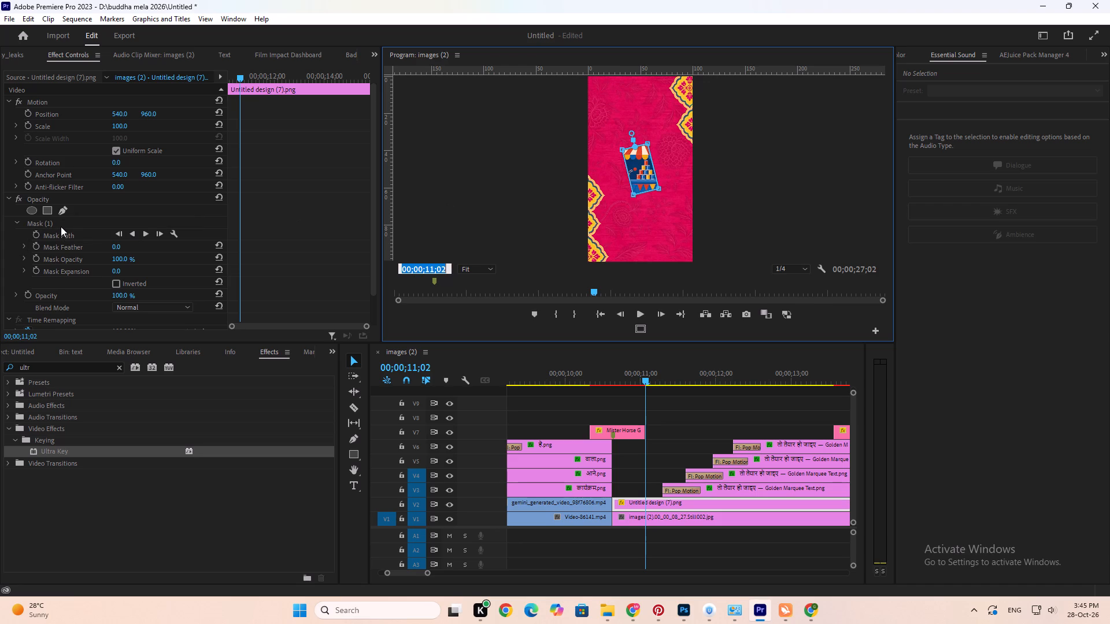
{"action": "left_click", "coordinate": [61, 224]}
{"action": "left_click_drag", "start_coordinate": [668, 176], "coordinate": [596, 231]}
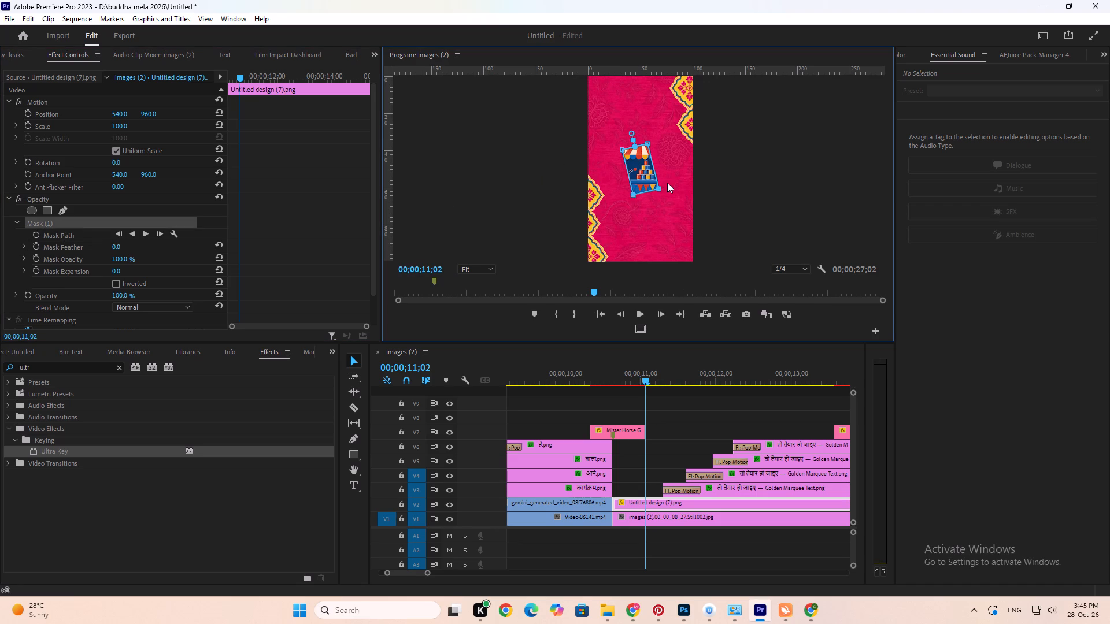
{"action": "left_click_drag", "start_coordinate": [660, 189], "coordinate": [686, 193]}
{"action": "left_click", "coordinate": [612, 180]}
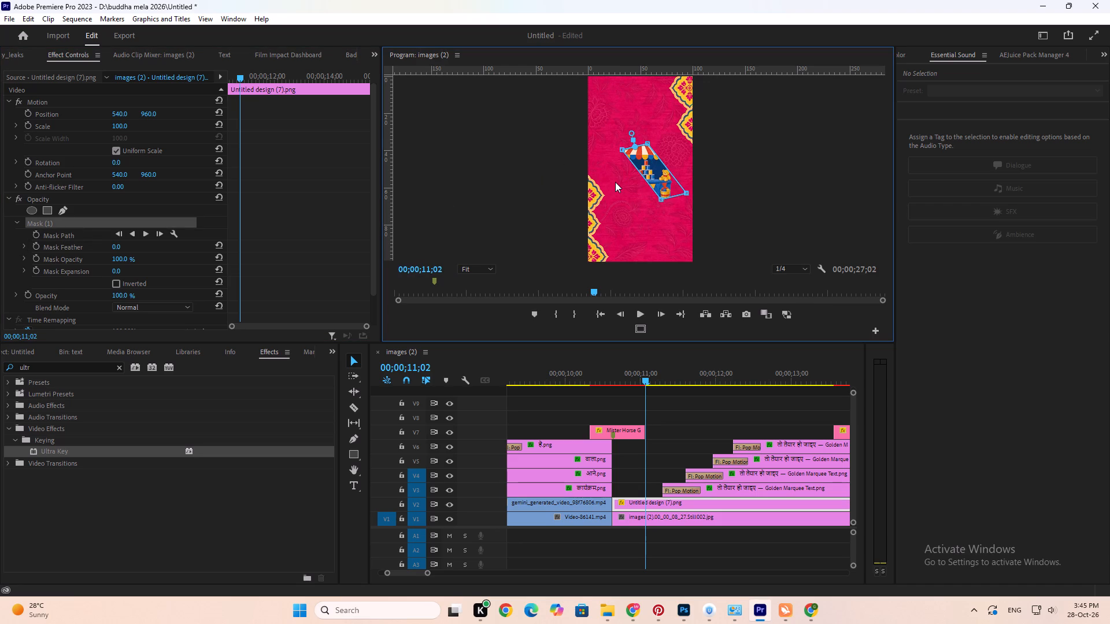
{"action": "left_click_drag", "start_coordinate": [669, 133], "coordinate": [642, 149]}
{"action": "left_click_drag", "start_coordinate": [647, 142], "coordinate": [672, 140]}
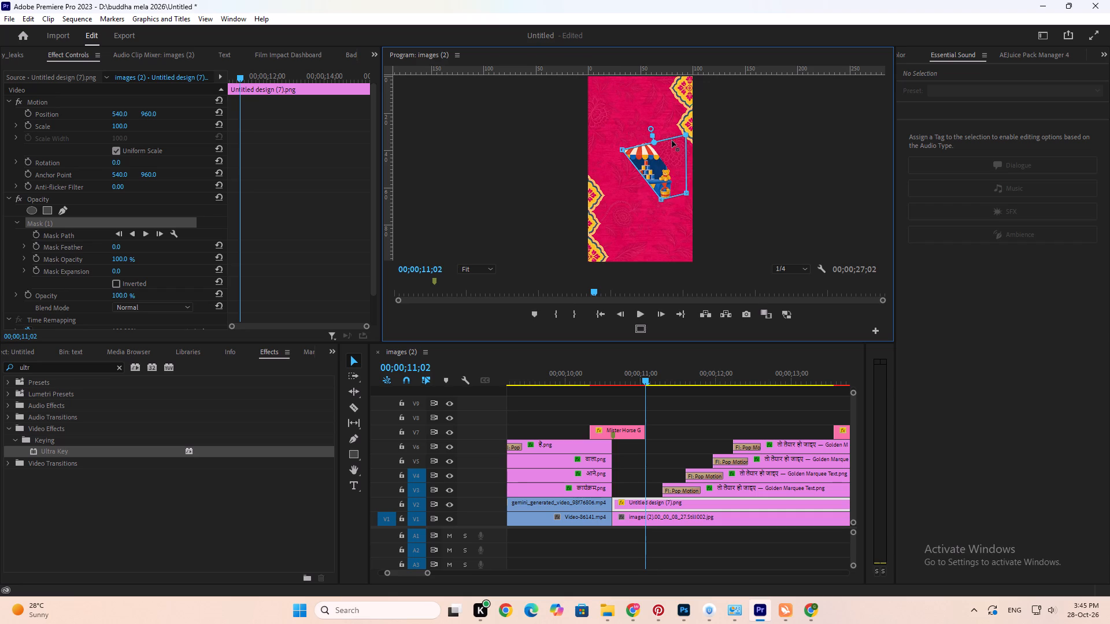
{"action": "left_click_drag", "start_coordinate": [672, 140], "coordinate": [704, 140]}
{"action": "left_click_drag", "start_coordinate": [608, 132], "coordinate": [635, 163]}
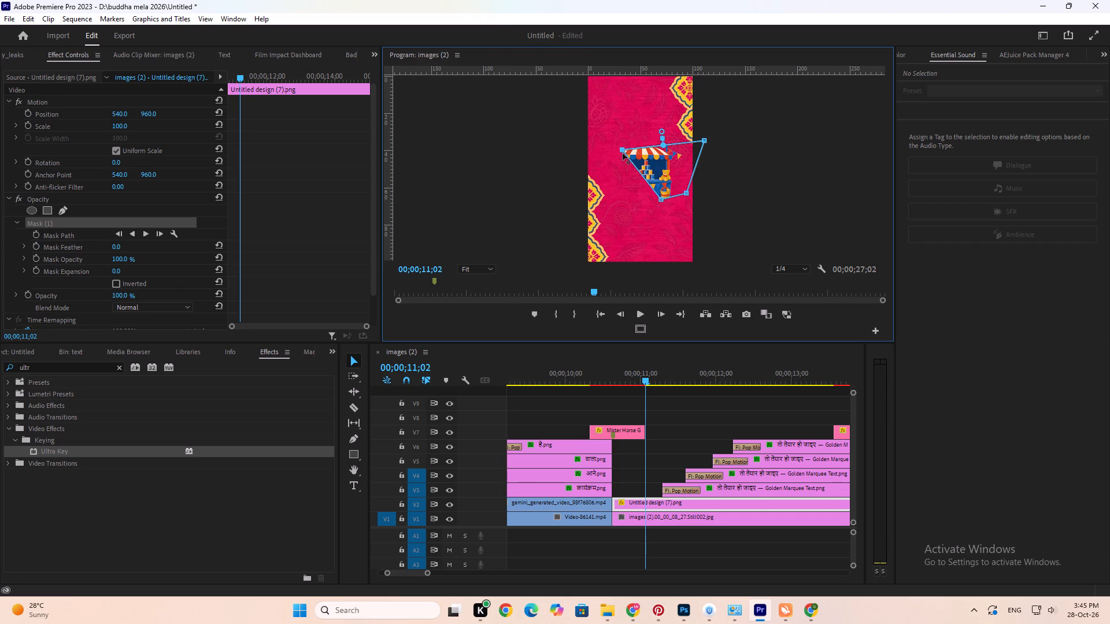
{"action": "left_click_drag", "start_coordinate": [620, 151], "coordinate": [585, 137]}
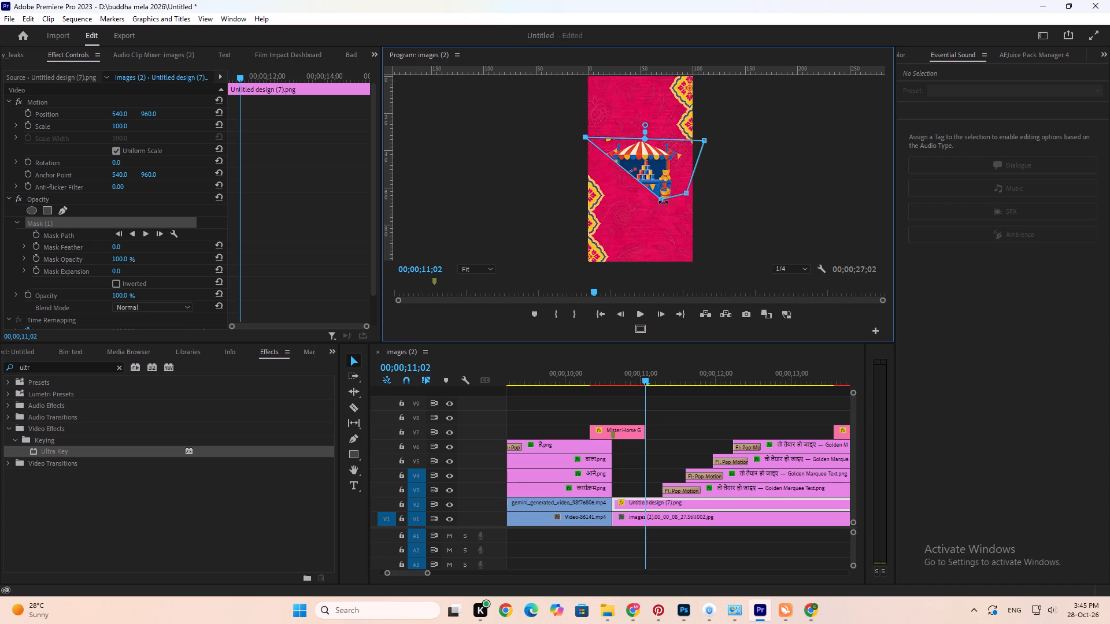
Extend the mask's lower corners past both frame edges and below the counter, enclosing the whole central stall and the boy.
{"action": "left_click", "coordinate": [661, 200]}
{"action": "left_click_drag", "start_coordinate": [661, 200], "coordinate": [613, 207]}
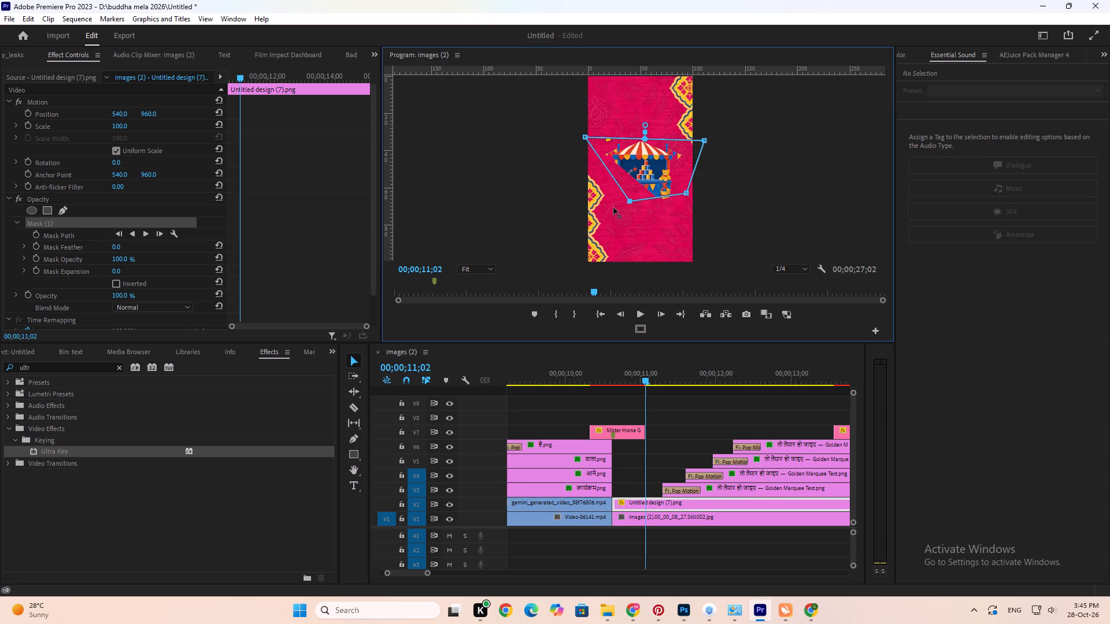
{"action": "left_click_drag", "start_coordinate": [613, 207], "coordinate": [582, 199]}
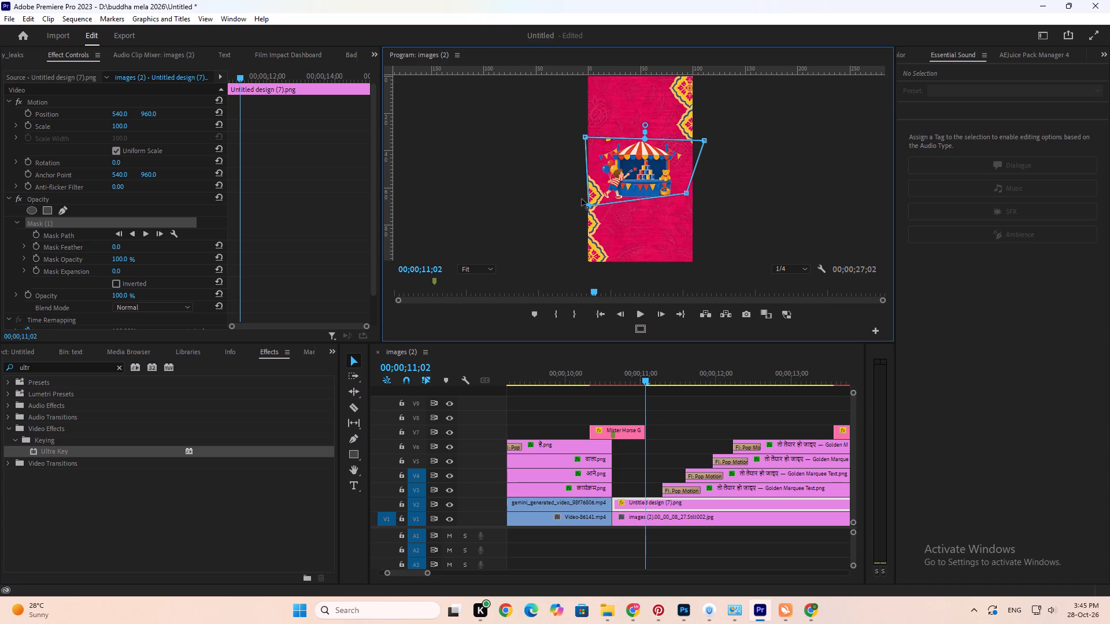
{"action": "left_click_drag", "start_coordinate": [582, 199], "coordinate": [582, 196]}
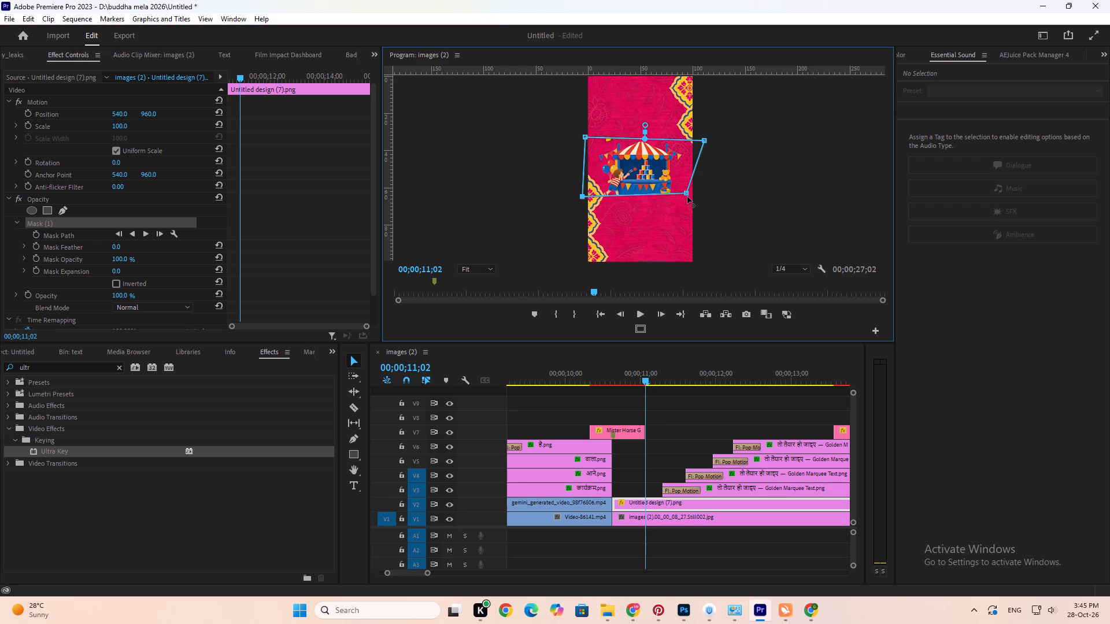
{"action": "left_click_drag", "start_coordinate": [687, 196], "coordinate": [697, 200]}
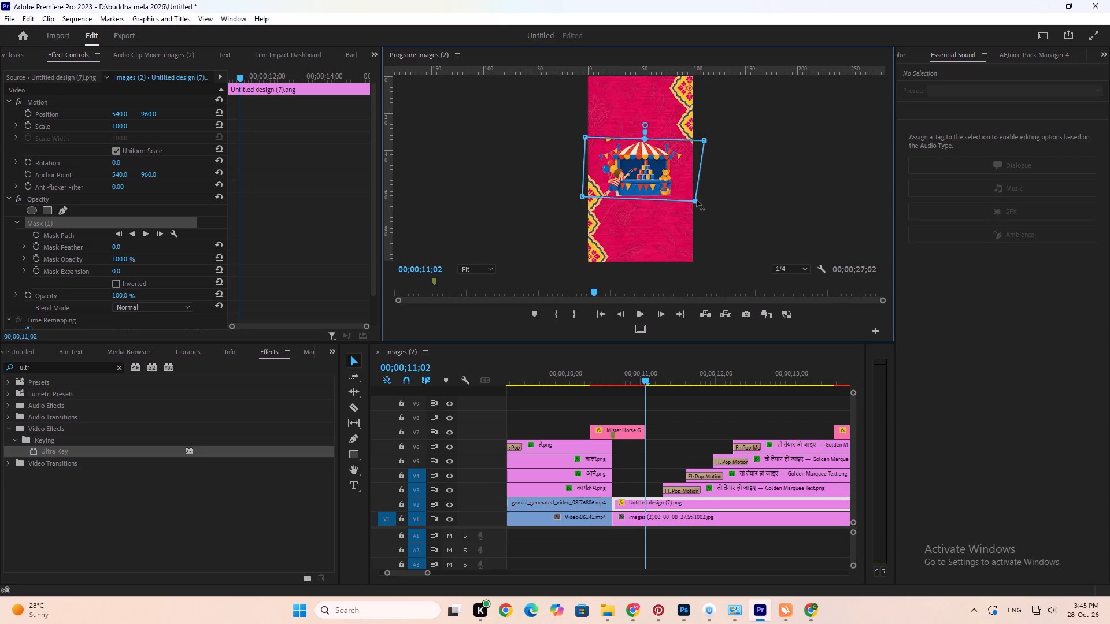
{"action": "left_click_drag", "start_coordinate": [697, 200], "coordinate": [704, 210]}
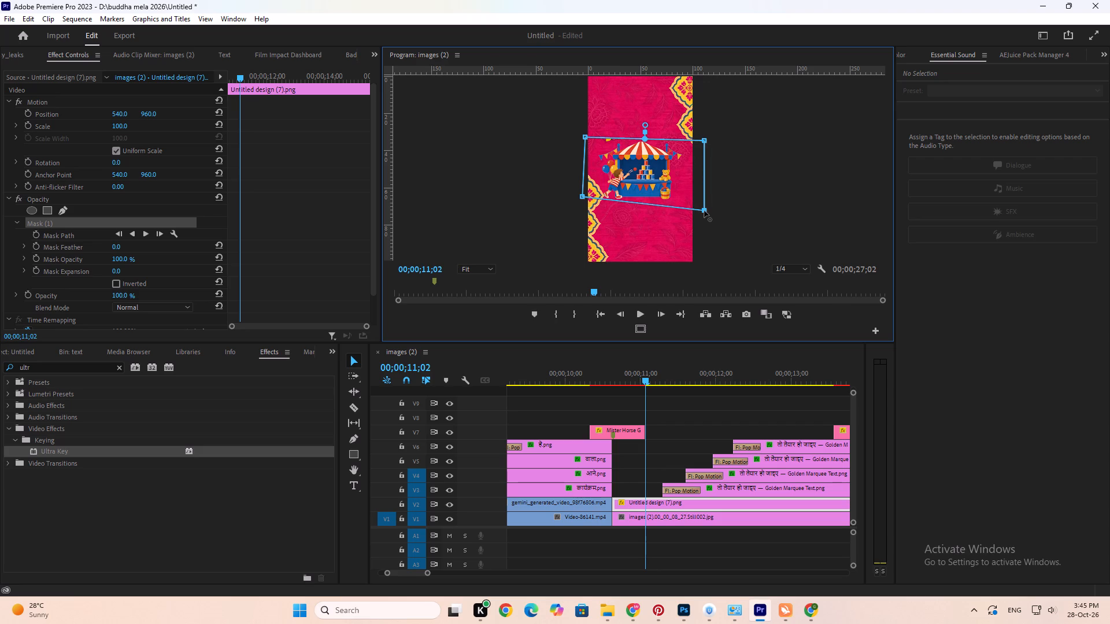
{"action": "left_click_drag", "start_coordinate": [704, 210], "coordinate": [704, 211]}
{"action": "left_click", "coordinate": [585, 196]}
{"action": "left_click", "coordinate": [675, 418]}
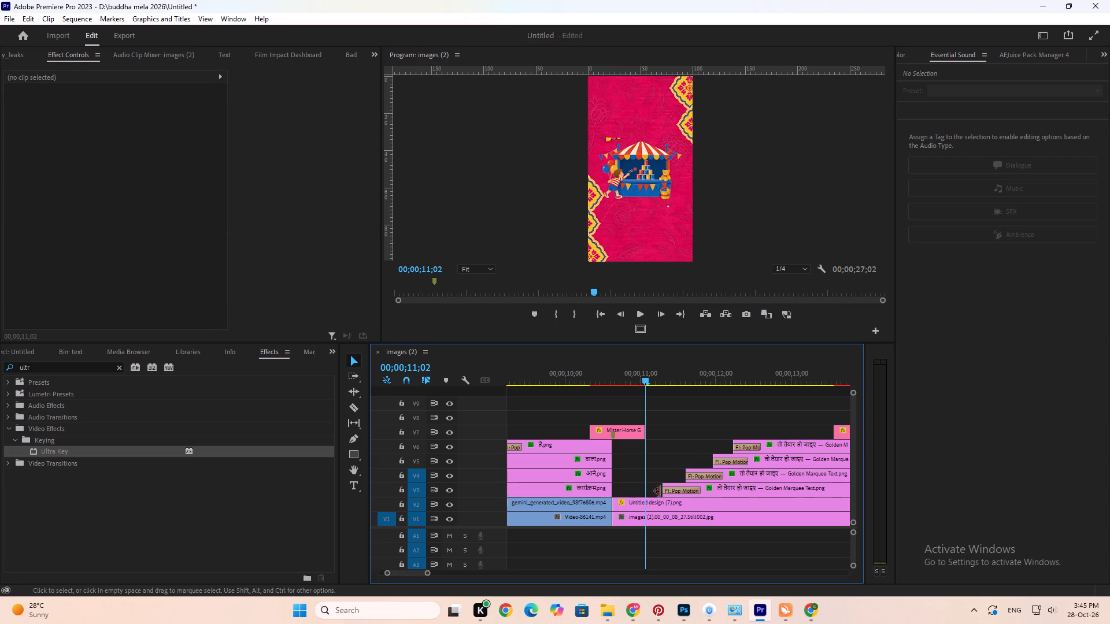
Scale Untitled design (7).png on V2 down to 73.
{"action": "left_click_drag", "start_coordinate": [684, 371], "coordinate": [820, 385]}
{"action": "scroll", "coordinate": [814, 384], "scroll_direction": "down", "scroll_amount": 4}
{"action": "left_click", "coordinate": [681, 495]}
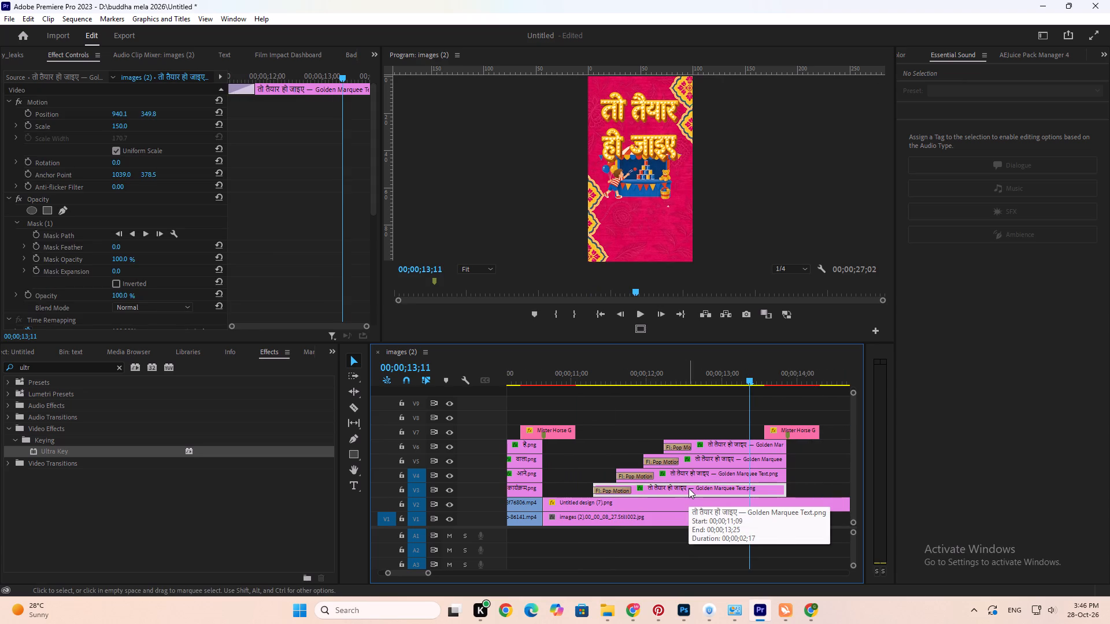
{"action": "left_click", "coordinate": [687, 503]}
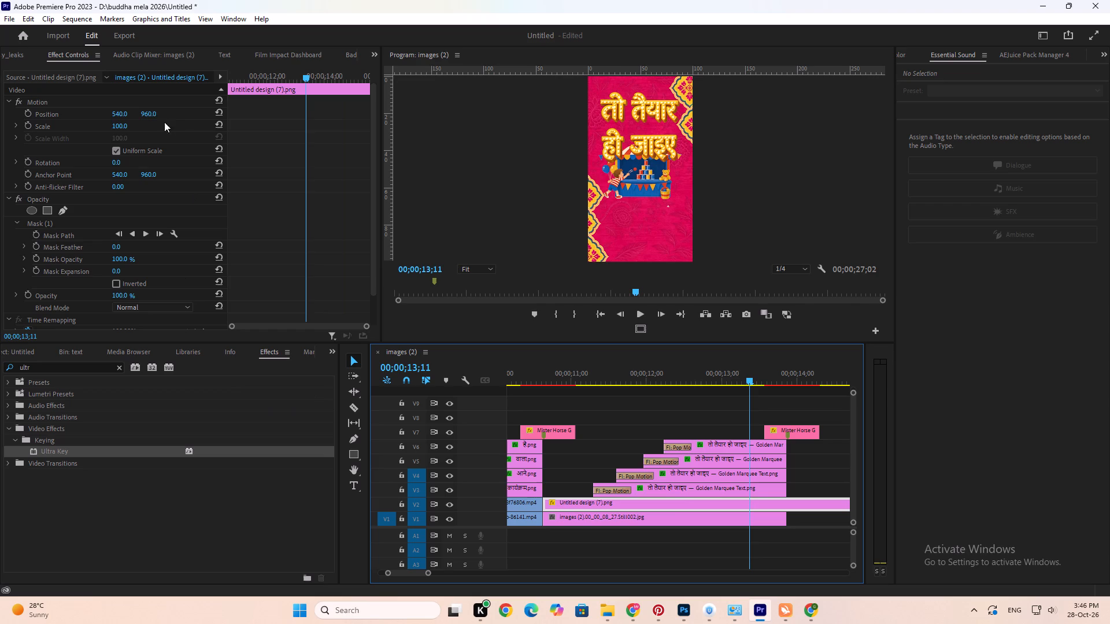
{"action": "left_click_drag", "start_coordinate": [116, 125], "coordinate": [101, 130]}
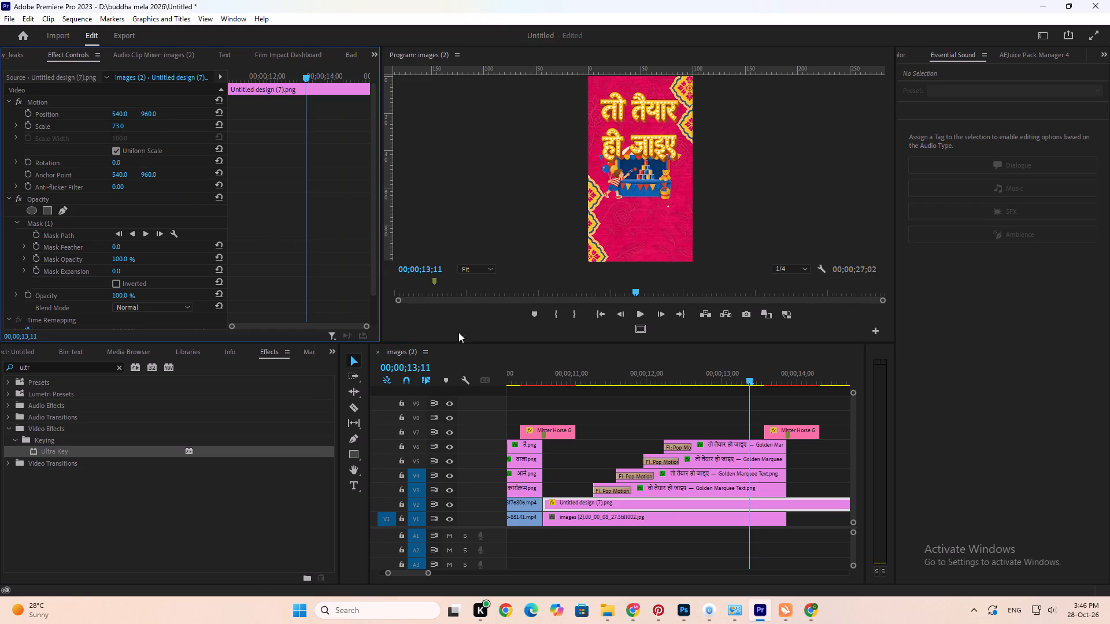
Cut Untitled design (7).png where the तो तैयार हो जाइए clips end, at 00;00;13;26, and delete the excess.
{"action": "key", "text": "Down"}
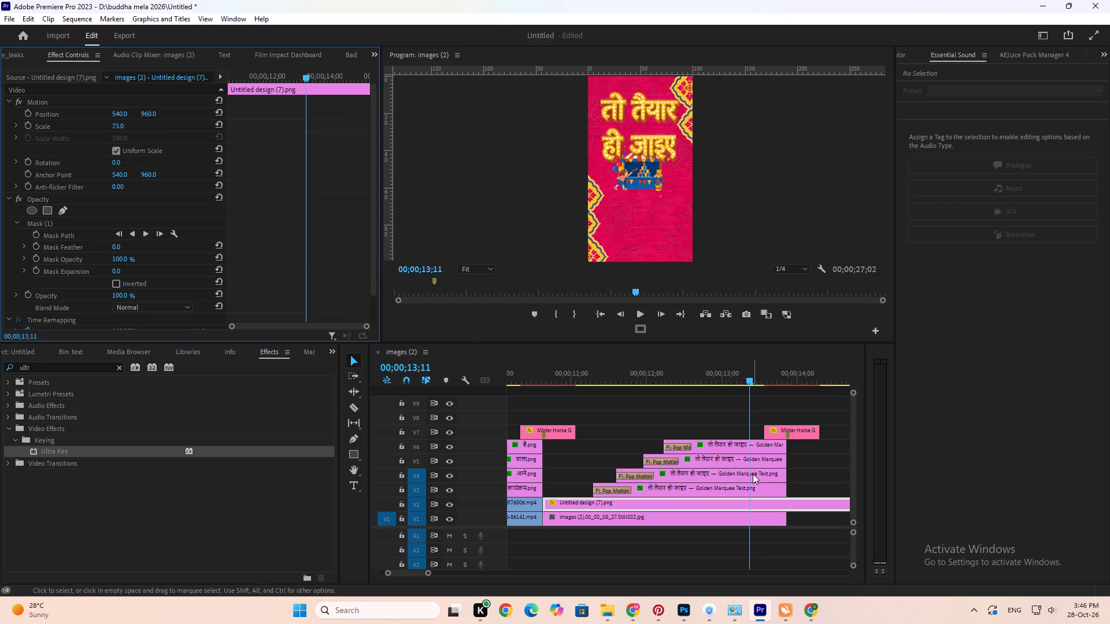
{"action": "key", "text": "c"}
{"action": "left_click", "coordinate": [807, 504]}
{"action": "key", "text": "Delete"}
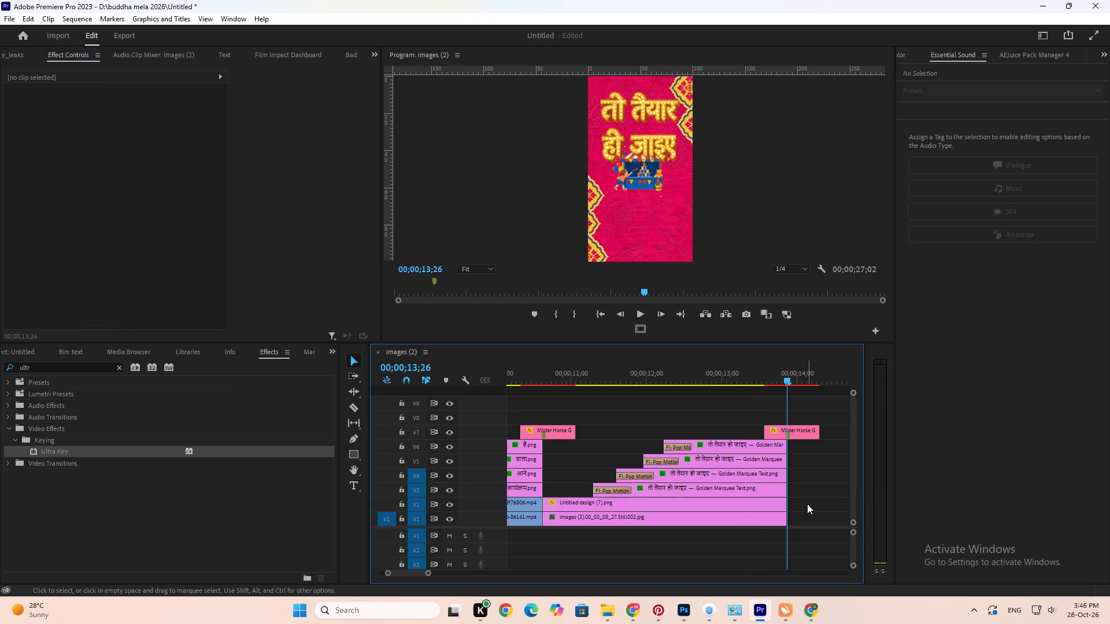
Place the playhead at 00;00;11;20 and save the project.
{"action": "left_click", "coordinate": [622, 380]}
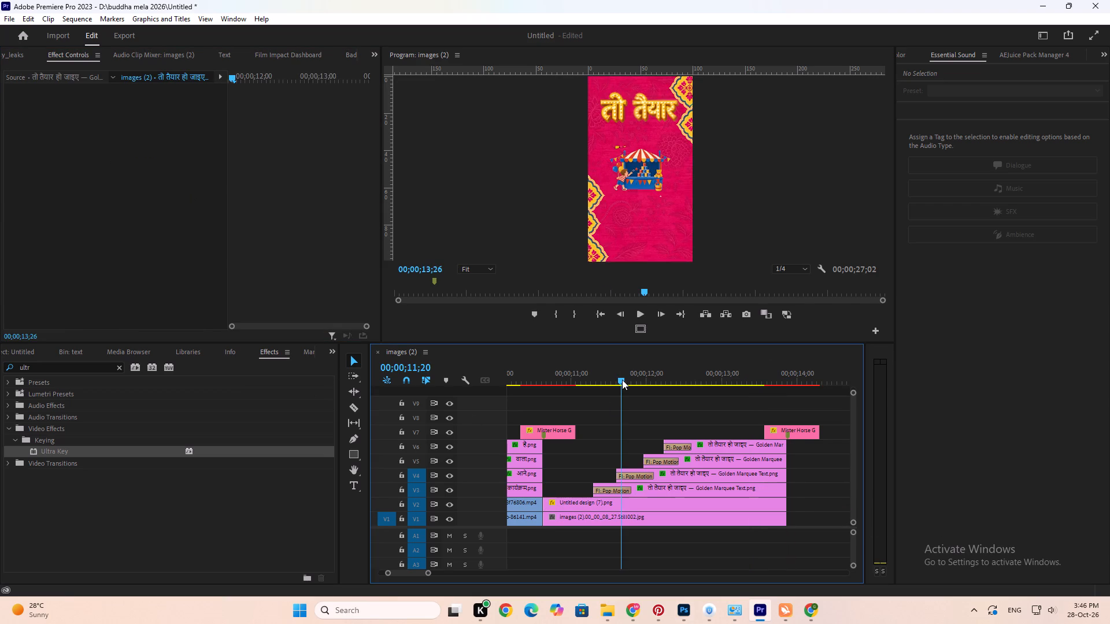
{"action": "key", "text": "ctrl+s"}
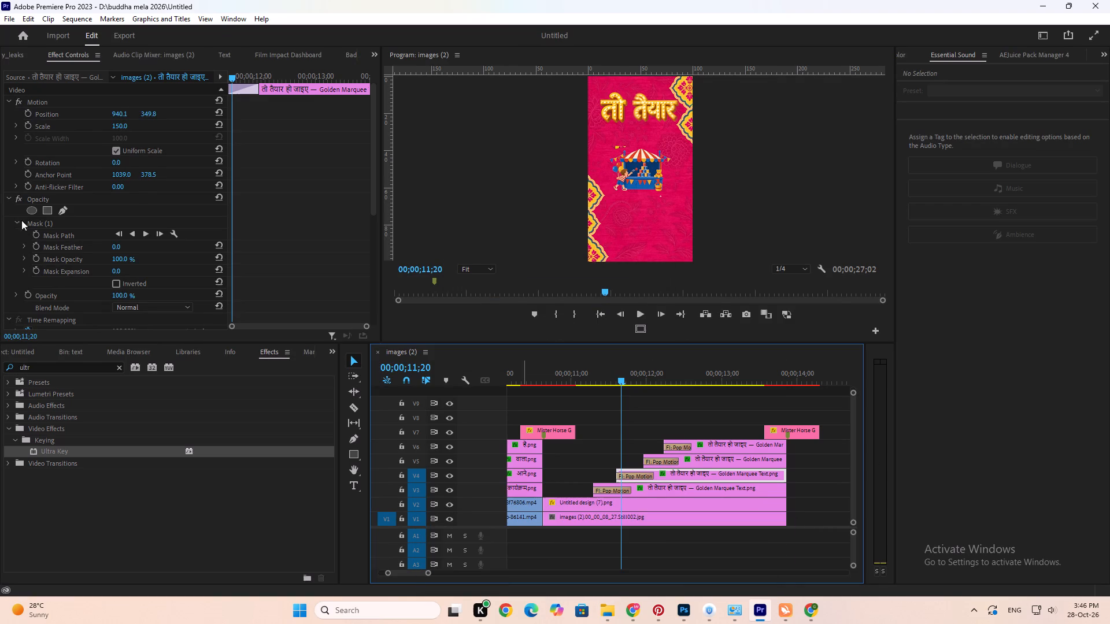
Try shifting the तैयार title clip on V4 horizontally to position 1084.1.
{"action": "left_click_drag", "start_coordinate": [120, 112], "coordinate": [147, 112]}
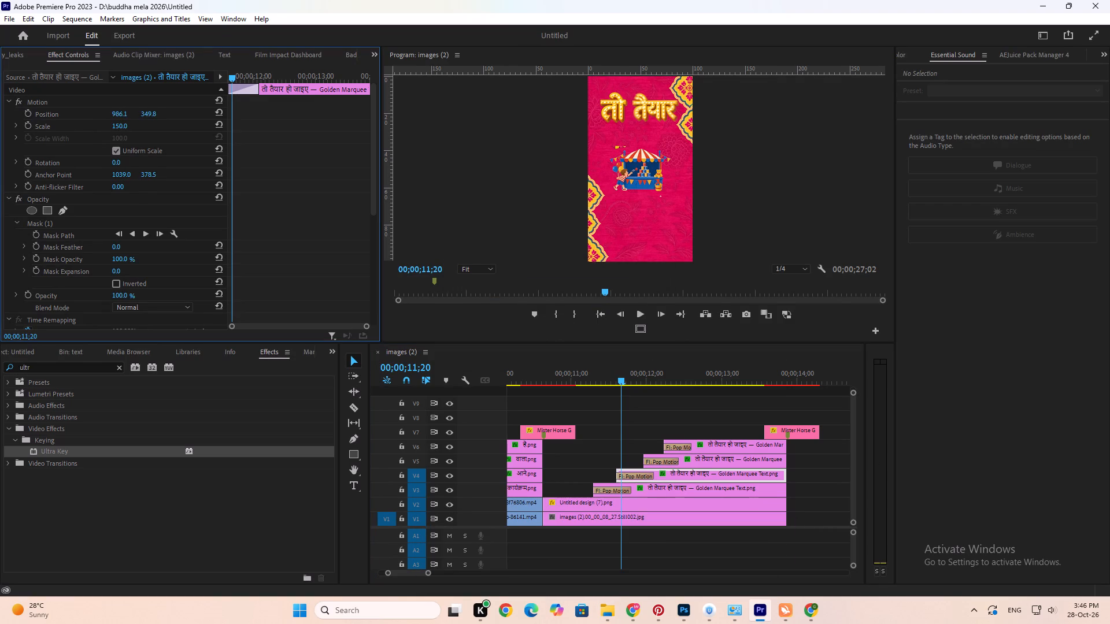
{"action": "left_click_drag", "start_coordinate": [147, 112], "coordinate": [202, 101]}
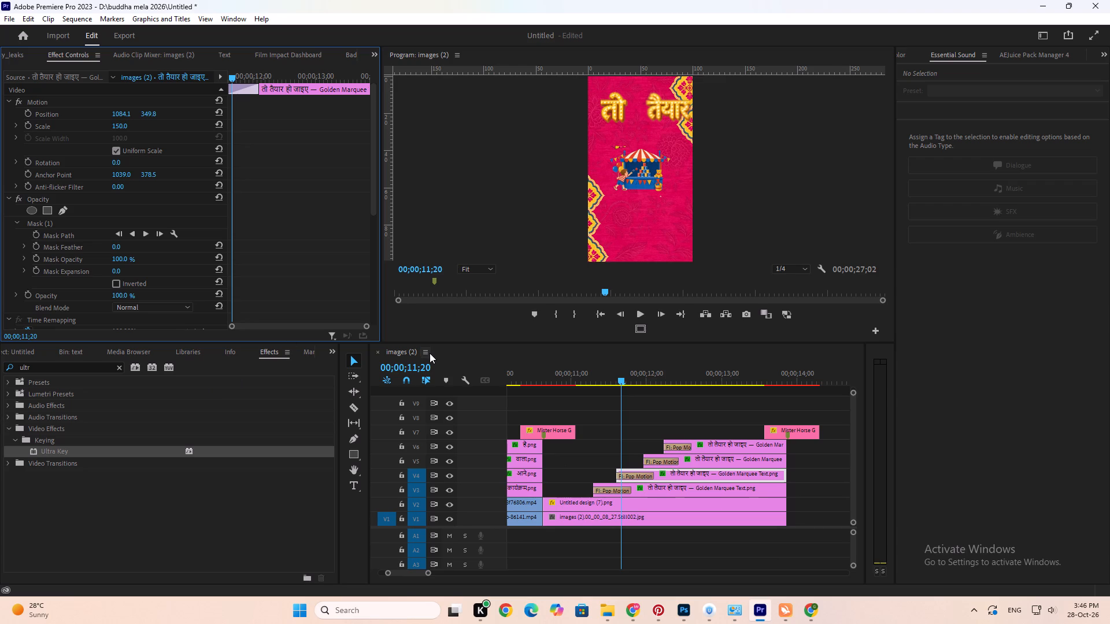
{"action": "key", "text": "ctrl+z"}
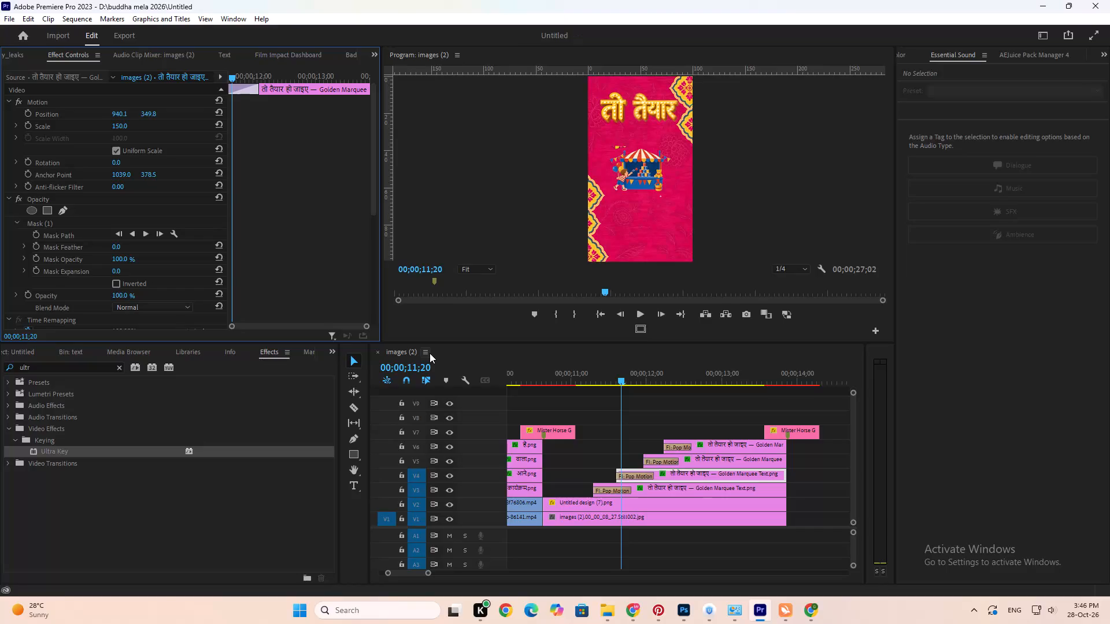
Move the masked stall image on V2 down to a vertical position of 1149.
{"action": "left_click", "coordinate": [657, 502]}
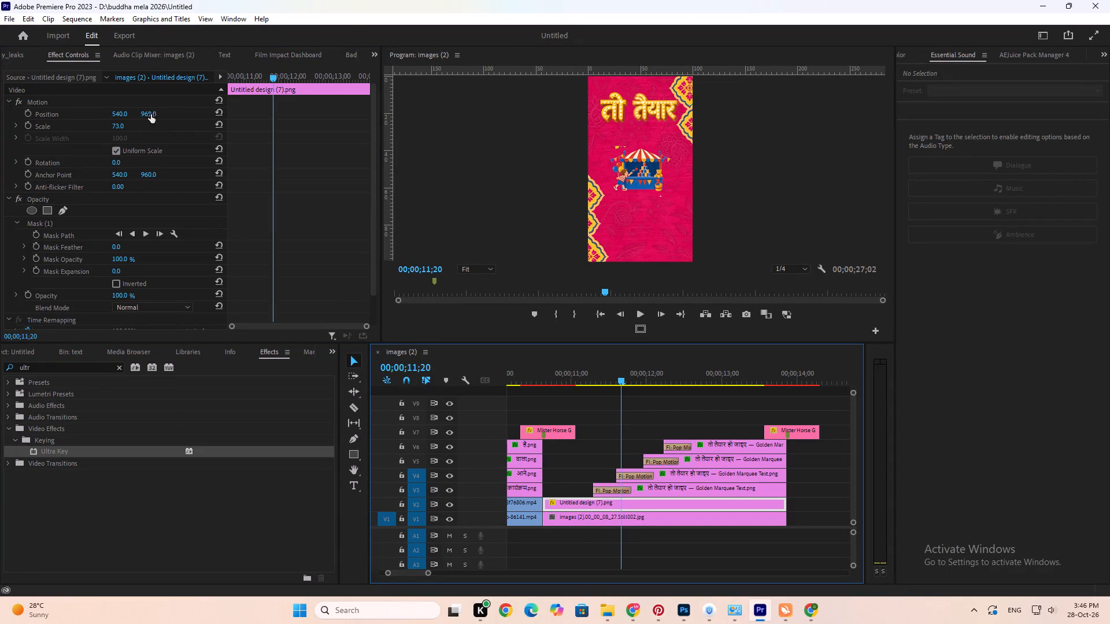
{"action": "left_click_drag", "start_coordinate": [151, 113], "coordinate": [262, 87]}
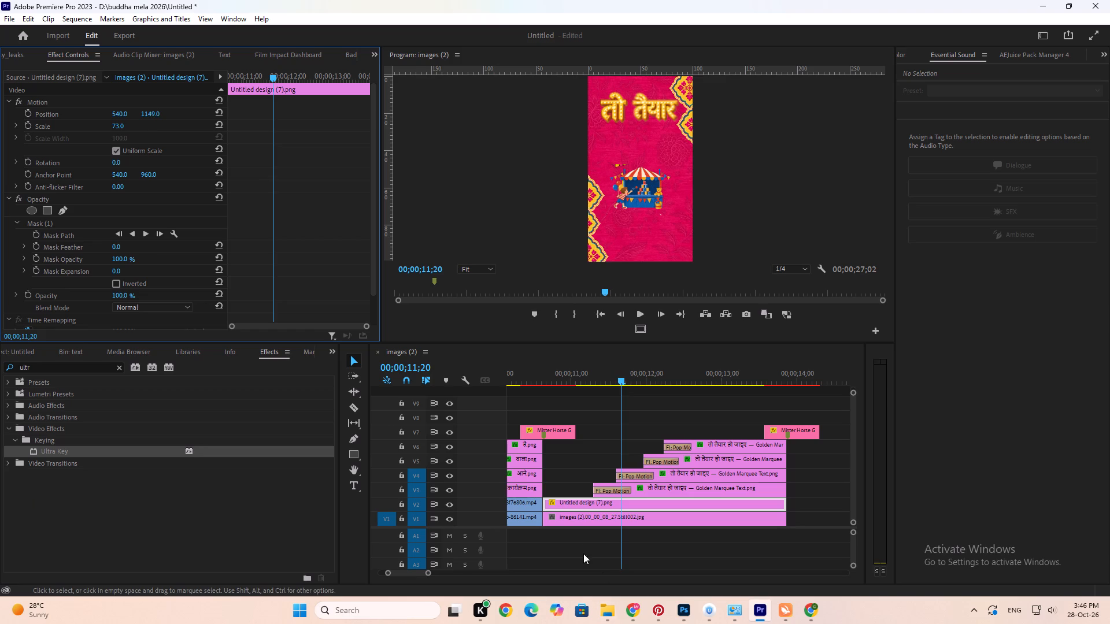
Hide the V2 track holding the stall image and place the playhead at 00;00;12;21.
{"action": "left_click_drag", "start_coordinate": [588, 387], "coordinate": [563, 384]}
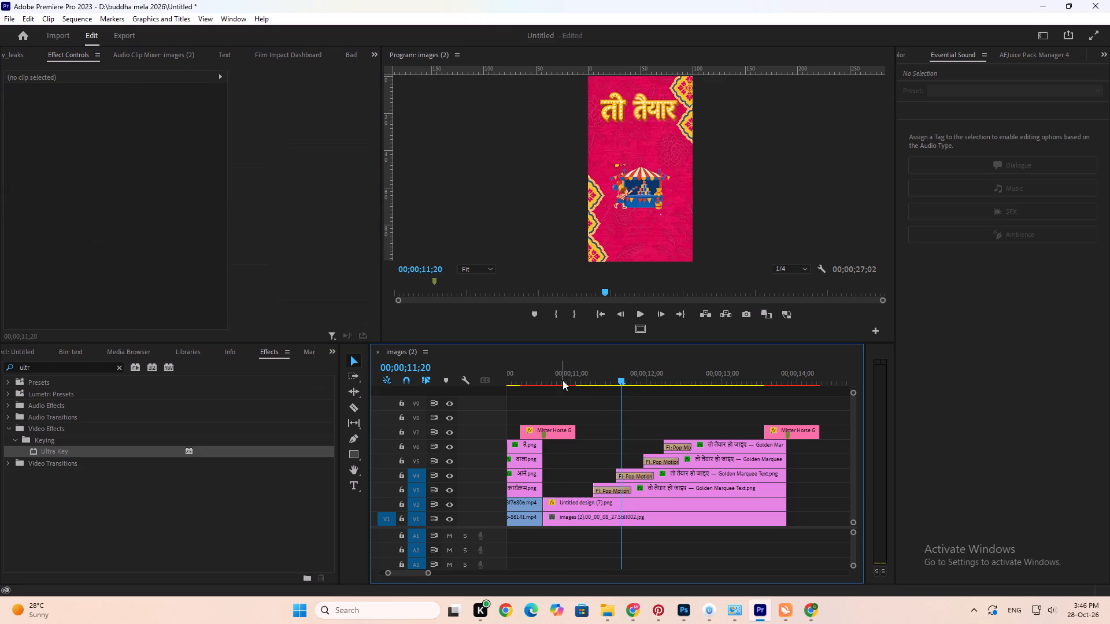
{"action": "left_click_drag", "start_coordinate": [563, 380], "coordinate": [663, 367]}
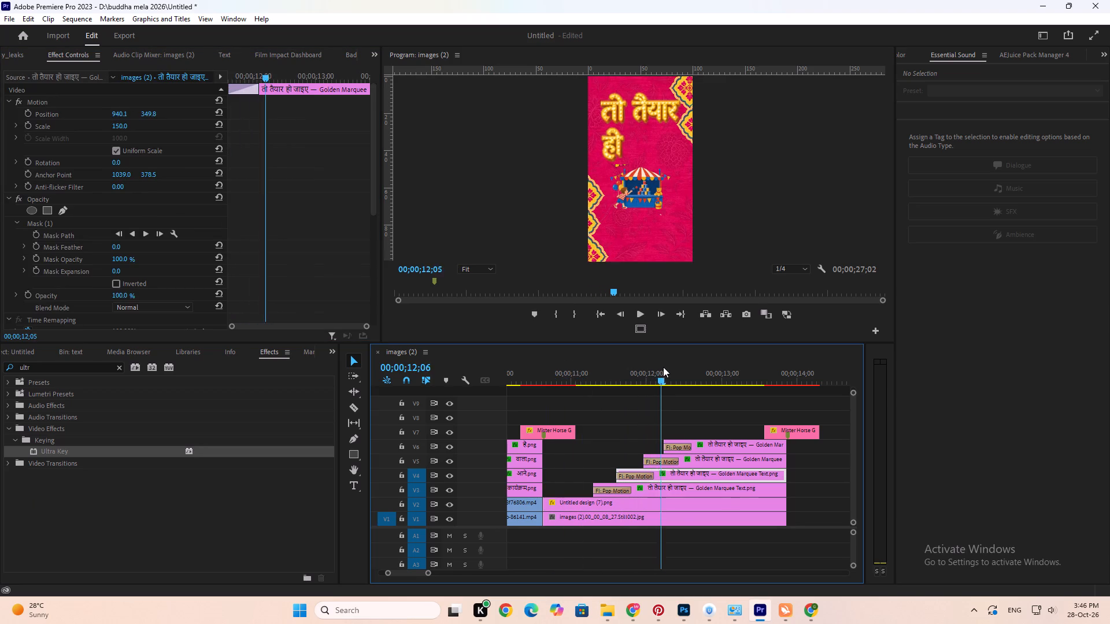
{"action": "left_click_drag", "start_coordinate": [663, 367], "coordinate": [691, 362]}
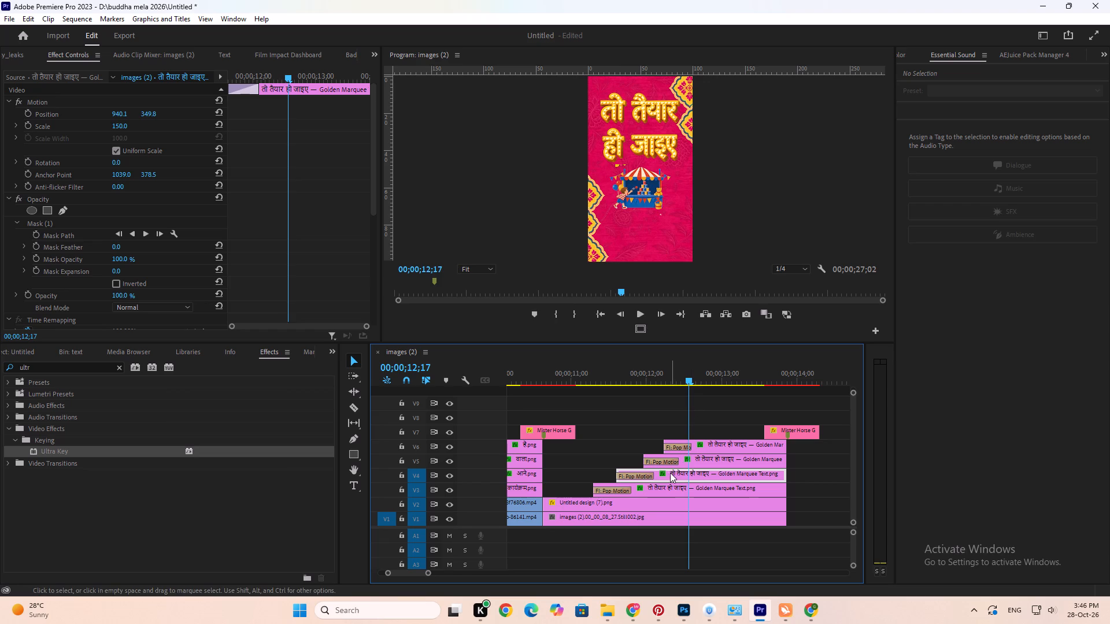
{"action": "left_click", "coordinate": [653, 498]}
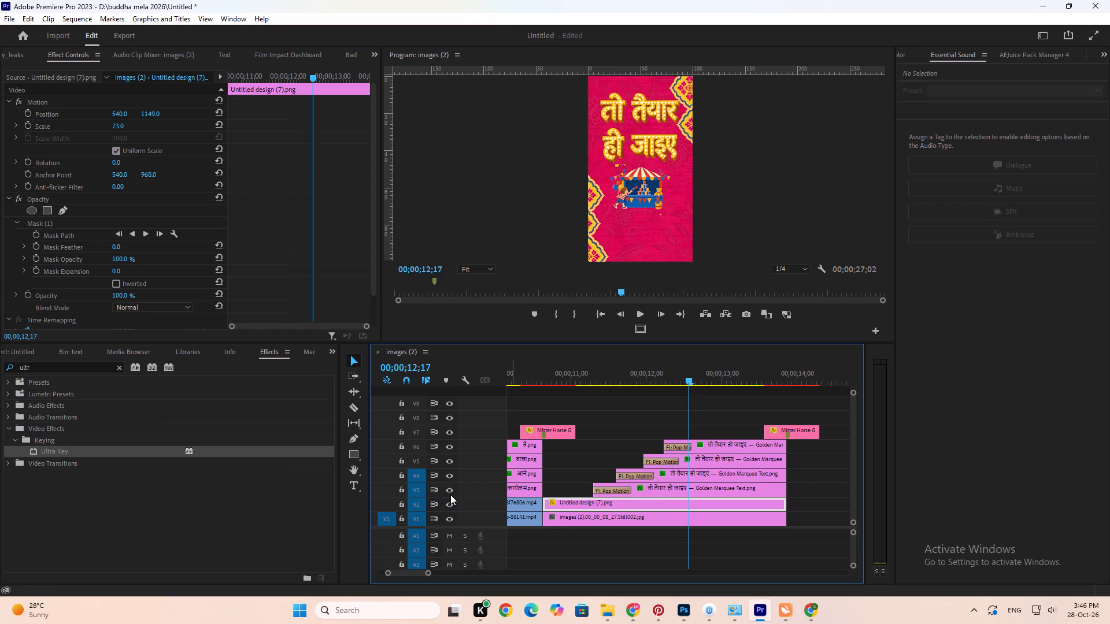
{"action": "left_click", "coordinate": [450, 492]}
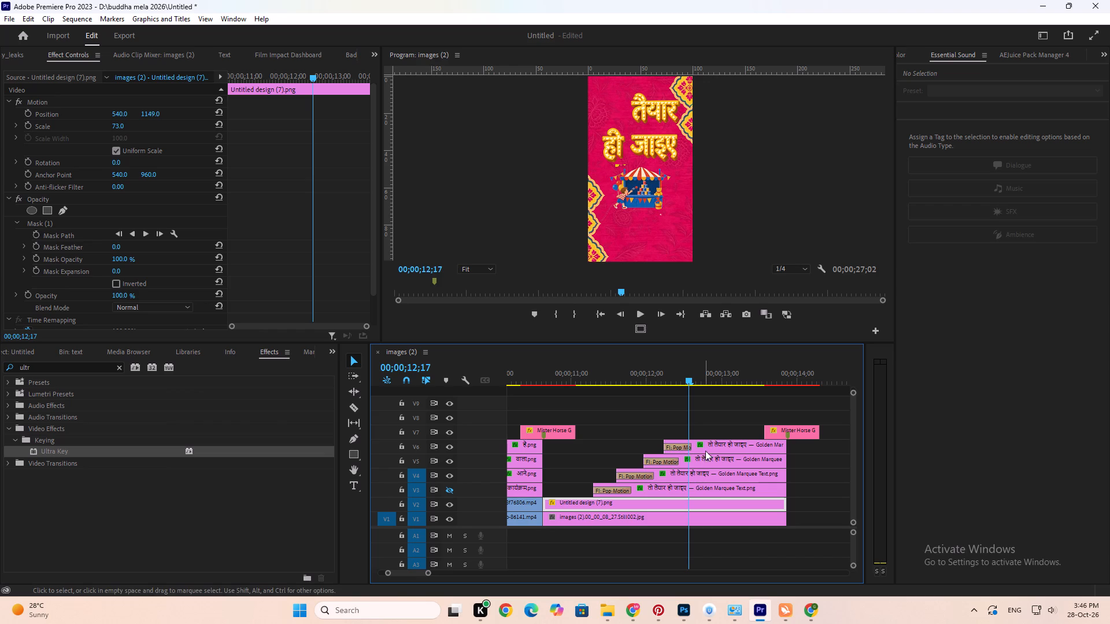
{"action": "left_click_drag", "start_coordinate": [681, 370], "coordinate": [657, 368]}
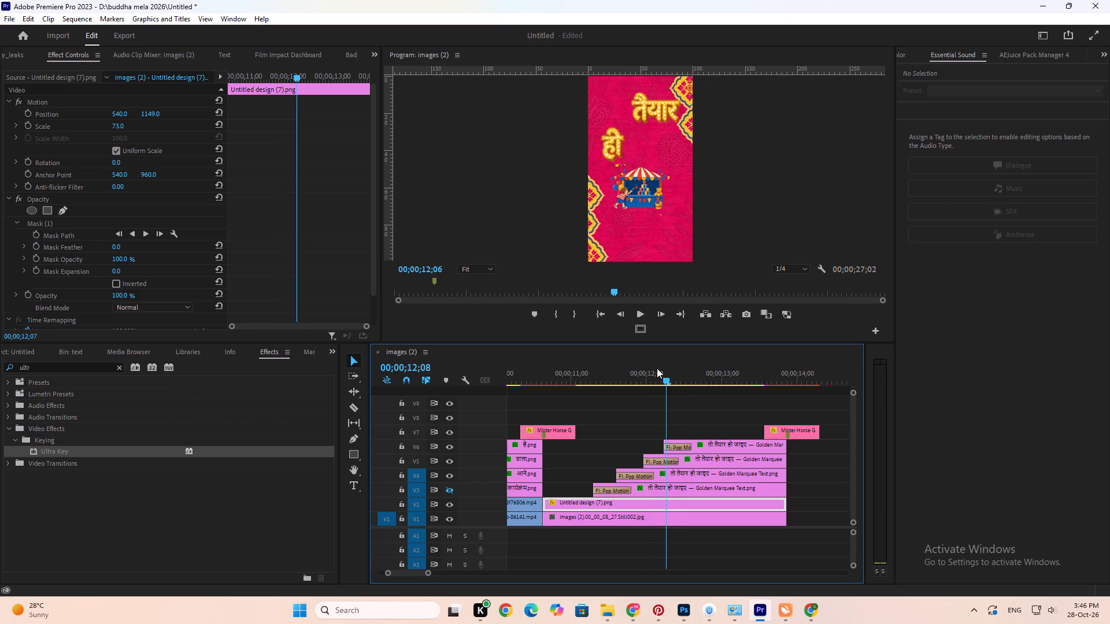
{"action": "left_click_drag", "start_coordinate": [657, 368], "coordinate": [661, 366]}
{"action": "left_click", "coordinate": [449, 488]}
{"action": "left_click", "coordinate": [452, 507]}
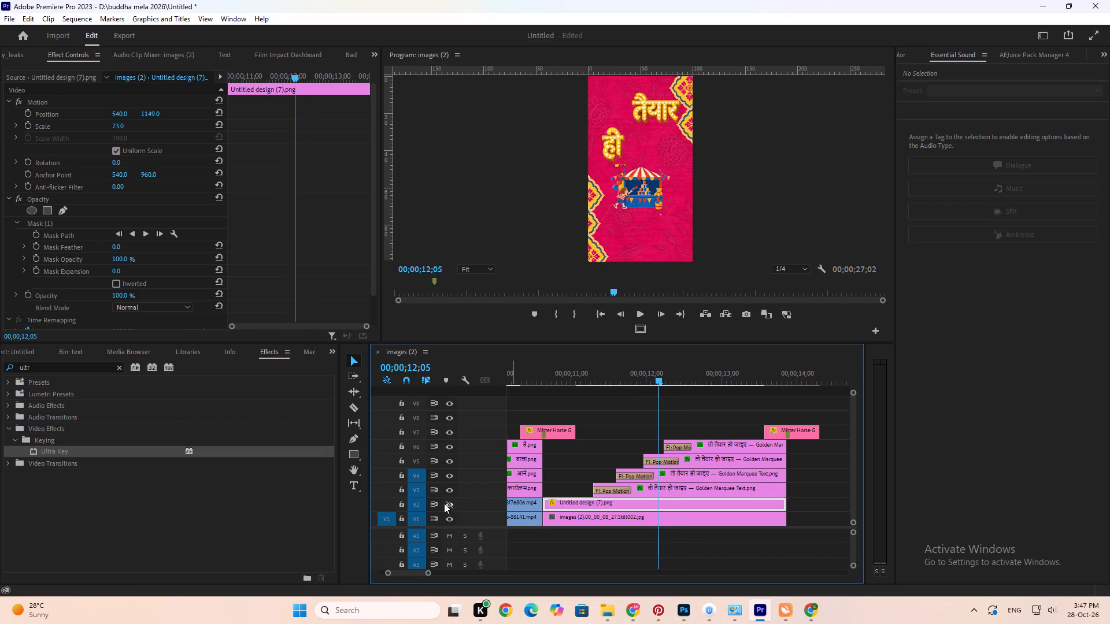
{"action": "left_click_drag", "start_coordinate": [661, 373], "coordinate": [690, 376]}
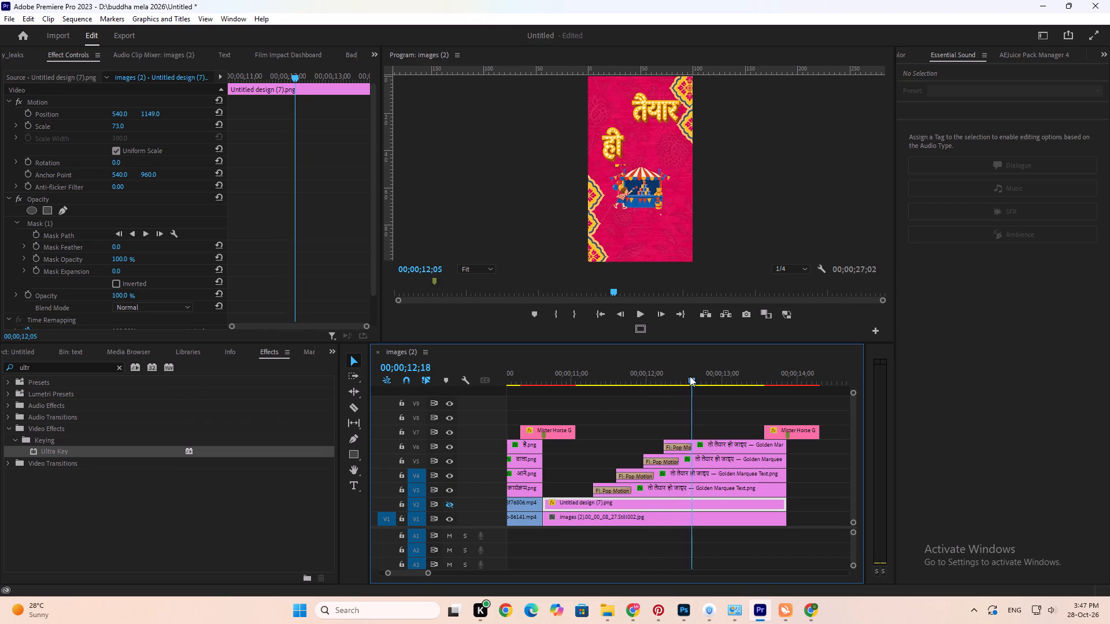
{"action": "left_click_drag", "start_coordinate": [690, 376], "coordinate": [700, 380]}
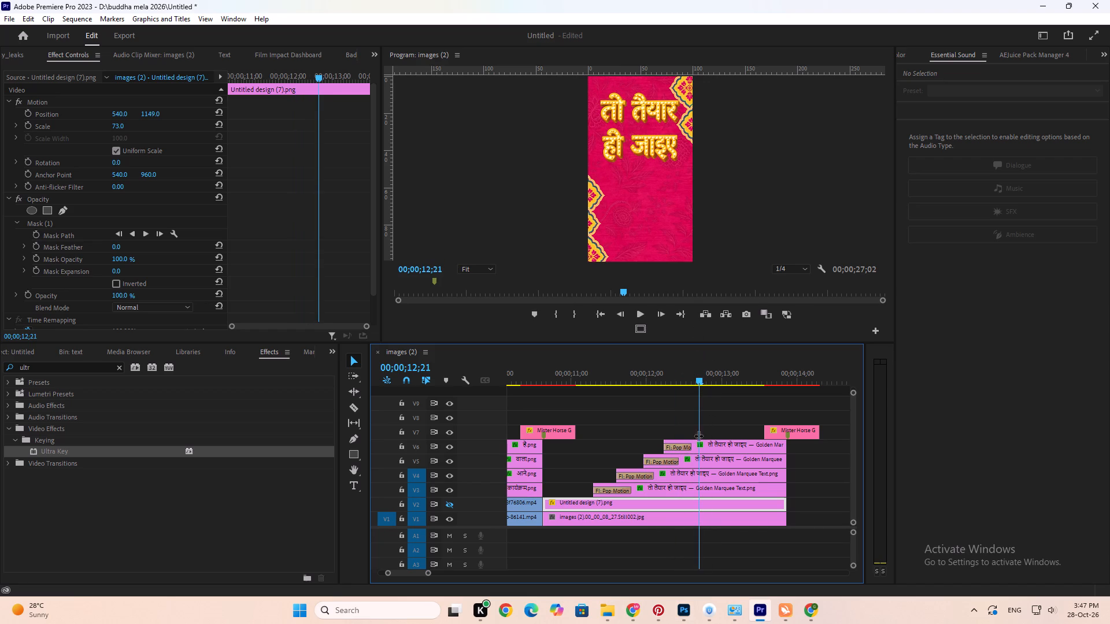
Shift the तो title clip on V3 horizontally to position 989.1 and set its scale to 140.
{"action": "left_click", "coordinate": [668, 491]}
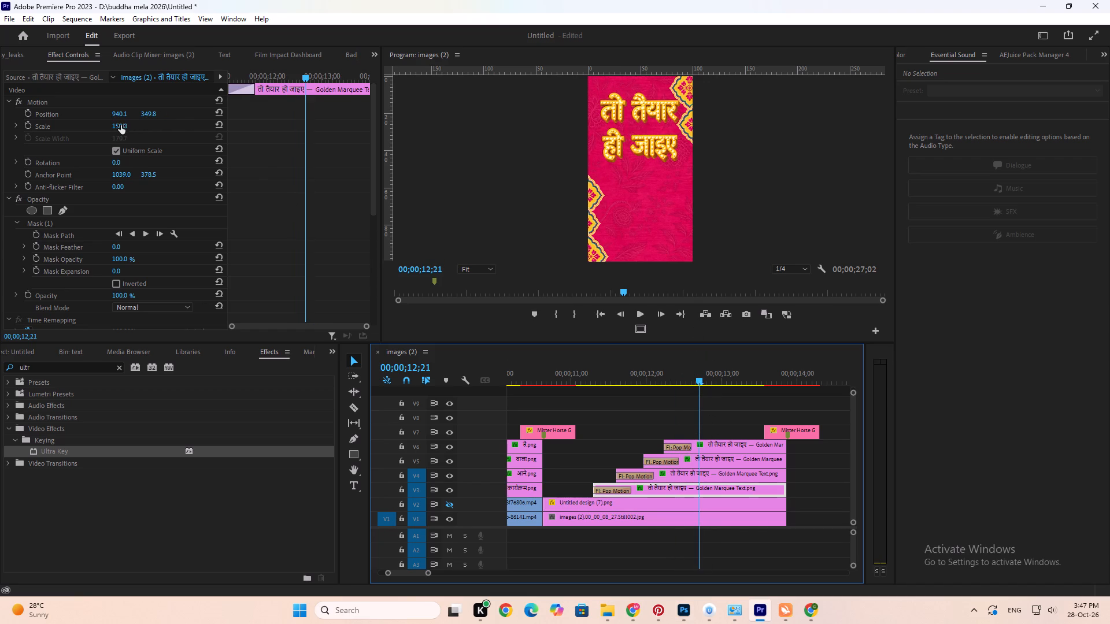
{"action": "left_click_drag", "start_coordinate": [121, 112], "coordinate": [154, 113]}
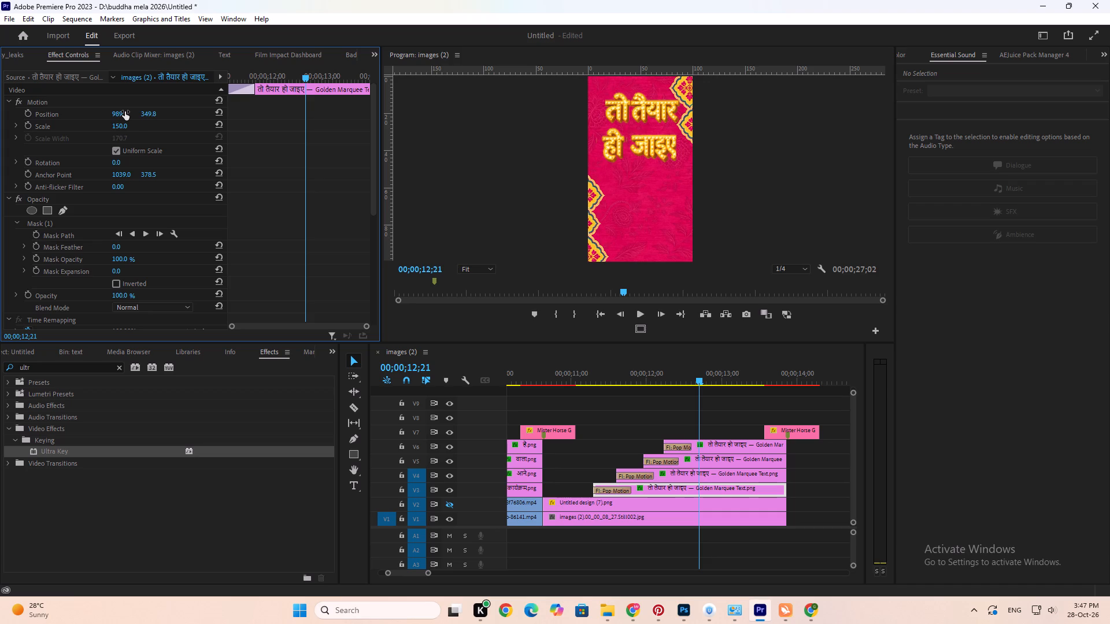
{"action": "left_click", "coordinate": [122, 127]}
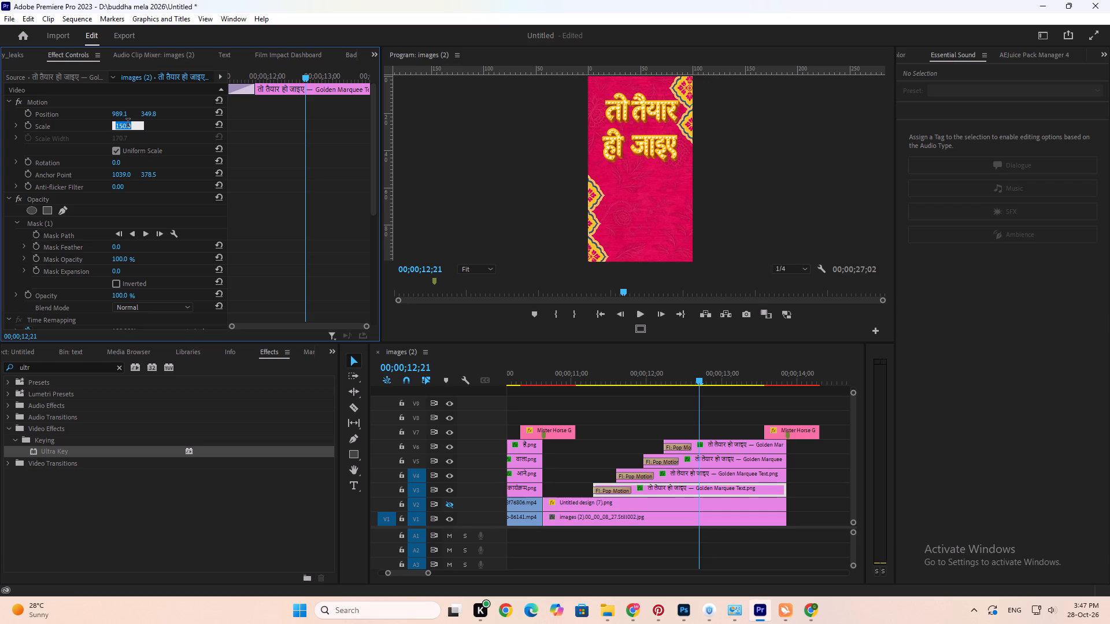
{"action": "type", "text": "140"}
{"action": "key", "text": "Return"}
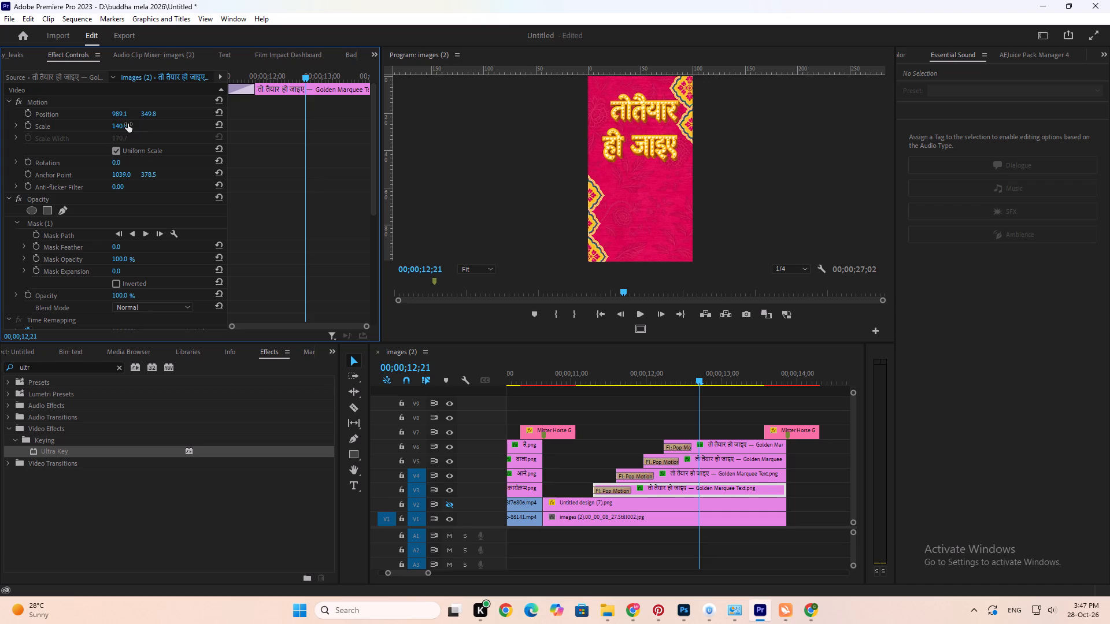
Set the scale of the तैयार title clip on V4 to 140.
{"action": "left_click", "coordinate": [694, 474]}
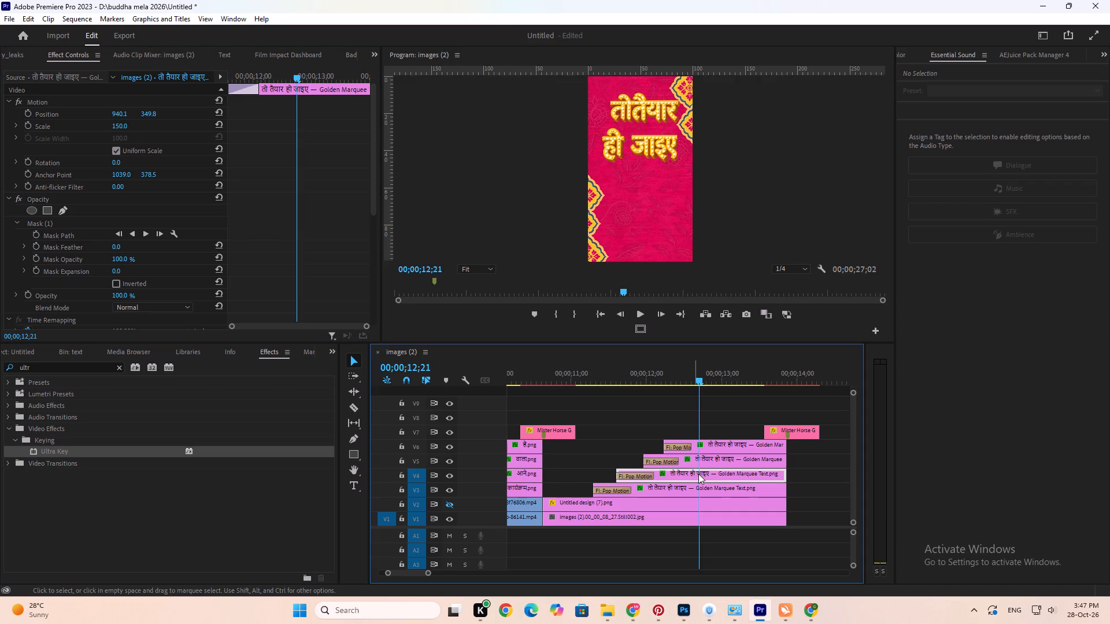
{"action": "left_click", "coordinate": [118, 124]}
{"action": "type", "text": "040"}
{"action": "key", "text": "BackSpace"}
{"action": "key", "text": "BackSpace"}
{"action": "key", "text": "BackSpace"}
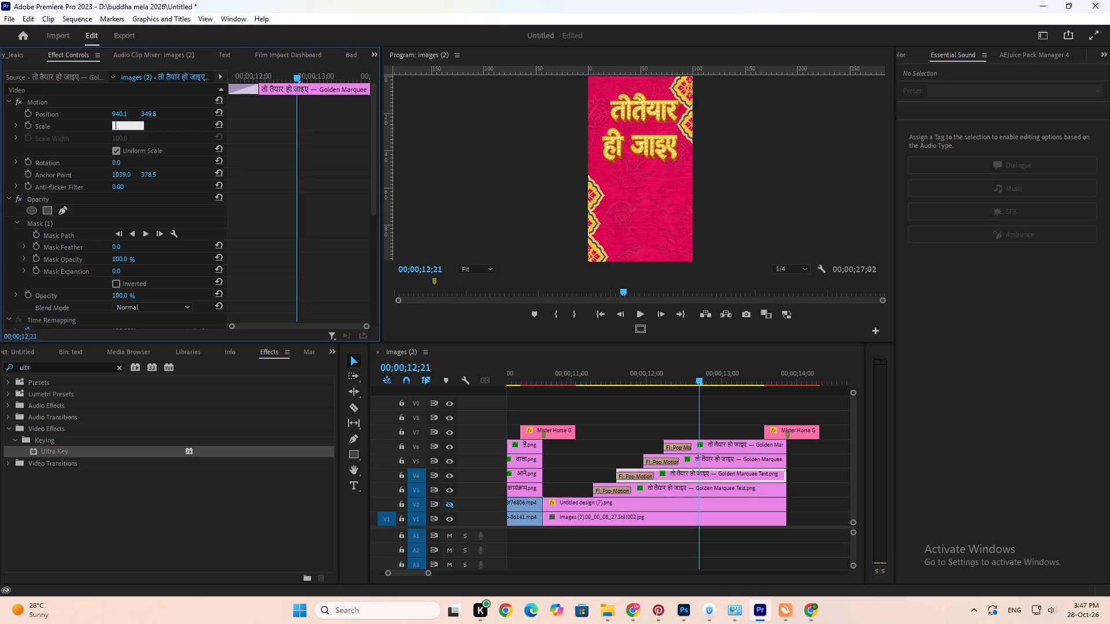
{"action": "key", "text": "1"}
{"action": "type", "text": "40"}
{"action": "key", "text": "Return"}
Set the scale of the ही title clip on V5 to 140.
{"action": "left_click", "coordinate": [697, 456]}
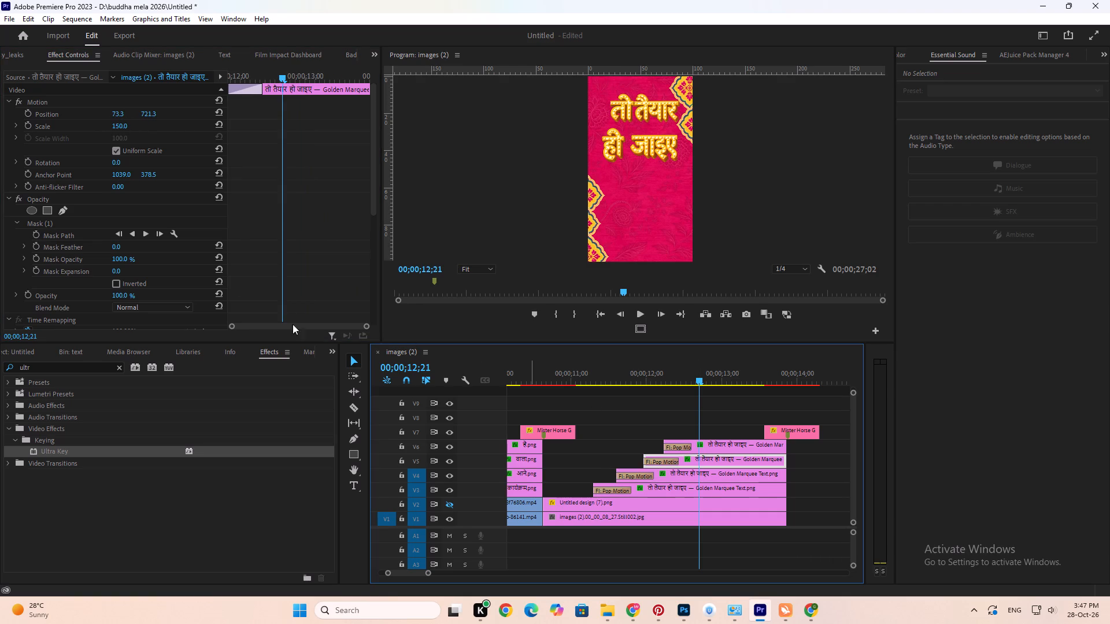
{"action": "left_click", "coordinate": [125, 127]}
{"action": "type", "text": "040"}
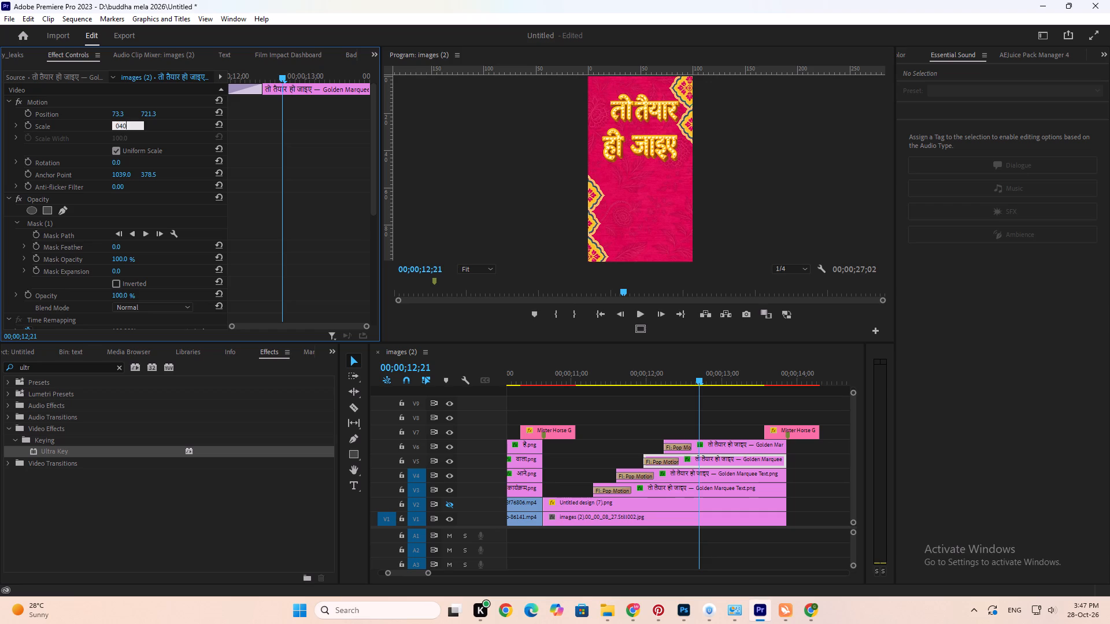
{"action": "key", "text": "BackSpace"}
{"action": "key", "text": "BackSpace"}
{"action": "key", "text": "BackSpace"}
{"action": "type", "text": "10"}
{"action": "key", "text": "BackSpace"}
{"action": "type", "text": "40"}
{"action": "key", "text": "Return"}
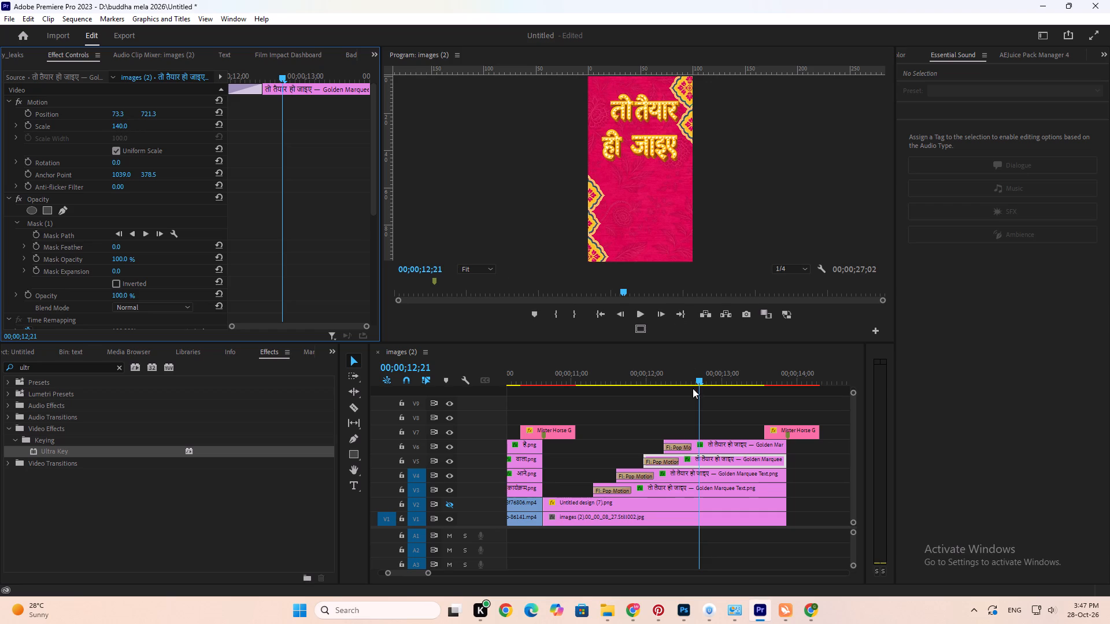
Set the scale of the जाइए title clip on V6 to 140.
{"action": "left_click", "coordinate": [728, 450]}
{"action": "left_click", "coordinate": [127, 128]}
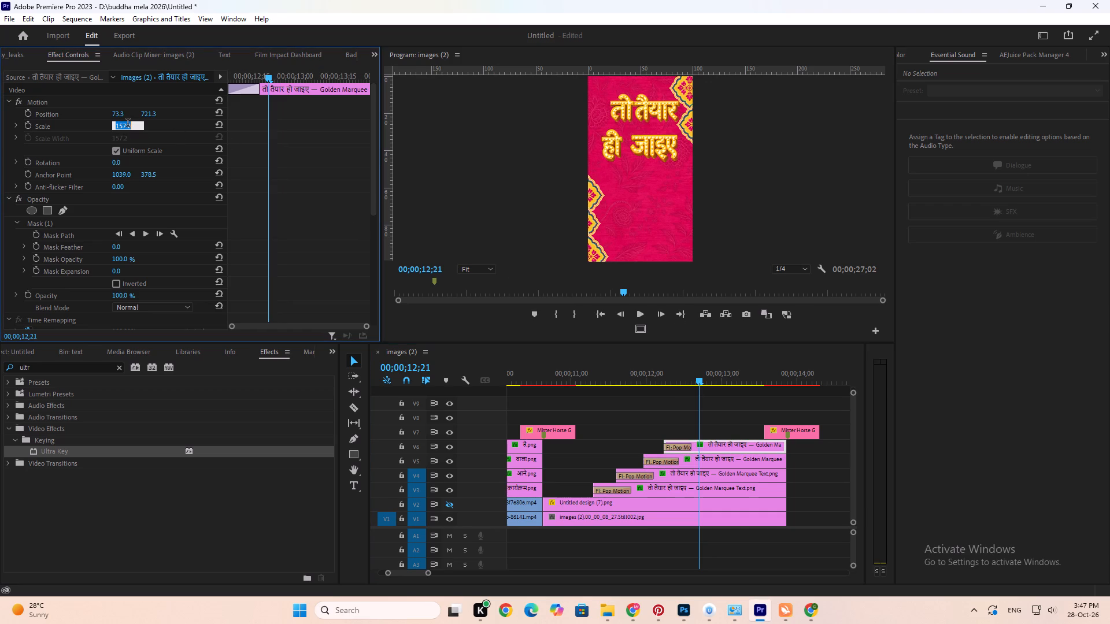
{"action": "type", "text": "140"}
{"action": "key", "text": "Return"}
Shift the तो title clip on V3 back leftward in the frame to widen its gap from तैयार.
{"action": "left_click", "coordinate": [641, 491]}
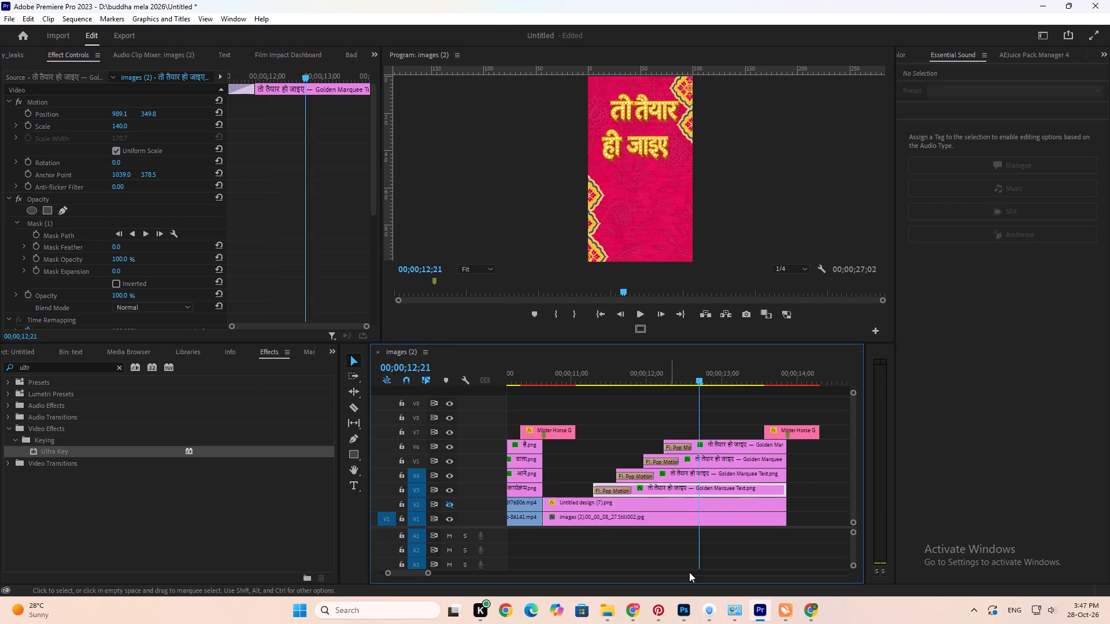
{"action": "left_click_drag", "start_coordinate": [120, 111], "coordinate": [109, 117]}
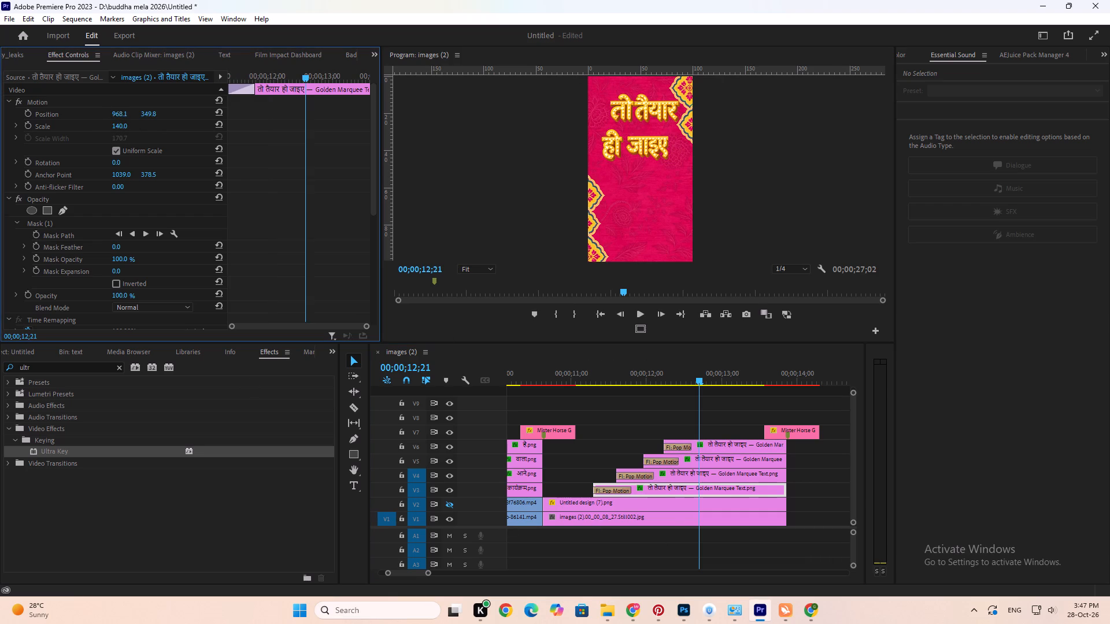
{"action": "left_click_drag", "start_coordinate": [109, 117], "coordinate": [102, 121]}
Move the तैयार title clip on V4 down and left below तो, to position 691.1, 653.8.
{"action": "left_click", "coordinate": [698, 476]}
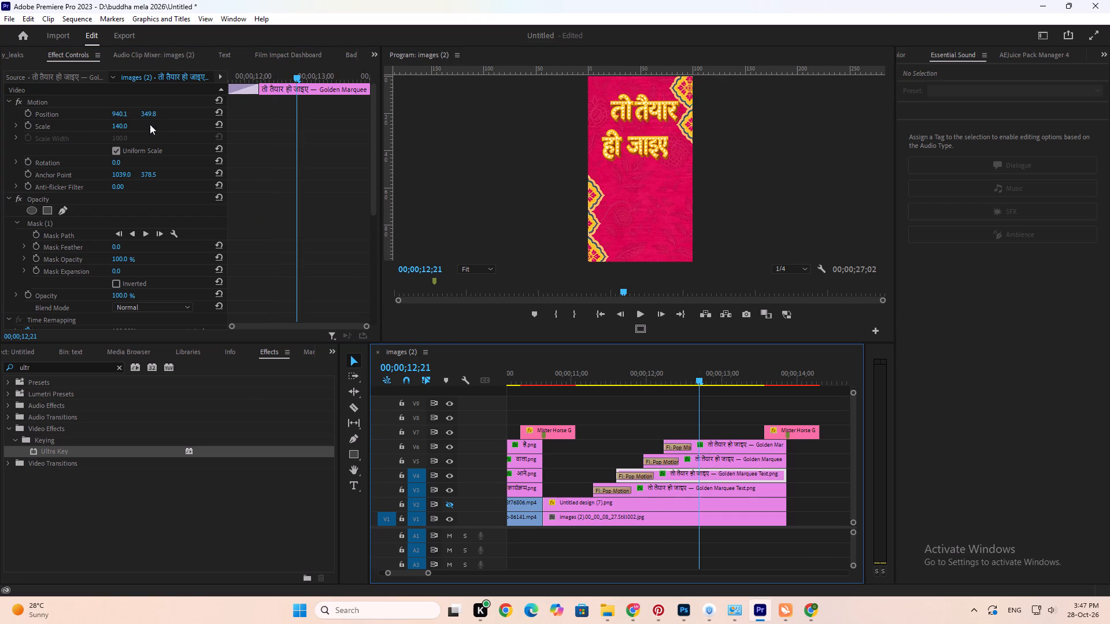
{"action": "left_click_drag", "start_coordinate": [150, 114], "coordinate": [220, 90]}
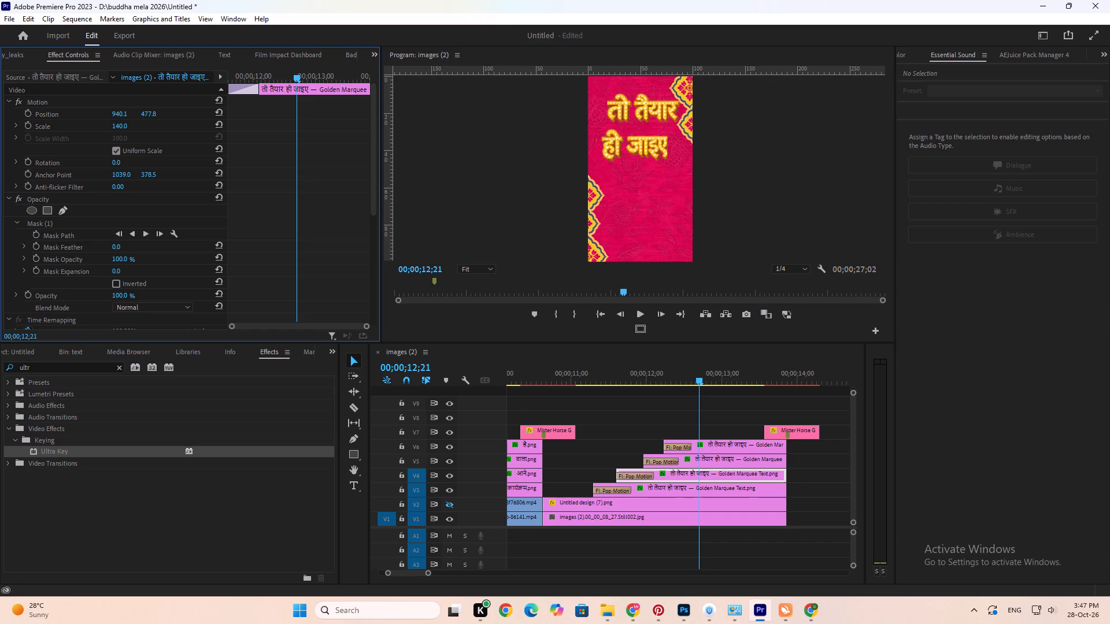
{"action": "left_click_drag", "start_coordinate": [220, 90], "coordinate": [235, 83]}
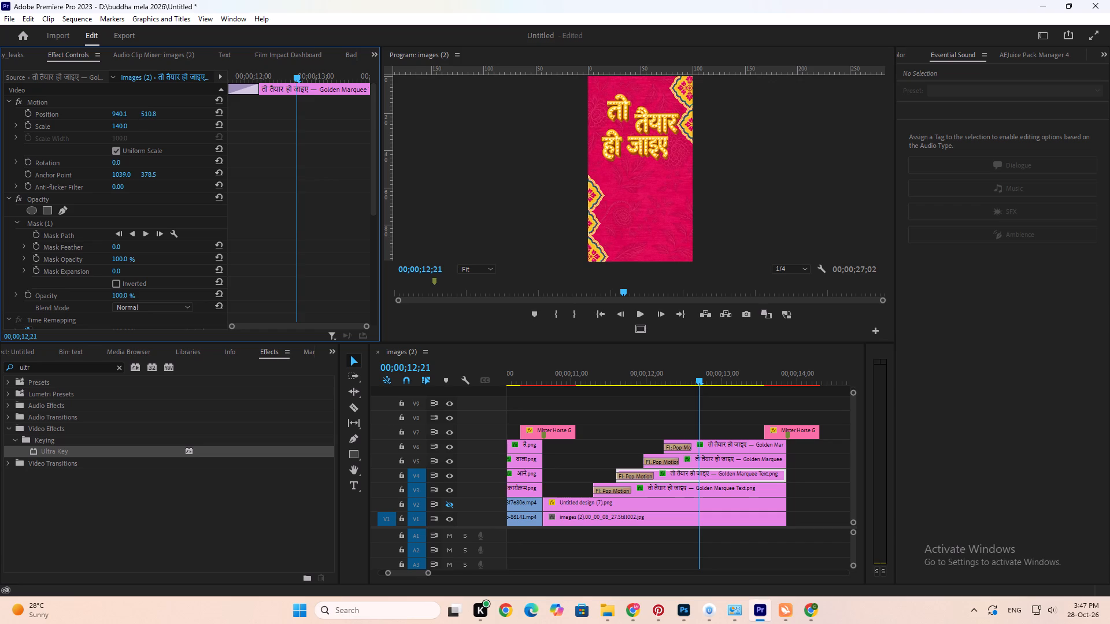
{"action": "left_click_drag", "start_coordinate": [235, 83], "coordinate": [284, 55]}
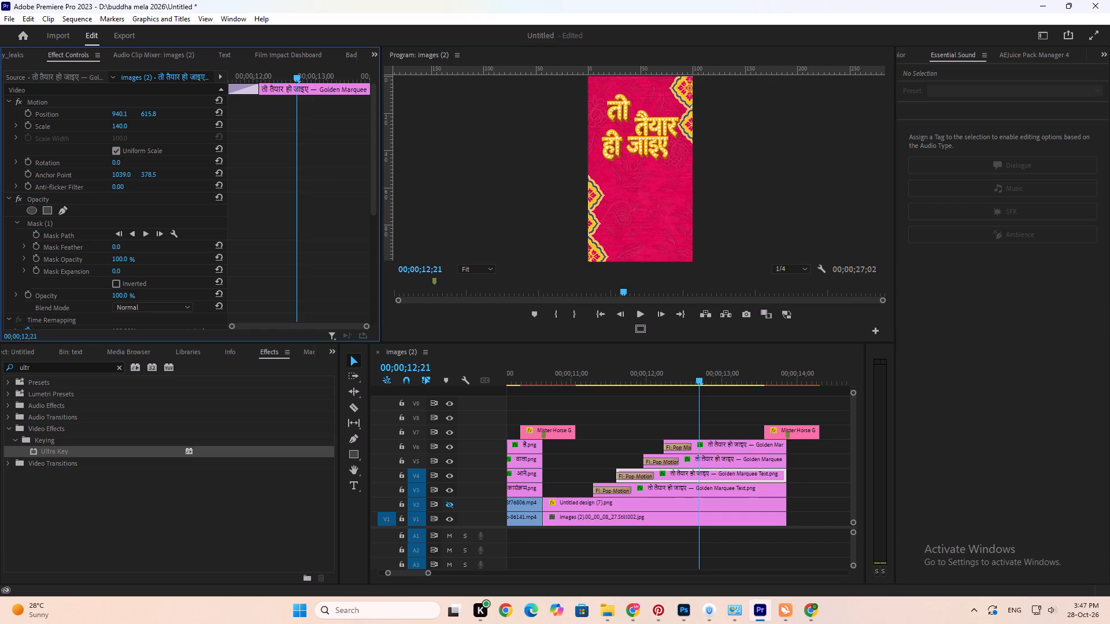
{"action": "left_click_drag", "start_coordinate": [284, 55], "coordinate": [305, 43]}
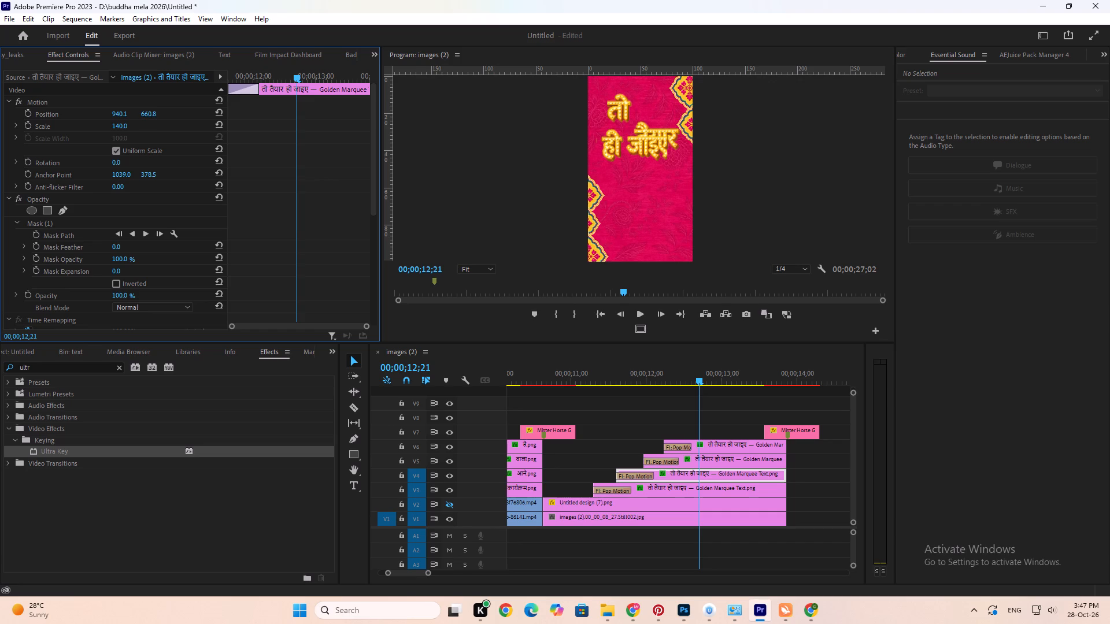
{"action": "left_click_drag", "start_coordinate": [305, 43], "coordinate": [308, 40]}
{"action": "left_click_drag", "start_coordinate": [308, 40], "coordinate": [300, 44]}
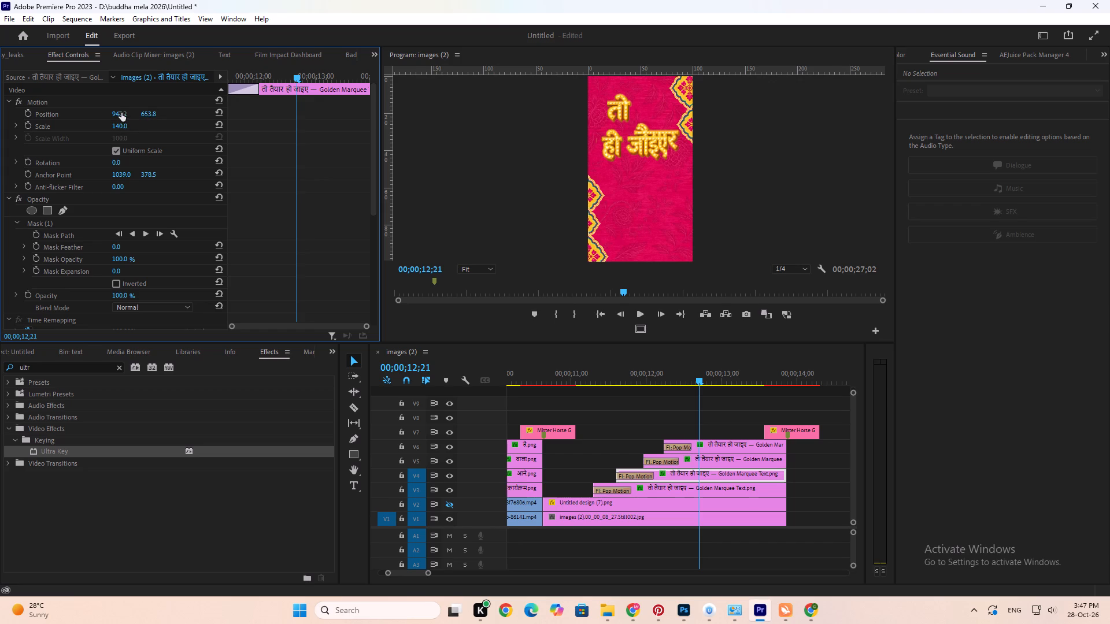
{"action": "left_click_drag", "start_coordinate": [121, 113], "coordinate": [71, 116]}
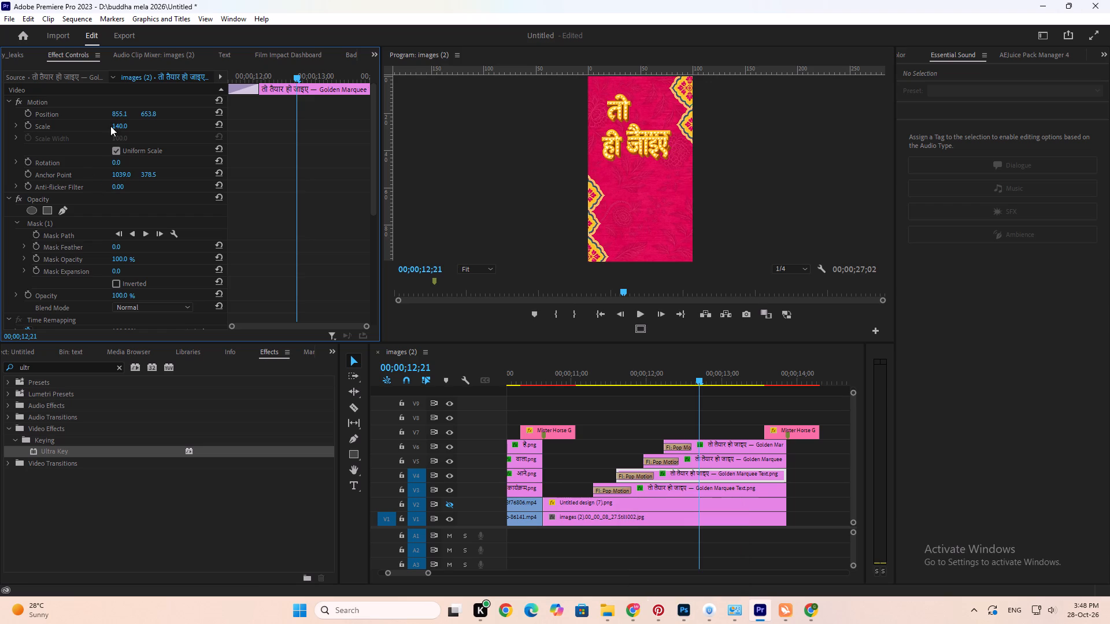
{"action": "left_click_drag", "start_coordinate": [117, 112], "coordinate": [68, 125]}
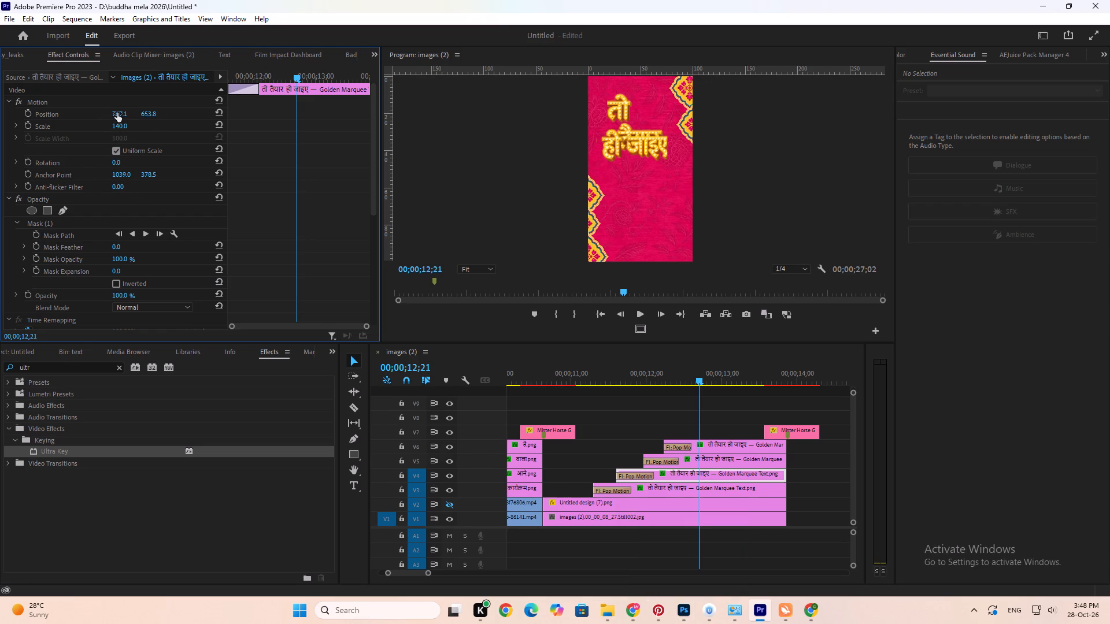
{"action": "left_click_drag", "start_coordinate": [119, 113], "coordinate": [96, 115]}
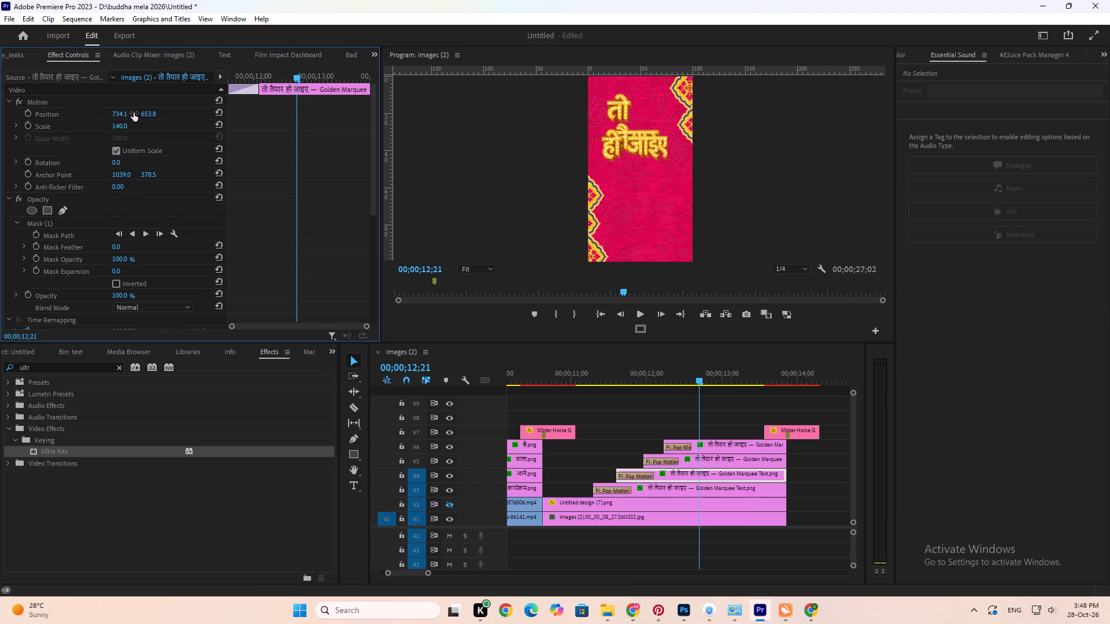
{"action": "left_click_drag", "start_coordinate": [125, 113], "coordinate": [98, 121]}
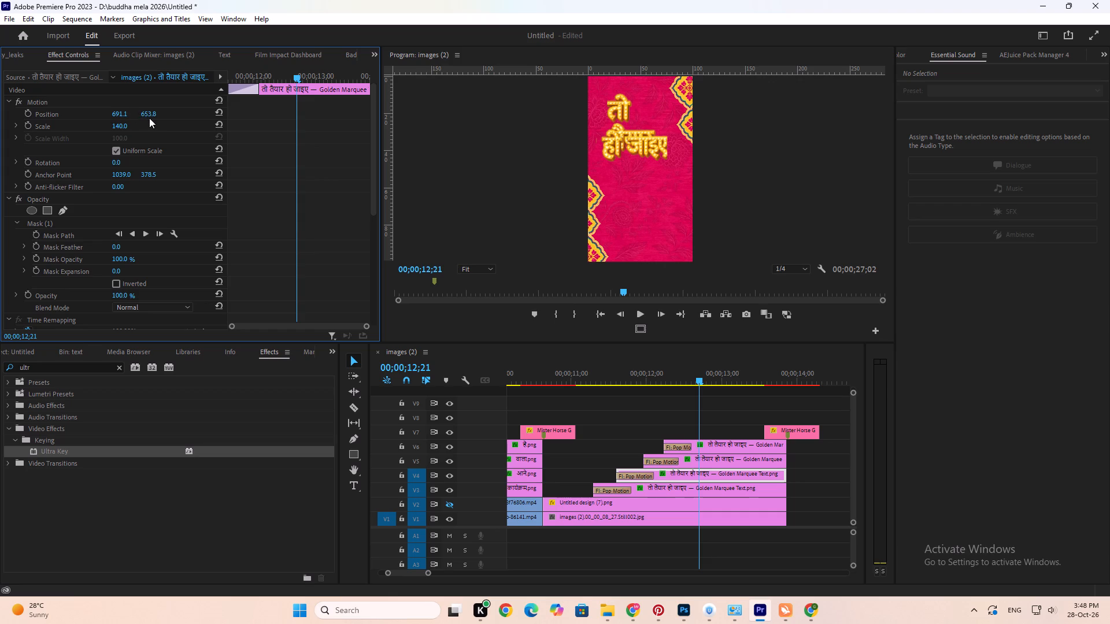
Lower the तैयार title clip on V4 in the frame to a vertical position of 690.8.
{"action": "left_click_drag", "start_coordinate": [150, 113], "coordinate": [172, 115]}
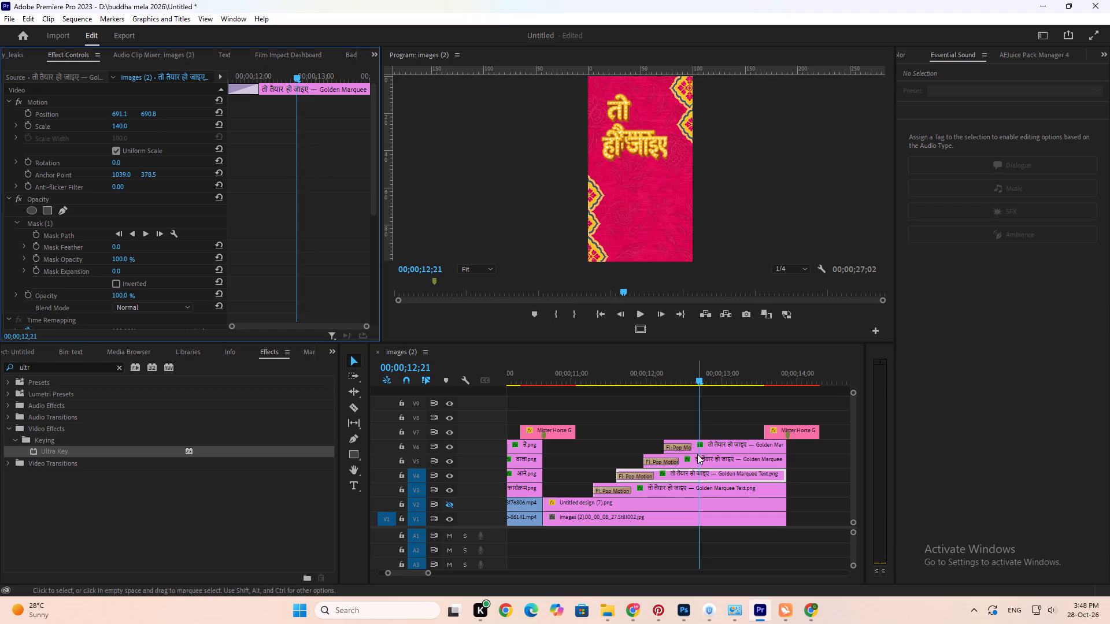
Move the ही title clip on V5 down below तैयार, to a vertical position of 973.3.
{"action": "left_click", "coordinate": [695, 460]}
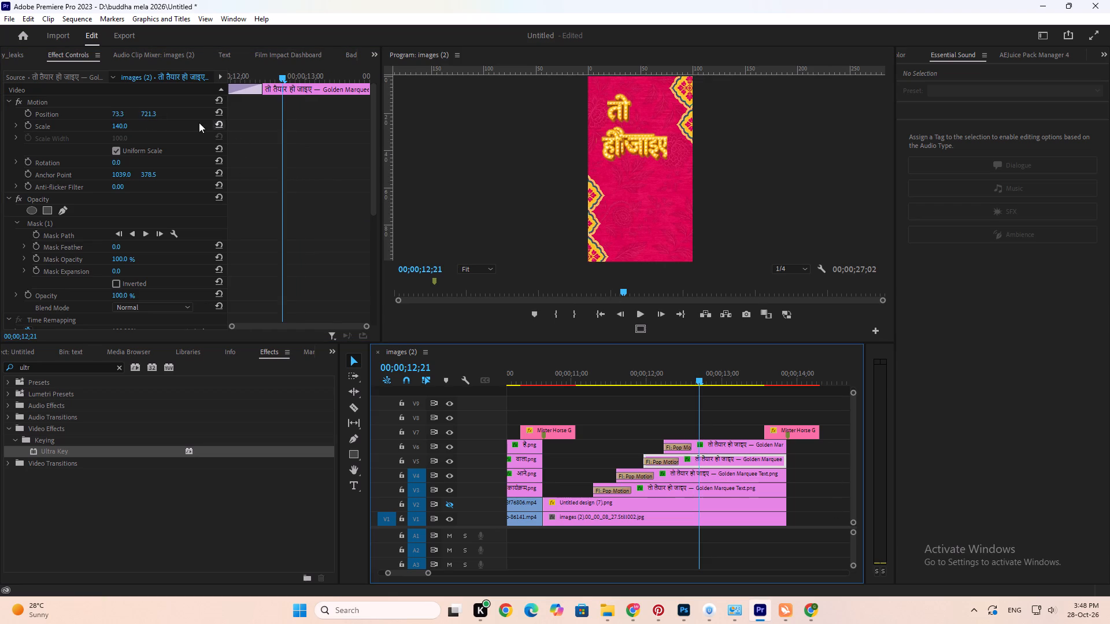
{"action": "left_click_drag", "start_coordinate": [151, 112], "coordinate": [239, 90]}
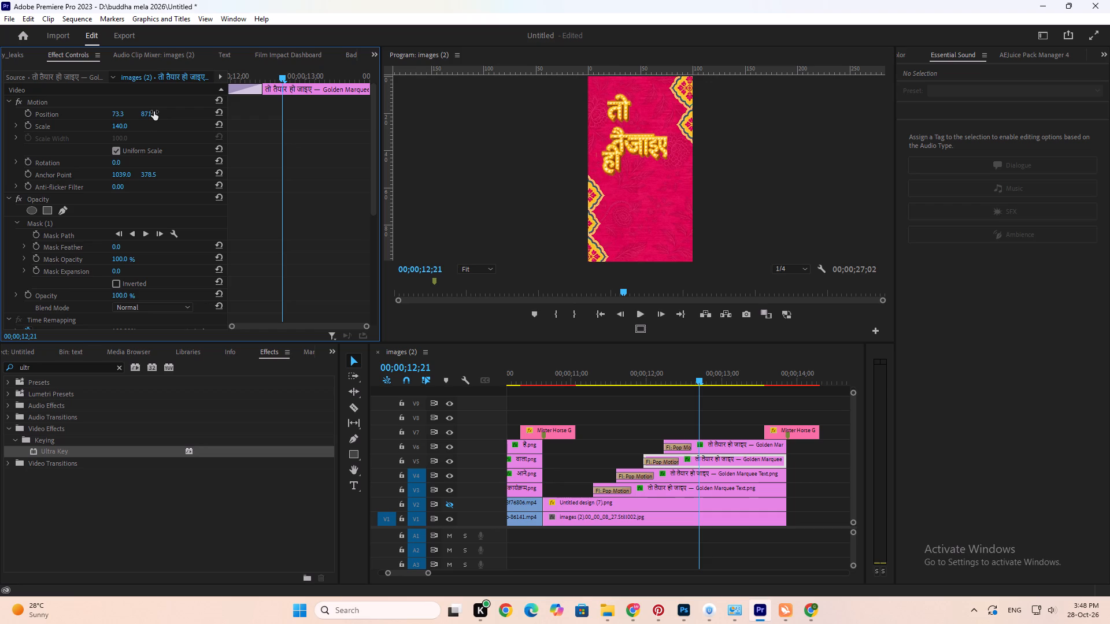
{"action": "left_click_drag", "start_coordinate": [154, 114], "coordinate": [202, 110]}
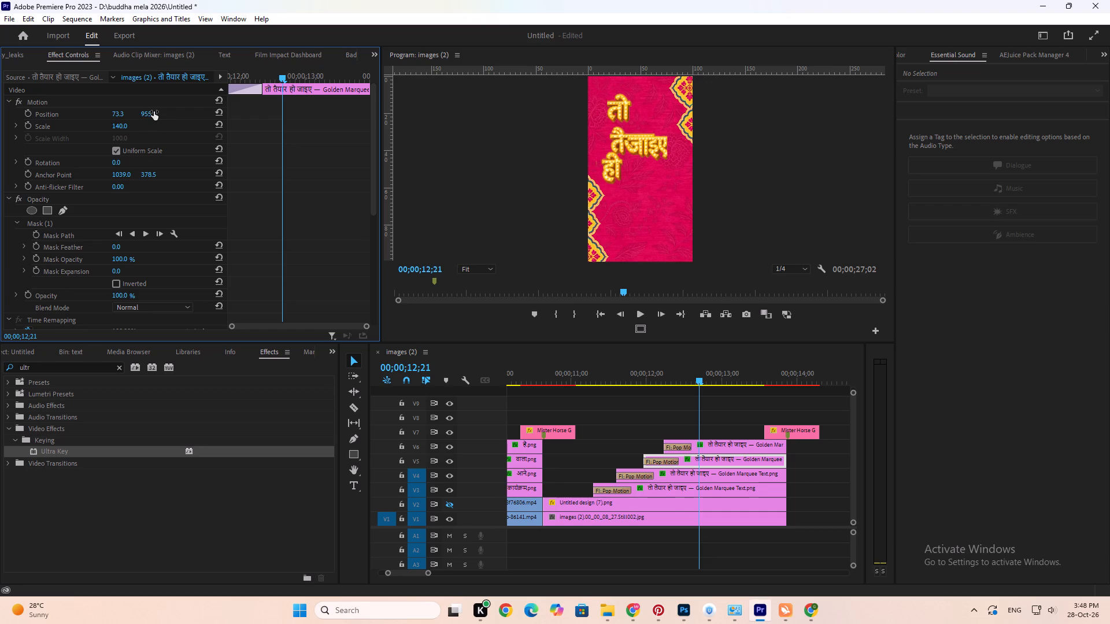
{"action": "left_click_drag", "start_coordinate": [153, 107], "coordinate": [182, 111]}
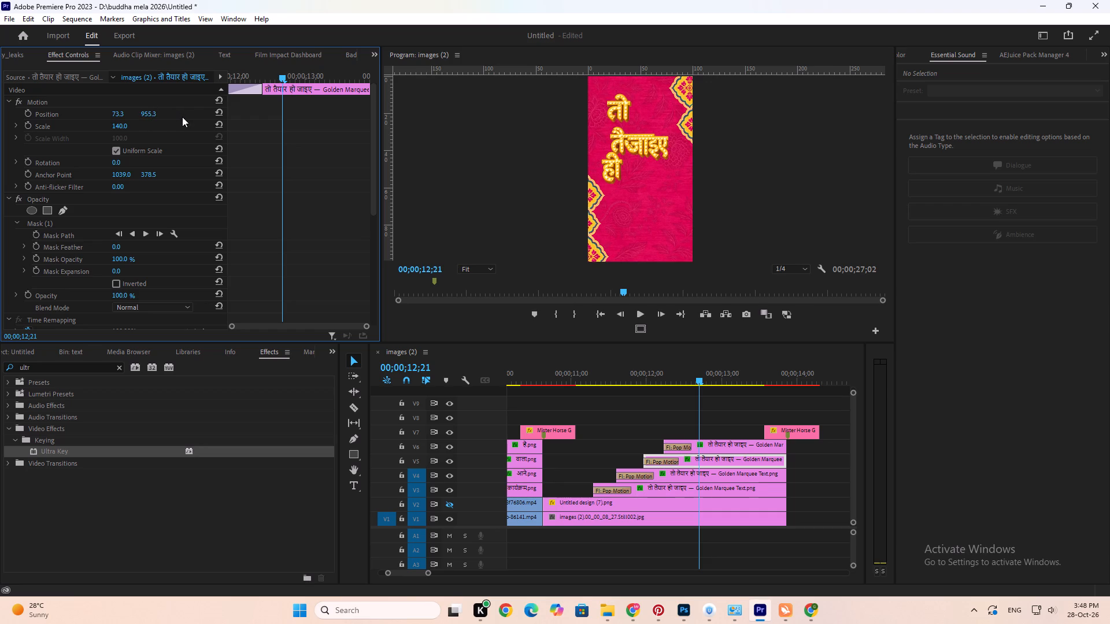
{"action": "left_click_drag", "start_coordinate": [154, 114], "coordinate": [164, 108]}
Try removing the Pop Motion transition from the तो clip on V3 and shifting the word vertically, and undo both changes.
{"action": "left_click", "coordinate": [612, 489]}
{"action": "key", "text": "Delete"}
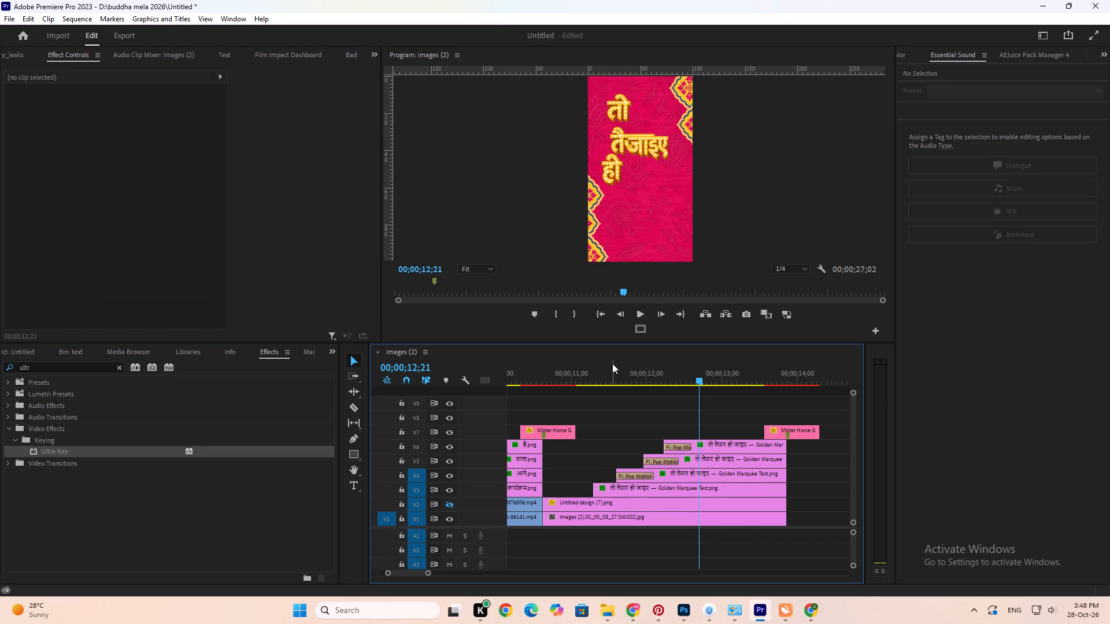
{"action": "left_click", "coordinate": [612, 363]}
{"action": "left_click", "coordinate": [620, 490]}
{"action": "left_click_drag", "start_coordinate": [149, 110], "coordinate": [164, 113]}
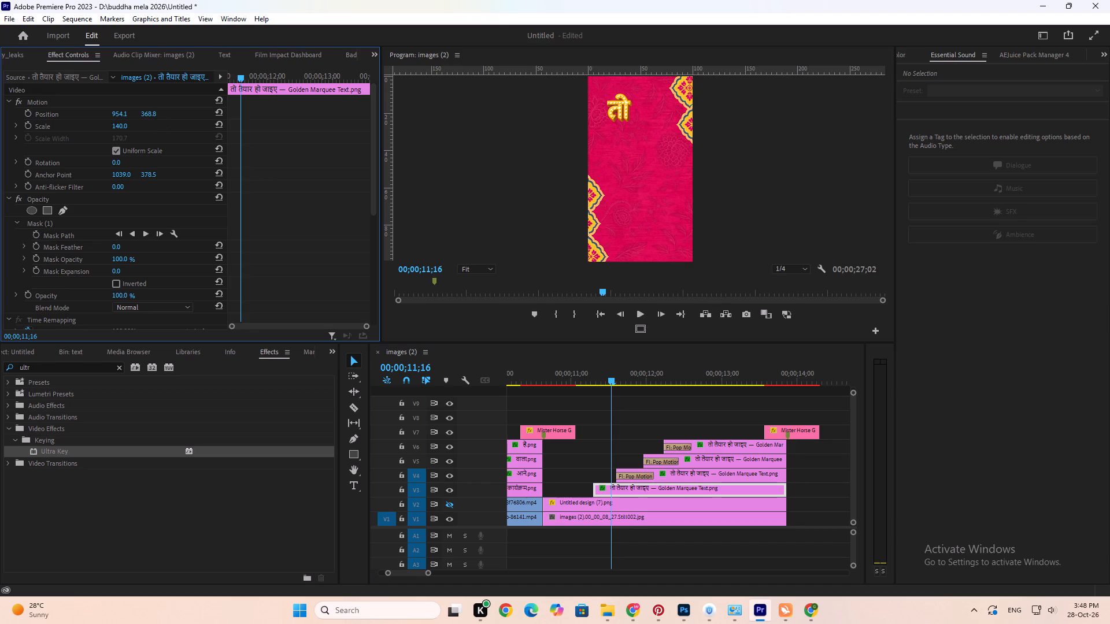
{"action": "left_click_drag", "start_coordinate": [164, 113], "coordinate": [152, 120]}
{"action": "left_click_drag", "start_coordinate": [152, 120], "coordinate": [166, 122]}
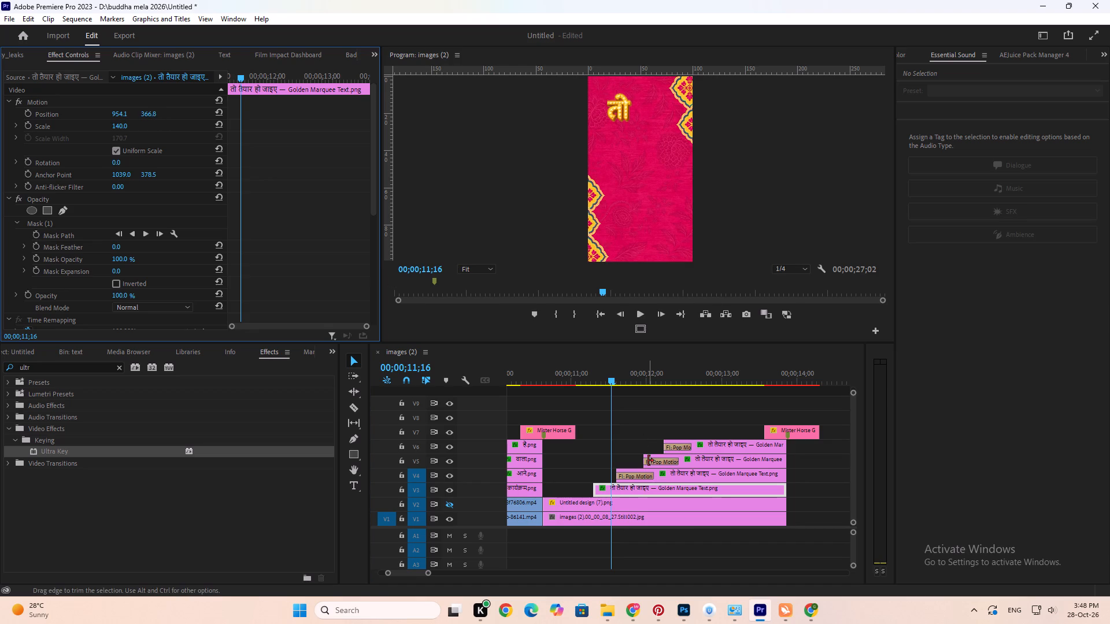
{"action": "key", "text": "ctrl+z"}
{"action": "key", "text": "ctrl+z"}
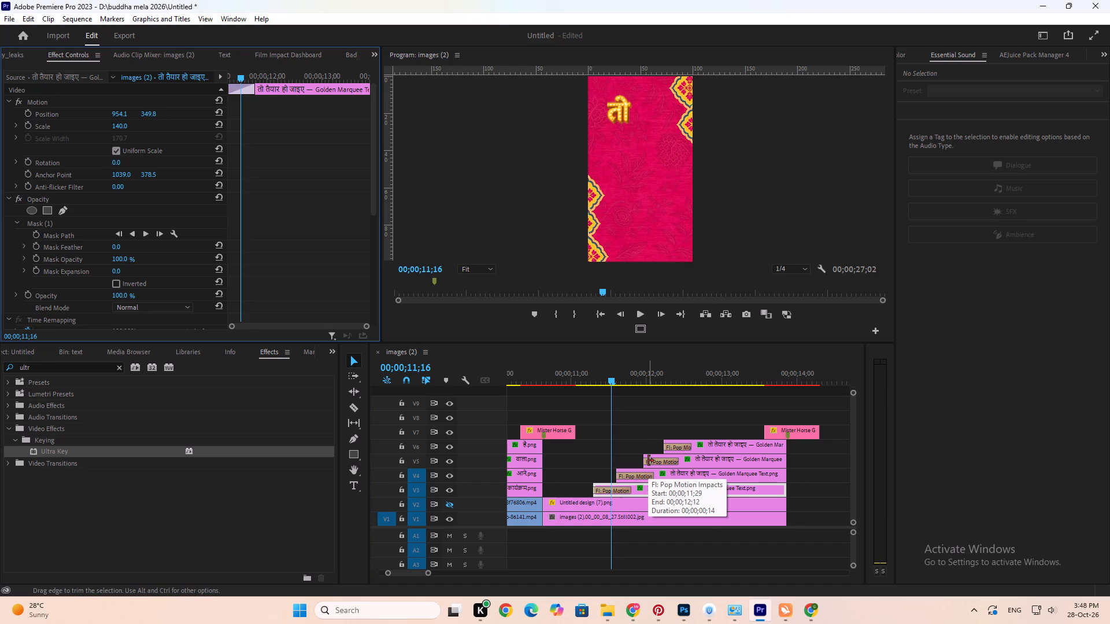
Move the जाइए title clip on V6 down and left below ही, to position -126.3, 1318.1.
{"action": "left_click", "coordinate": [679, 372]}
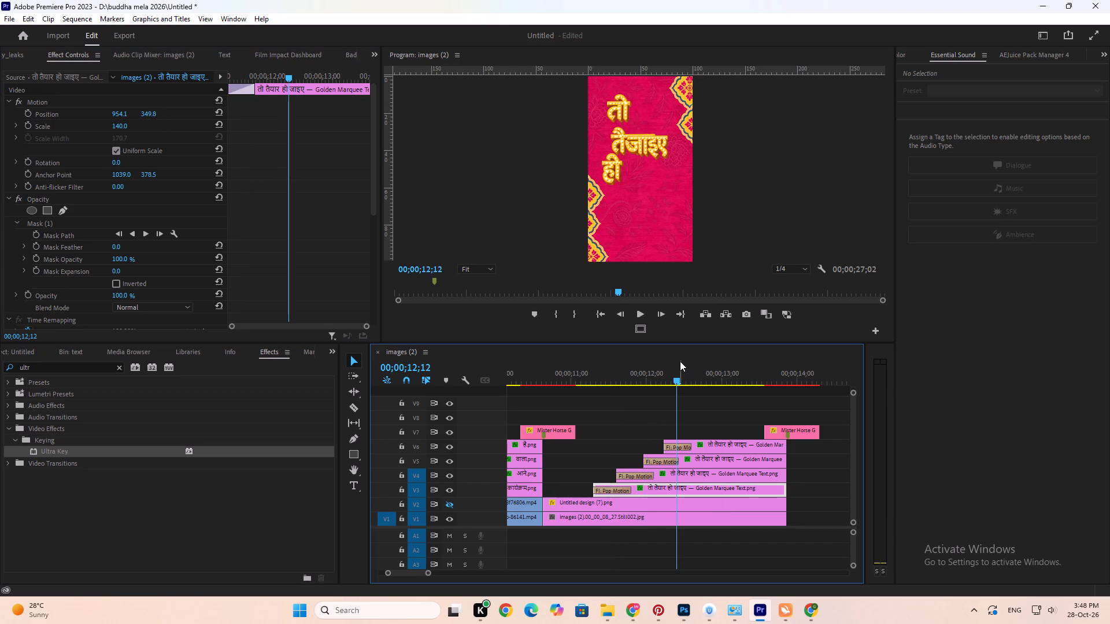
{"action": "double_click", "coordinate": [615, 161]}
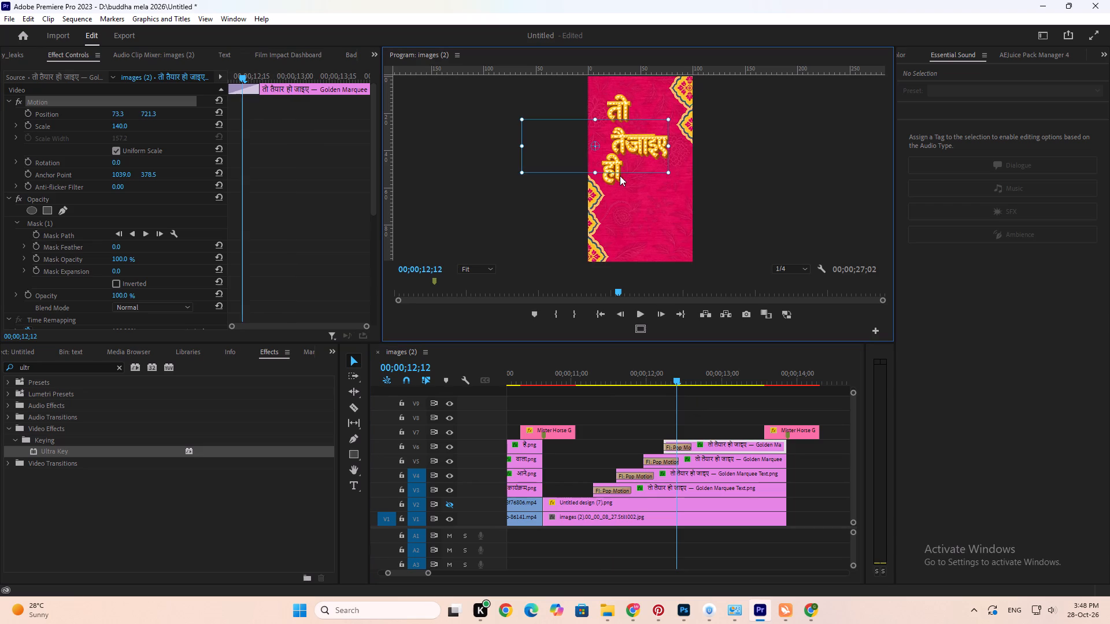
{"action": "left_click", "coordinate": [691, 484]}
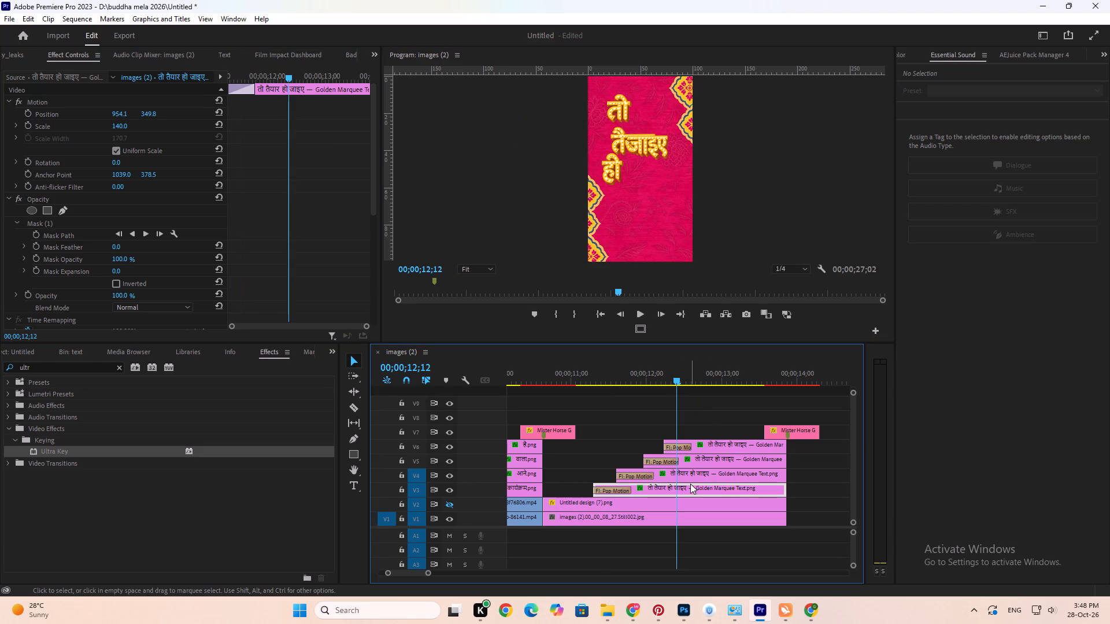
{"action": "left_click", "coordinate": [694, 456]}
{"action": "double_click", "coordinate": [654, 147]}
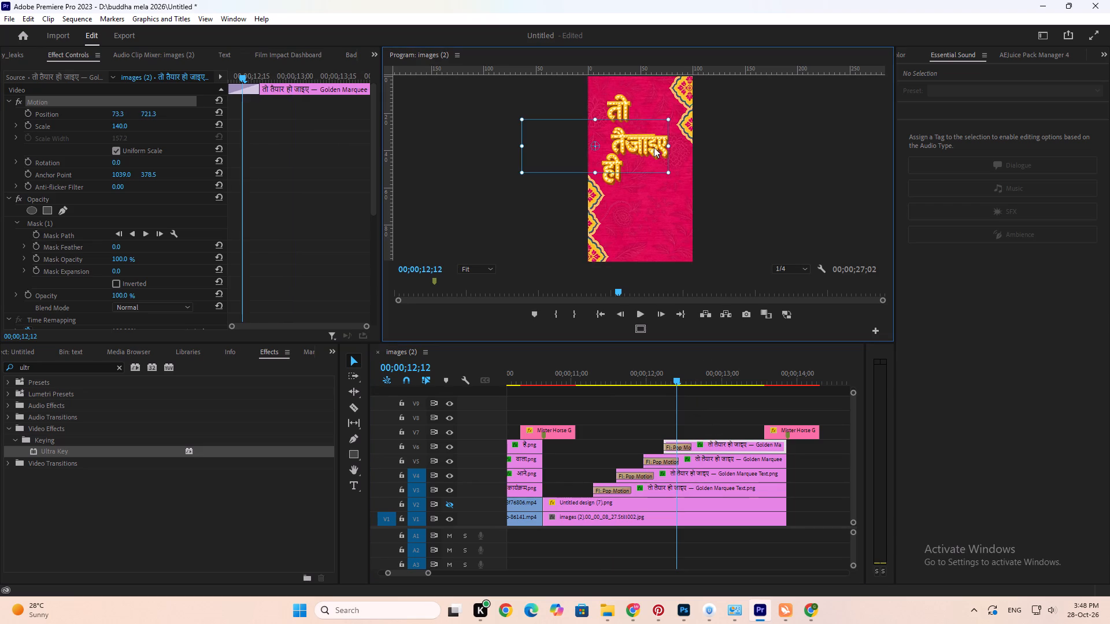
{"action": "left_click_drag", "start_coordinate": [643, 146], "coordinate": [639, 194]}
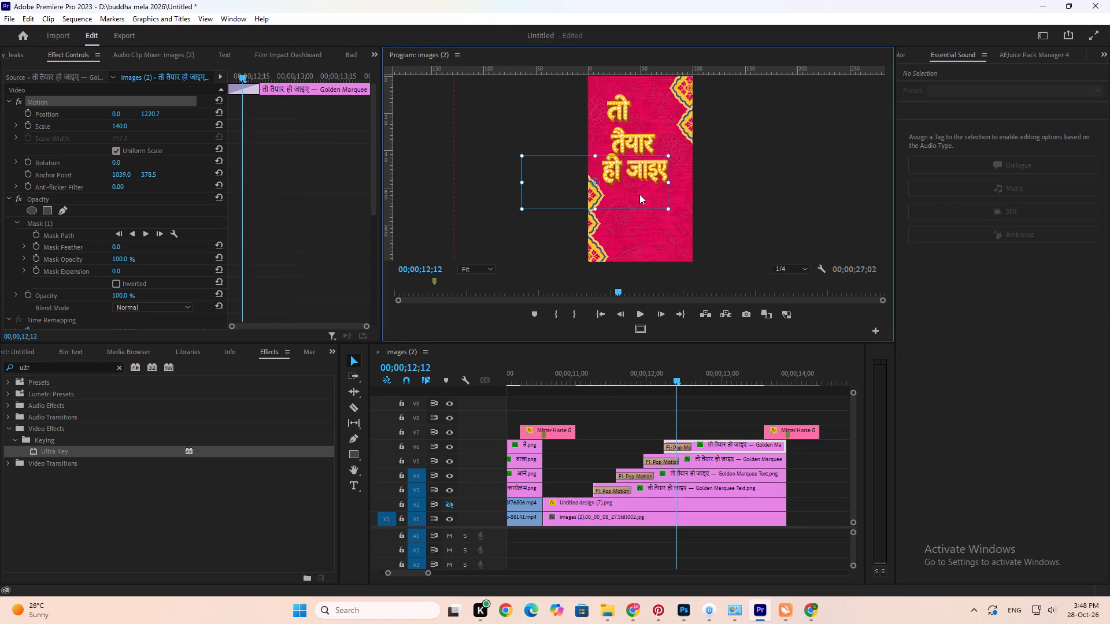
{"action": "left_click_drag", "start_coordinate": [639, 194], "coordinate": [643, 207]}
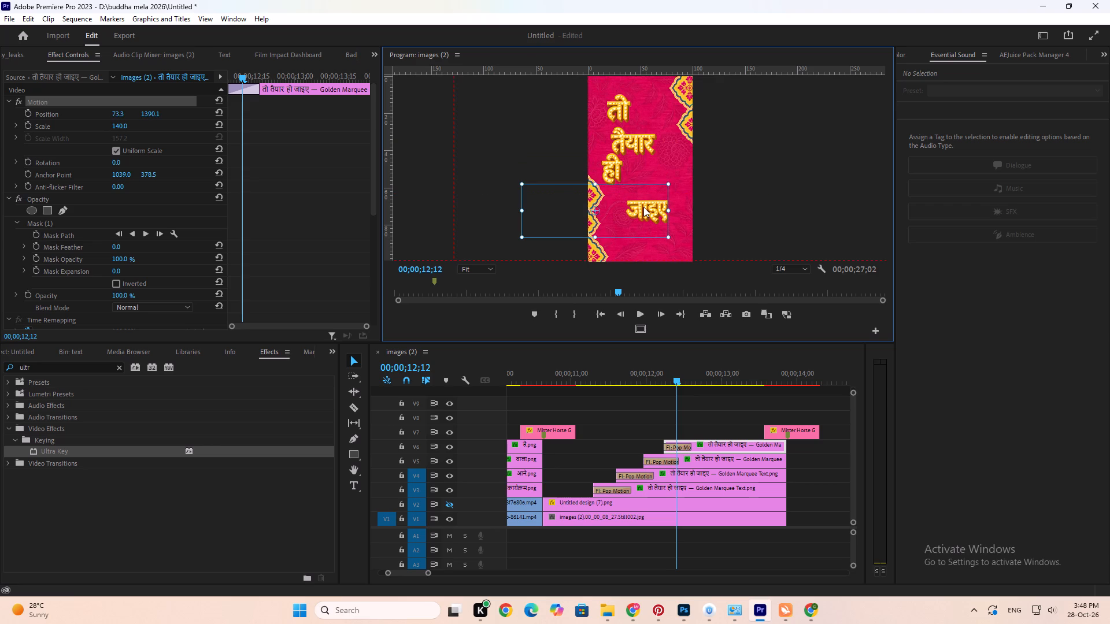
{"action": "left_click_drag", "start_coordinate": [643, 207], "coordinate": [656, 209]}
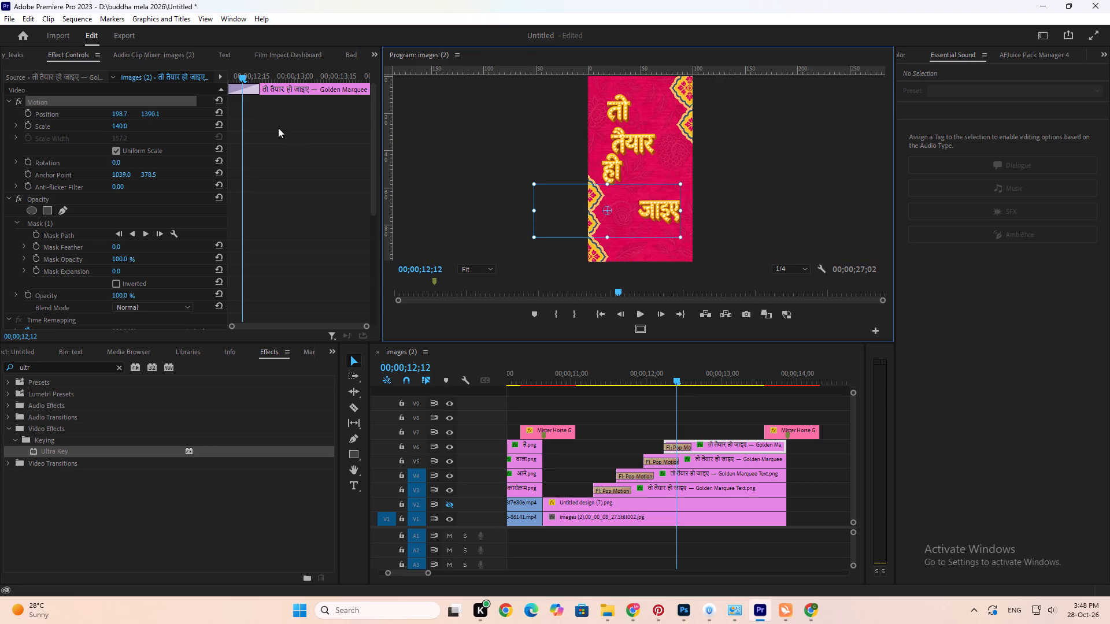
{"action": "left_click_drag", "start_coordinate": [122, 115], "coordinate": [76, 117]}
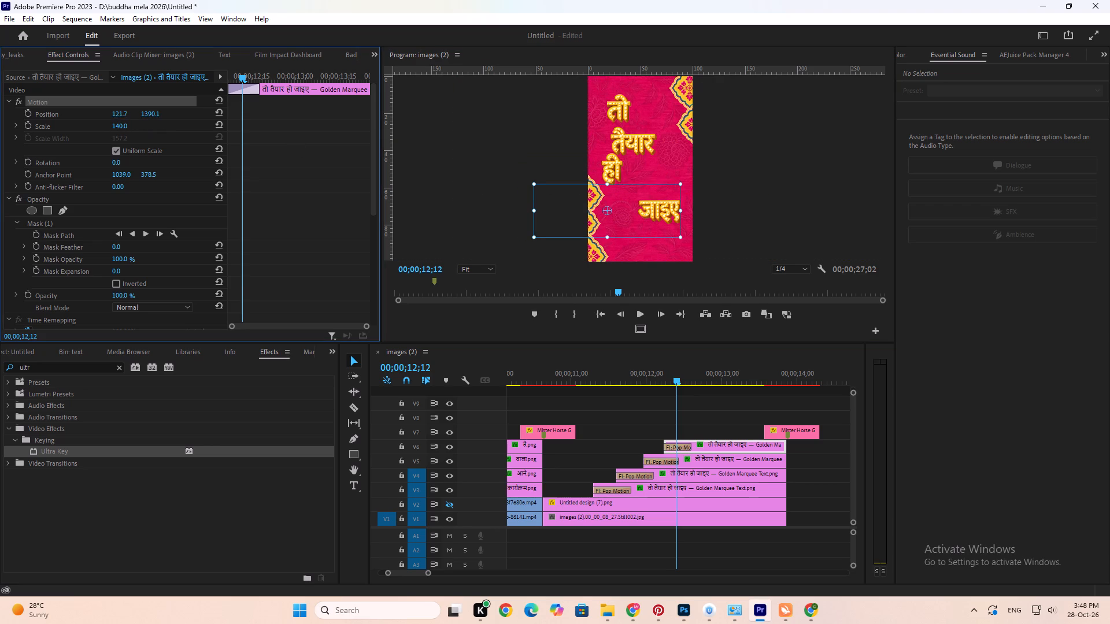
{"action": "left_click_drag", "start_coordinate": [76, 117], "coordinate": [15, 125]}
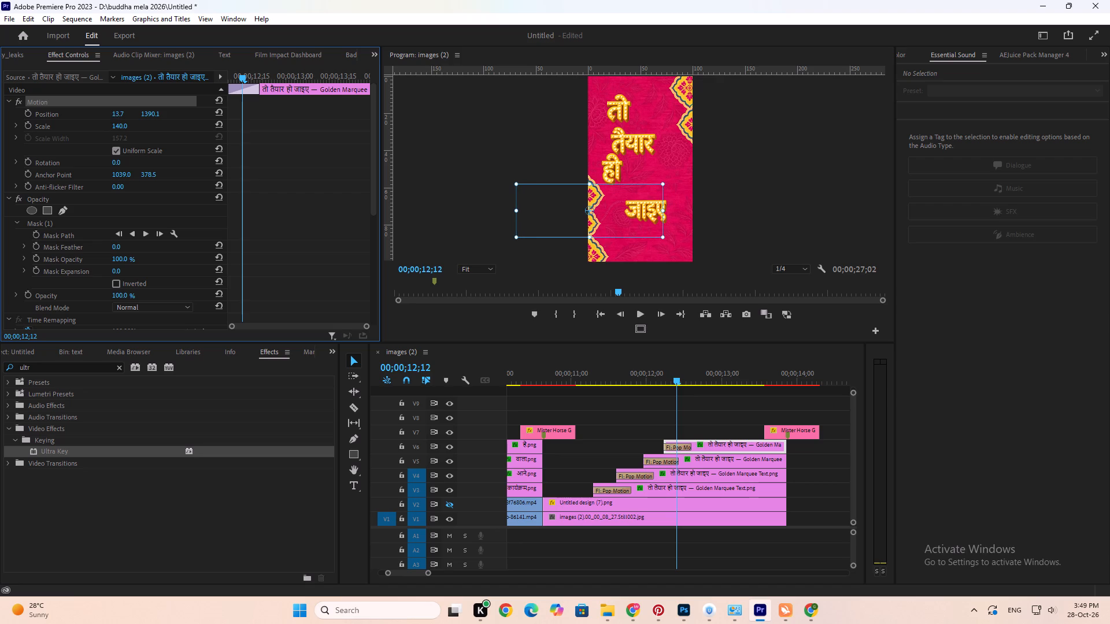
{"action": "left_click_drag", "start_coordinate": [15, 125], "coordinate": [72, 131]}
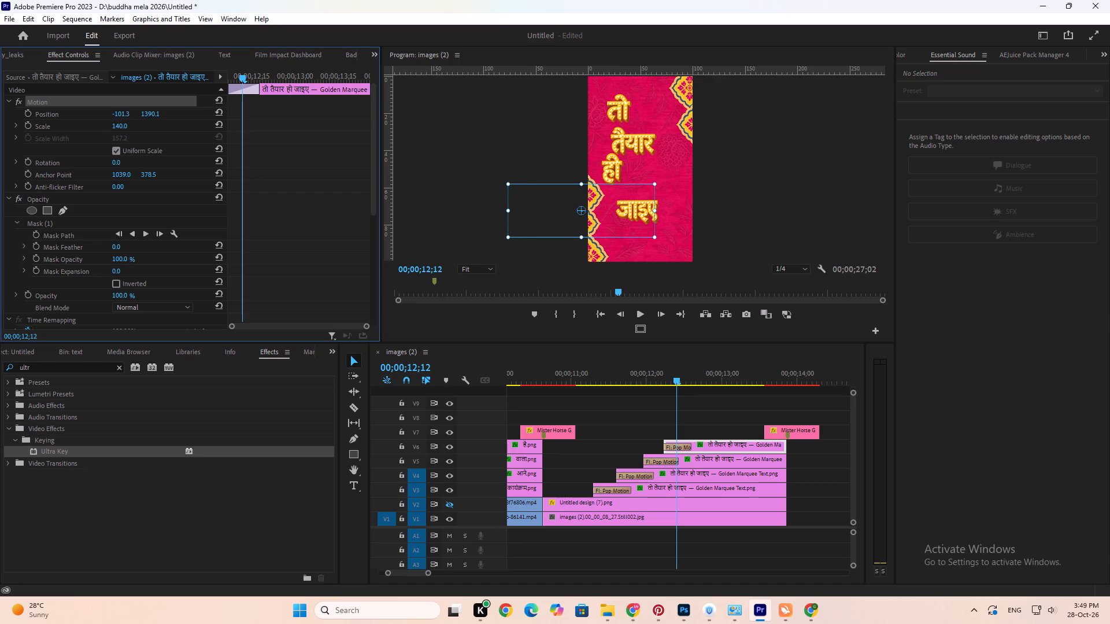
{"action": "left_click_drag", "start_coordinate": [72, 131], "coordinate": [58, 135]}
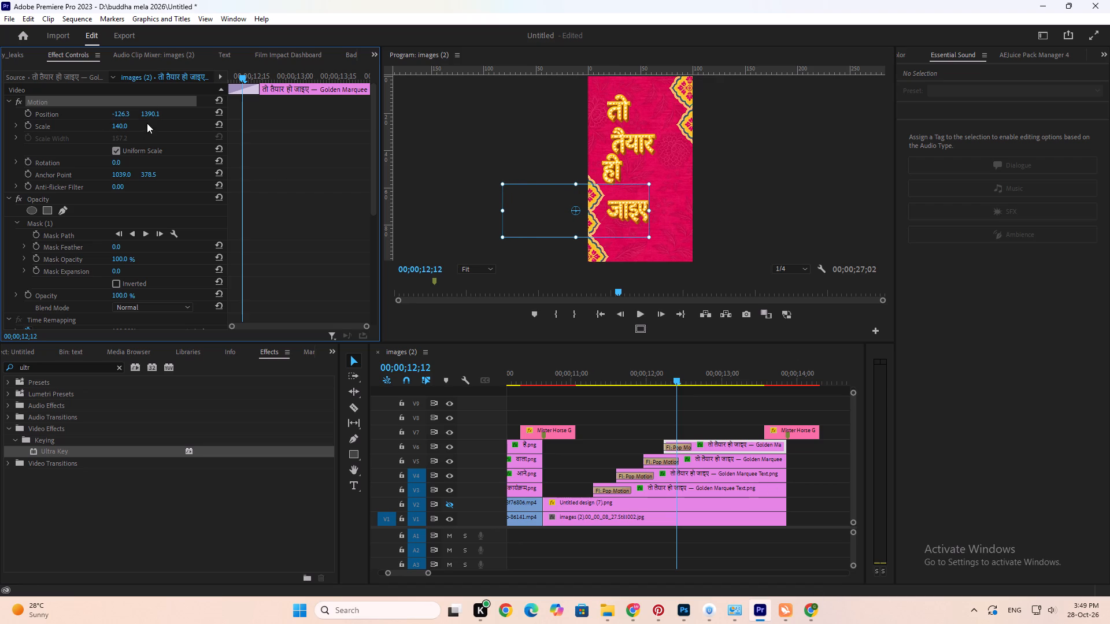
{"action": "left_click_drag", "start_coordinate": [153, 114], "coordinate": [114, 122]}
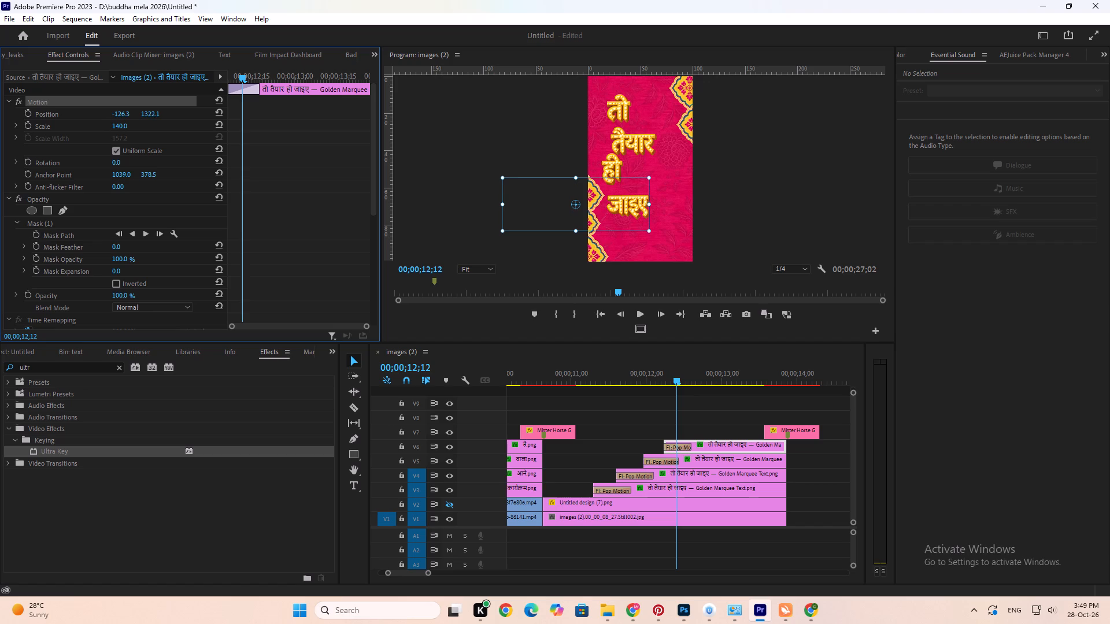
{"action": "left_click_drag", "start_coordinate": [114, 122], "coordinate": [112, 124]}
Shift the ही title clip on V5 right and down between तैयार and जाइए, to position 162.3, 1016.3.
{"action": "left_click", "coordinate": [691, 461]}
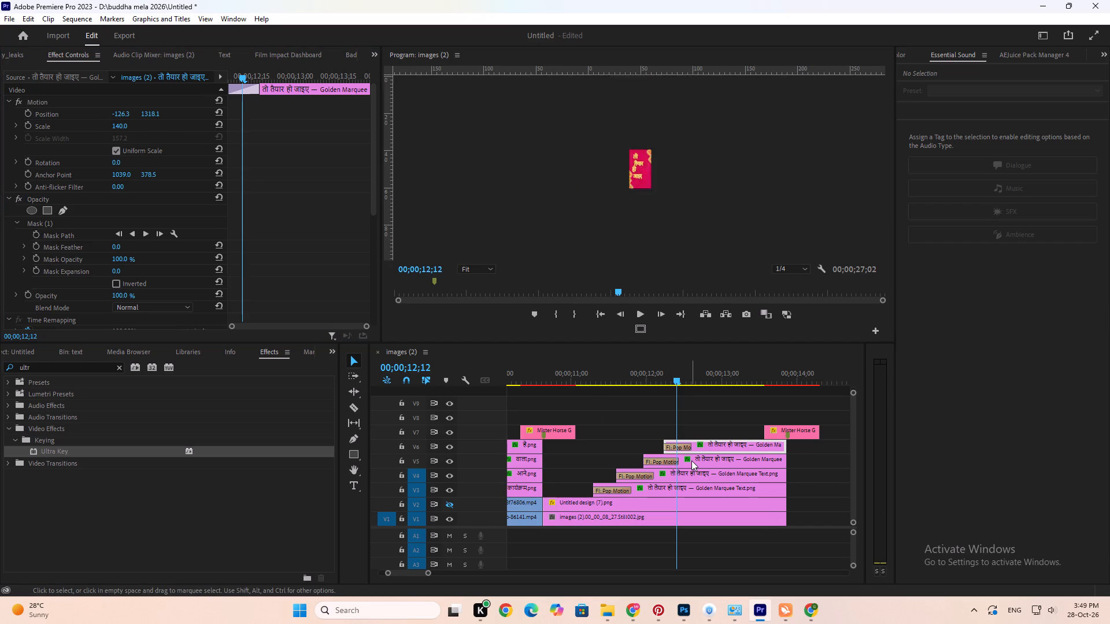
{"action": "left_click_drag", "start_coordinate": [118, 114], "coordinate": [134, 110]}
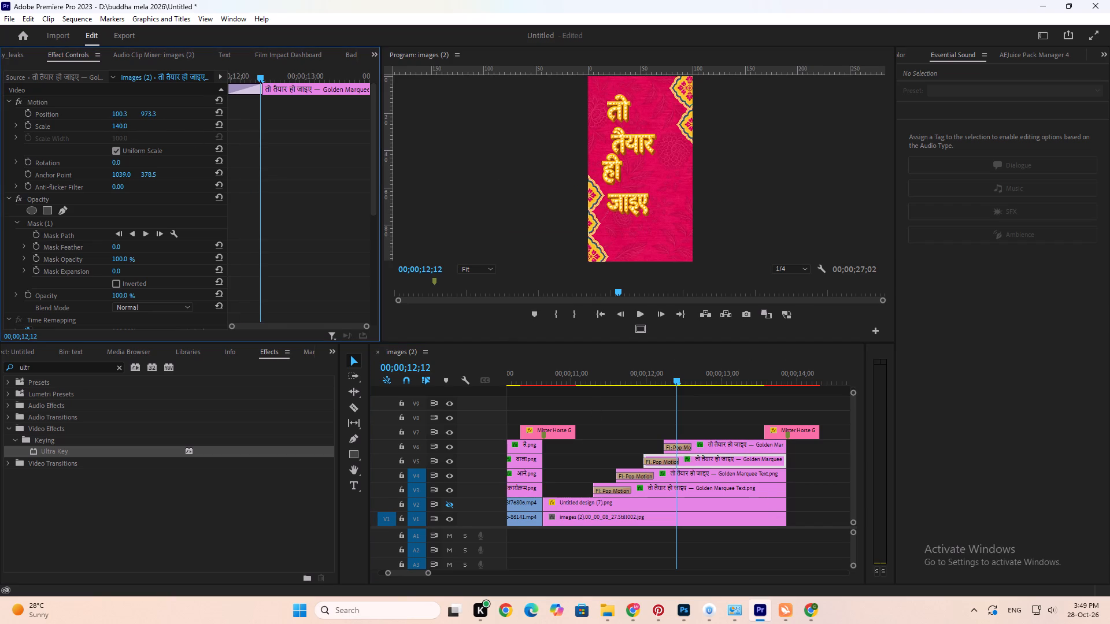
{"action": "left_click_drag", "start_coordinate": [134, 110], "coordinate": [168, 98]}
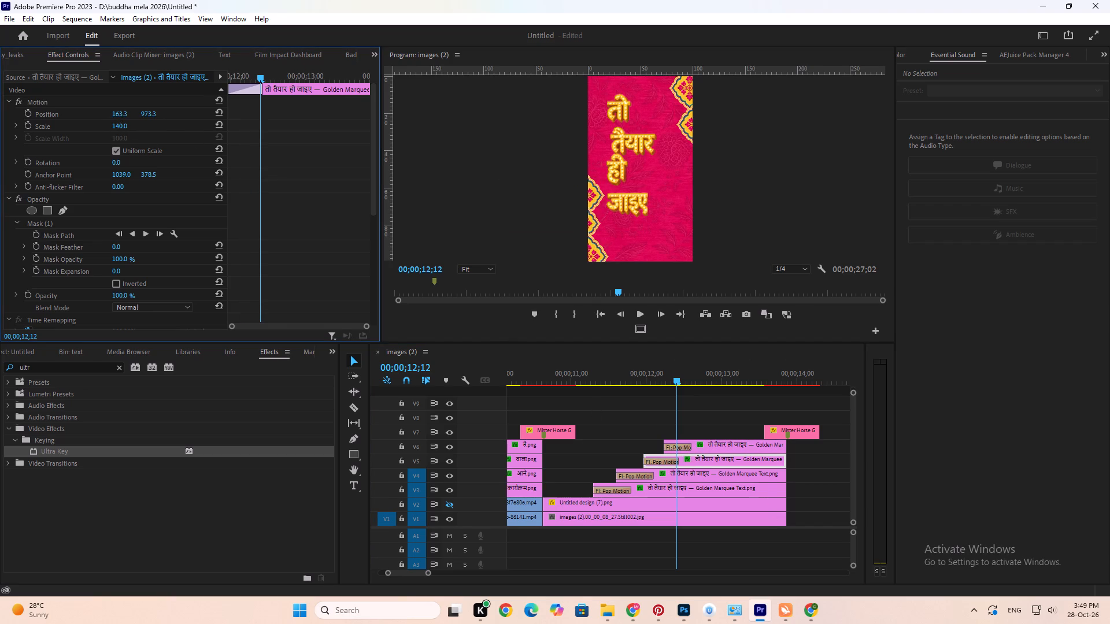
{"action": "left_click_drag", "start_coordinate": [168, 98], "coordinate": [168, 98]}
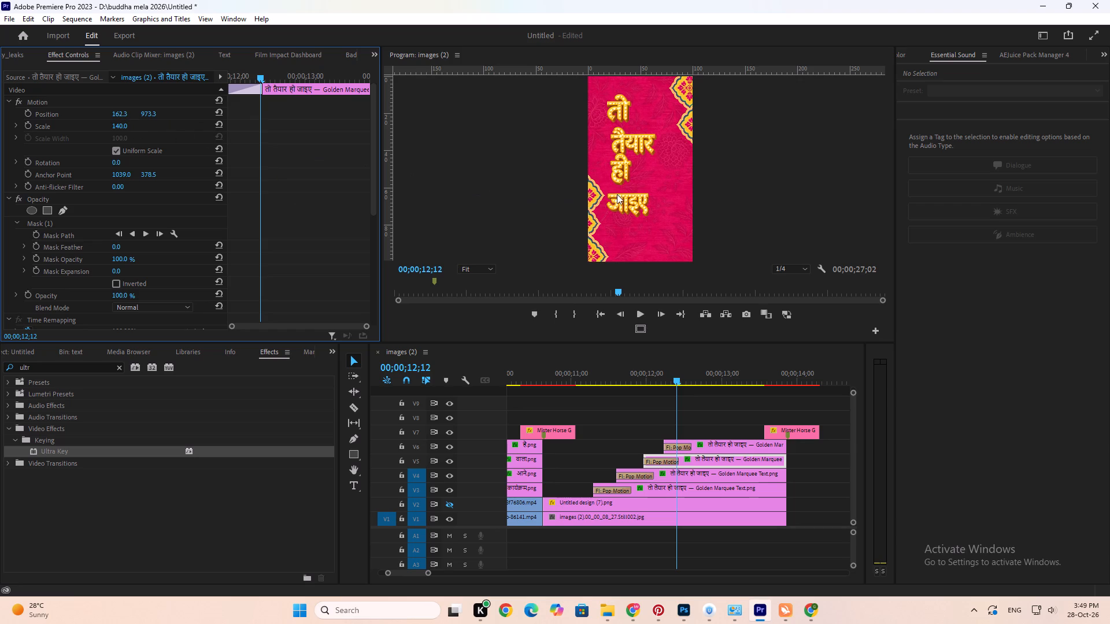
{"action": "left_click_drag", "start_coordinate": [154, 115], "coordinate": [166, 111]}
{"action": "left_click_drag", "start_coordinate": [153, 113], "coordinate": [163, 113]}
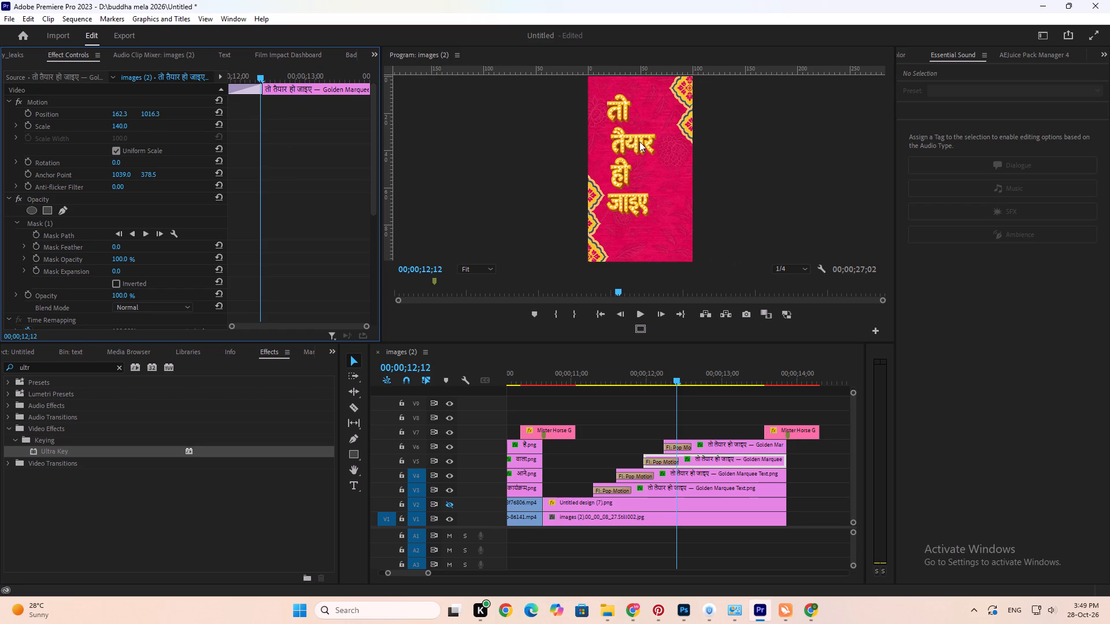
Shift the जाइए title clip on V6 rightward to align under तैयार, at a horizontal position of about -85.
{"action": "double_click", "coordinate": [644, 205]}
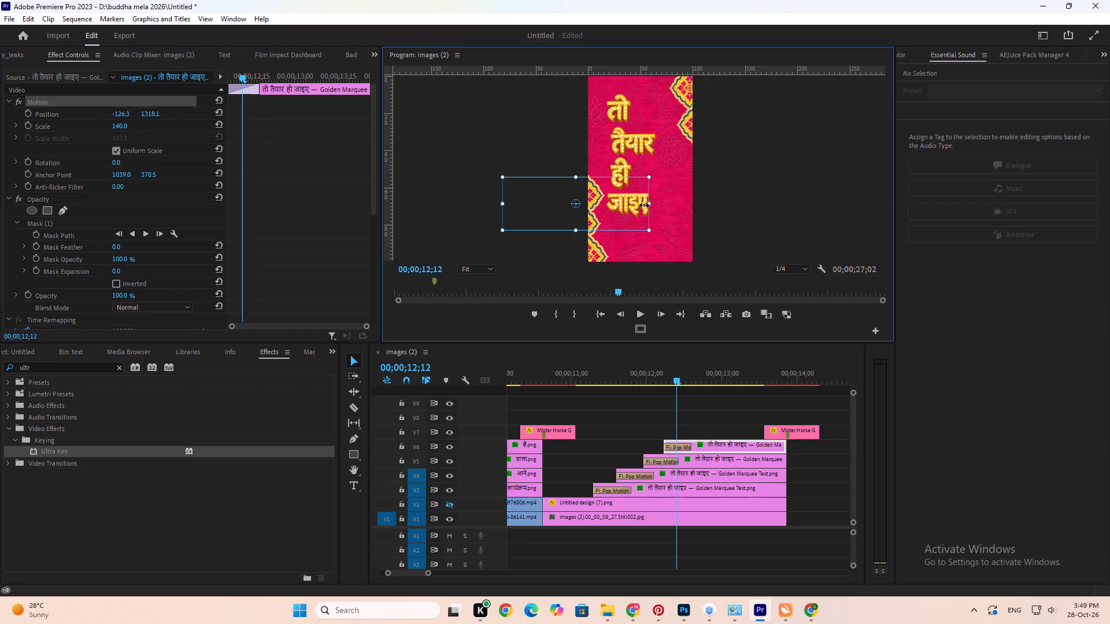
{"action": "left_click_drag", "start_coordinate": [124, 114], "coordinate": [131, 115]}
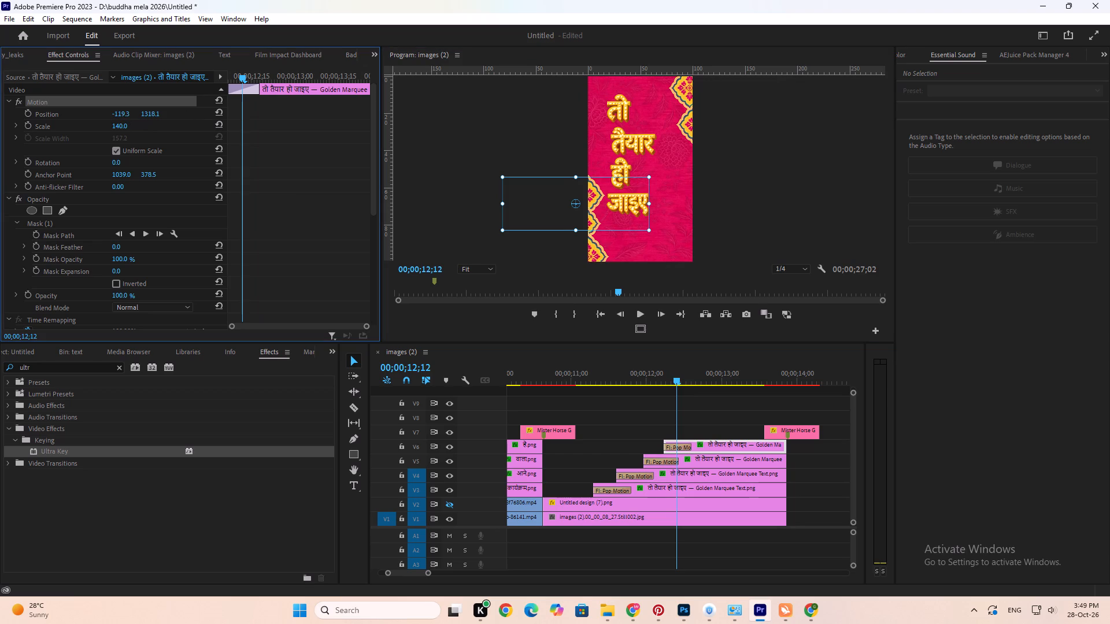
{"action": "left_click_drag", "start_coordinate": [131, 115], "coordinate": [146, 114]}
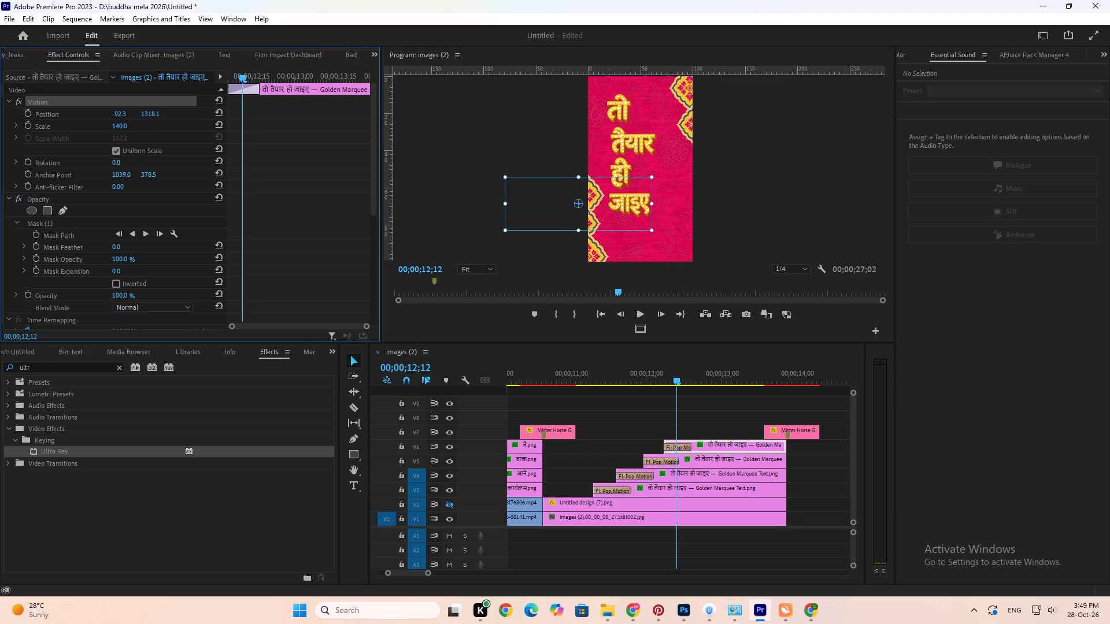
{"action": "left_click_drag", "start_coordinate": [146, 114], "coordinate": [151, 116]}
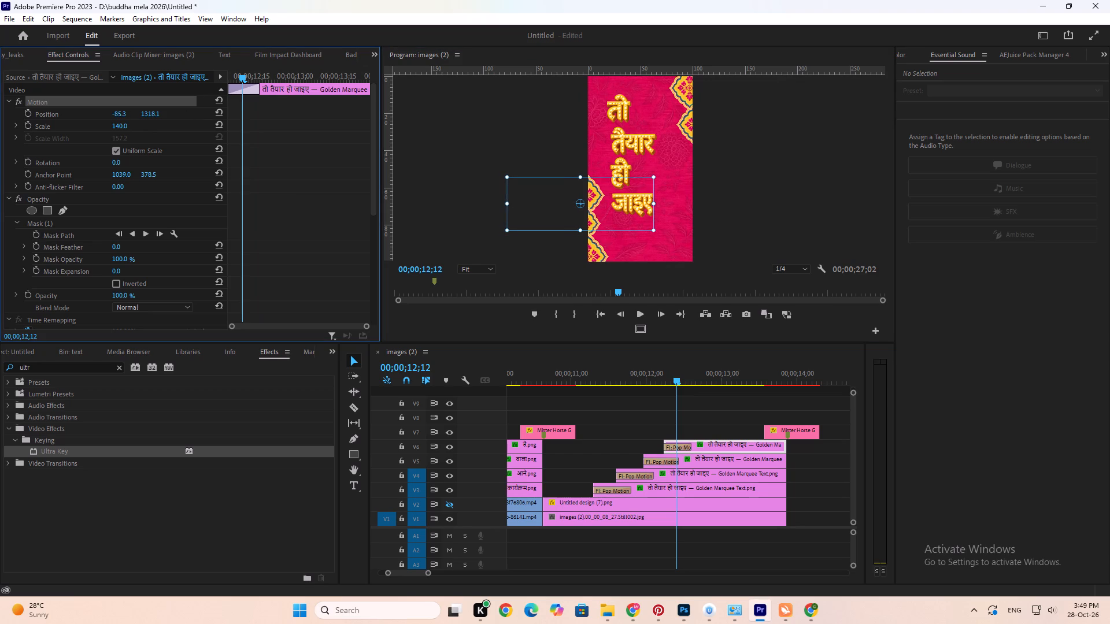
{"action": "left_click_drag", "start_coordinate": [151, 116], "coordinate": [151, 116]}
Nudge the तैयार title clip on V4 leftward to a horizontal position of 674.1.
{"action": "double_click", "coordinate": [635, 140]}
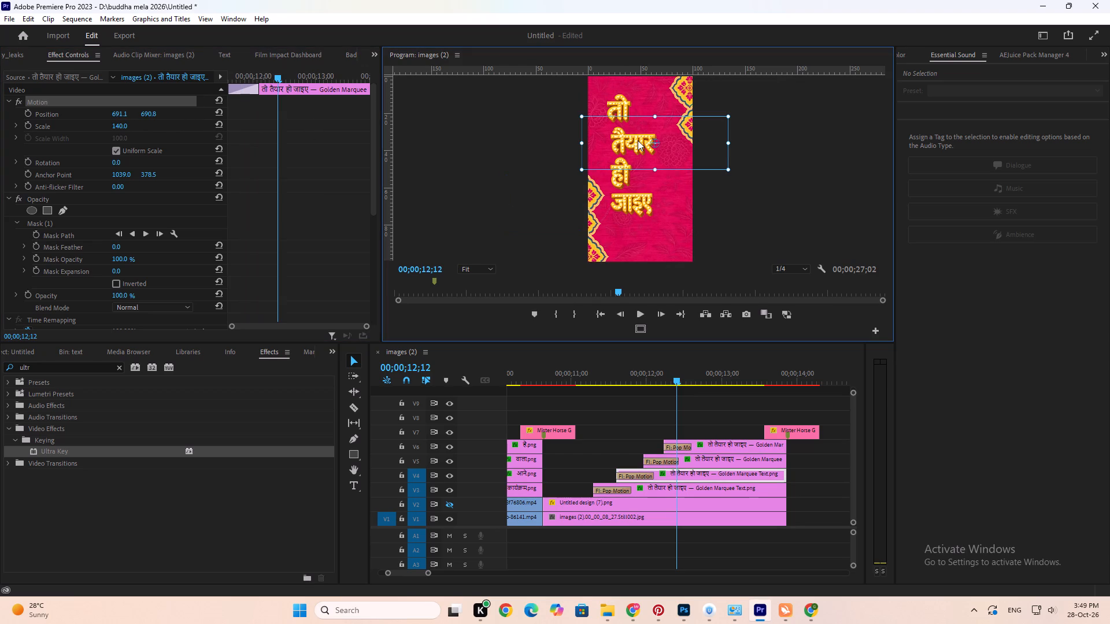
{"action": "left_click_drag", "start_coordinate": [120, 115], "coordinate": [115, 113]}
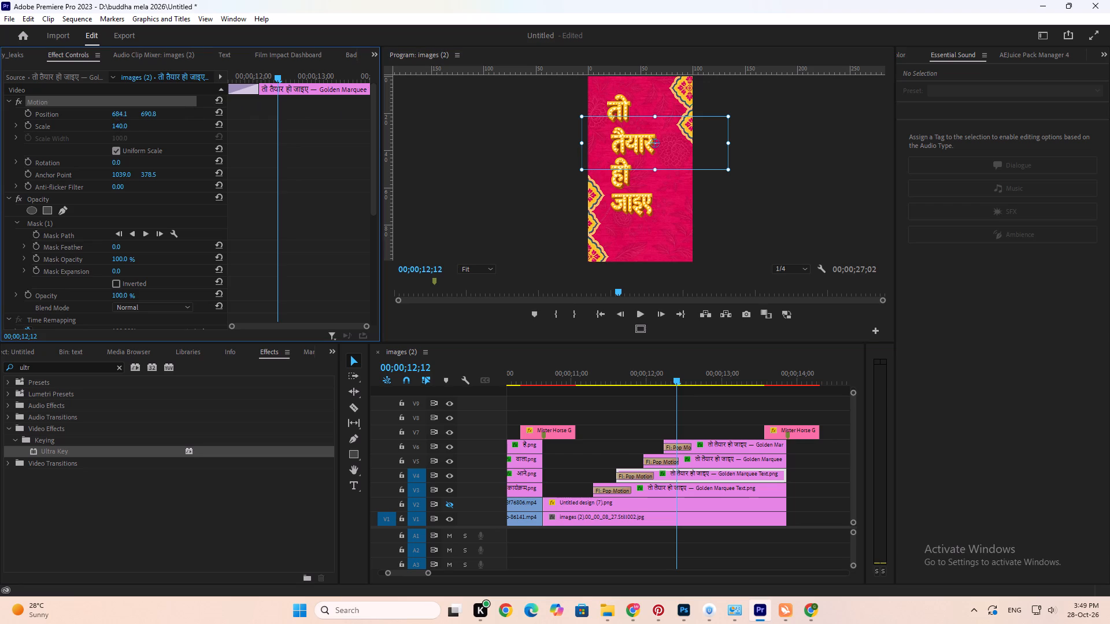
{"action": "left_click_drag", "start_coordinate": [115, 113], "coordinate": [110, 114]}
Shift the तो title clip on V3 rightward to align with the words below, at a horizontal position of 974.1.
{"action": "left_click", "coordinate": [699, 445]}
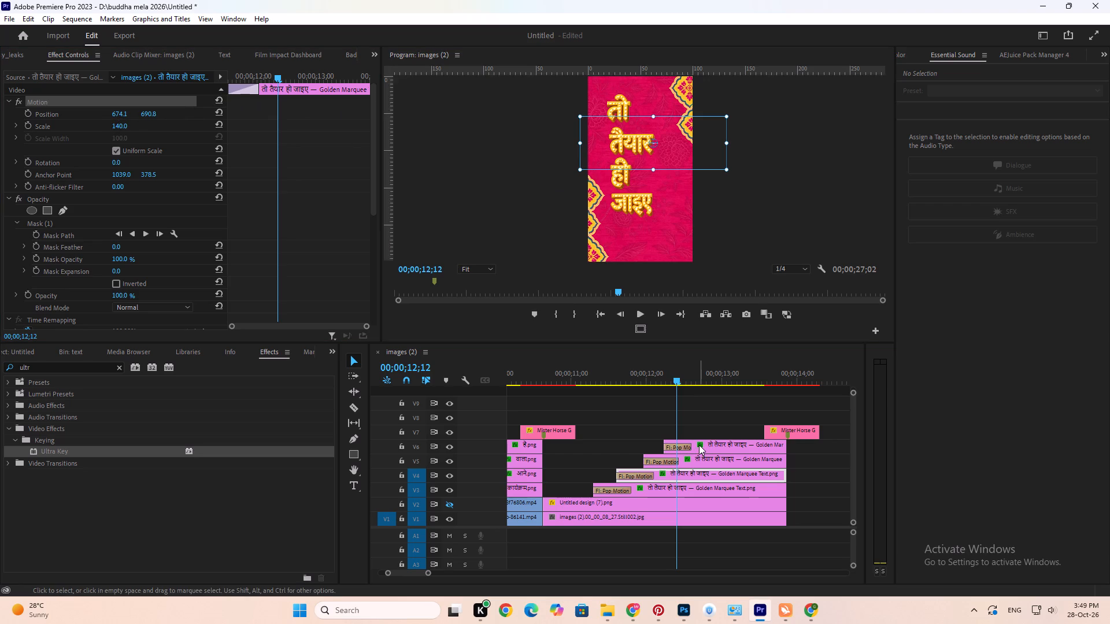
{"action": "left_click", "coordinate": [687, 486]}
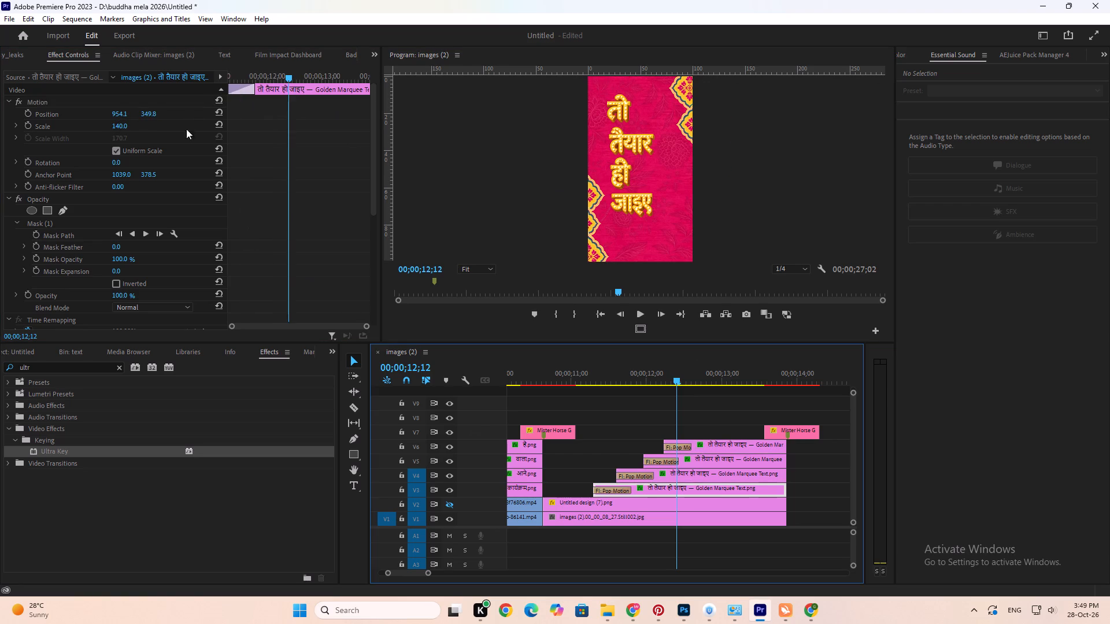
{"action": "left_click_drag", "start_coordinate": [125, 111], "coordinate": [147, 108]}
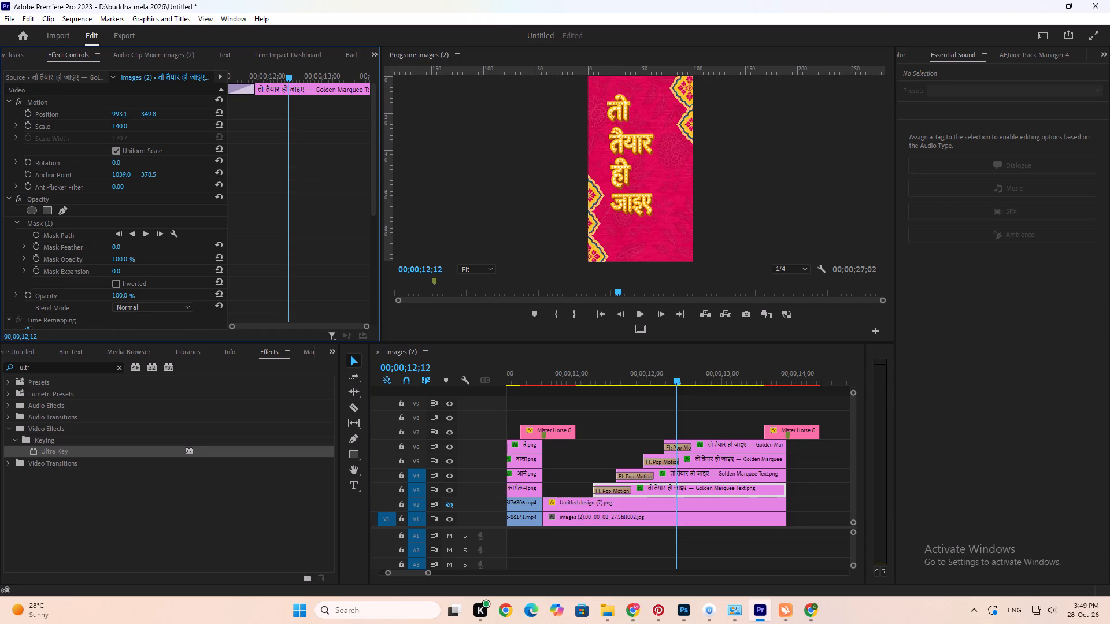
{"action": "left_click_drag", "start_coordinate": [147, 108], "coordinate": [144, 107]}
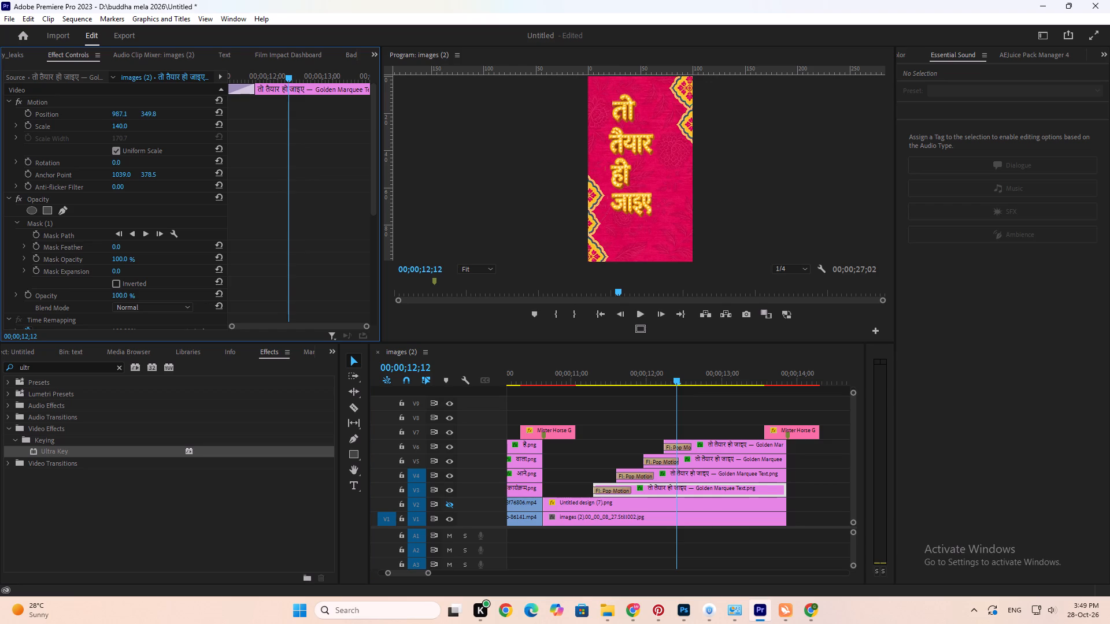
{"action": "left_click_drag", "start_coordinate": [144, 107], "coordinate": [137, 109]}
{"action": "left_click", "coordinate": [761, 196]}
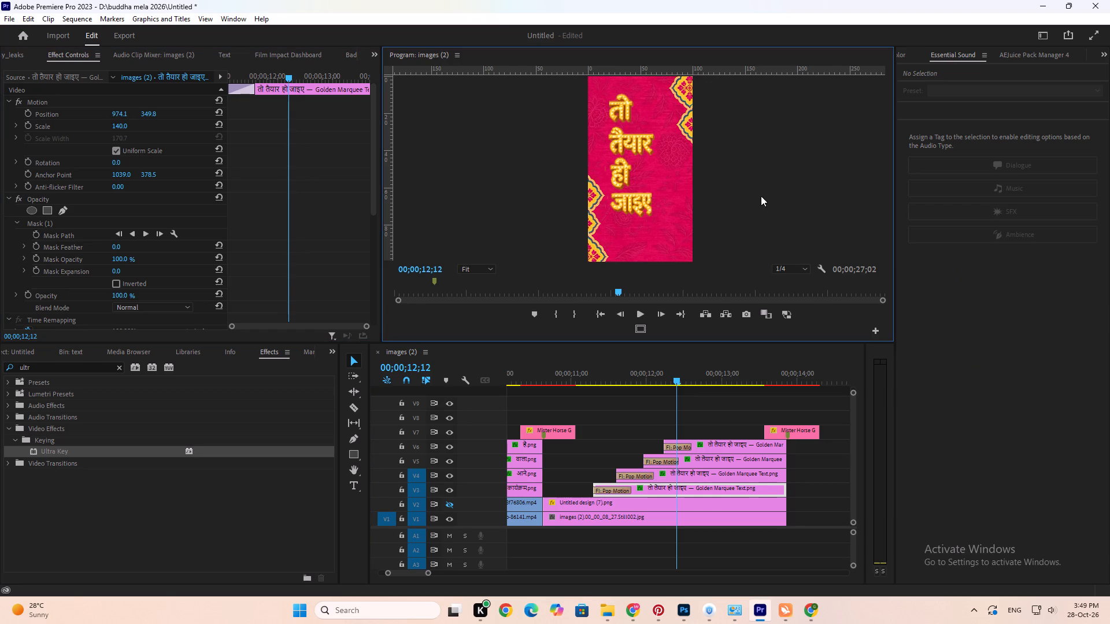
Save the project.
{"action": "key", "text": "ctrl+s"}
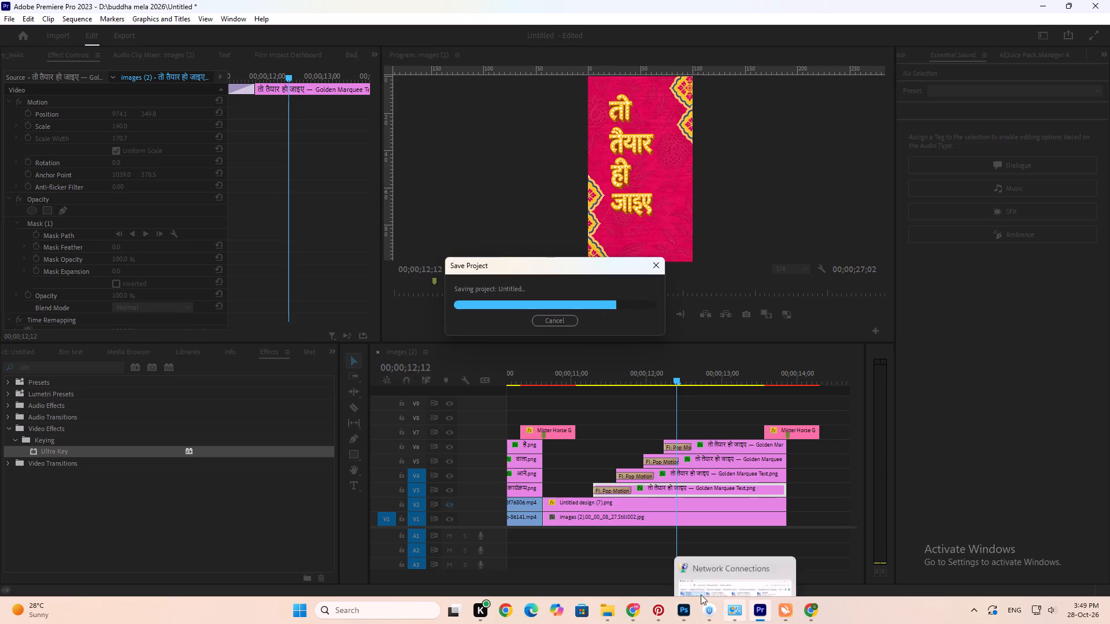
Turn the V2 track output back on to show the Untitled design (7).png stall graphic.
{"action": "left_click", "coordinate": [622, 503]}
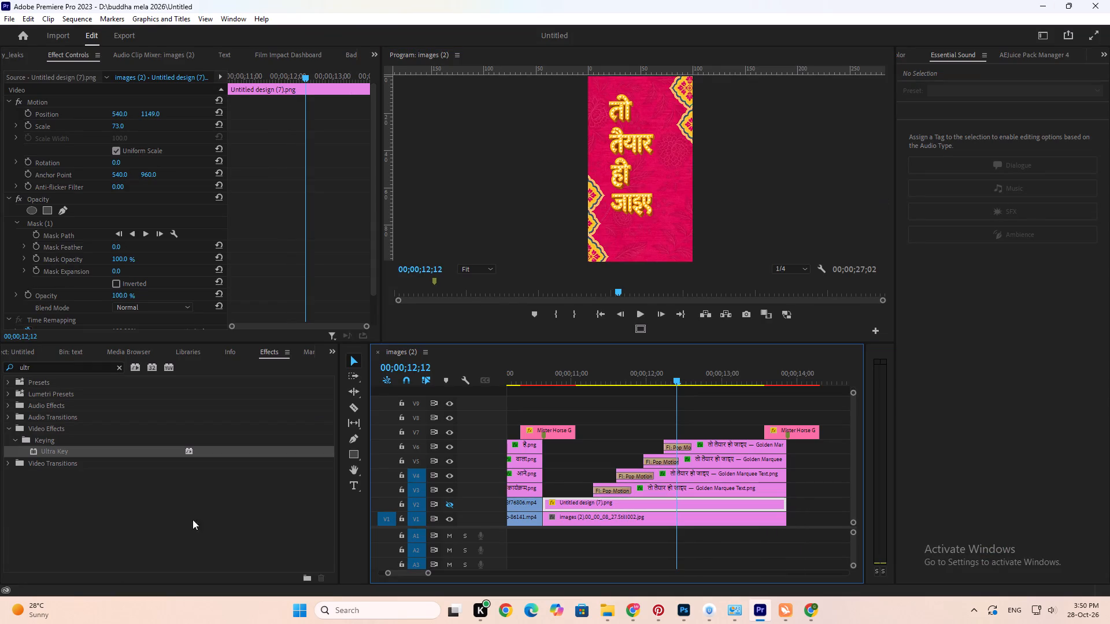
{"action": "left_click", "coordinate": [450, 507]}
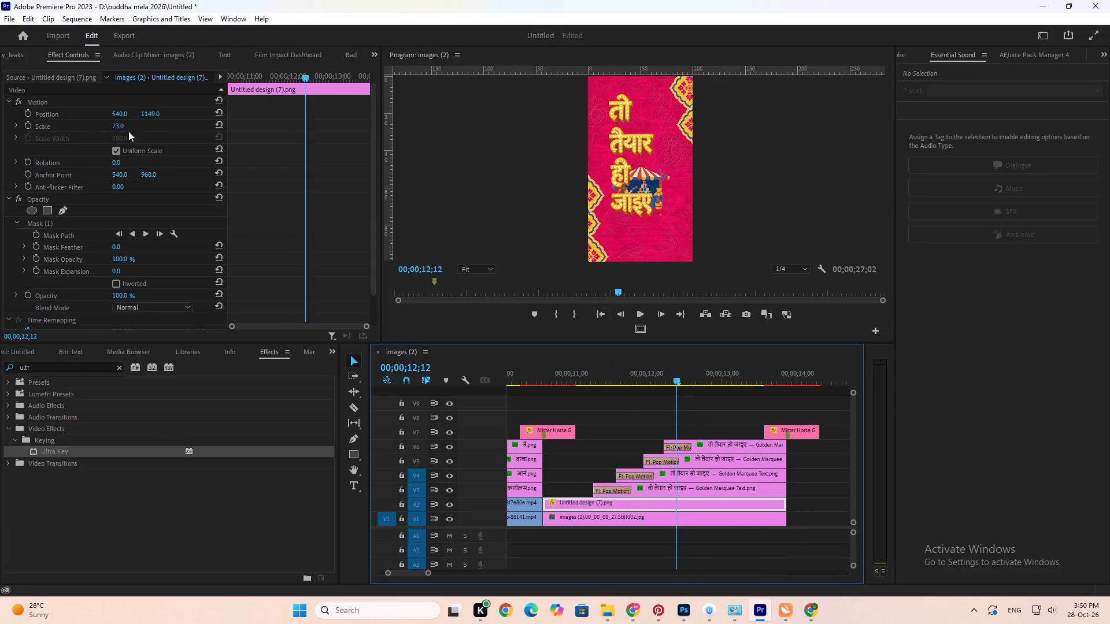
Move the stall graphic on V2 right and down, below the जाइए title, to position 919, 1776.
{"action": "left_click_drag", "start_coordinate": [125, 114], "coordinate": [183, 116]}
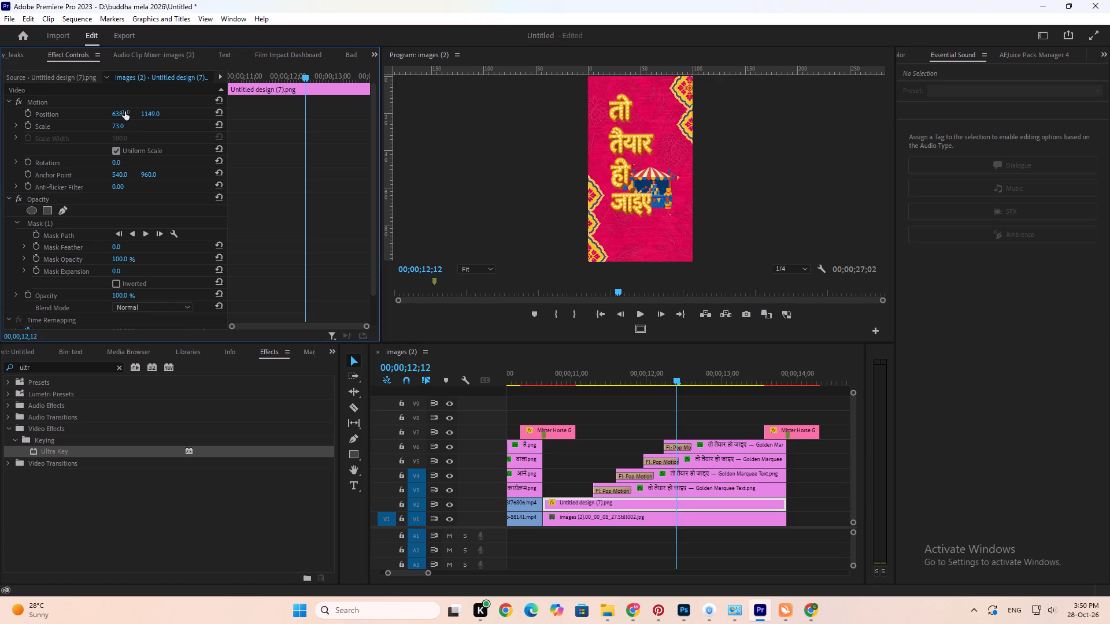
{"action": "left_click_drag", "start_coordinate": [119, 113], "coordinate": [179, 118]}
{"action": "left_click_drag", "start_coordinate": [115, 112], "coordinate": [150, 113]}
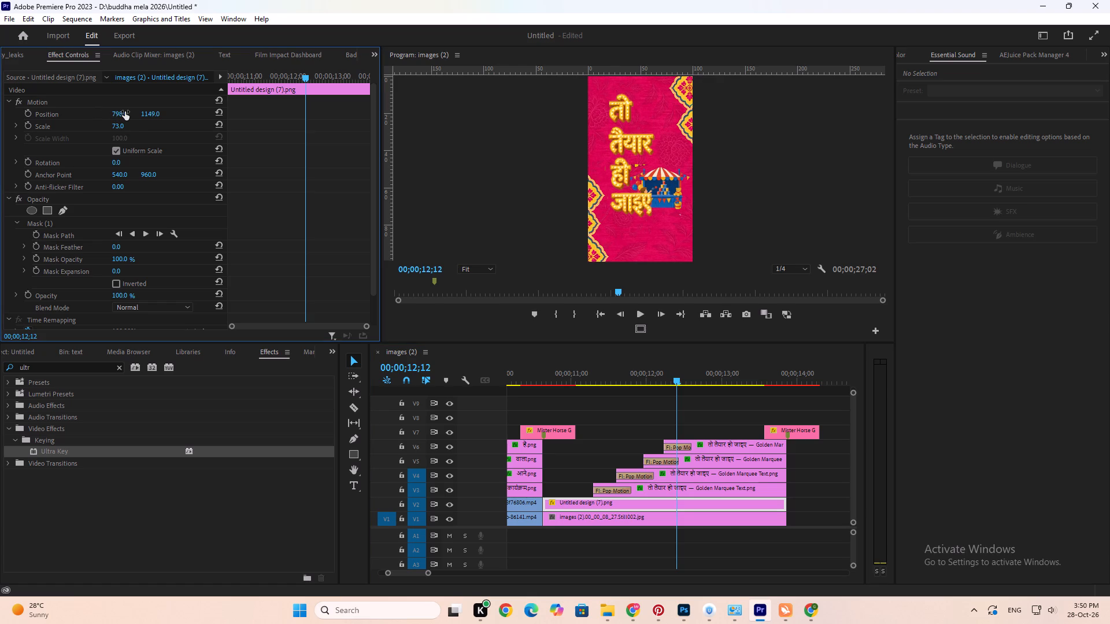
{"action": "left_click_drag", "start_coordinate": [118, 113], "coordinate": [128, 111]}
{"action": "left_click_drag", "start_coordinate": [128, 111], "coordinate": [152, 106]}
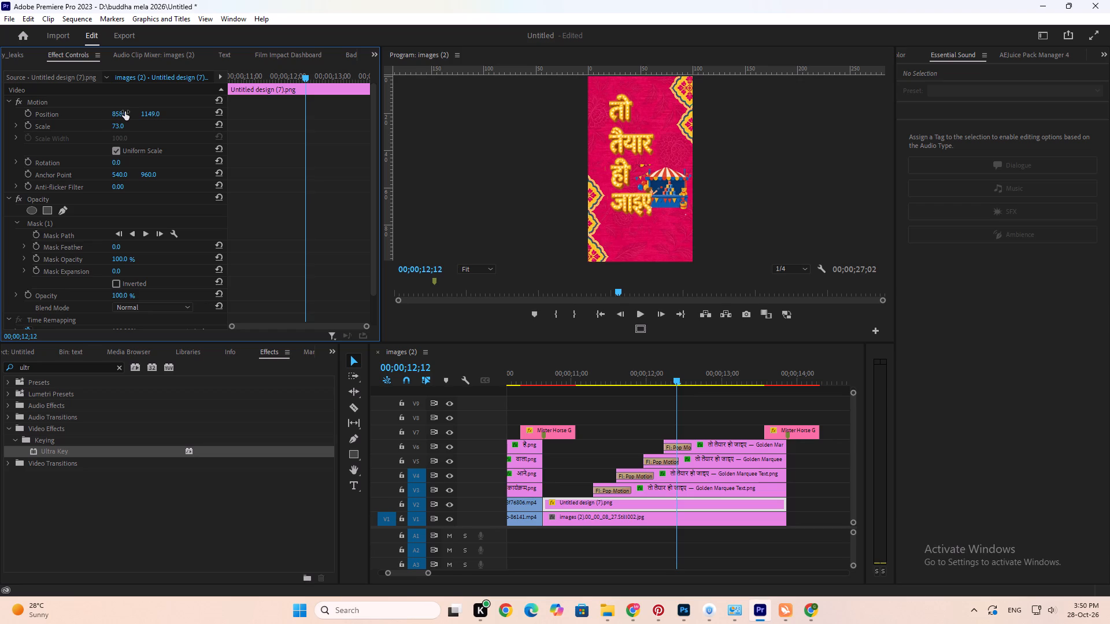
{"action": "left_click_drag", "start_coordinate": [119, 112], "coordinate": [157, 114]}
{"action": "left_click_drag", "start_coordinate": [150, 113], "coordinate": [256, 110]}
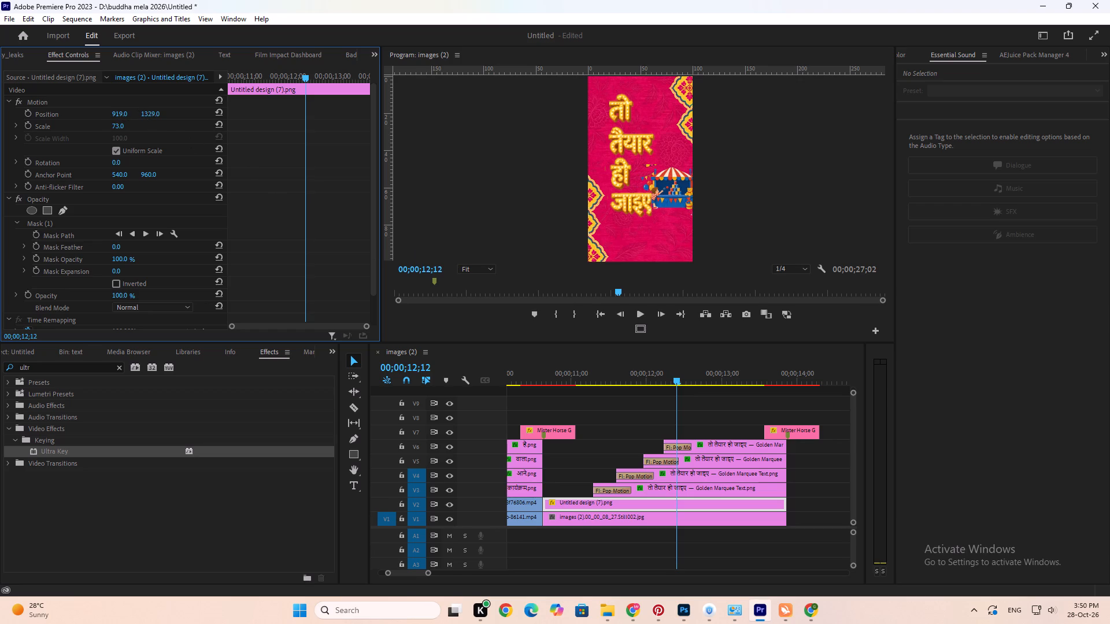
{"action": "left_click_drag", "start_coordinate": [256, 110], "coordinate": [276, 110]}
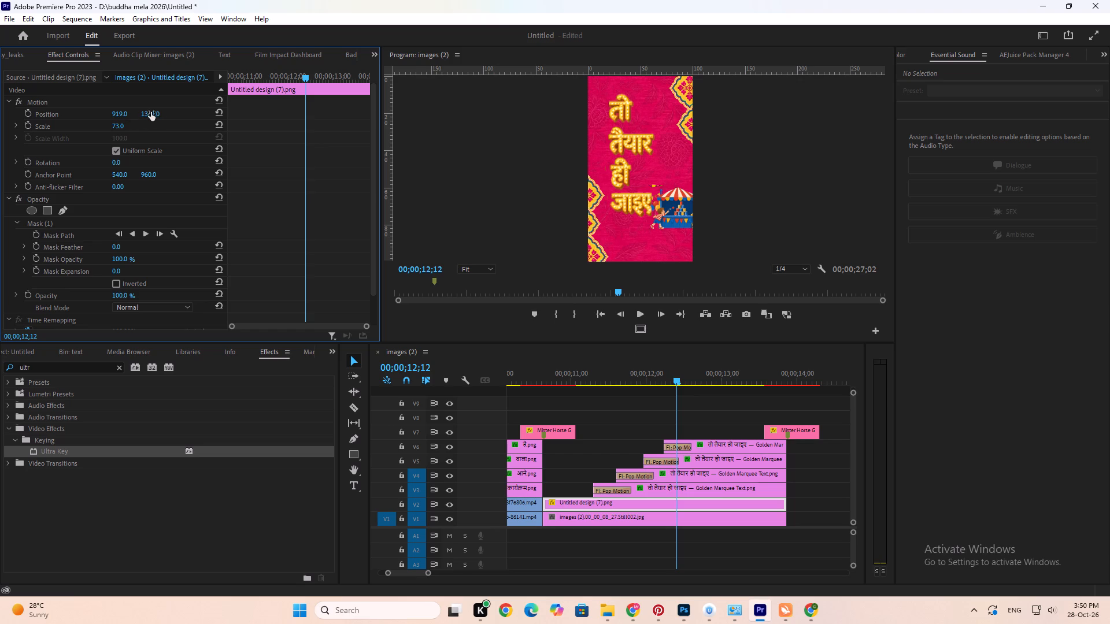
{"action": "left_click_drag", "start_coordinate": [157, 109], "coordinate": [213, 96]}
{"action": "left_click_drag", "start_coordinate": [156, 117], "coordinate": [194, 107]}
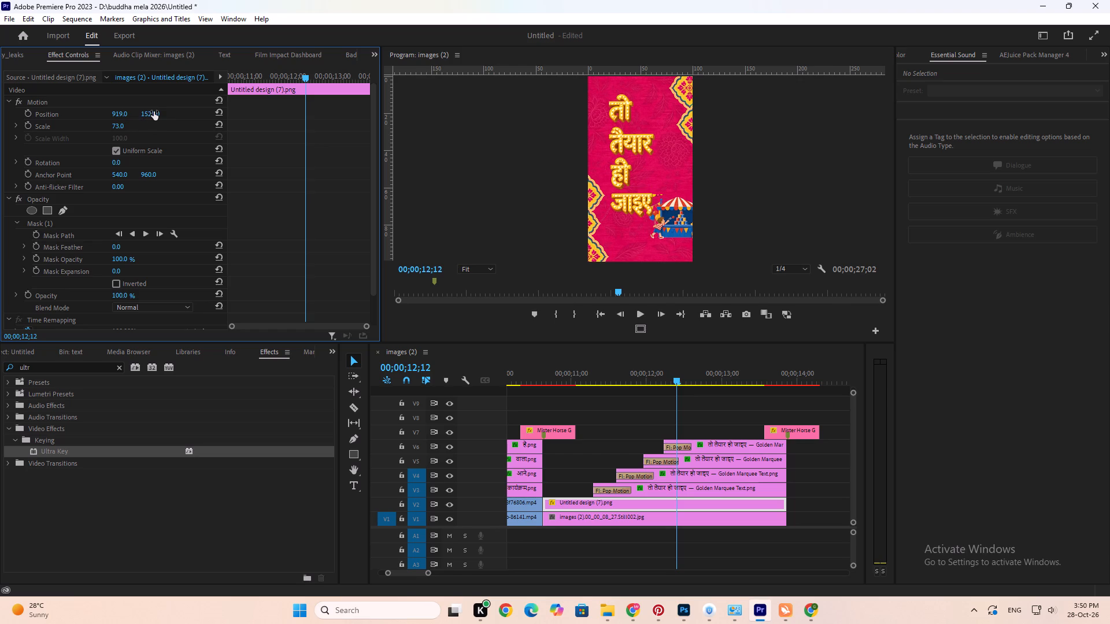
{"action": "left_click_drag", "start_coordinate": [149, 114], "coordinate": [186, 113]}
{"action": "left_click_drag", "start_coordinate": [154, 112], "coordinate": [267, 113]}
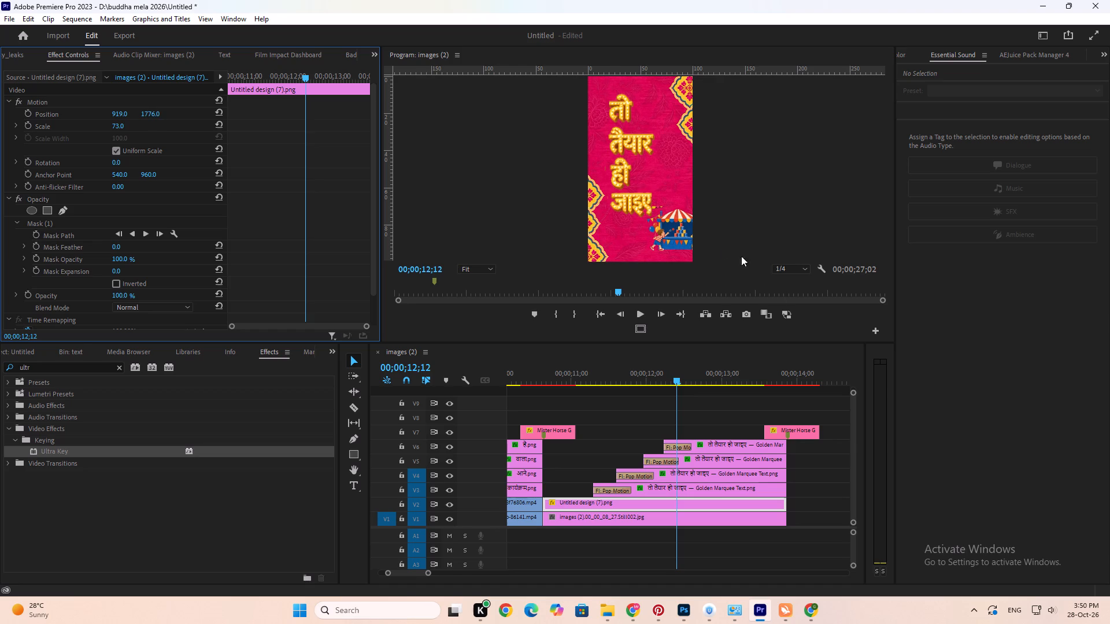
Reposition the stall graphic freehand in the preview, up and to the right, to about 996.5, 1650.8.
{"action": "double_click", "coordinate": [685, 237]}
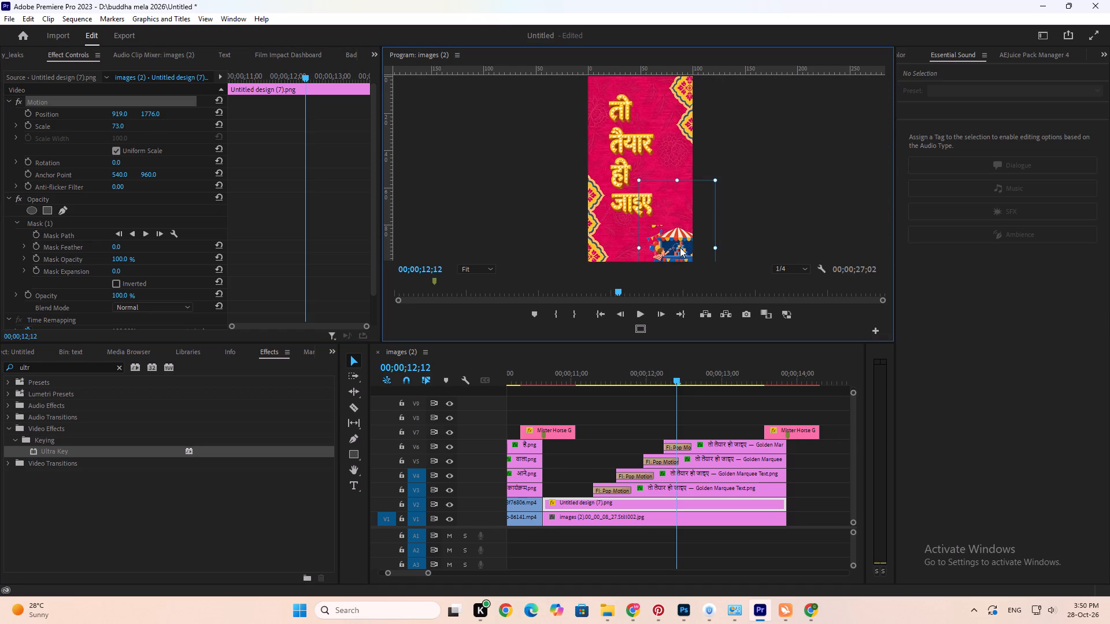
{"action": "left_click", "coordinate": [680, 247]}
{"action": "left_click", "coordinate": [683, 247]}
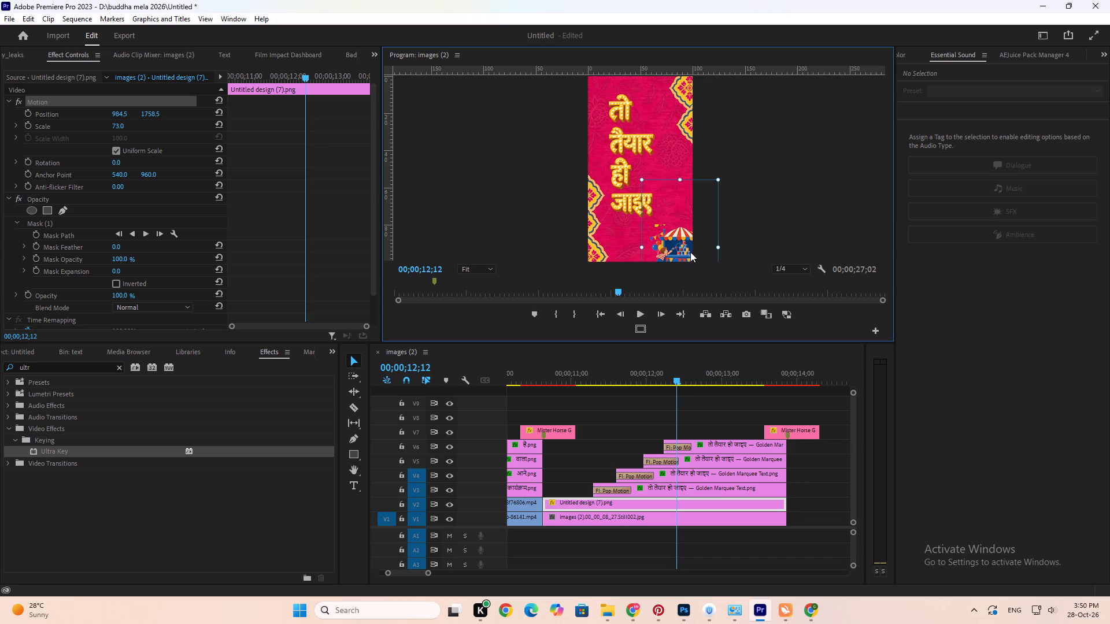
{"action": "left_click_drag", "start_coordinate": [690, 246], "coordinate": [690, 232]}
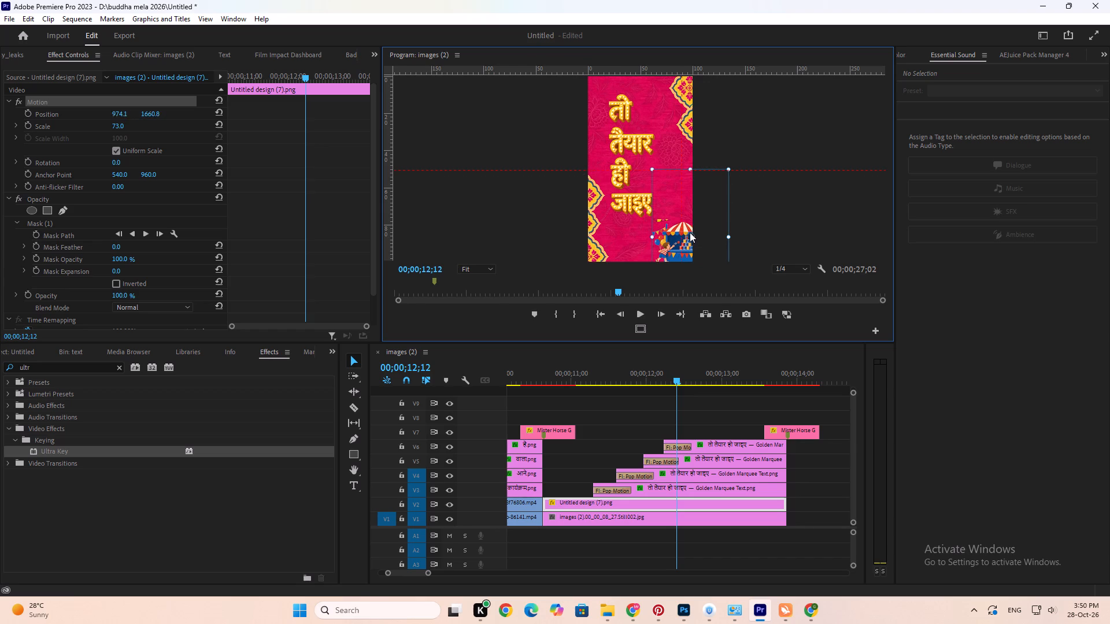
{"action": "left_click_drag", "start_coordinate": [690, 232], "coordinate": [684, 236]}
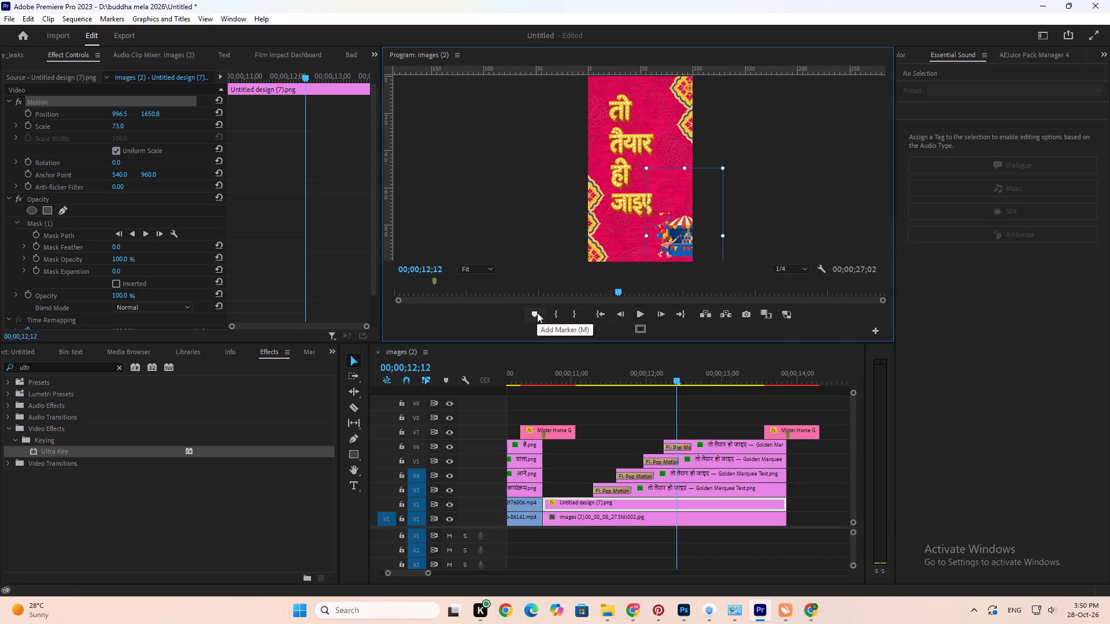
Add the Snap in Program Monitor control to the Program Monitor's controls and turn snapping on.
{"action": "left_click", "coordinate": [875, 332]}
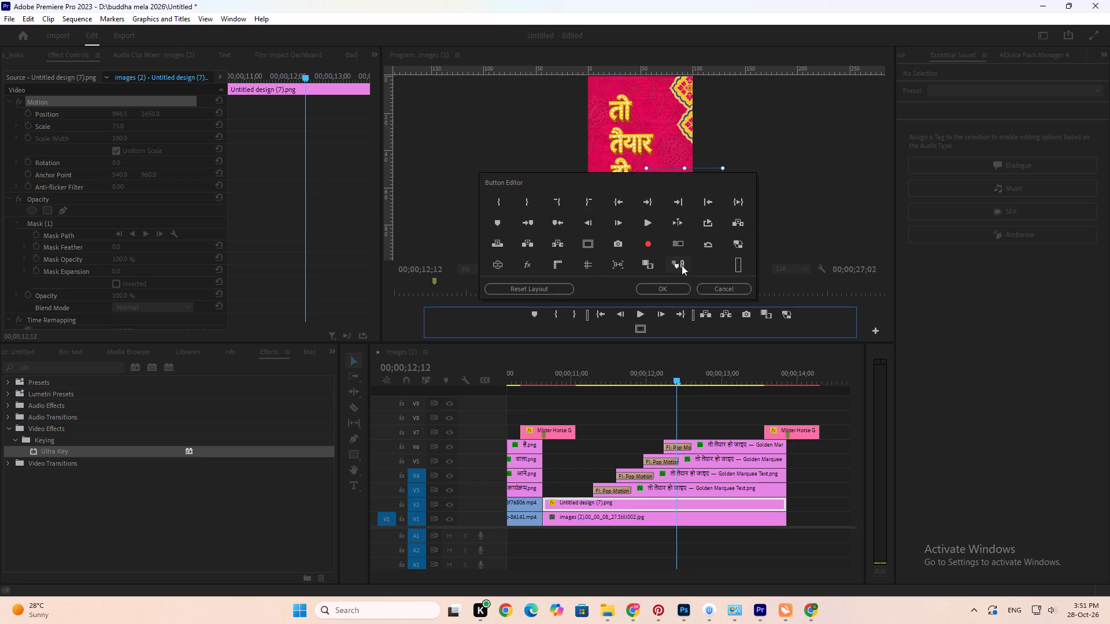
{"action": "left_click_drag", "start_coordinate": [682, 265], "coordinate": [724, 329]}
{"action": "left_click", "coordinate": [674, 291]}
{"action": "left_click", "coordinate": [664, 327]}
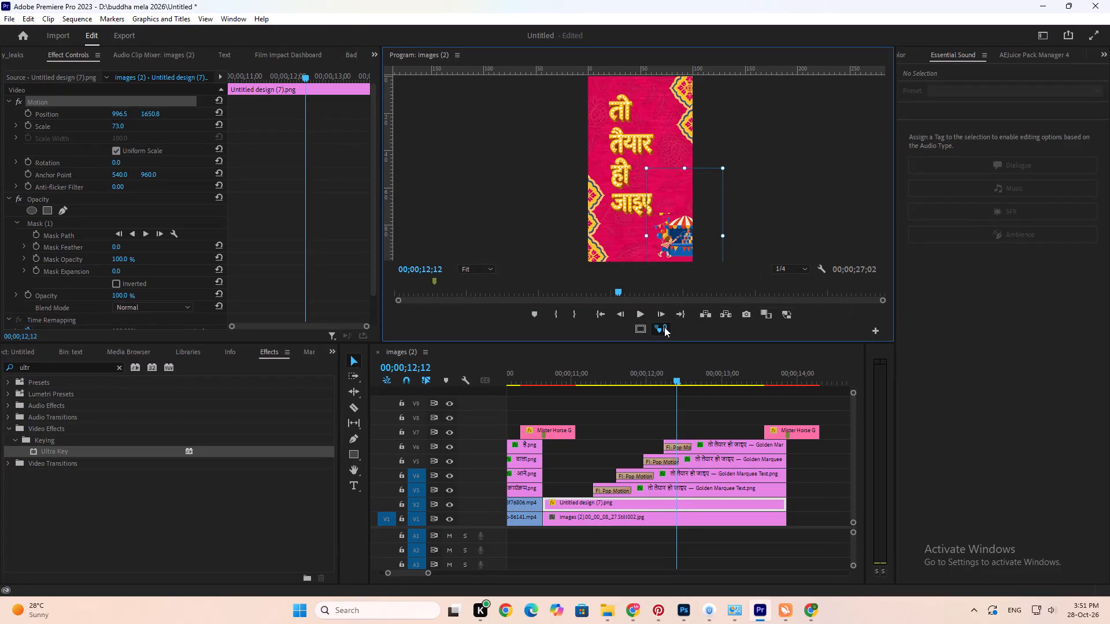
Move the stall graphic left fully into the frame, to position 835.4, 1660.8, and turn off Program Monitor snapping.
{"action": "left_click_drag", "start_coordinate": [677, 250], "coordinate": [663, 252]}
{"action": "left_click_drag", "start_coordinate": [663, 252], "coordinate": [652, 254]}
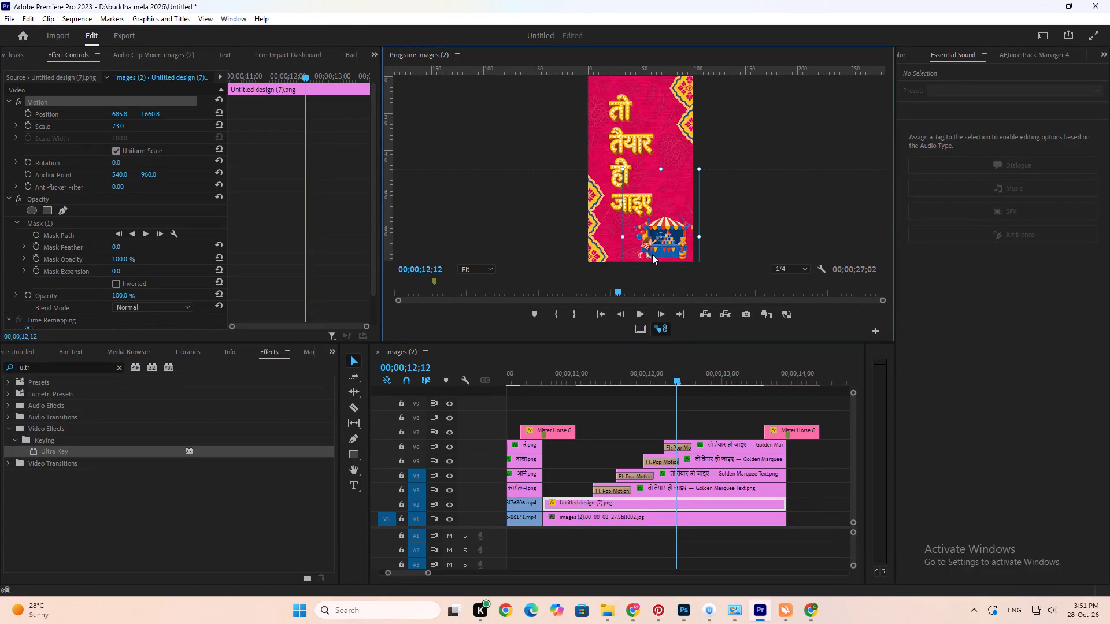
{"action": "left_click_drag", "start_coordinate": [652, 254], "coordinate": [661, 253]}
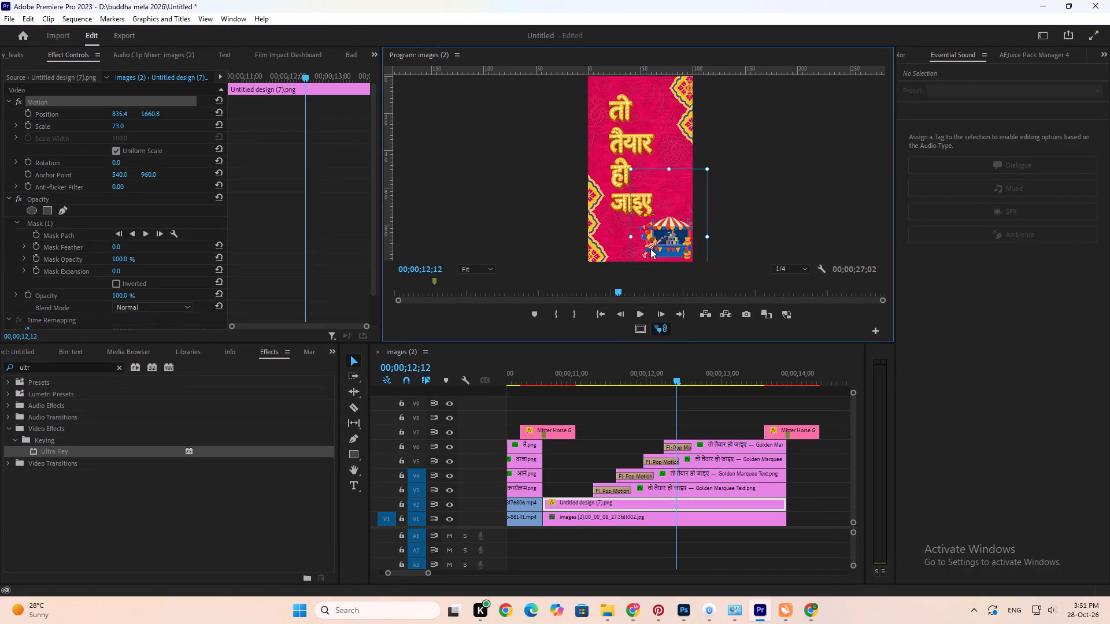
{"action": "left_click", "coordinate": [670, 330]}
Maximize the Program Monitor and scale the stall graphic up slightly in the frame's lower right.
{"action": "left_click", "coordinate": [759, 205]}
{"action": "key", "text": "grave"}
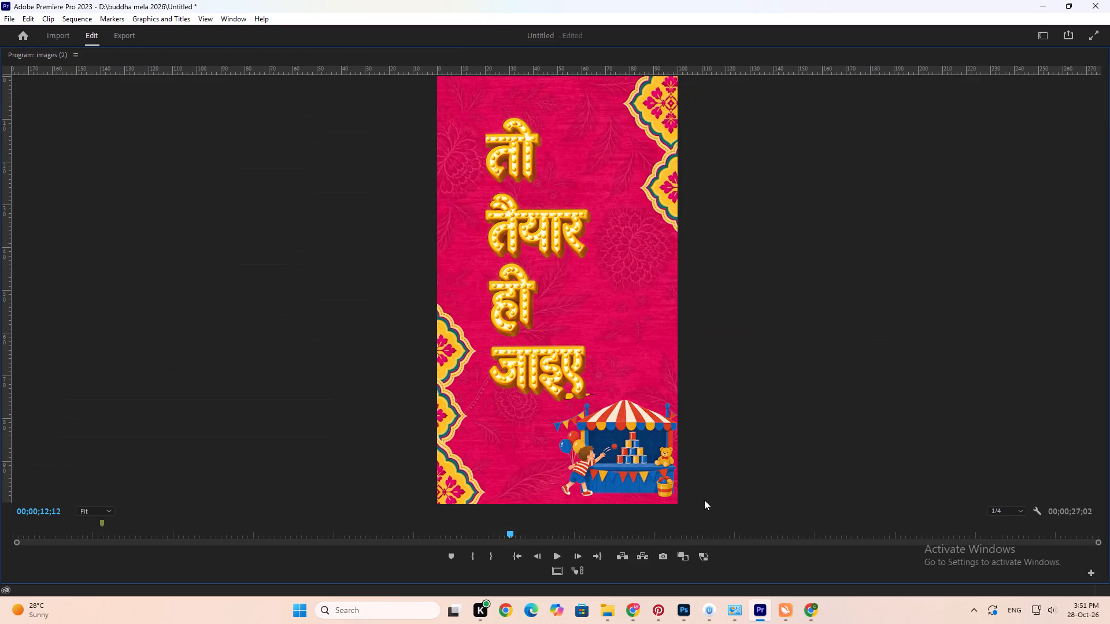
{"action": "double_click", "coordinate": [628, 448]}
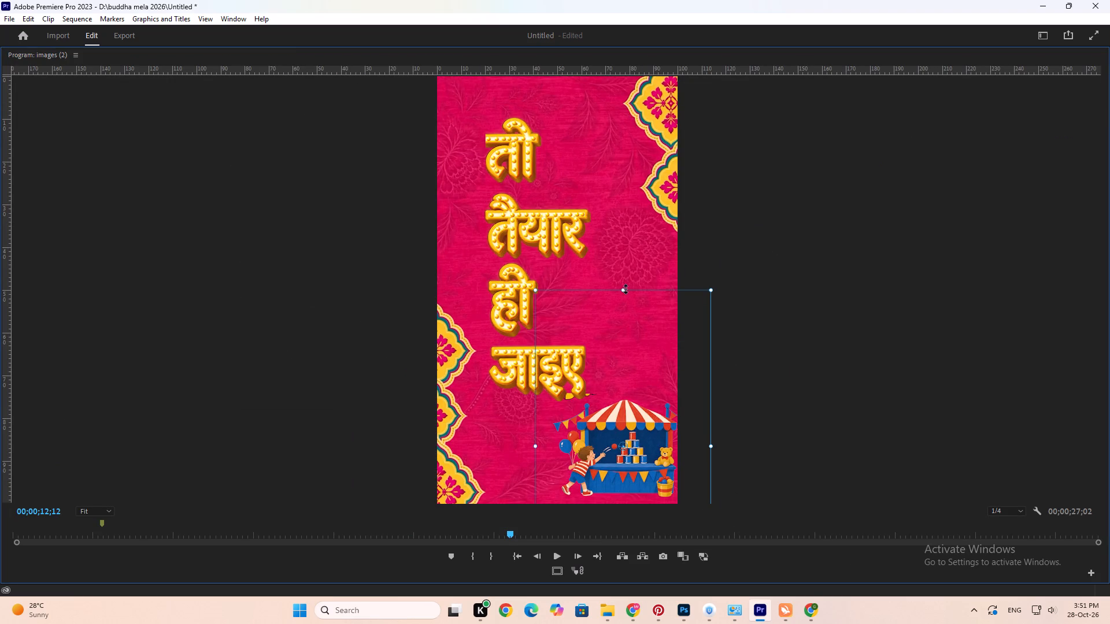
{"action": "left_click_drag", "start_coordinate": [628, 288], "coordinate": [627, 270]}
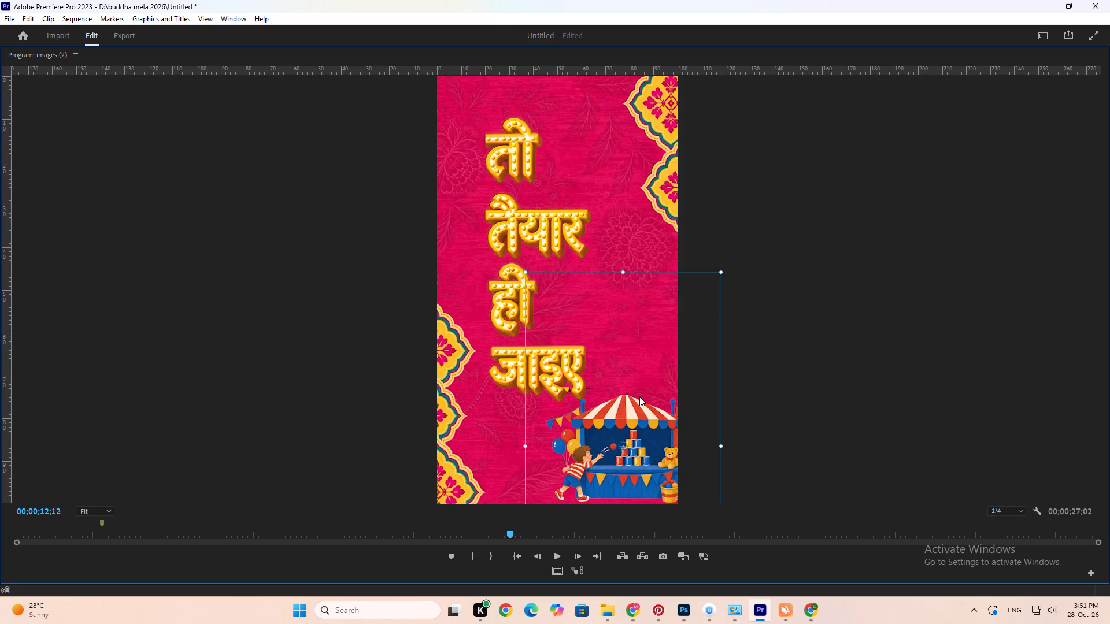
Save the project.
{"action": "key", "text": "ctrl+s"}
Bring the guides back into view and shift the word जाइए left to line up with the 20% vertical guide.
{"action": "left_click_drag", "start_coordinate": [9, 276], "coordinate": [465, 291]}
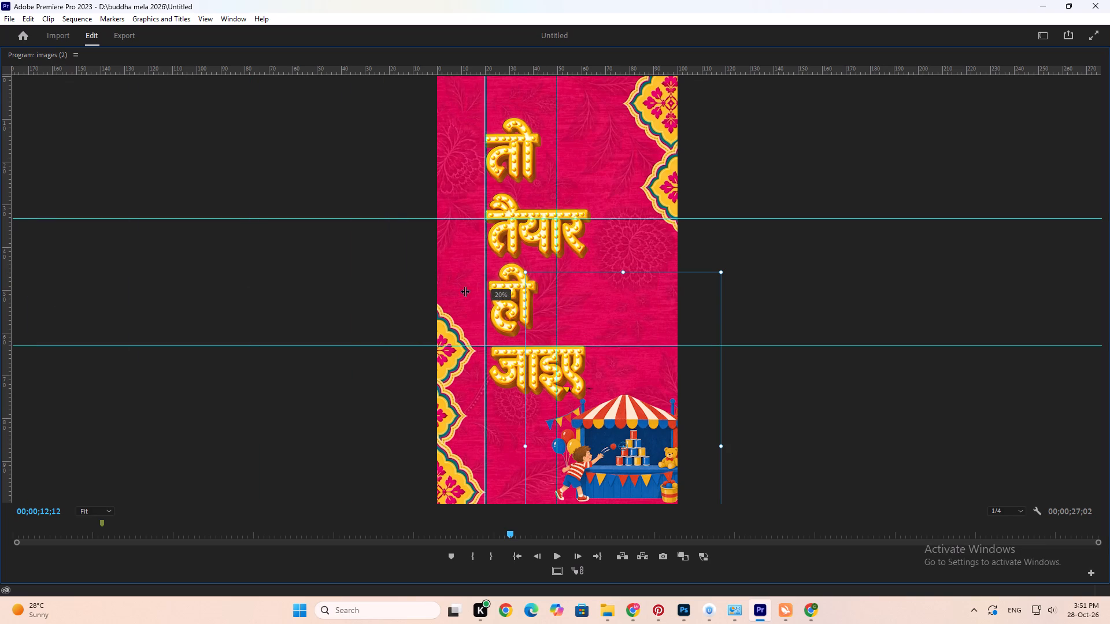
{"action": "left_click_drag", "start_coordinate": [465, 291], "coordinate": [0, 302]}
{"action": "double_click", "coordinate": [498, 366]}
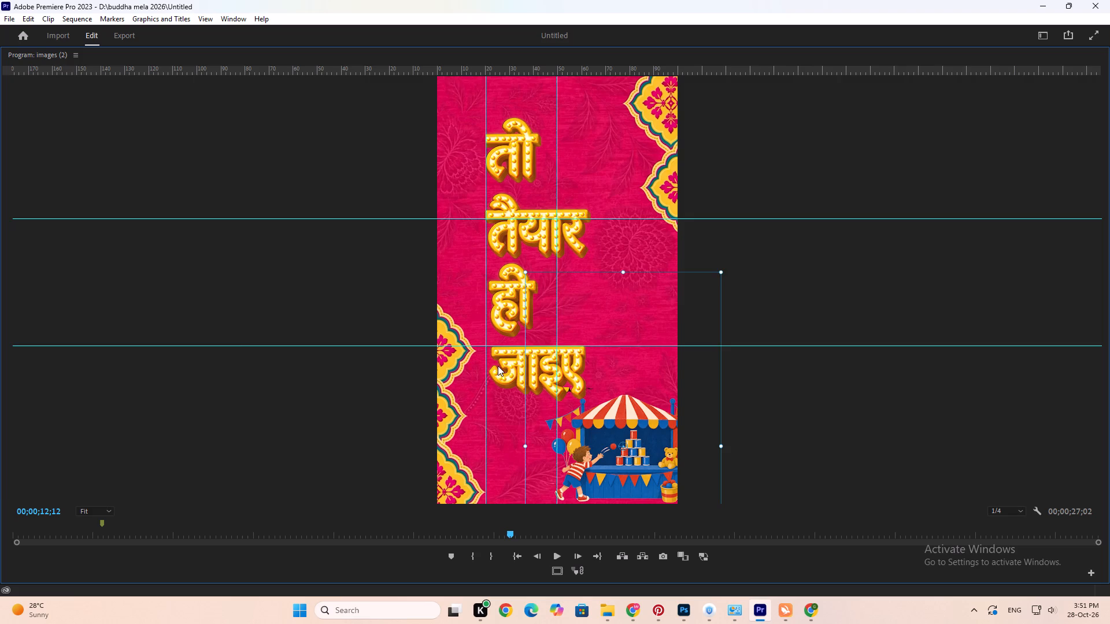
{"action": "left_click", "coordinate": [508, 372]}
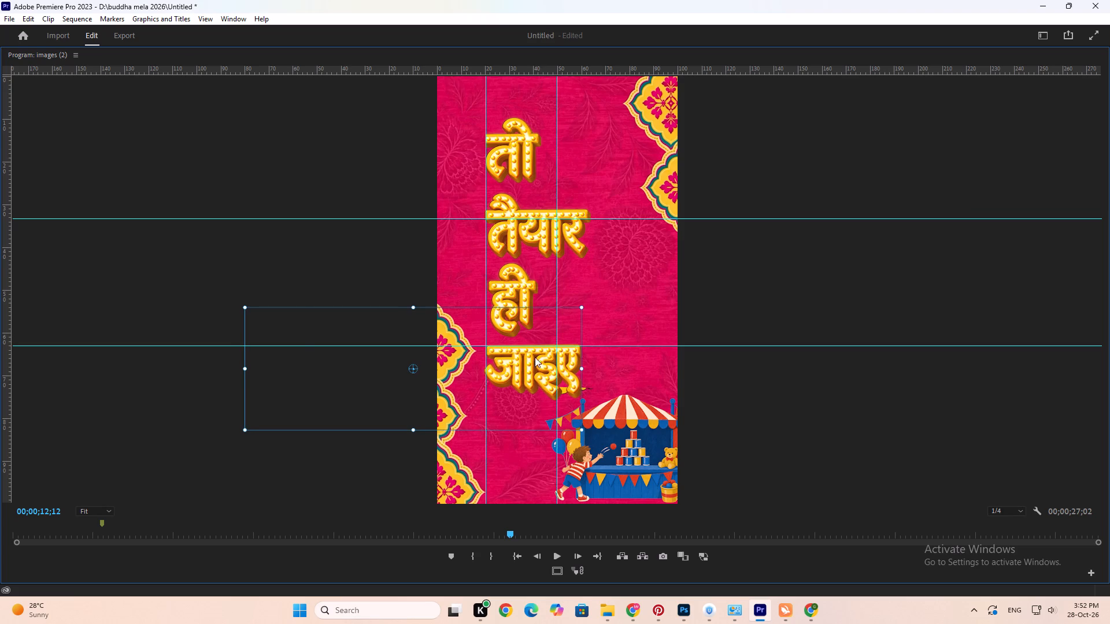
Shift the word ही left to line up with the same vertical guide and save the project.
{"action": "double_click", "coordinate": [506, 294]}
{"action": "left_click", "coordinate": [510, 300]}
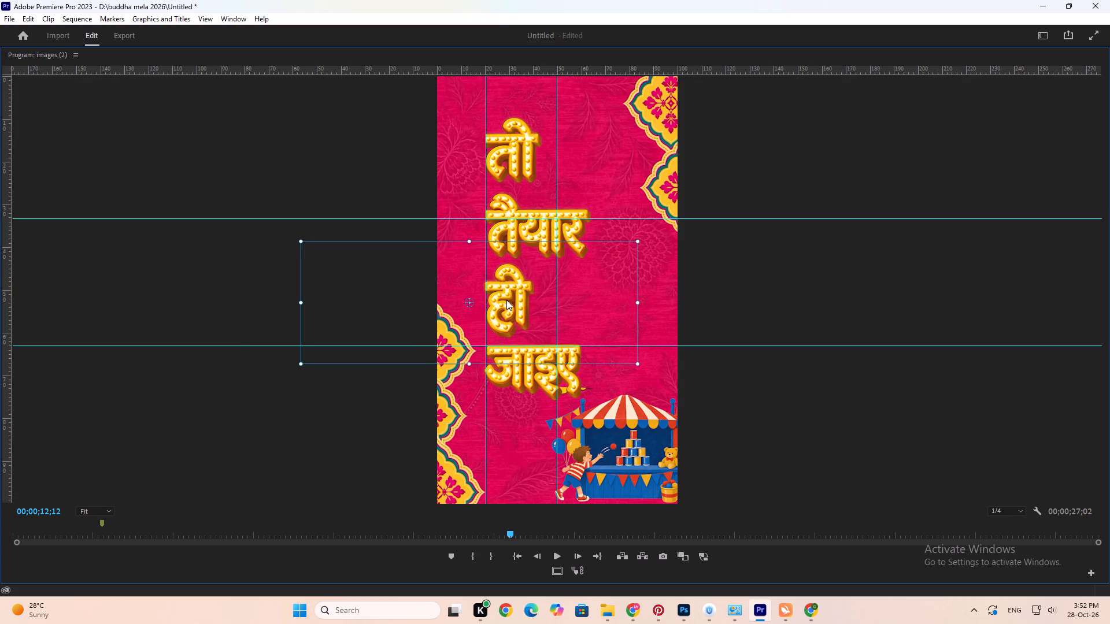
{"action": "left_click", "coordinate": [763, 281]}
{"action": "double_click", "coordinate": [488, 294]}
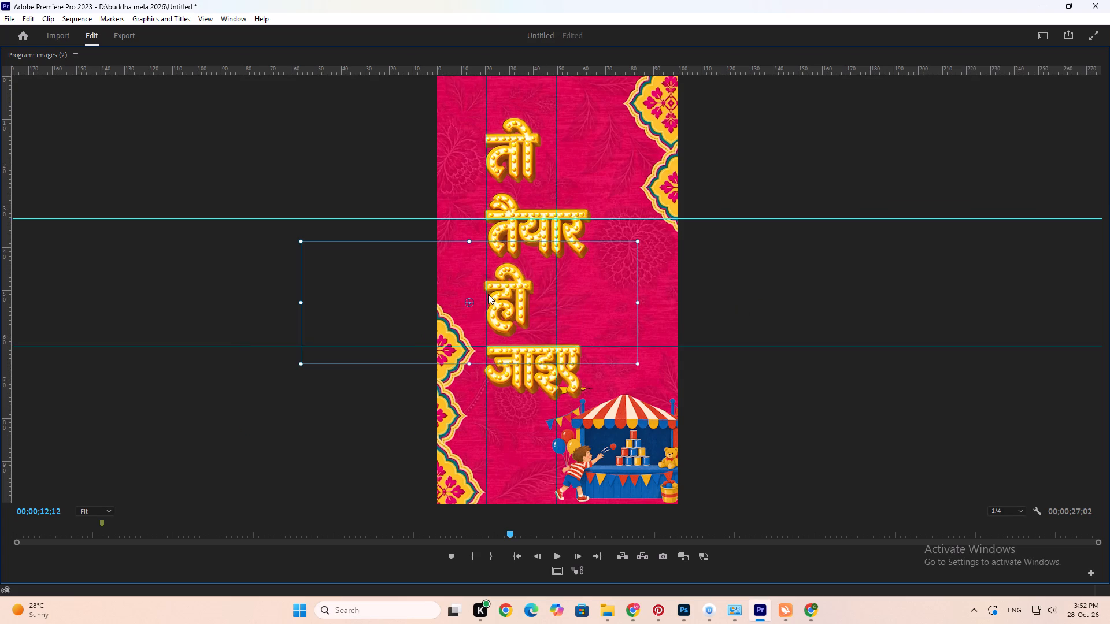
{"action": "left_click", "coordinate": [502, 292]}
{"action": "left_click", "coordinate": [720, 266]}
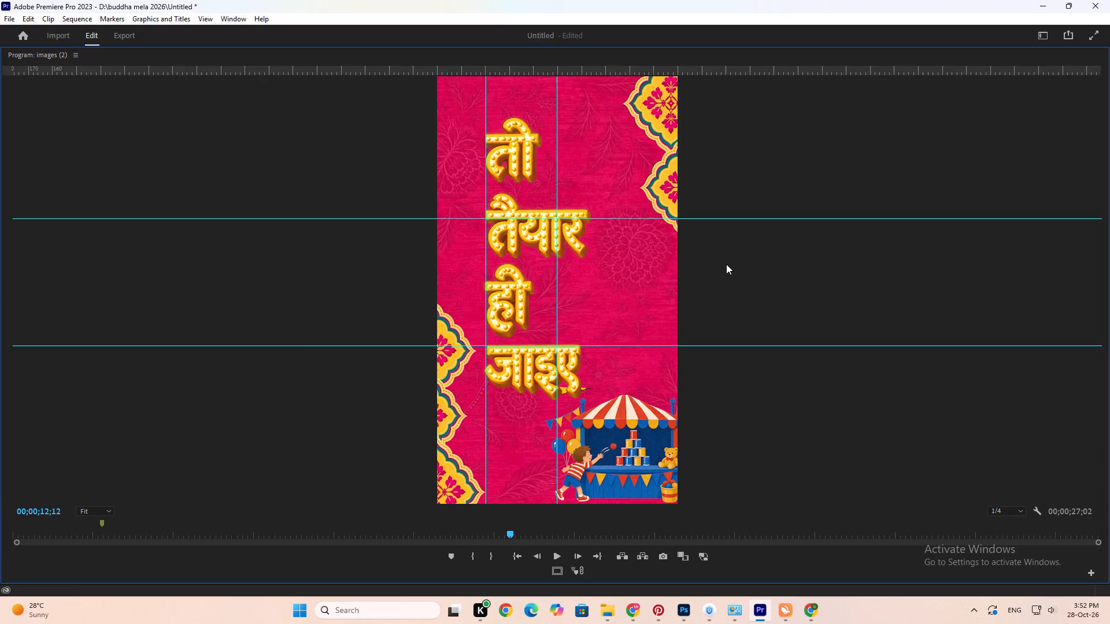
{"action": "key", "text": "ctrl+s"}
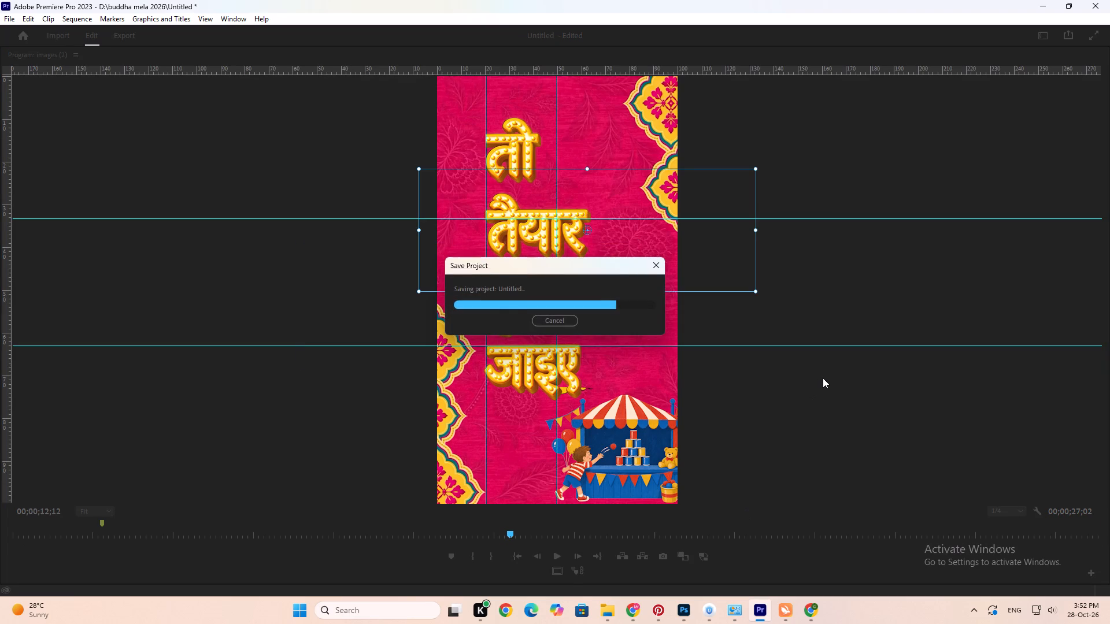
{"action": "left_click", "coordinate": [828, 377]}
Restore the full workspace and play back the तो तैयार हो जाइए scene to check the aligned words.
{"action": "key", "text": "grave"}
{"action": "scroll", "coordinate": [623, 445], "scroll_direction": "down", "scroll_amount": 2, "text": "alt"}
{"action": "left_click", "coordinate": [562, 385]}
{"action": "left_click", "coordinate": [550, 371]}
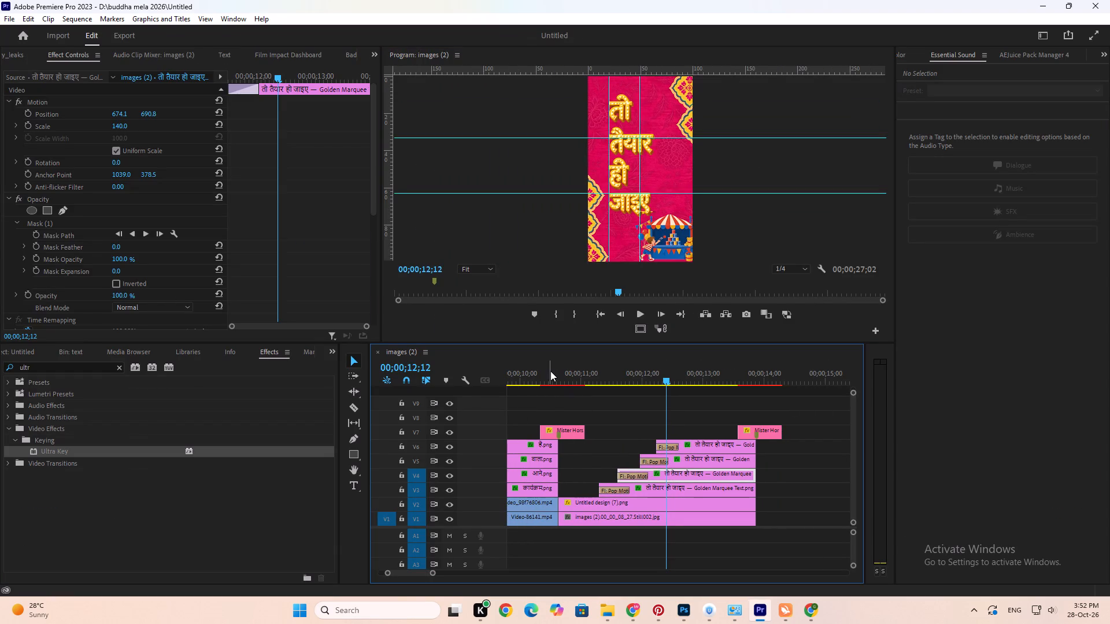
{"action": "scroll", "coordinate": [550, 371], "scroll_direction": "down", "scroll_amount": 4, "text": "alt"}
{"action": "scroll", "coordinate": [550, 371], "scroll_direction": "up", "scroll_amount": 3}
{"action": "key", "text": "space"}
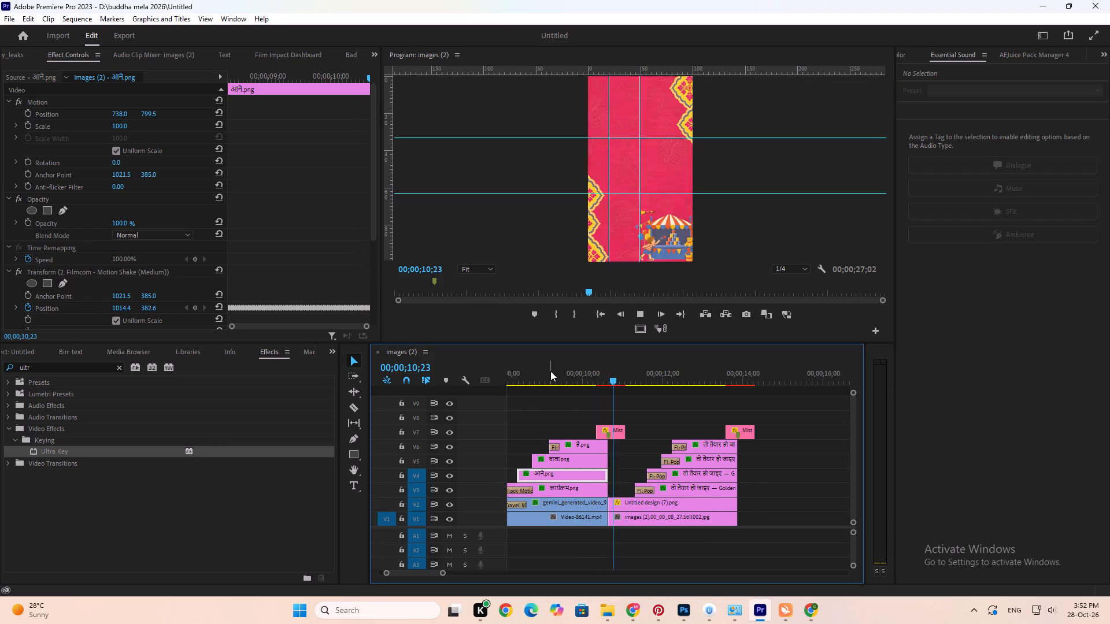
{"action": "scroll", "coordinate": [550, 371], "scroll_direction": "down", "scroll_amount": 3}
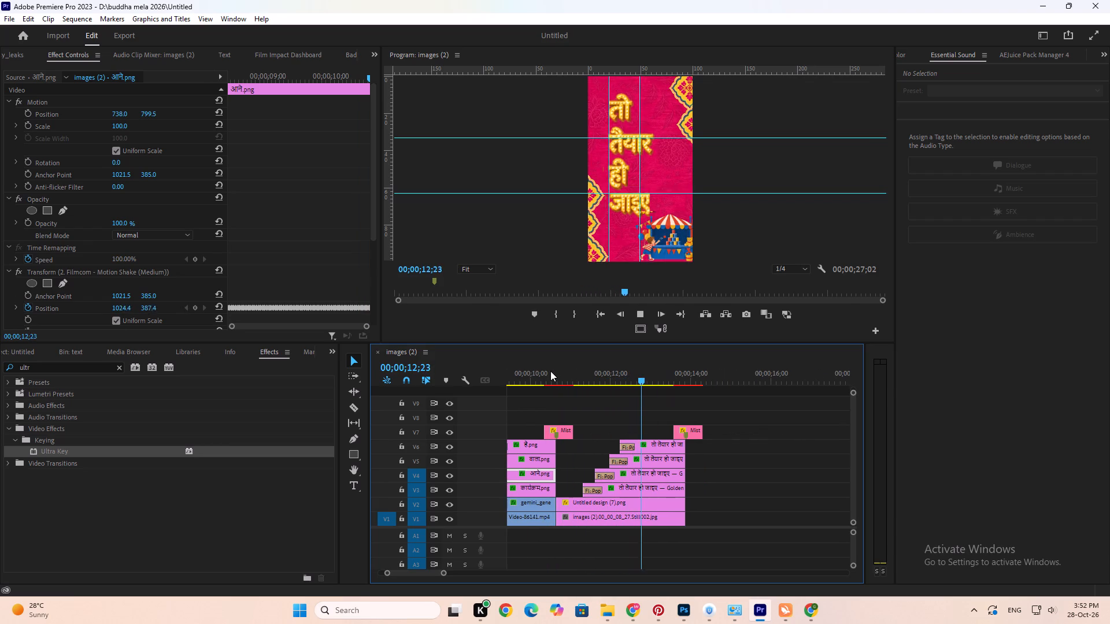
{"action": "key", "text": "space"}
{"action": "scroll", "coordinate": [621, 410], "scroll_direction": "up", "scroll_amount": 2, "text": "alt"}
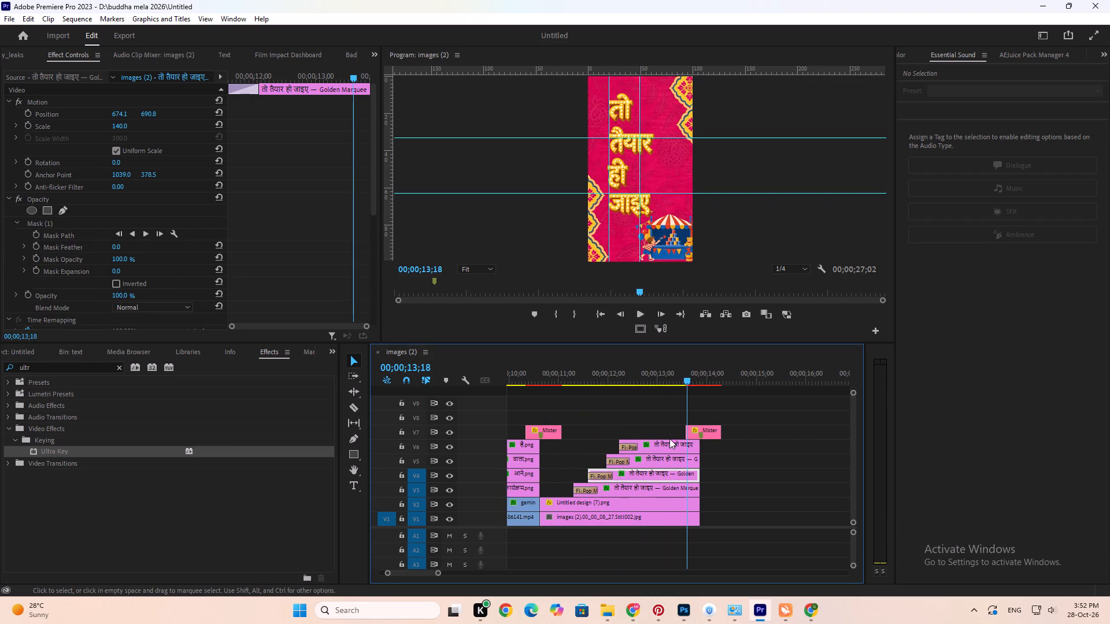
Hide the guides in the Program Monitor.
{"action": "left_click", "coordinate": [676, 251]}
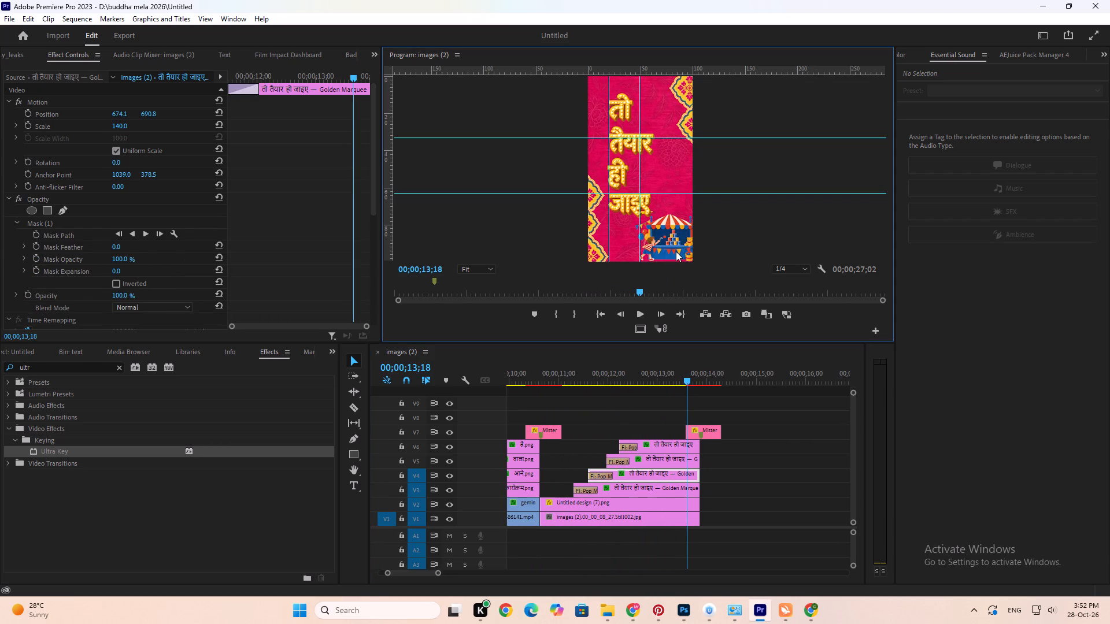
{"action": "key", "text": "ctrl+semicolon"}
Find the motion presets, apply 2. Filmcom - Motion Shake (Medium) to the stall graphic clip on V2, and preview it enlarged.
{"action": "left_click", "coordinate": [654, 505]}
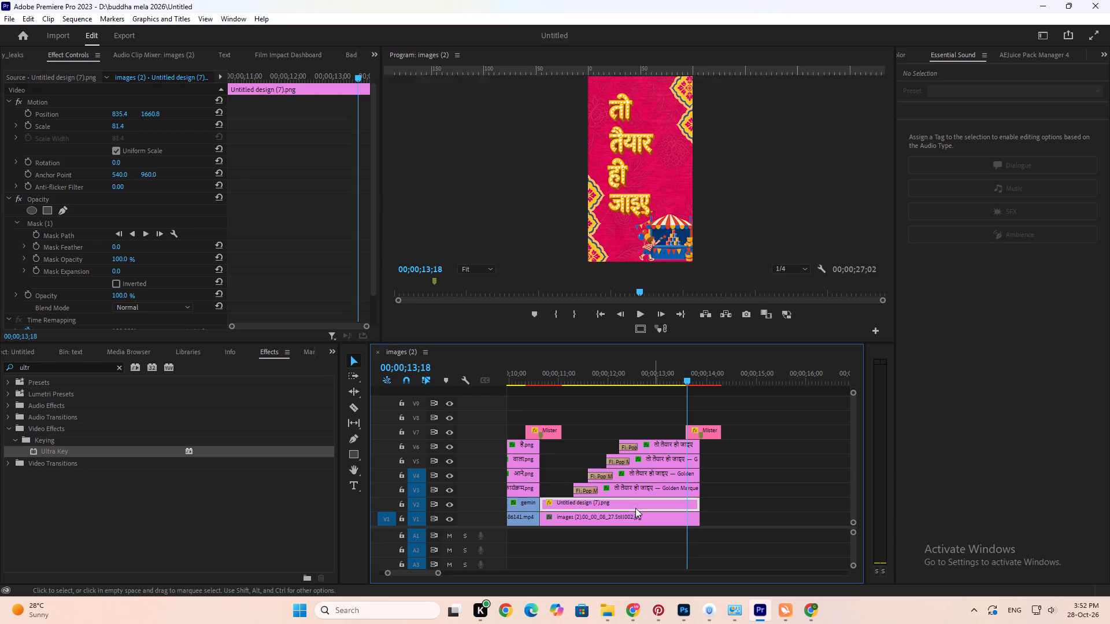
{"action": "left_click_drag", "start_coordinate": [39, 366], "coordinate": [0, 351]}
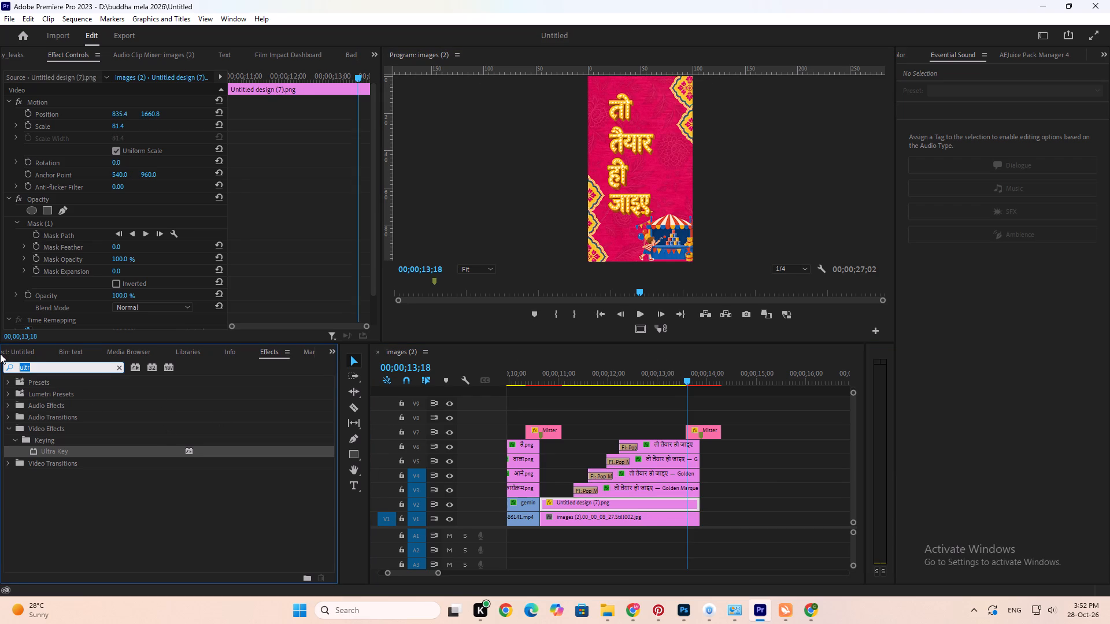
{"action": "type", "text": "motion"}
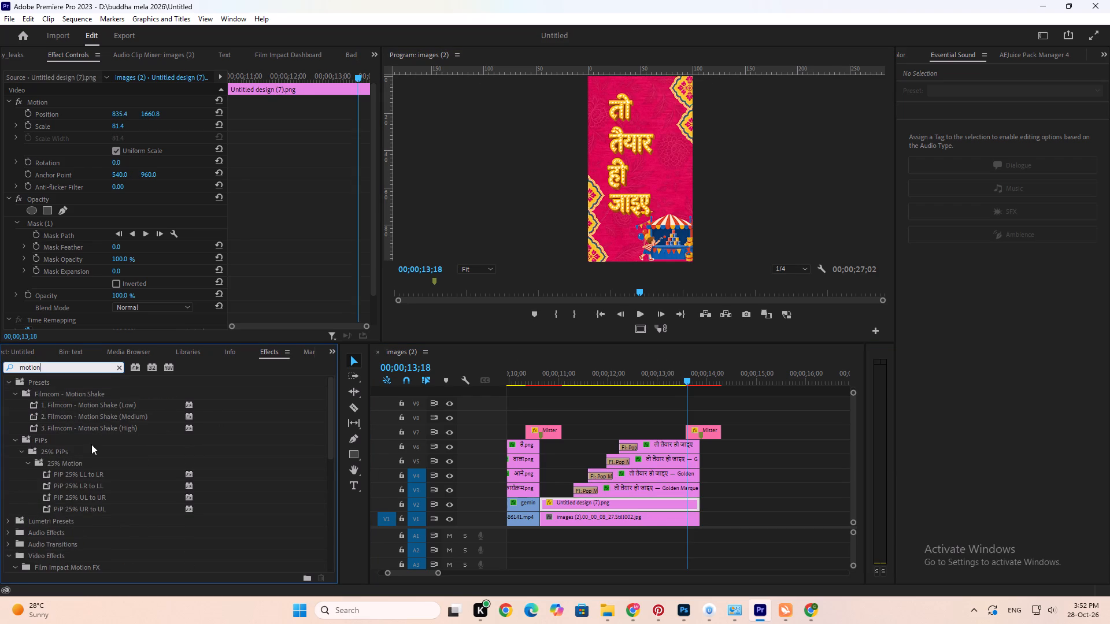
{"action": "left_click_drag", "start_coordinate": [102, 414], "coordinate": [660, 502]}
{"action": "left_click", "coordinate": [574, 365]}
{"action": "key", "text": "space"}
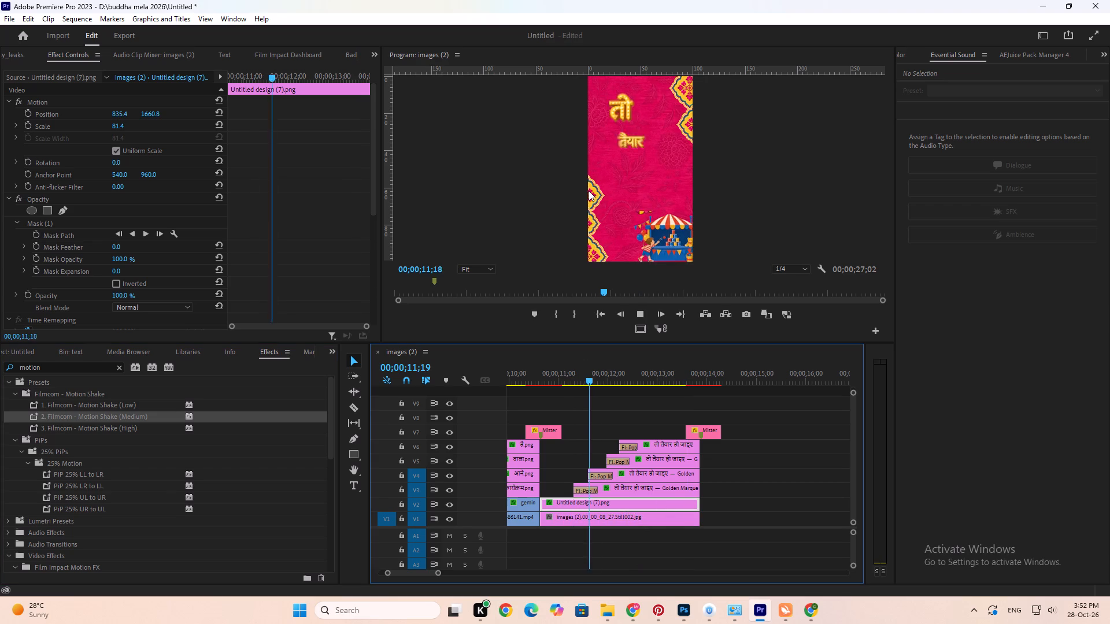
{"action": "key", "text": "grave"}
{"action": "key", "text": "space"}
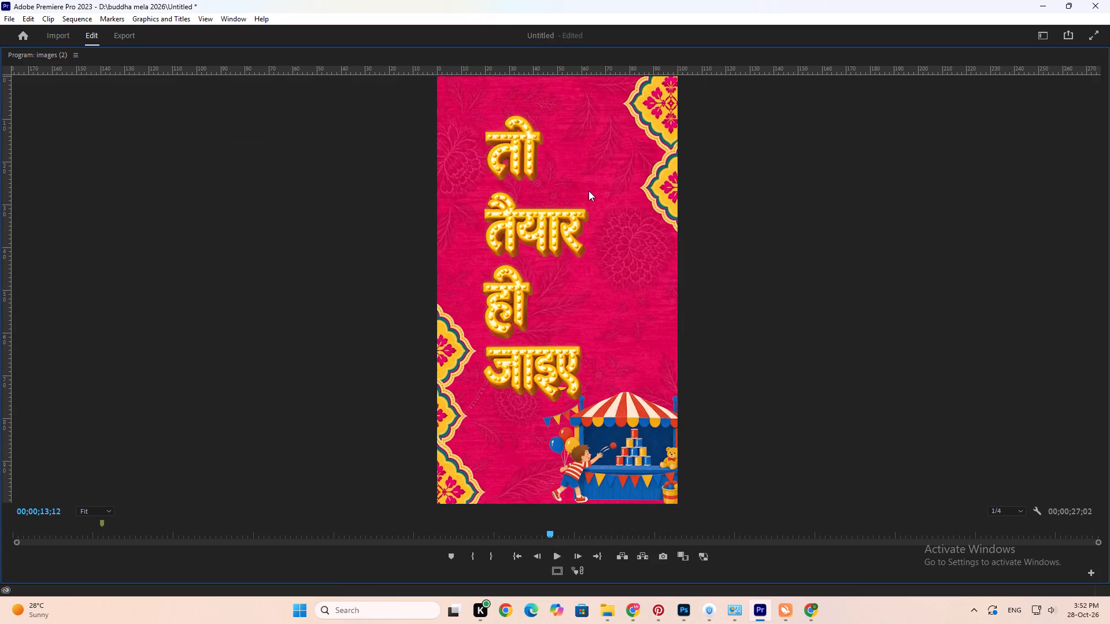
{"action": "left_click", "coordinate": [609, 443]}
{"action": "key", "text": "grave"}
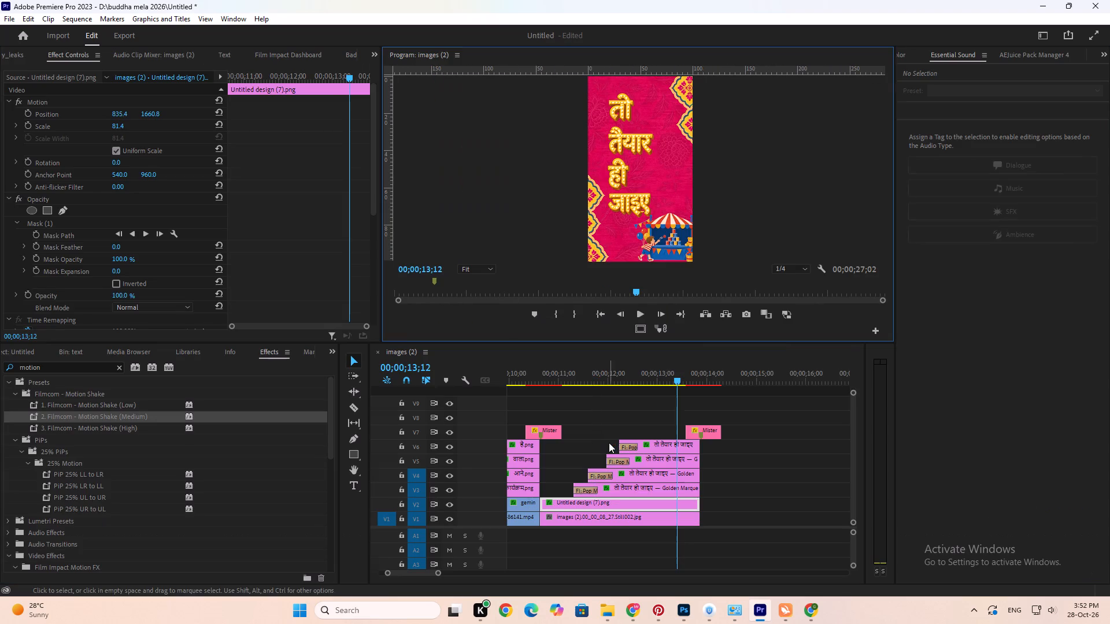
Reshape the stall graphic's Mask (1) in the enlarged preview by moving its upper-left corner inward beneath जाइए.
{"action": "left_click", "coordinate": [63, 217]}
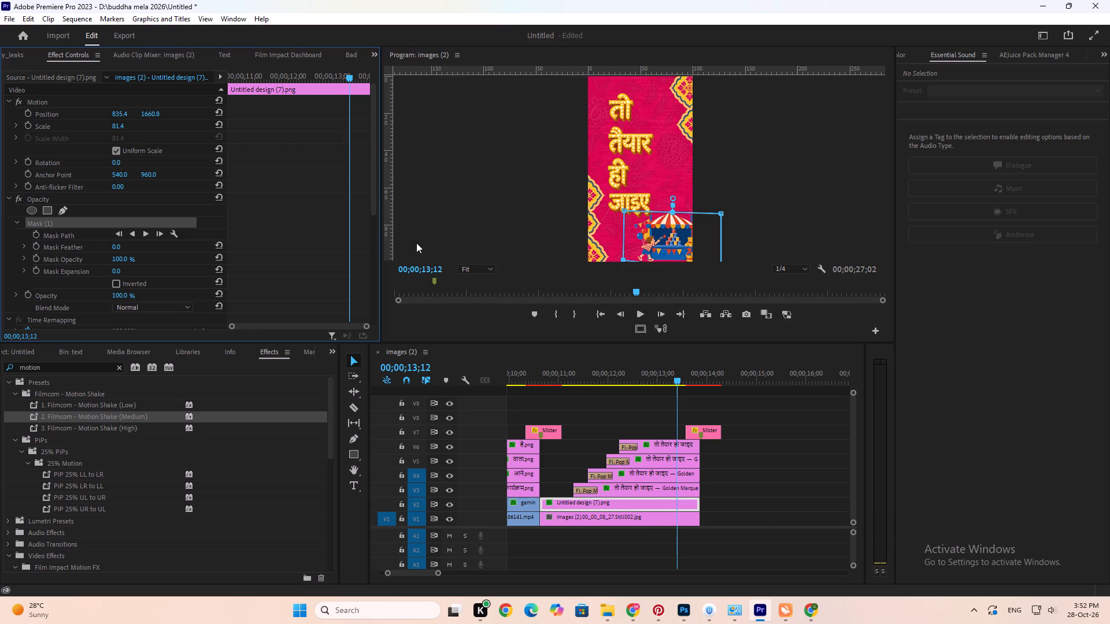
{"action": "key", "text": "grave"}
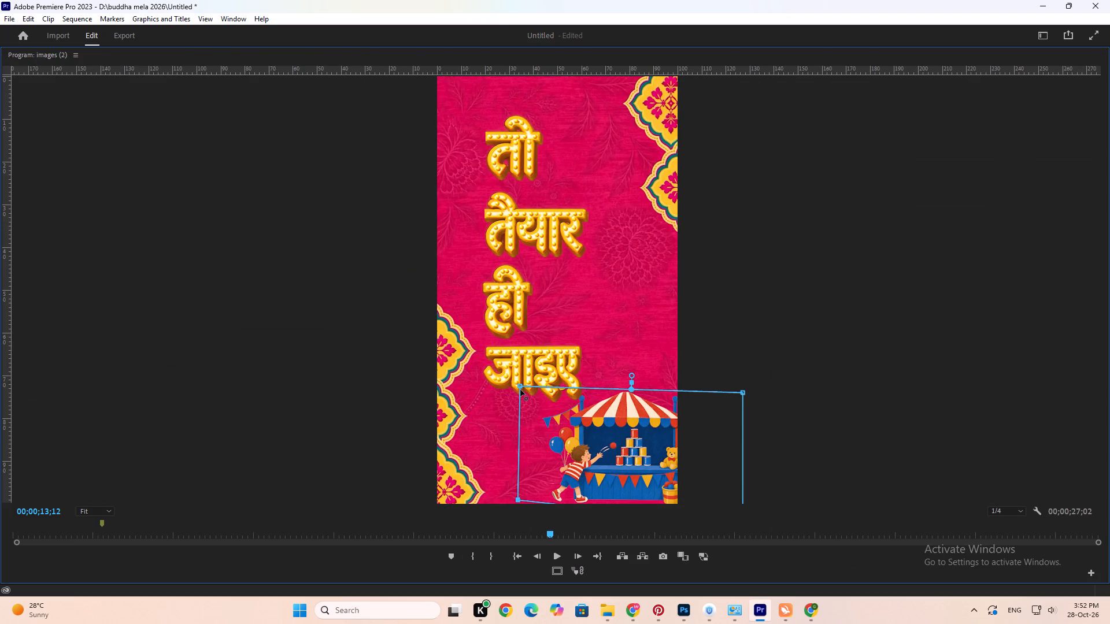
{"action": "left_click", "coordinate": [521, 385]}
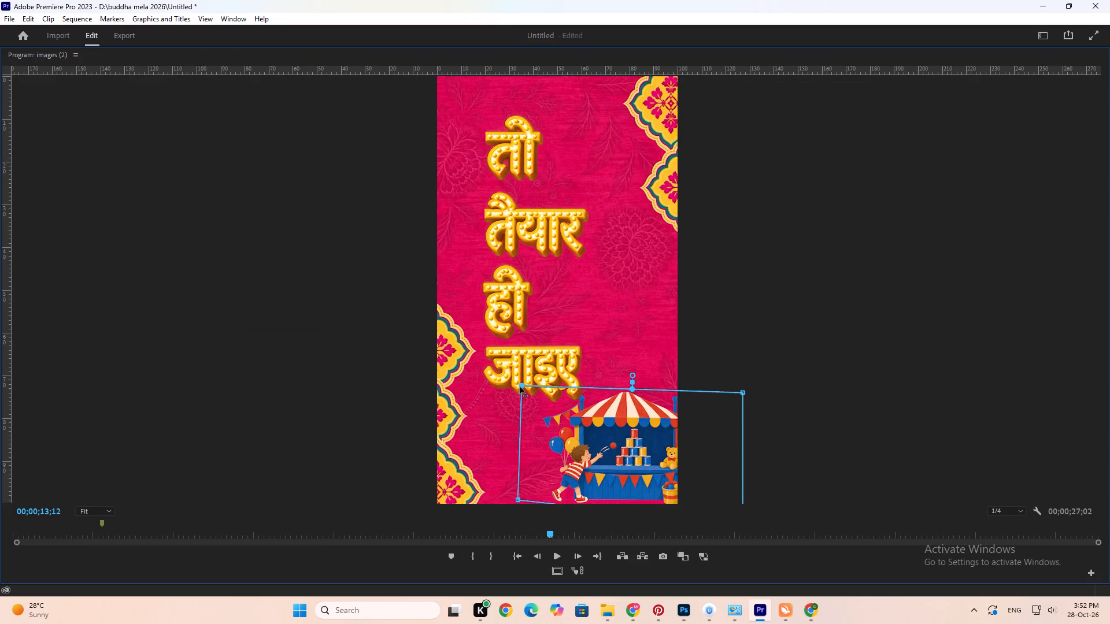
{"action": "left_click_drag", "start_coordinate": [523, 385], "coordinate": [547, 385]}
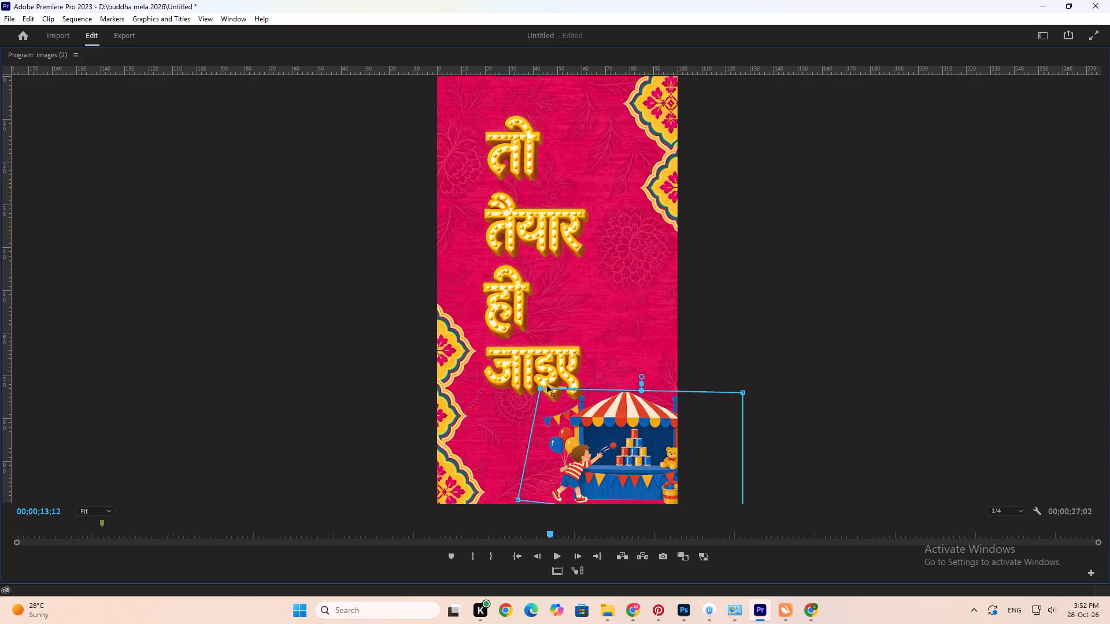
{"action": "left_click_drag", "start_coordinate": [547, 385], "coordinate": [556, 391]}
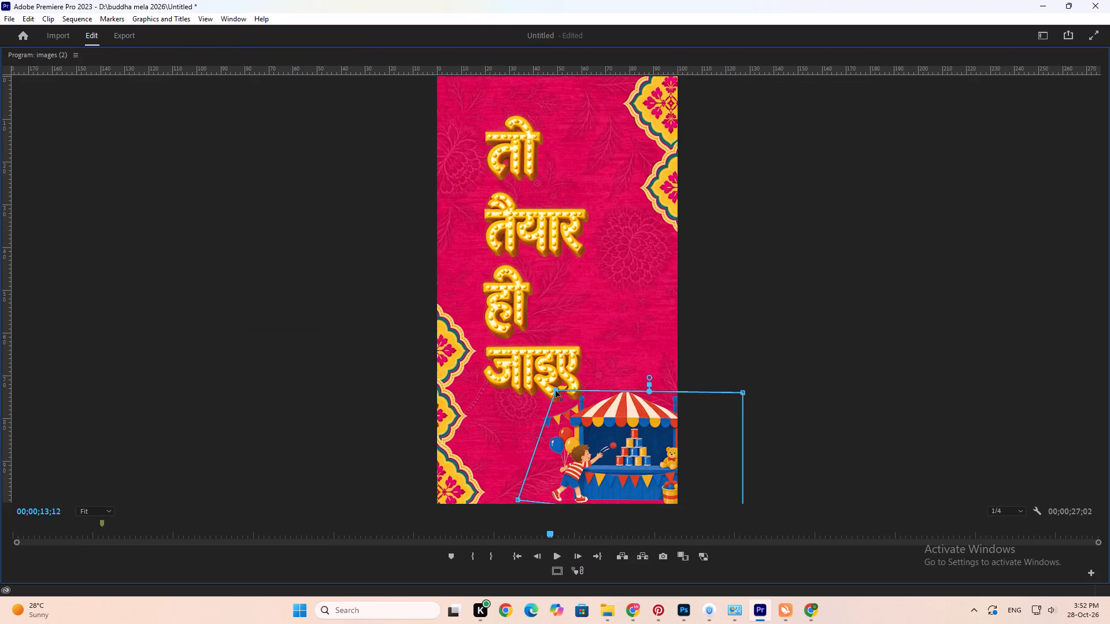
{"action": "left_click_drag", "start_coordinate": [556, 391], "coordinate": [556, 388]}
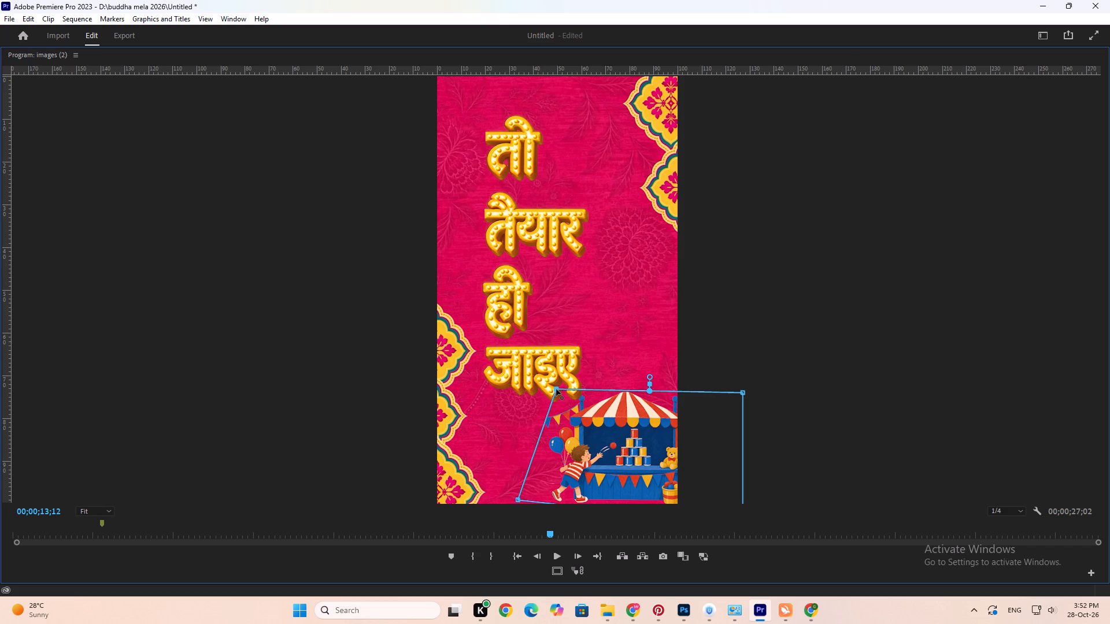
{"action": "left_click_drag", "start_coordinate": [556, 388], "coordinate": [556, 389]}
{"action": "left_click", "coordinate": [639, 288]}
{"action": "left_click_drag", "start_coordinate": [652, 392], "coordinate": [653, 385]}
{"action": "left_click_drag", "start_coordinate": [653, 385], "coordinate": [653, 385]}
{"action": "left_click", "coordinate": [721, 337]}
{"action": "key", "text": "grave"}
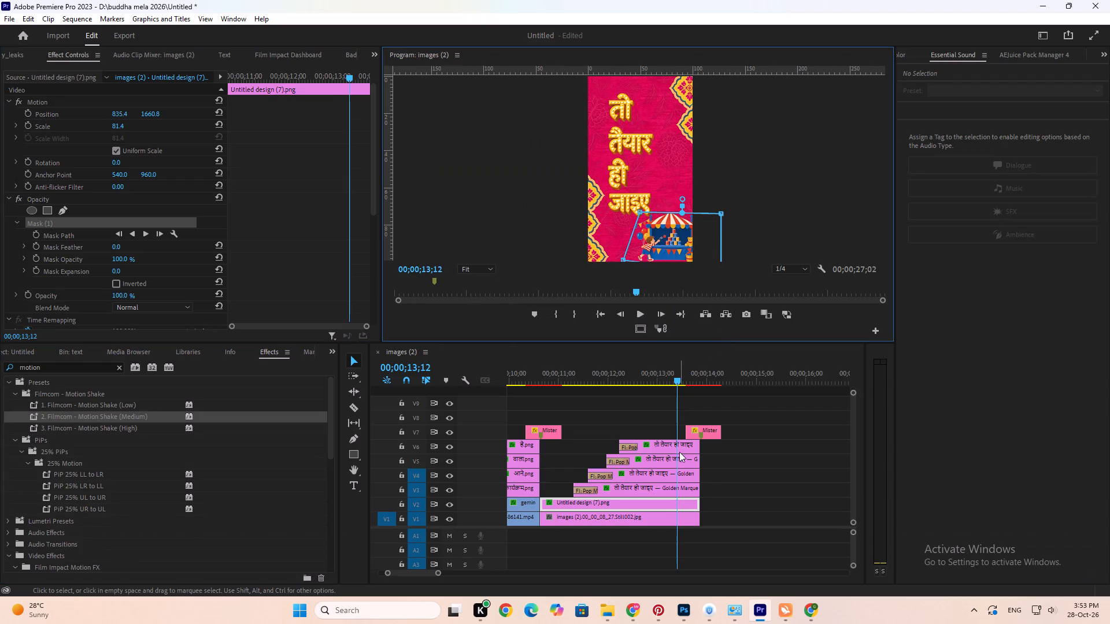
{"action": "left_click", "coordinate": [712, 410]}
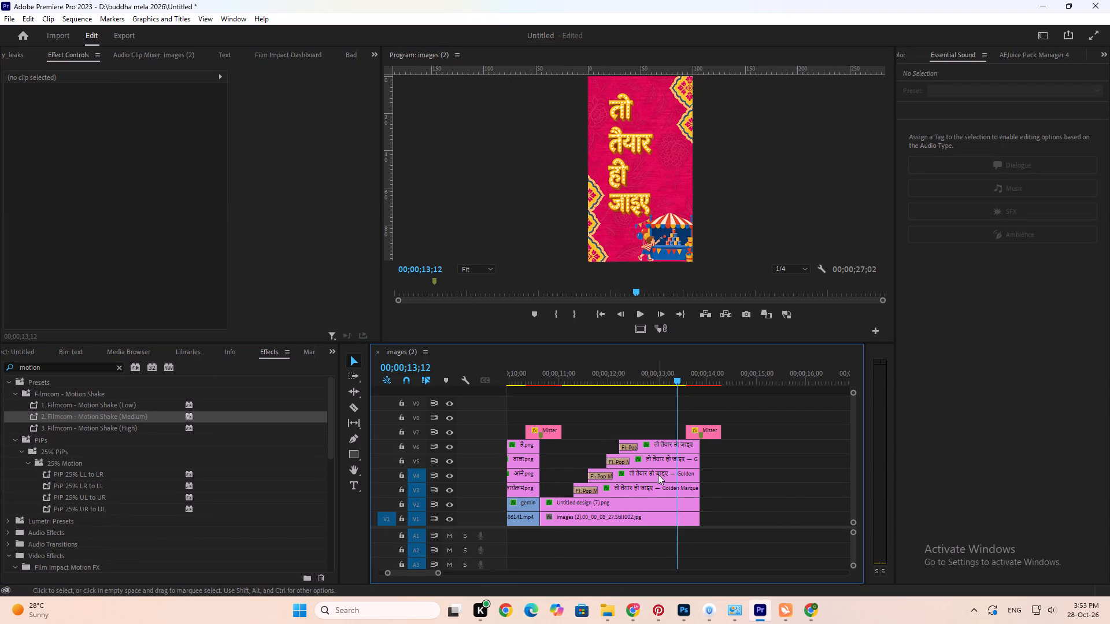
Play back from the कार्यक्रम आने वाला है scene into the तो तैयार हो जाइए scene to check the stall graphic.
{"action": "scroll", "coordinate": [658, 474], "scroll_direction": "down", "scroll_amount": 6, "text": "alt"}
{"action": "scroll", "coordinate": [658, 474], "scroll_direction": "up", "scroll_amount": 7}
{"action": "left_click_drag", "start_coordinate": [575, 383], "coordinate": [639, 372]}
{"action": "key", "text": "space"}
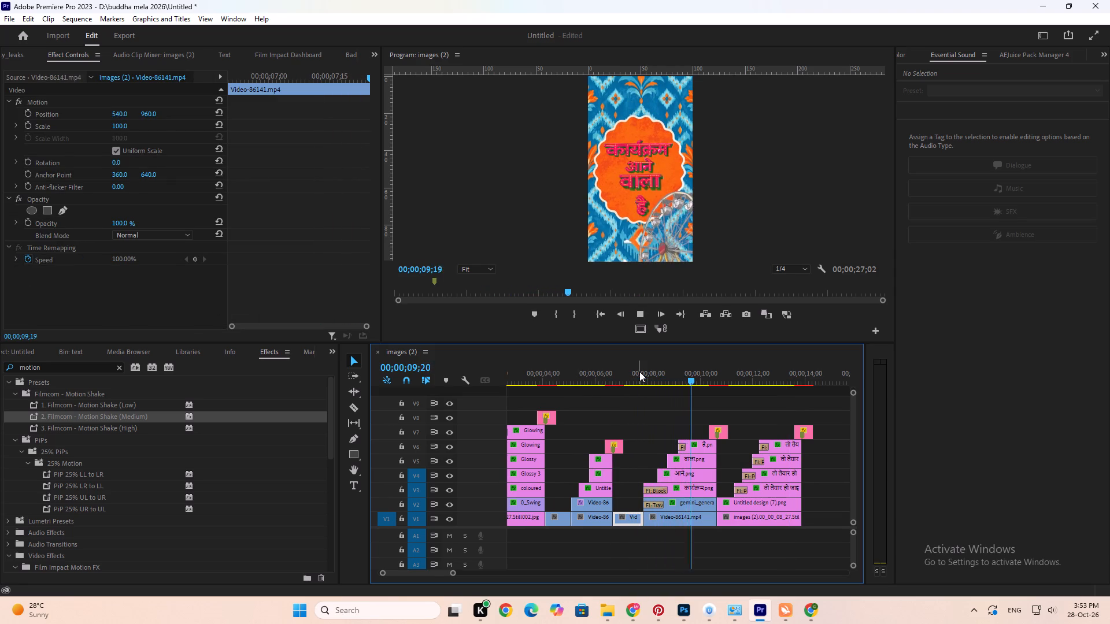
{"action": "scroll", "coordinate": [639, 372], "scroll_direction": "down", "scroll_amount": 7}
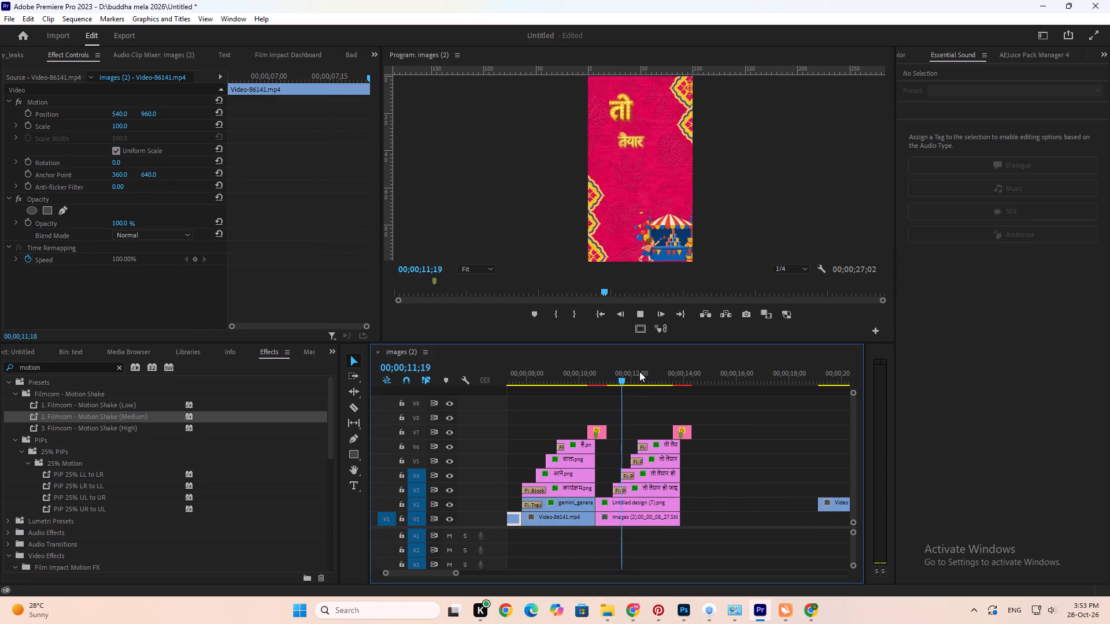
{"action": "key", "text": "space"}
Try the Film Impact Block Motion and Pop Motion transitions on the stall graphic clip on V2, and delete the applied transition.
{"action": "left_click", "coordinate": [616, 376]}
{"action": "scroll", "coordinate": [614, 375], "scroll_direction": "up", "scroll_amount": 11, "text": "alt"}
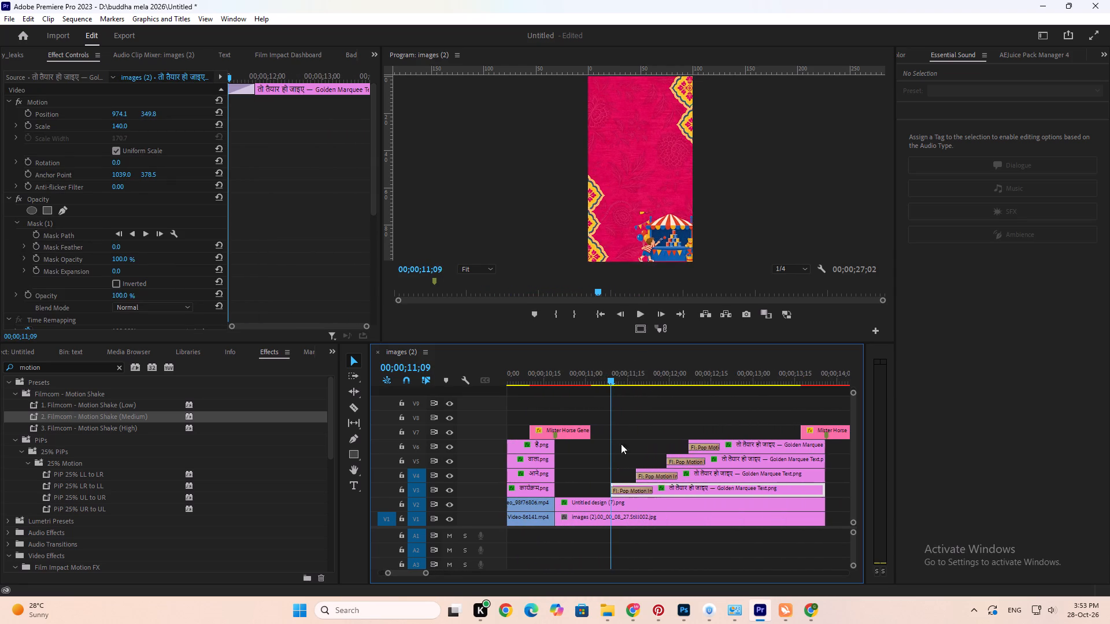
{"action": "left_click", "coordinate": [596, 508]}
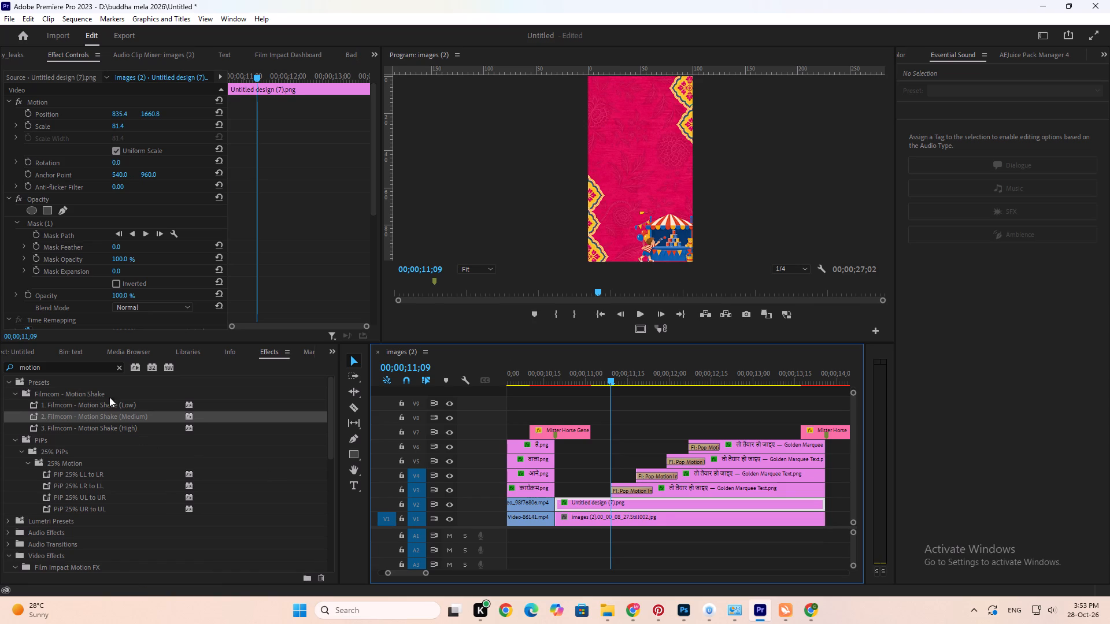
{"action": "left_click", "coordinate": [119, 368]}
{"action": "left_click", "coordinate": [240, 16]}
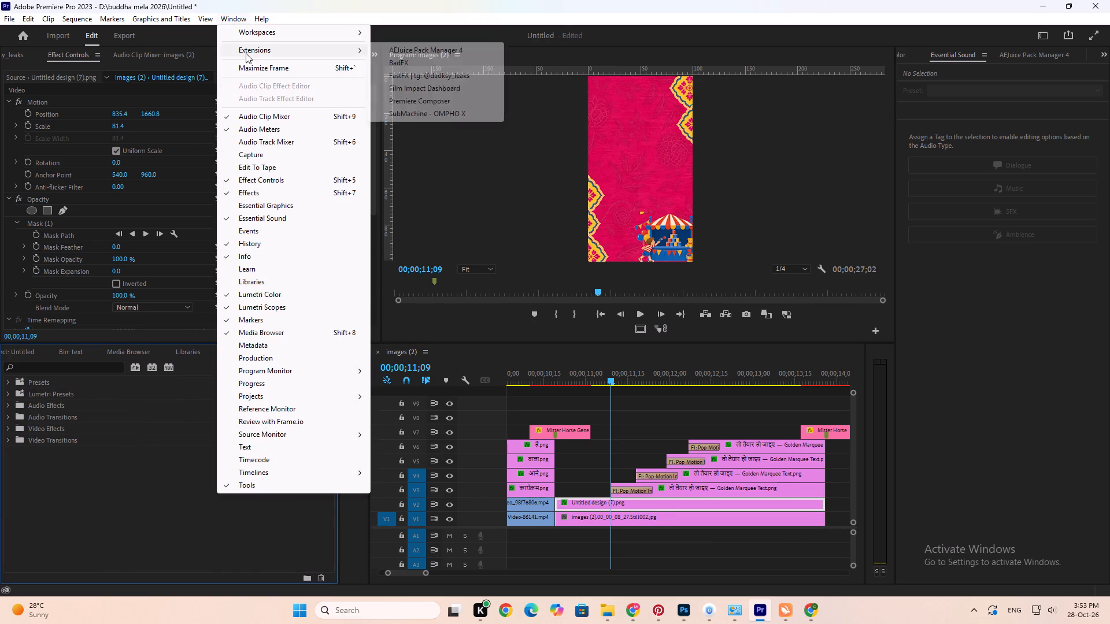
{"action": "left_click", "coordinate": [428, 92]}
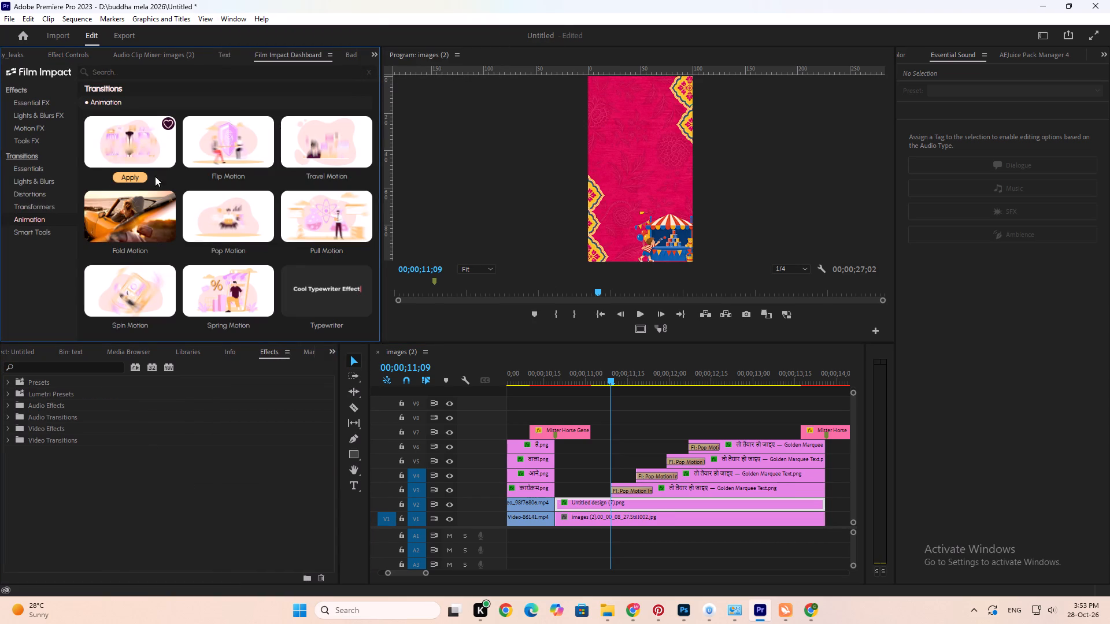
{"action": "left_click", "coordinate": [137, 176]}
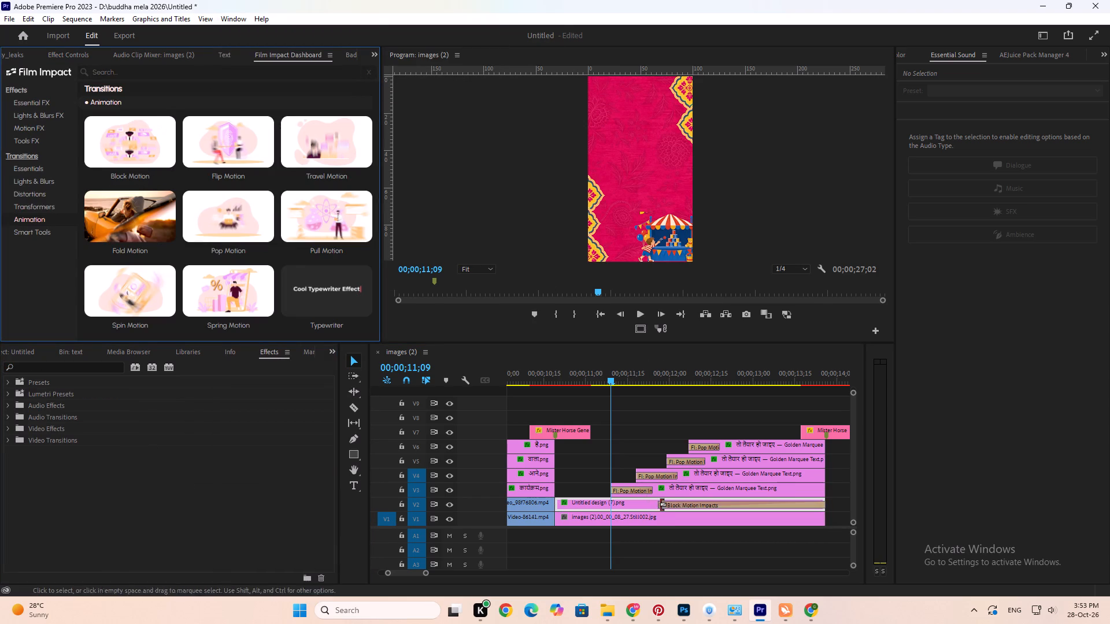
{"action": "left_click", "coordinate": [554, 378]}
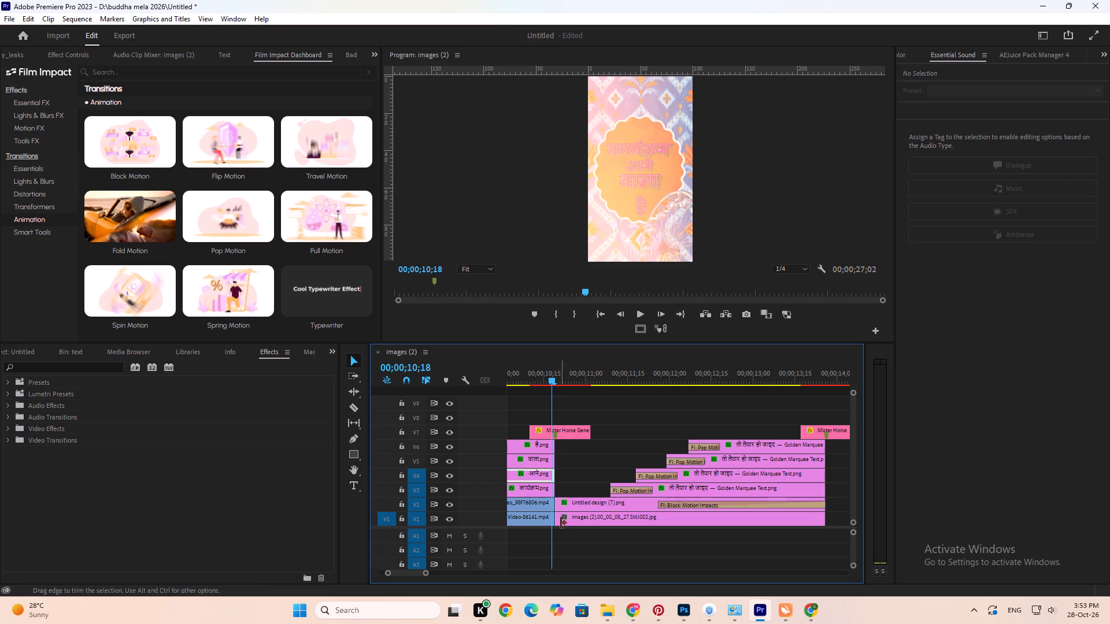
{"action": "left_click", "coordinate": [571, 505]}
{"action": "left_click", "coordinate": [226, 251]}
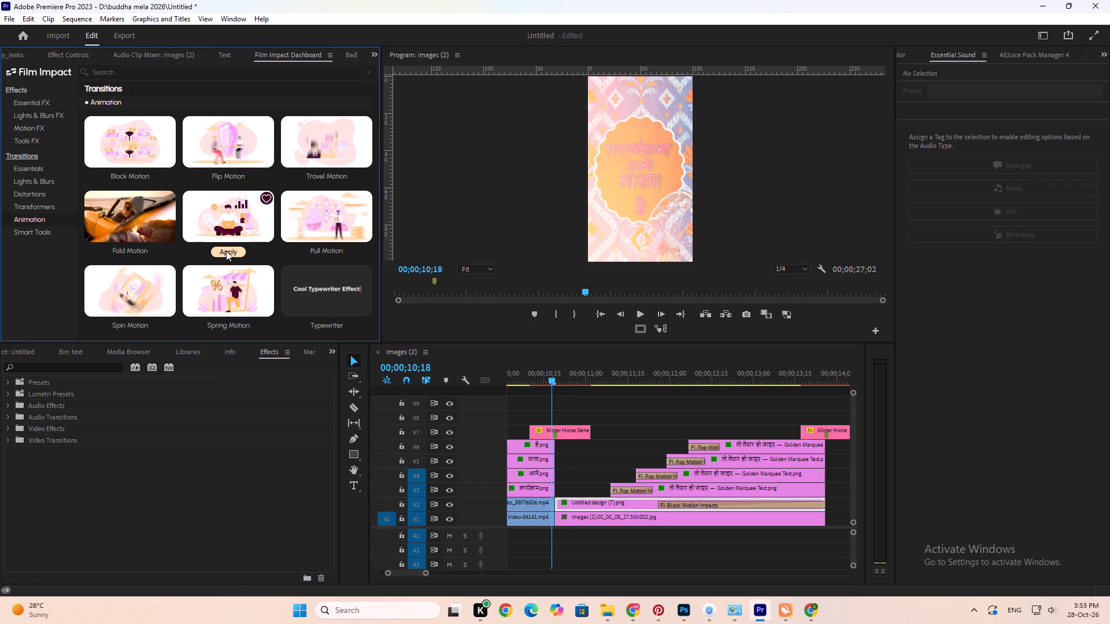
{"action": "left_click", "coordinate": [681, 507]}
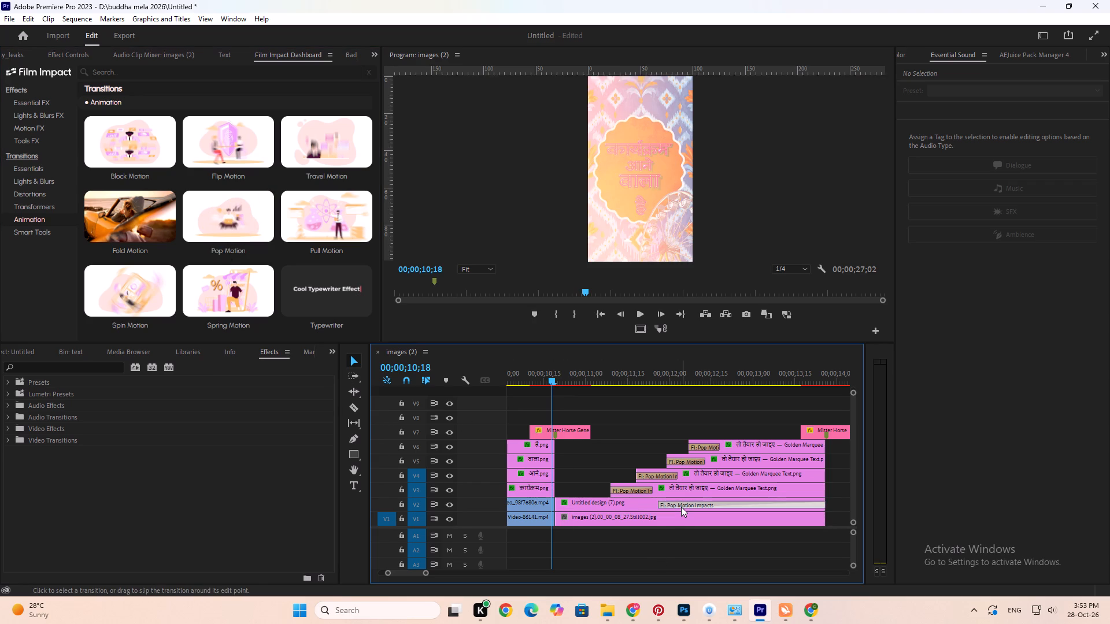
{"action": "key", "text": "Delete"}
Search the effects for travel and apply FI: Travel Motion Impacts to the start of the stall graphic clip on V2.
{"action": "key", "text": "Down"}
{"action": "left_click", "coordinate": [580, 500]}
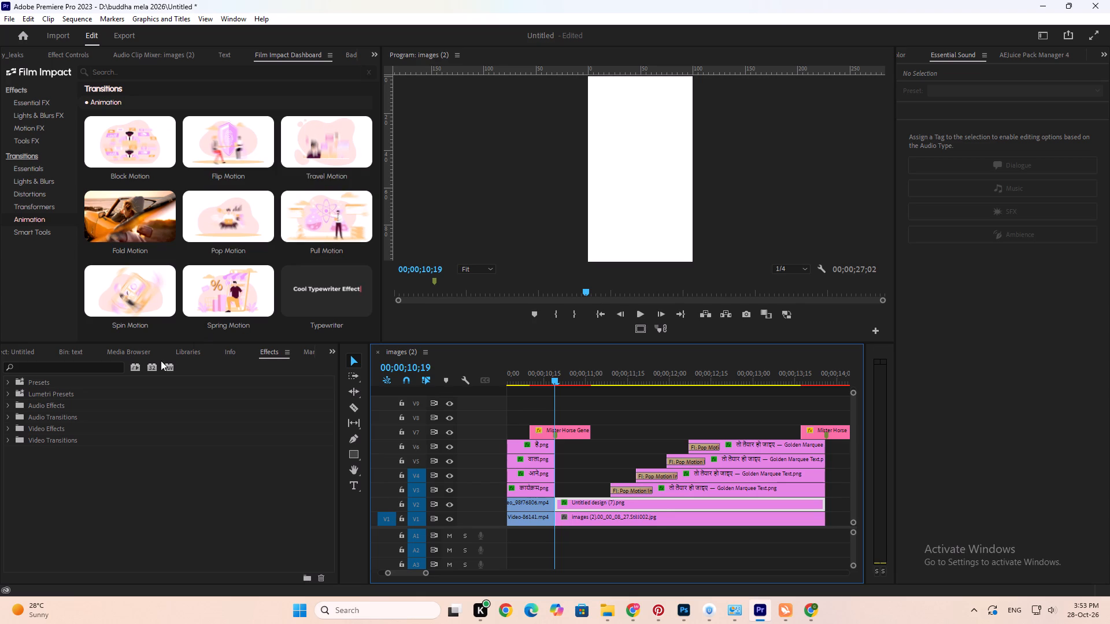
{"action": "left_click", "coordinate": [75, 367]}
{"action": "type", "text": "trave"}
{"action": "key", "text": "l"}
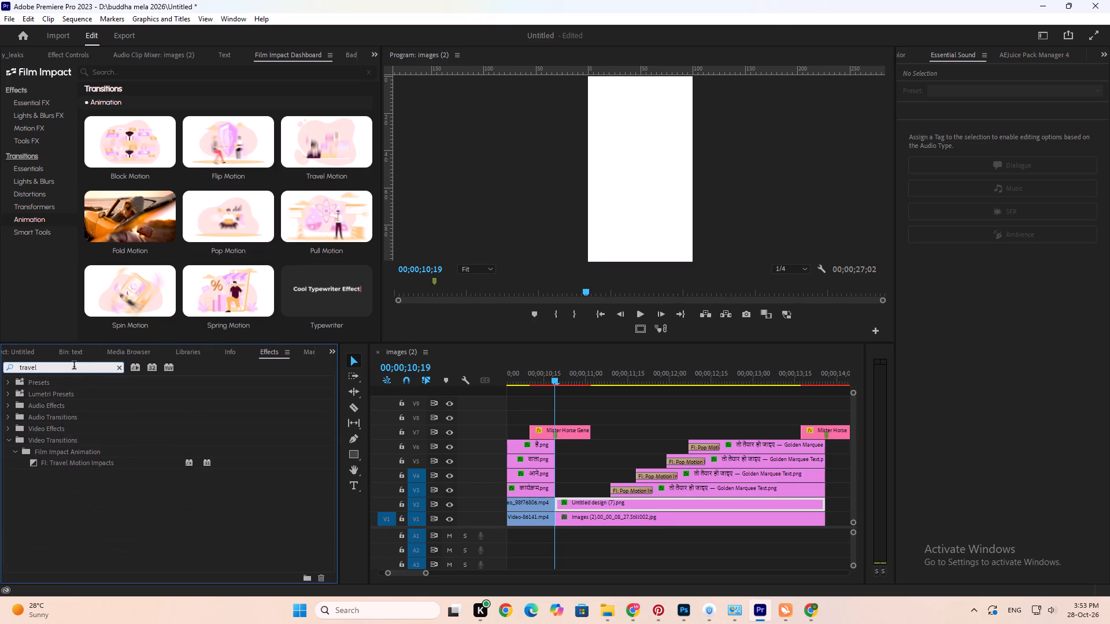
{"action": "left_click_drag", "start_coordinate": [88, 461], "coordinate": [564, 504]}
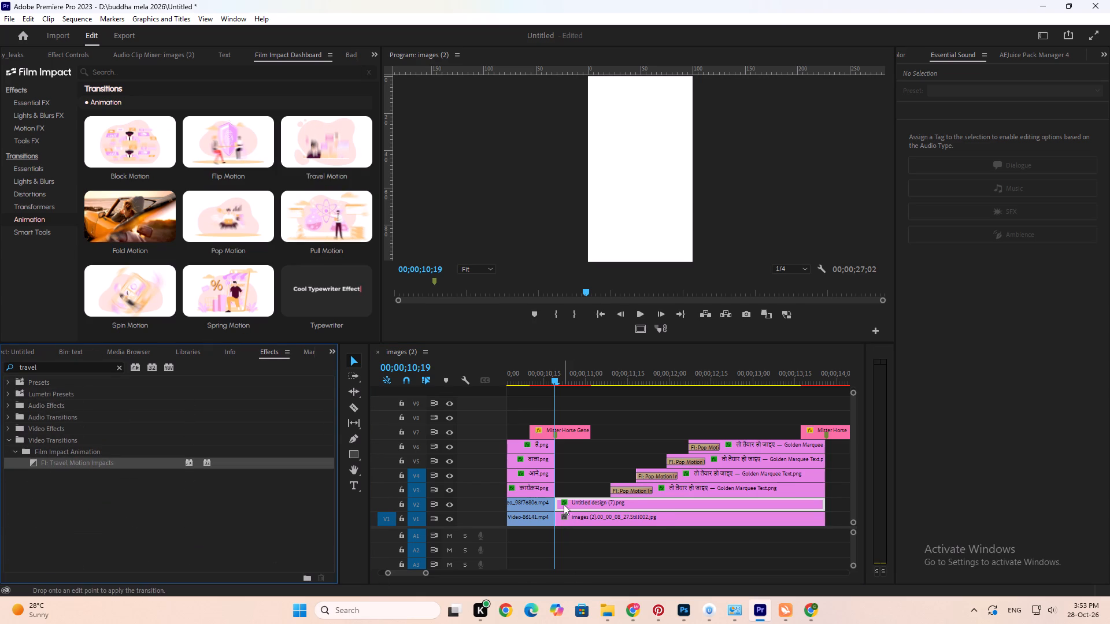
{"action": "left_click_drag", "start_coordinate": [564, 504], "coordinate": [561, 500]}
Play back from the end of the कार्यक्रम आने वाला है scene to check the stall graphic's travel entrance.
{"action": "key", "text": "space"}
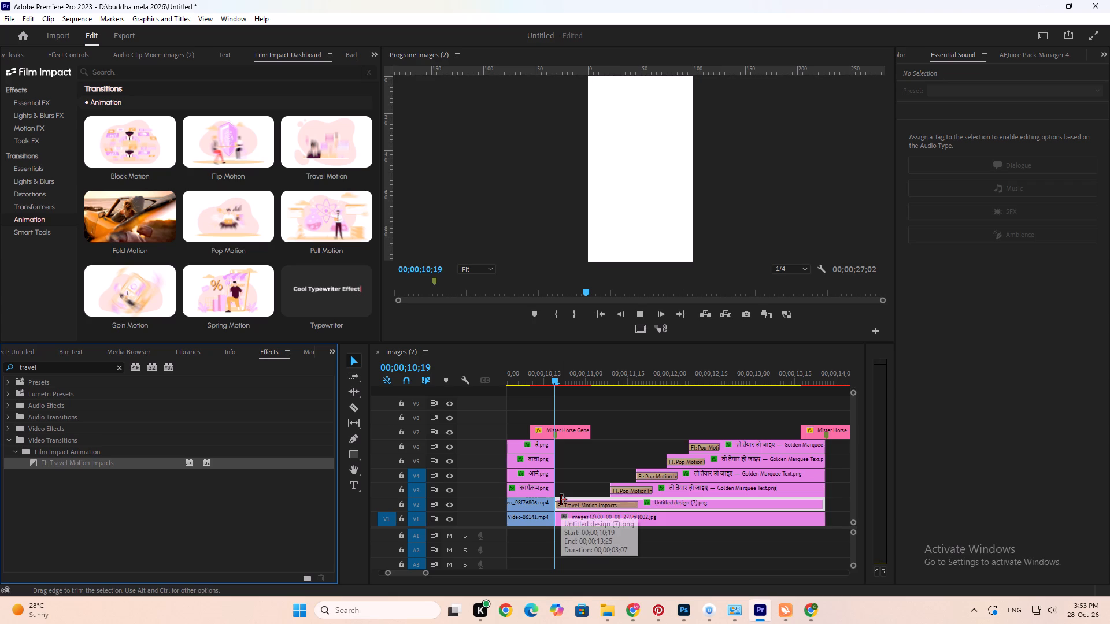
{"action": "key", "text": "space"}
{"action": "left_click", "coordinate": [541, 376]}
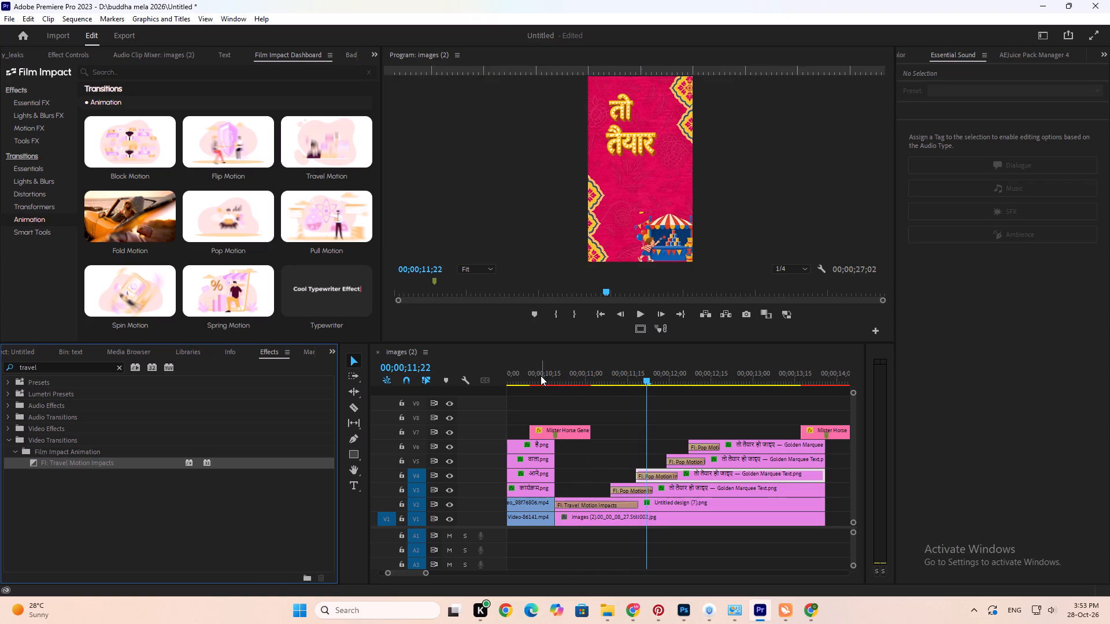
{"action": "scroll", "coordinate": [538, 376], "scroll_direction": "up", "scroll_amount": 5}
{"action": "key", "text": "space"}
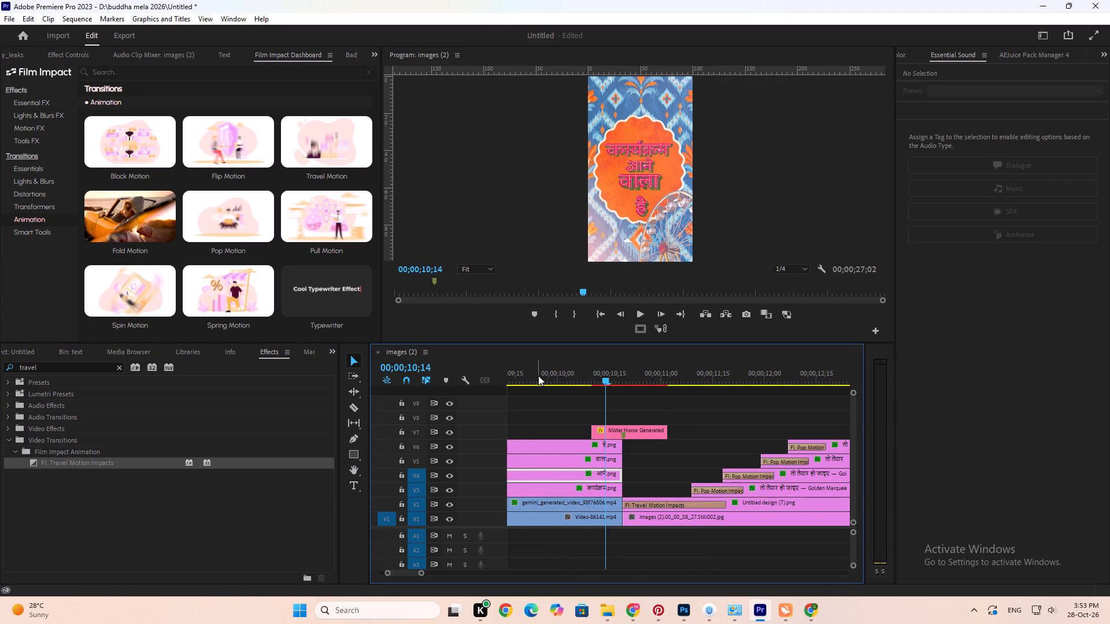
{"action": "left_click", "coordinate": [538, 376]}
{"action": "key", "text": "space"}
{"action": "key", "text": "space"}
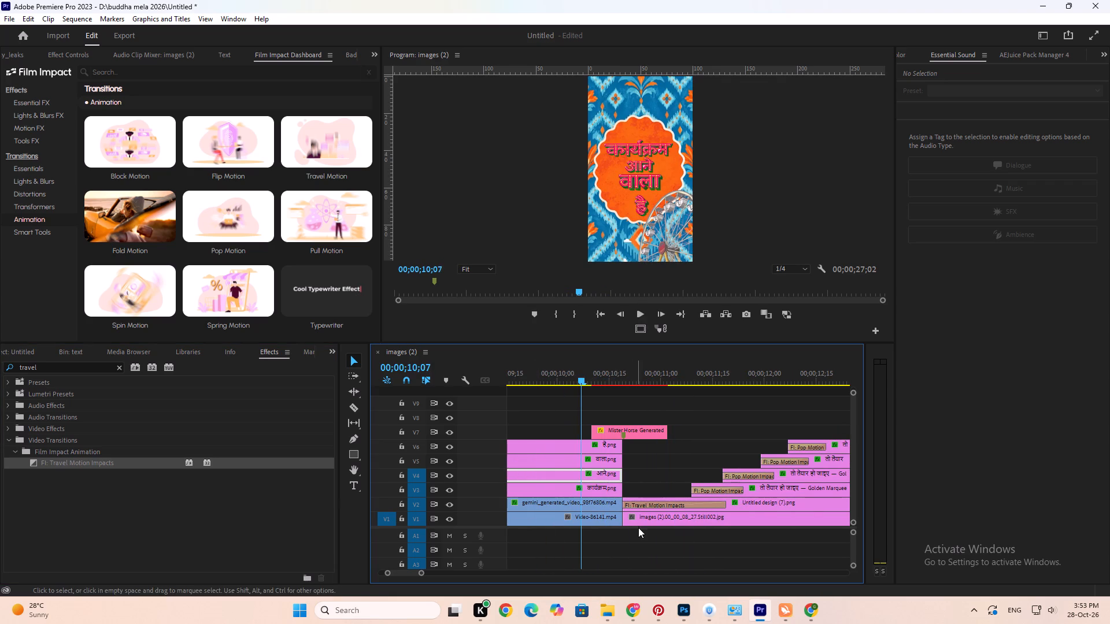
Trim the start of the stall graphic clip on V2 so it begins slightly after its pink background clip.
{"action": "left_click", "coordinate": [638, 504]}
{"action": "left_click_drag", "start_coordinate": [634, 504], "coordinate": [639, 504]}
{"action": "key", "text": "ctrl+z"}
{"action": "left_click_drag", "start_coordinate": [643, 488], "coordinate": [639, 508]}
{"action": "left_click_drag", "start_coordinate": [626, 506], "coordinate": [646, 506]}
Apply FI: Travel Motion Impacts to the trimmed start of the stall graphic clip on V2 and play it back.
{"action": "scroll", "coordinate": [633, 502], "scroll_direction": "down", "scroll_amount": 5}
{"action": "left_click_drag", "start_coordinate": [173, 460], "coordinate": [191, 511]}
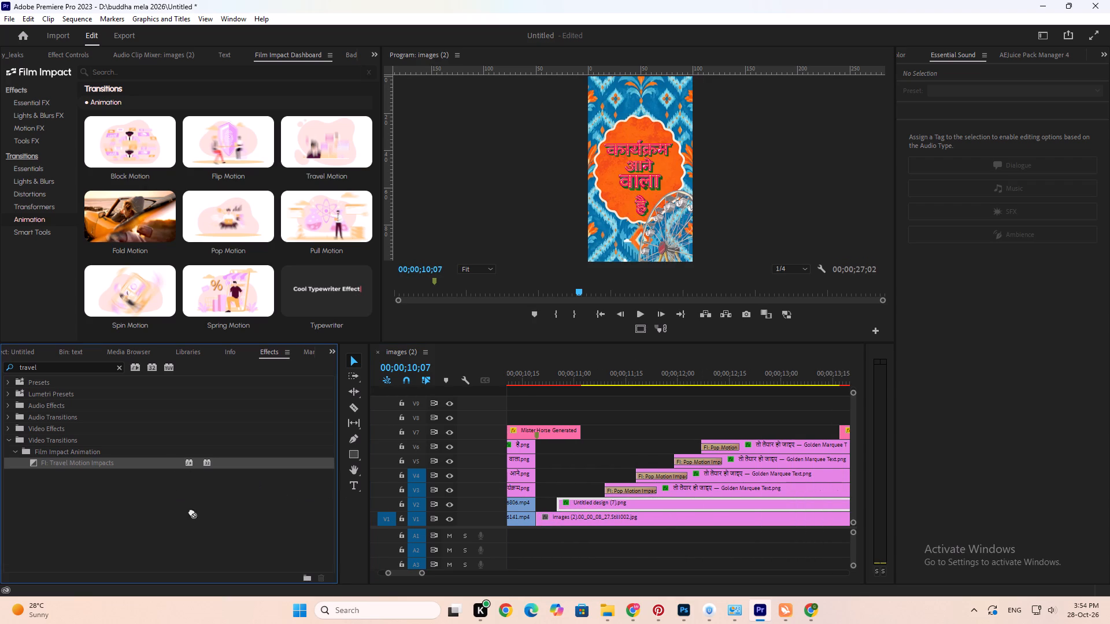
{"action": "left_click_drag", "start_coordinate": [191, 511], "coordinate": [563, 502]}
{"action": "key", "text": "space"}
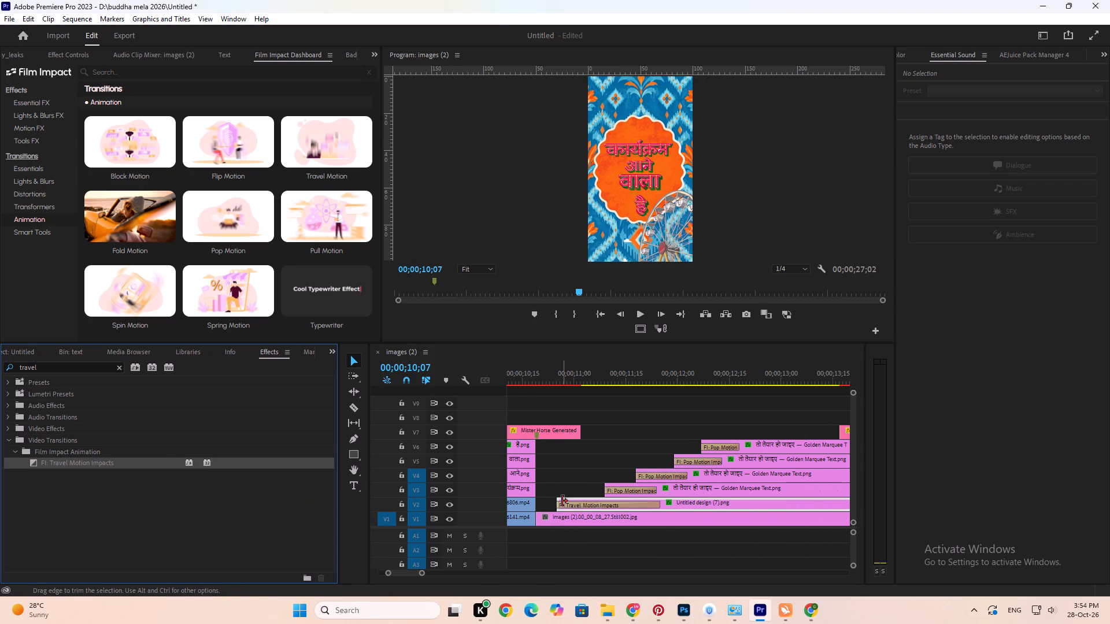
{"action": "scroll", "coordinate": [590, 507], "scroll_direction": "down", "scroll_amount": 5, "text": "alt"}
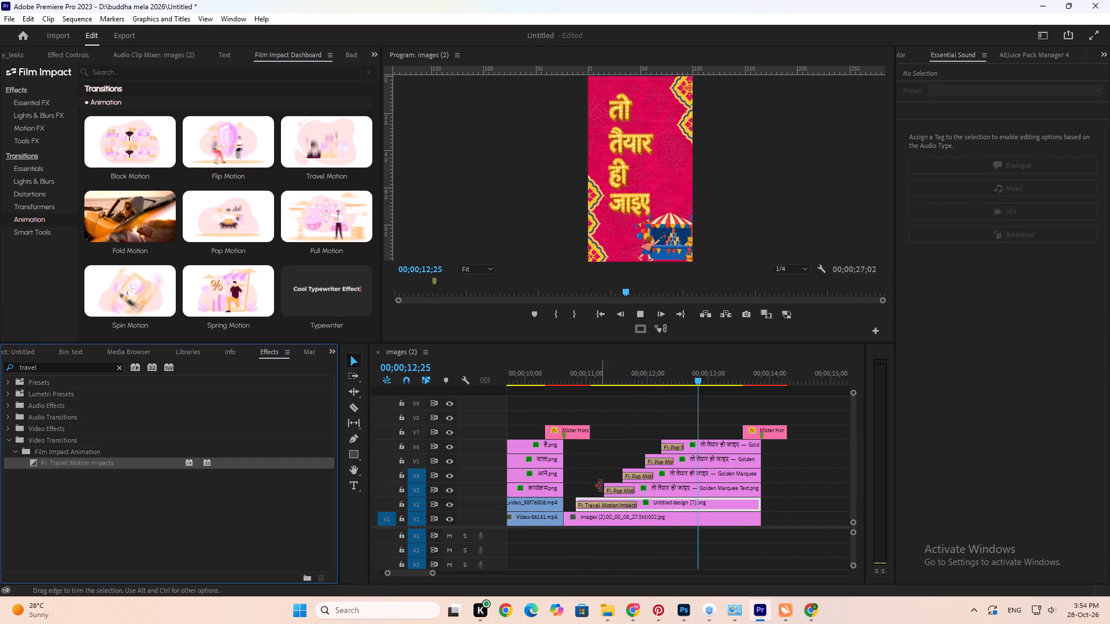
{"action": "key", "text": "space"}
{"action": "scroll", "coordinate": [601, 486], "scroll_direction": "down", "scroll_amount": 3}
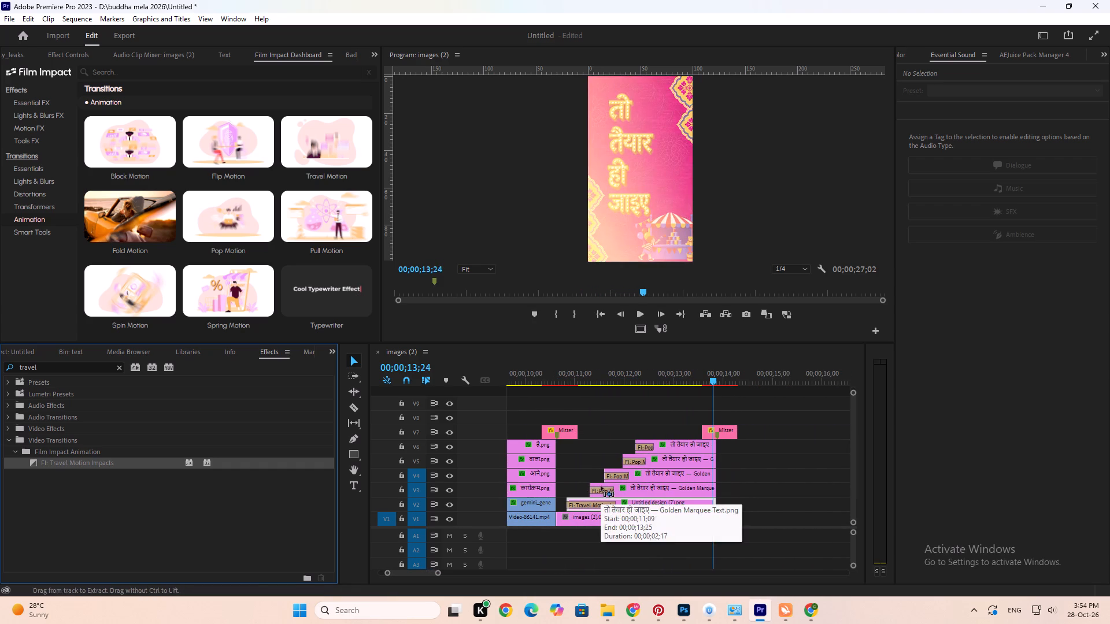
Save the project.
{"action": "key", "text": "ctrl+s"}
Play back from about 00;00;10;12 into the तो तैयार हो जाइए scene to check the timing of the stall's entrance.
{"action": "scroll", "coordinate": [647, 451], "scroll_direction": "down", "scroll_amount": 3}
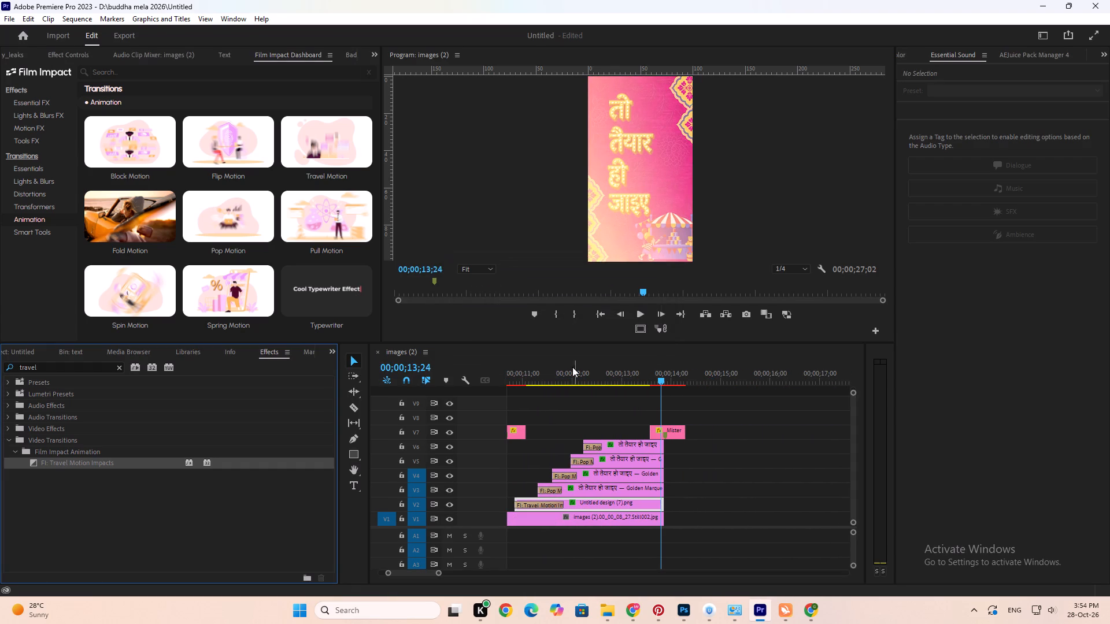
{"action": "left_click", "coordinate": [573, 366]}
{"action": "scroll", "coordinate": [566, 369], "scroll_direction": "up", "scroll_amount": 4, "text": "alt"}
{"action": "scroll", "coordinate": [577, 396], "scroll_direction": "down", "scroll_amount": 8, "text": "alt"}
{"action": "left_click", "coordinate": [527, 374]}
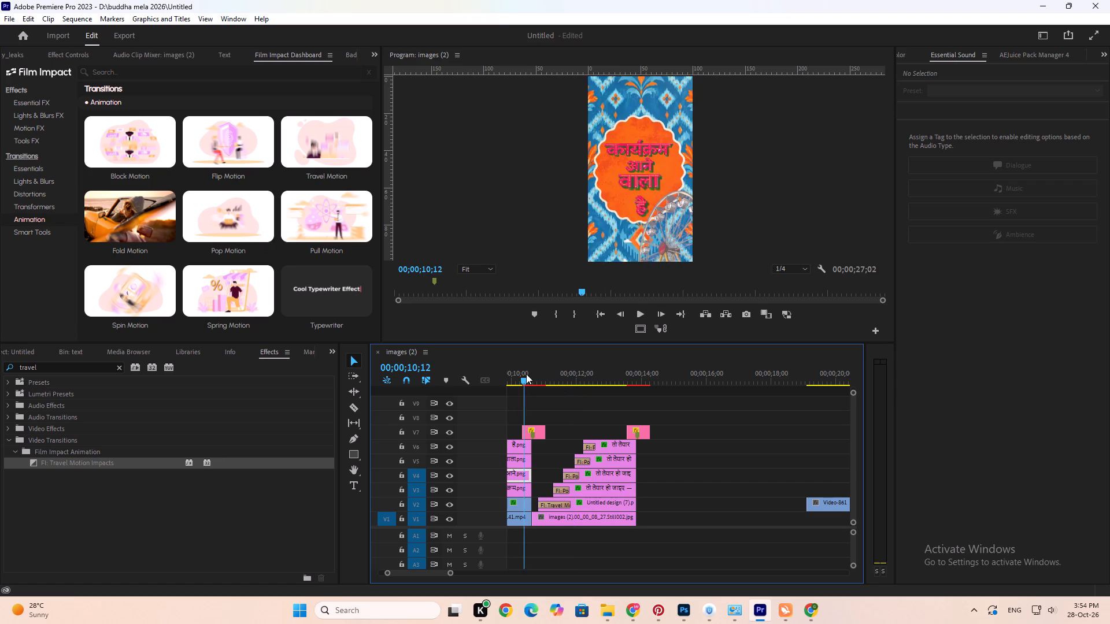
{"action": "key", "text": "space"}
{"action": "key", "text": "space"}
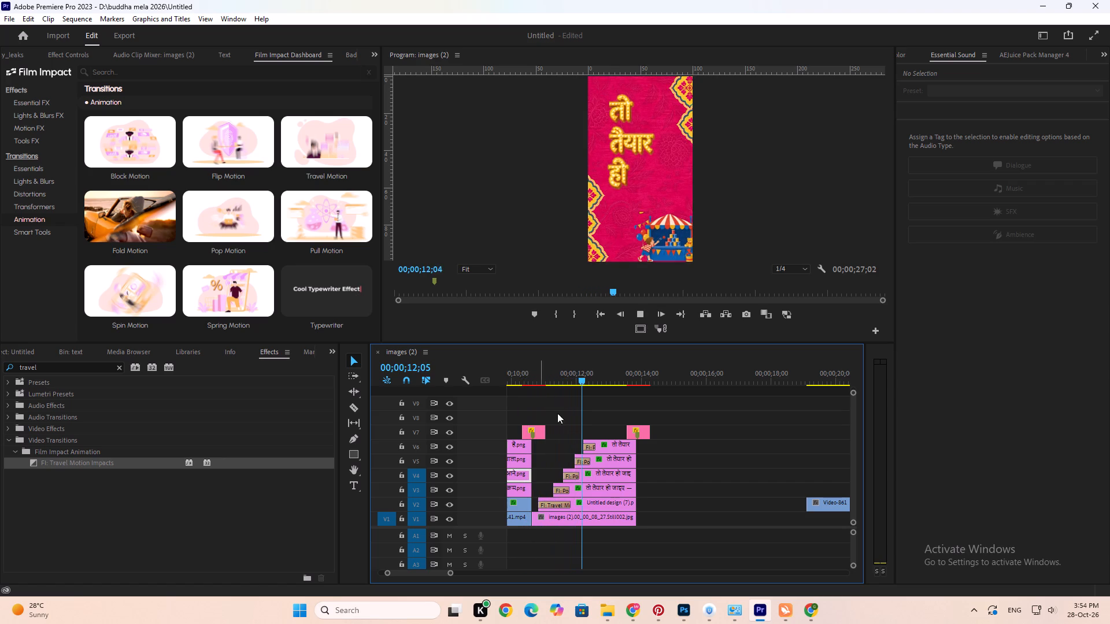
Trim the start of the stall graphic clip on V2 to just after 00;00;11;00, slightly ahead of the first word on V3.
{"action": "scroll", "coordinate": [584, 510], "scroll_direction": "up", "scroll_amount": 7, "text": "alt"}
{"action": "left_click", "coordinate": [584, 499]}
{"action": "scroll", "coordinate": [584, 499], "scroll_direction": "up", "scroll_amount": 4}
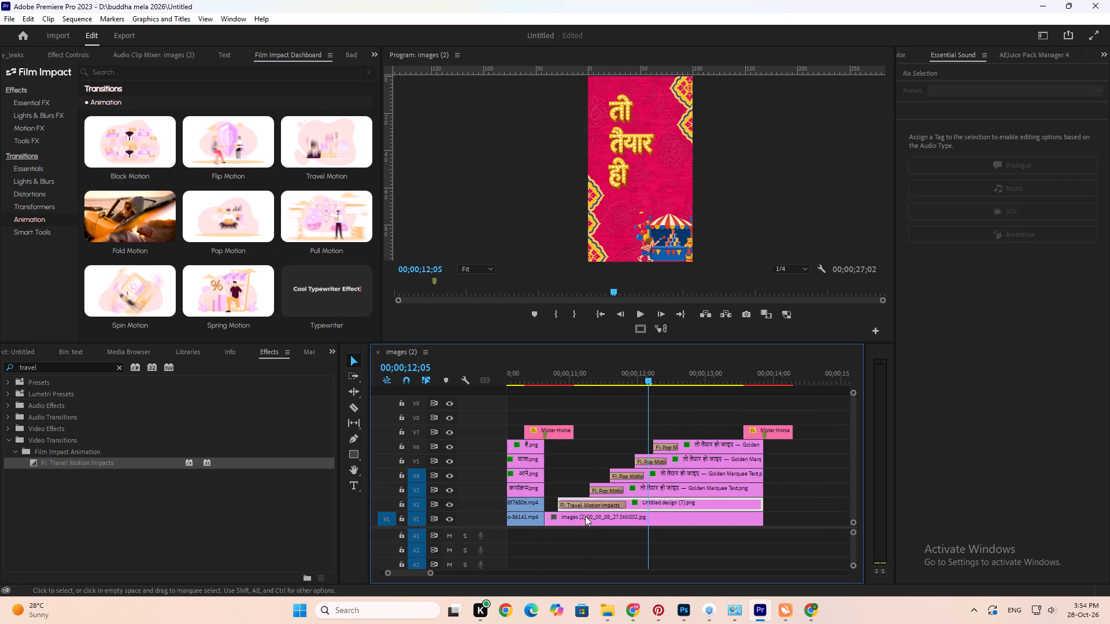
{"action": "left_click_drag", "start_coordinate": [560, 506], "coordinate": [590, 506]}
{"action": "left_click_drag", "start_coordinate": [588, 507], "coordinate": [571, 504]}
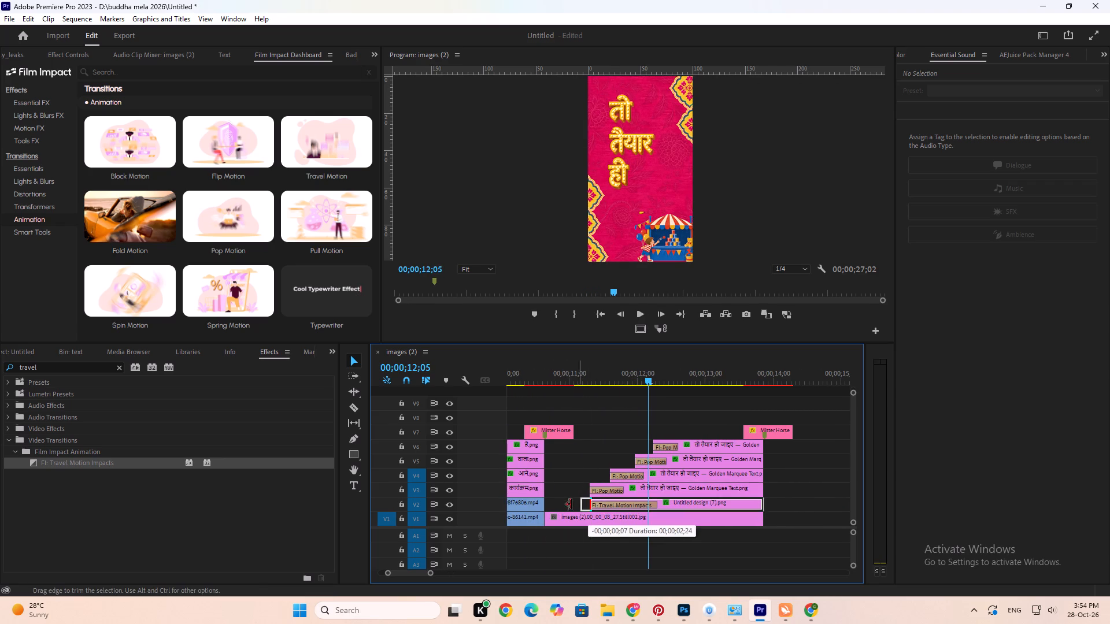
{"action": "left_click_drag", "start_coordinate": [571, 504], "coordinate": [567, 501]}
Play back the तो तैयार हो जाइए scene from about 00;00;11;00 and inspect the frame at 00;00;13;11 in an enlarged preview.
{"action": "left_click_drag", "start_coordinate": [560, 378], "coordinate": [571, 373]}
{"action": "key", "text": "space"}
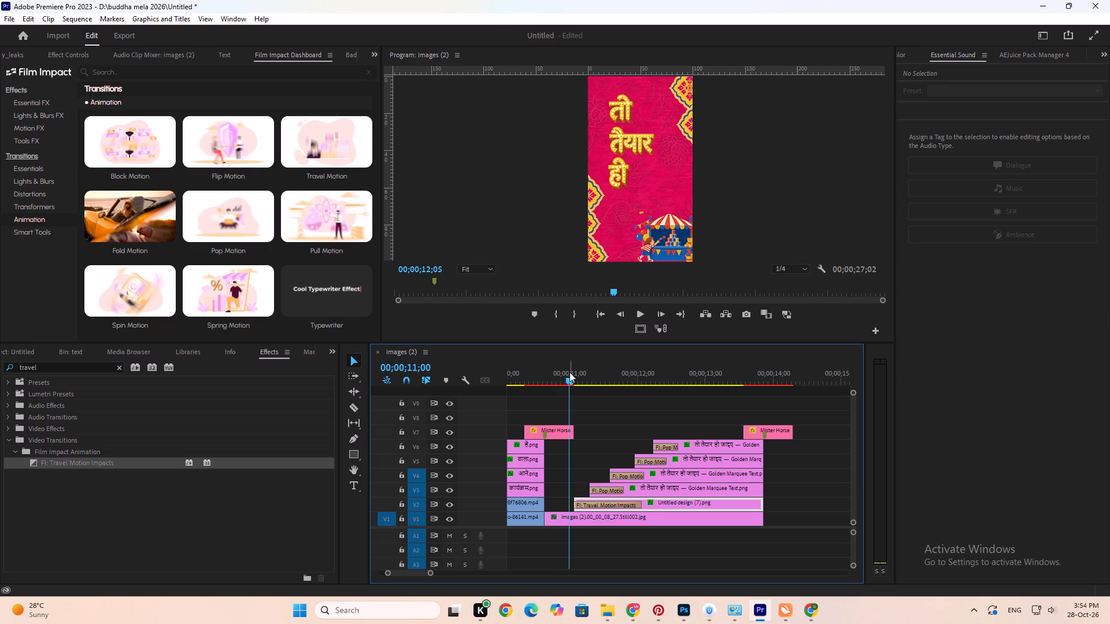
{"action": "left_click", "coordinate": [568, 372]}
{"action": "key", "text": "space"}
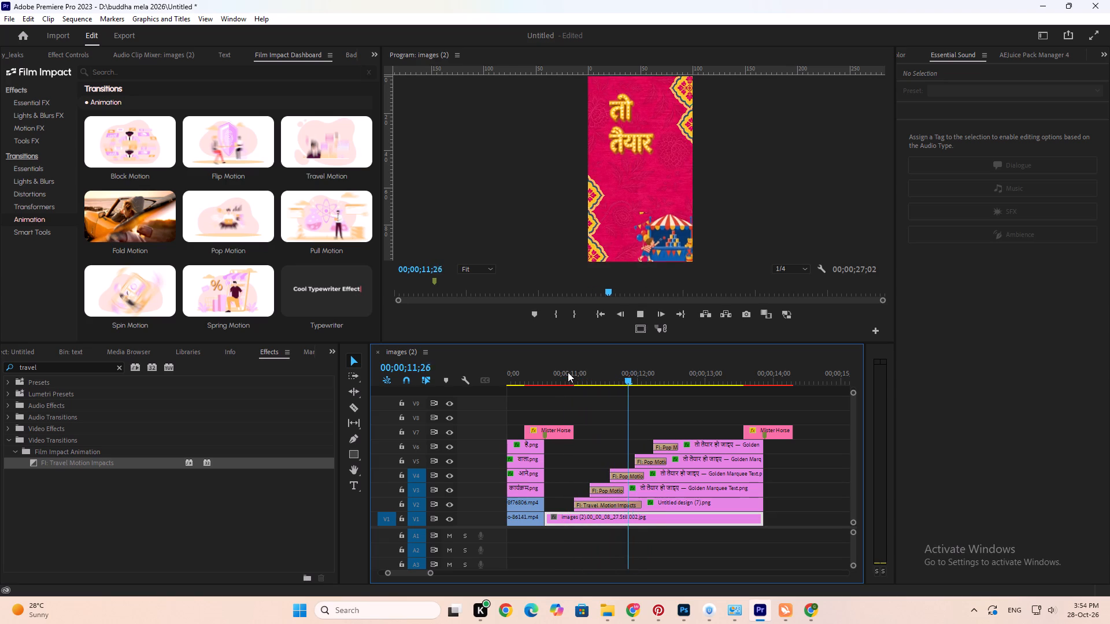
{"action": "key", "text": "space"}
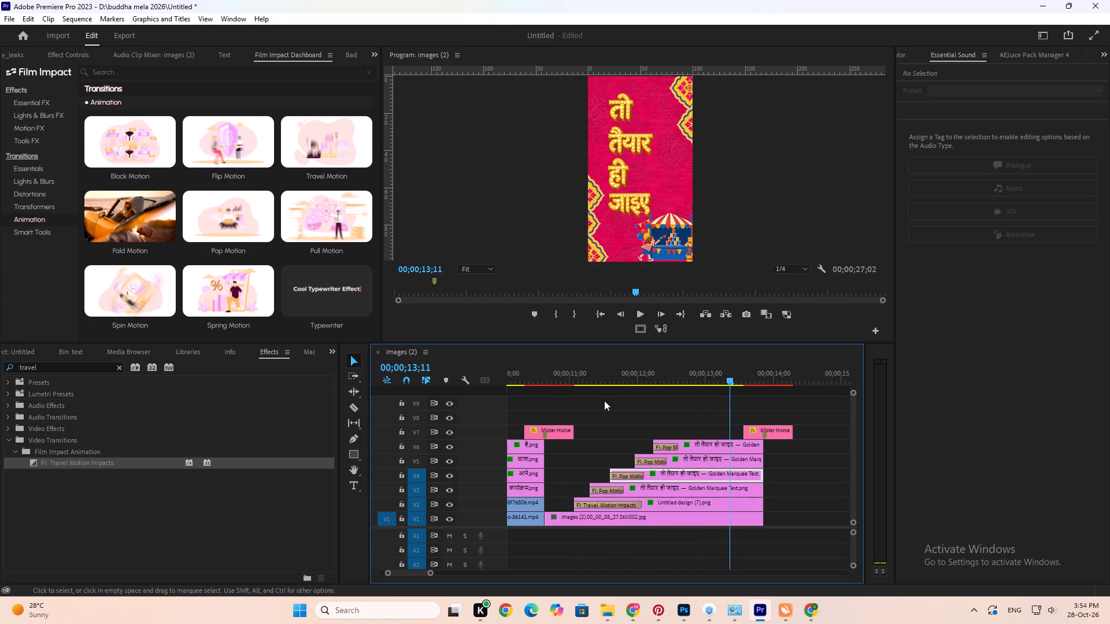
{"action": "left_click", "coordinate": [550, 154]}
{"action": "key", "text": "grave"}
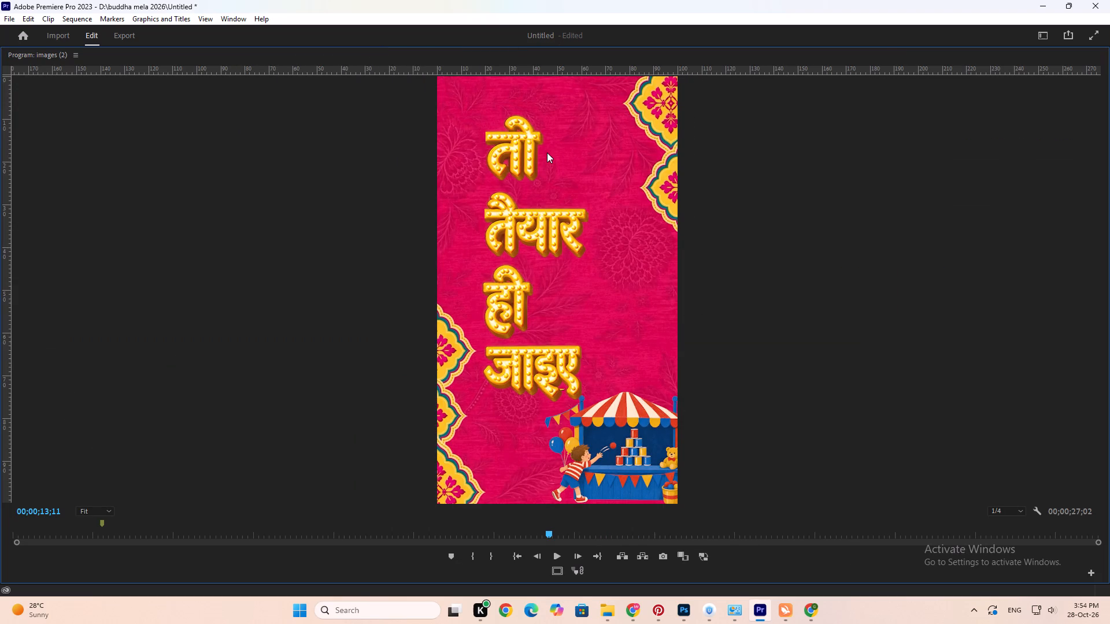
{"action": "key", "text": "grave"}
Save the project.
{"action": "key", "text": "ctrl+s"}
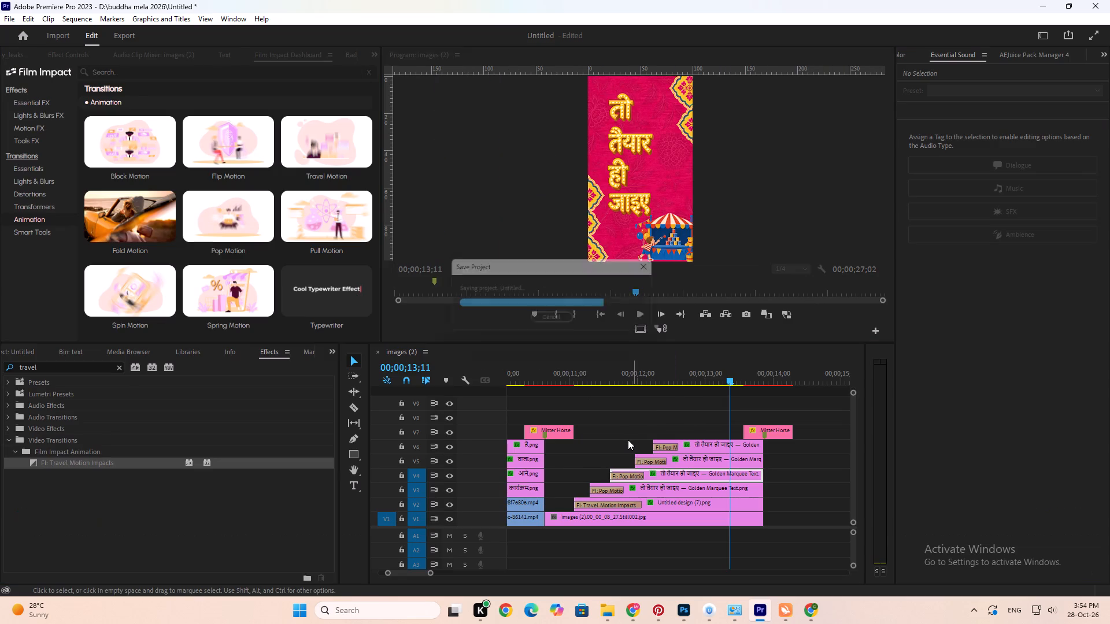
Look over the timeline beyond the तो तैयार हो जाइए scene, and check the carnival graphics design in Canva in Chrome.
{"action": "scroll", "coordinate": [626, 440], "scroll_direction": "down", "scroll_amount": 17, "text": "alt"}
{"action": "scroll", "coordinate": [626, 440], "scroll_direction": "up", "scroll_amount": 8}
{"action": "scroll", "coordinate": [626, 440], "scroll_direction": "down", "scroll_amount": 8}
{"action": "scroll", "coordinate": [626, 440], "scroll_direction": "up", "scroll_amount": 14, "text": "alt"}
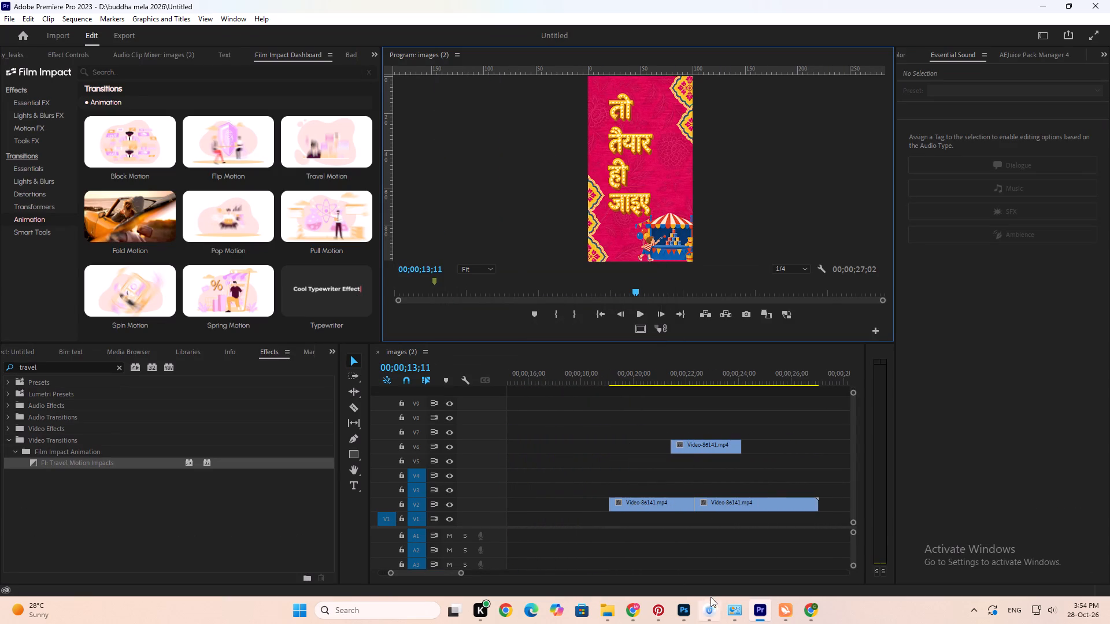
{"action": "left_click", "coordinate": [802, 607]}
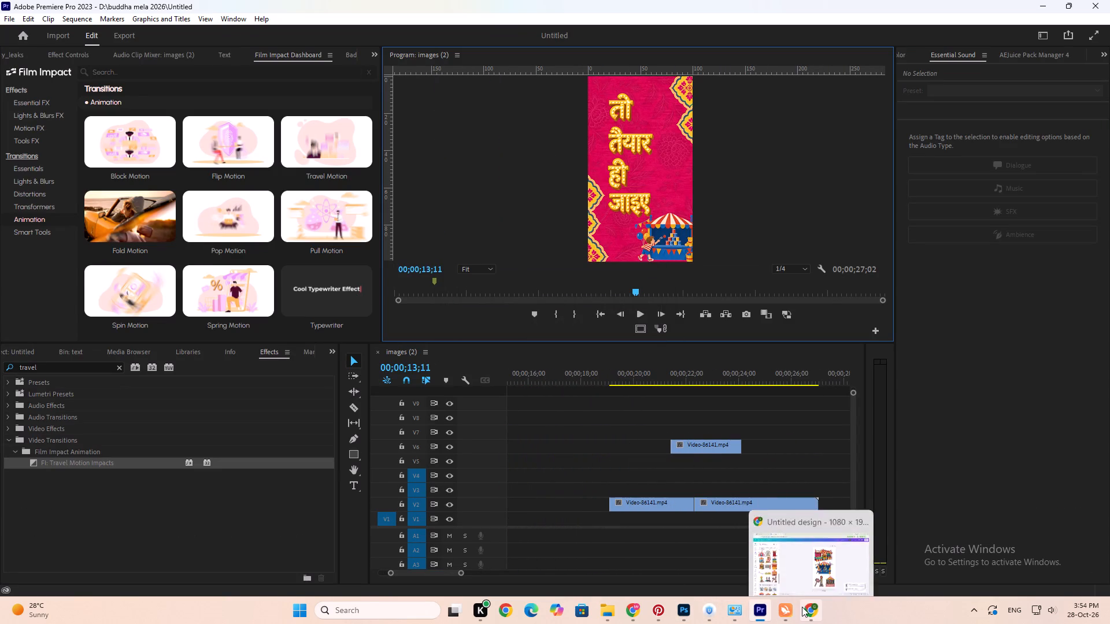
{"action": "scroll", "coordinate": [221, 468], "scroll_direction": "down", "scroll_amount": 3}
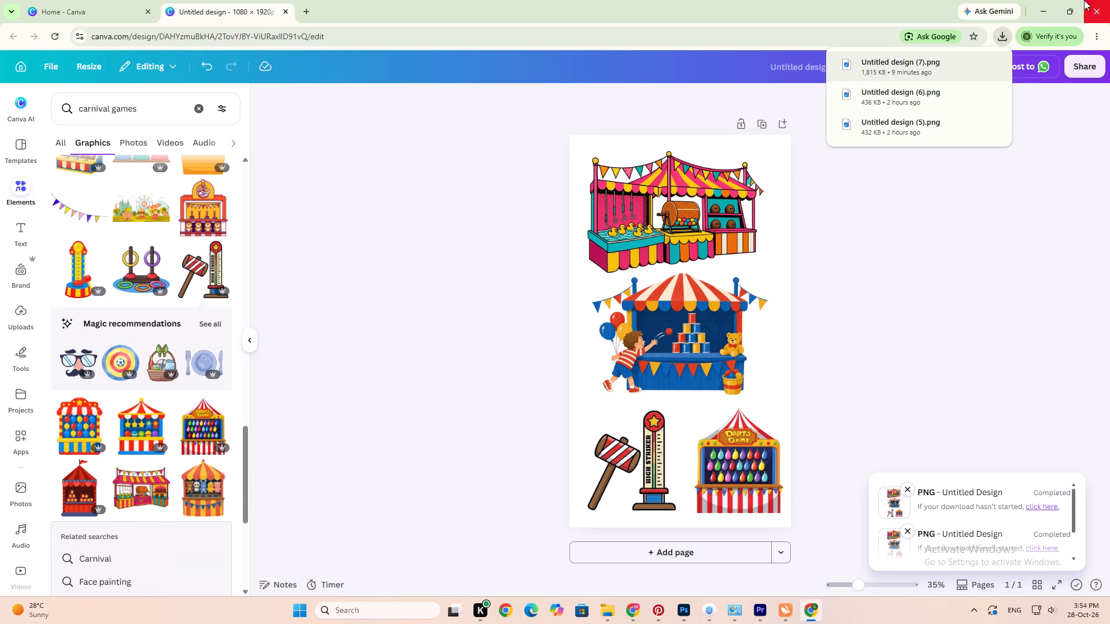
{"action": "left_click", "coordinate": [1042, 3]}
{"action": "scroll", "coordinate": [671, 477], "scroll_direction": "down", "scroll_amount": 7, "text": "alt"}
{"action": "scroll", "coordinate": [675, 477], "scroll_direction": "up", "scroll_amount": 2}
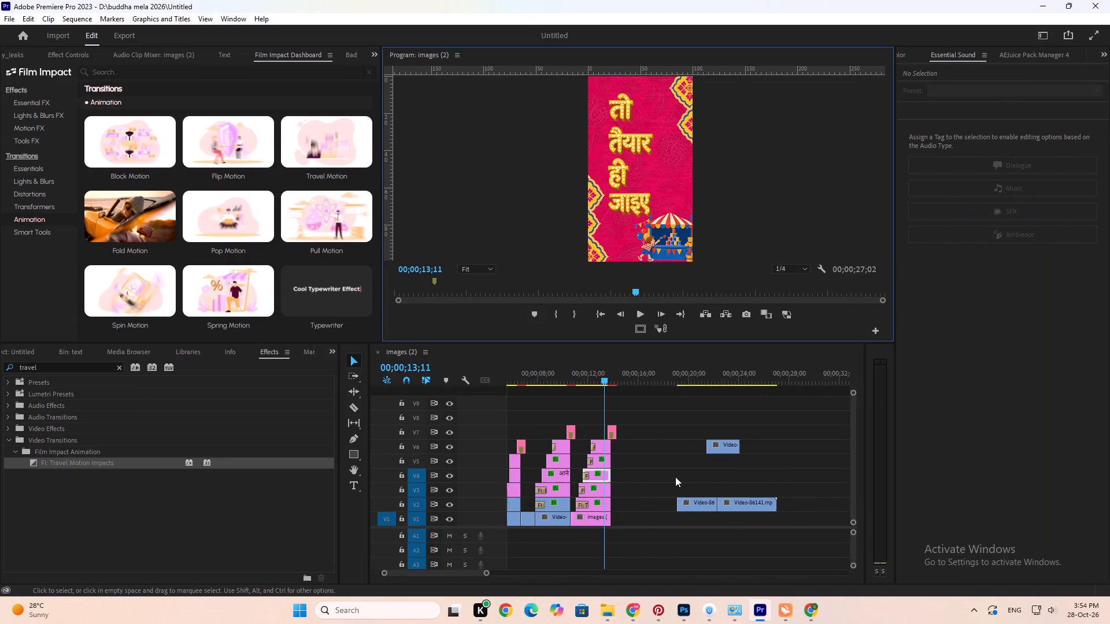
{"action": "scroll", "coordinate": [675, 477], "scroll_direction": "up", "scroll_amount": 2}
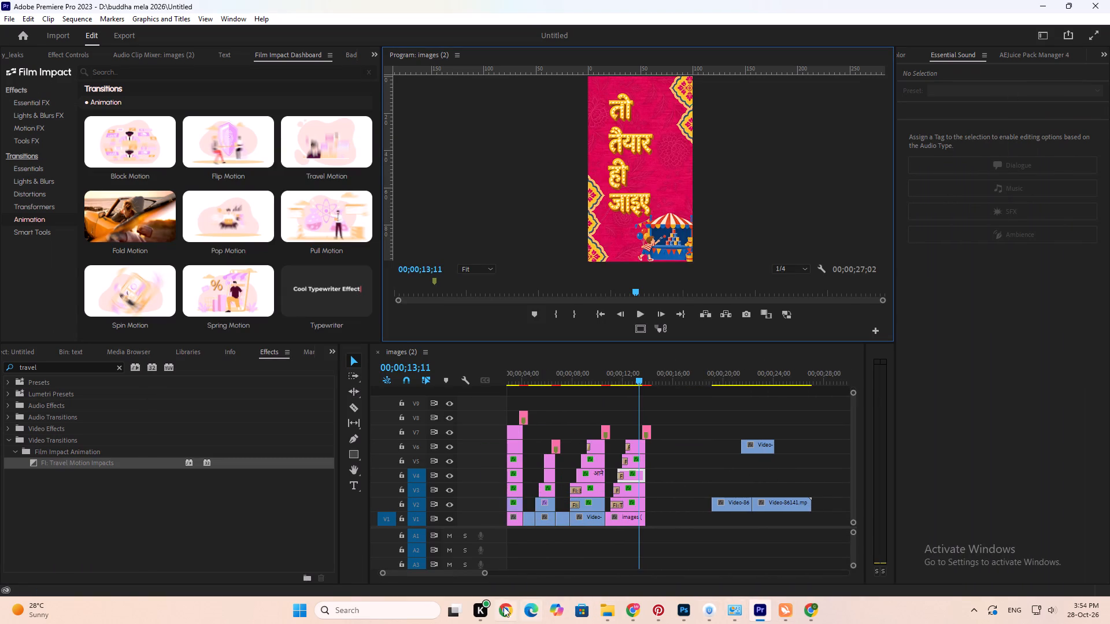
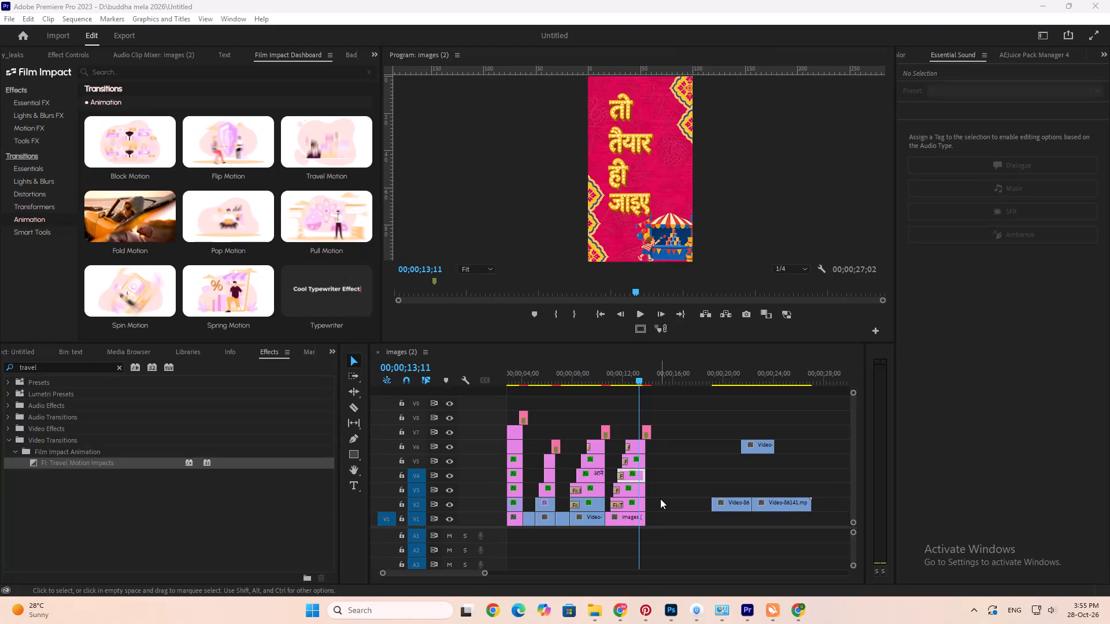
Search the computer for the Kuro app and launch it.
{"action": "type", "text": "ku"}
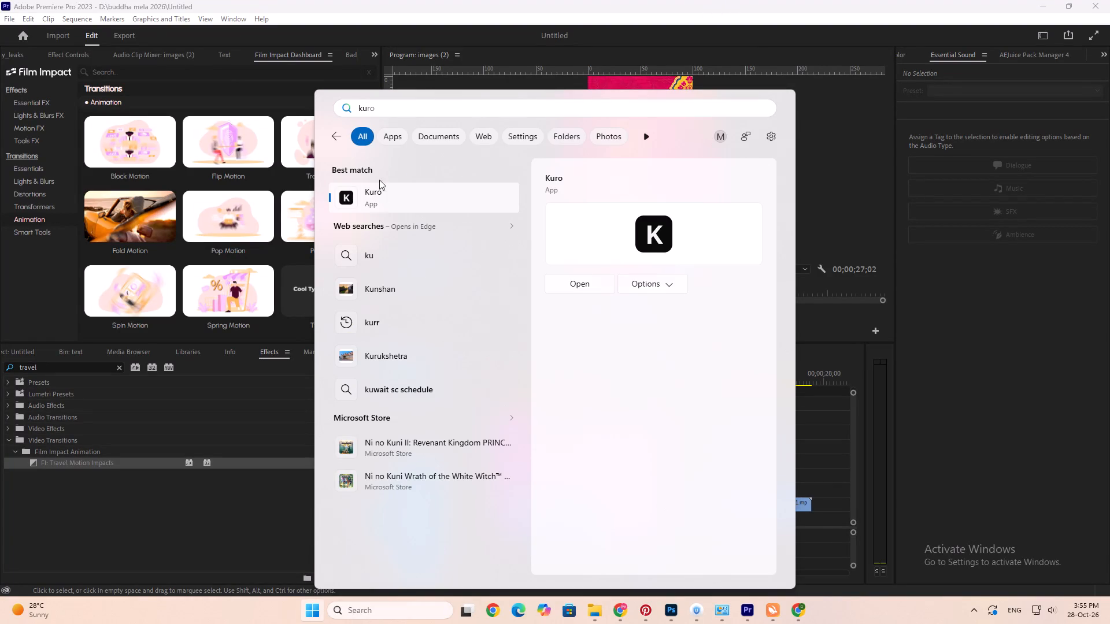
{"action": "left_click", "coordinate": [383, 200]}
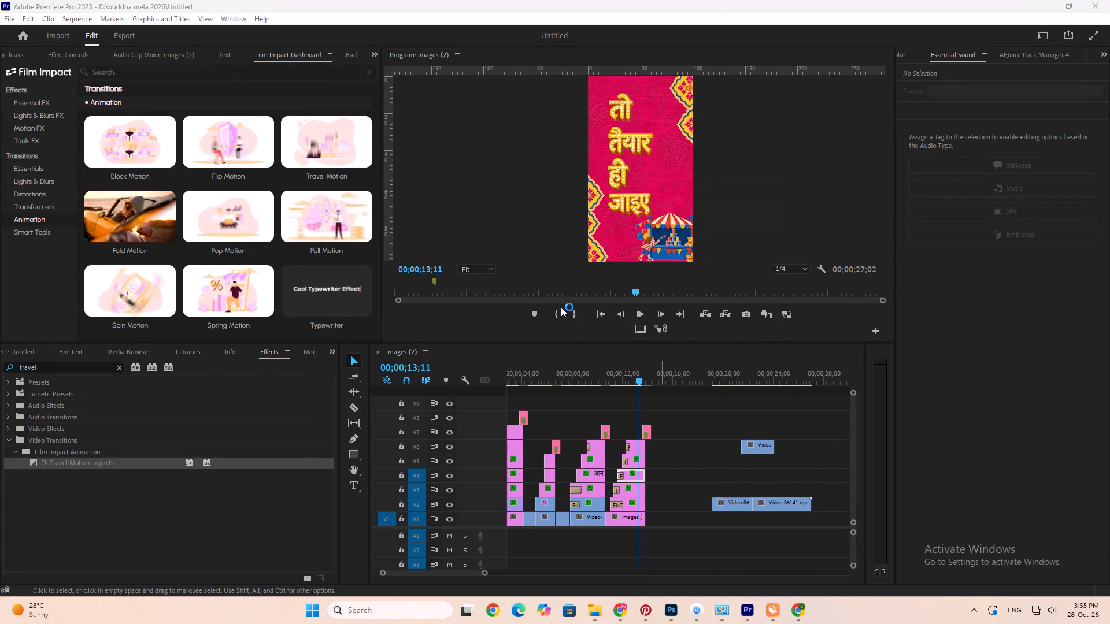
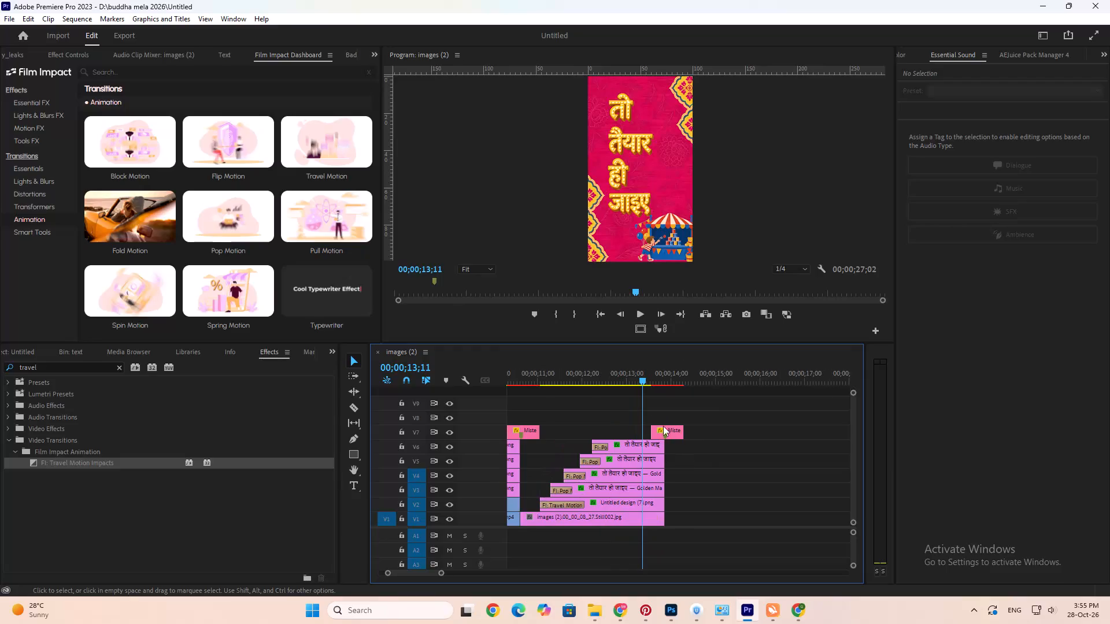
Play back the light-leak transition from the कार्यक्रम आने वाला है scene into the तो तैयार हो जाइए scene.
{"action": "left_click_drag", "start_coordinate": [595, 382], "coordinate": [583, 382]}
{"action": "scroll", "coordinate": [582, 382], "scroll_direction": "up", "scroll_amount": 5}
{"action": "key", "text": "space"}
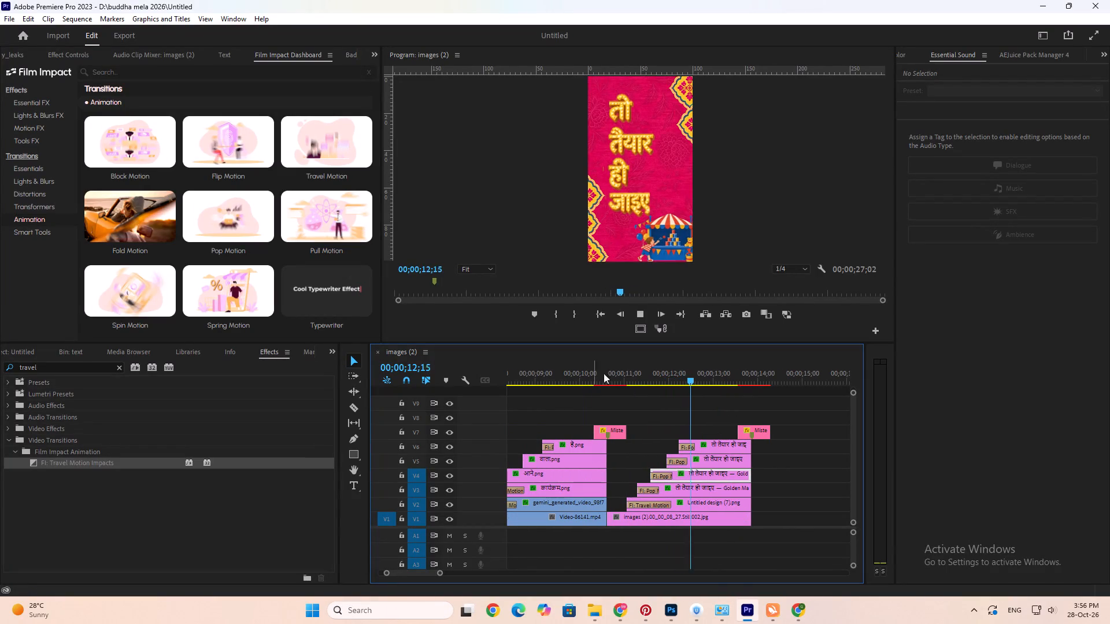
{"action": "key", "text": "space"}
{"action": "left_click", "coordinate": [622, 372]}
{"action": "key", "text": "space"}
{"action": "left_click_drag", "start_coordinate": [621, 372], "coordinate": [590, 384]}
{"action": "key", "text": "space"}
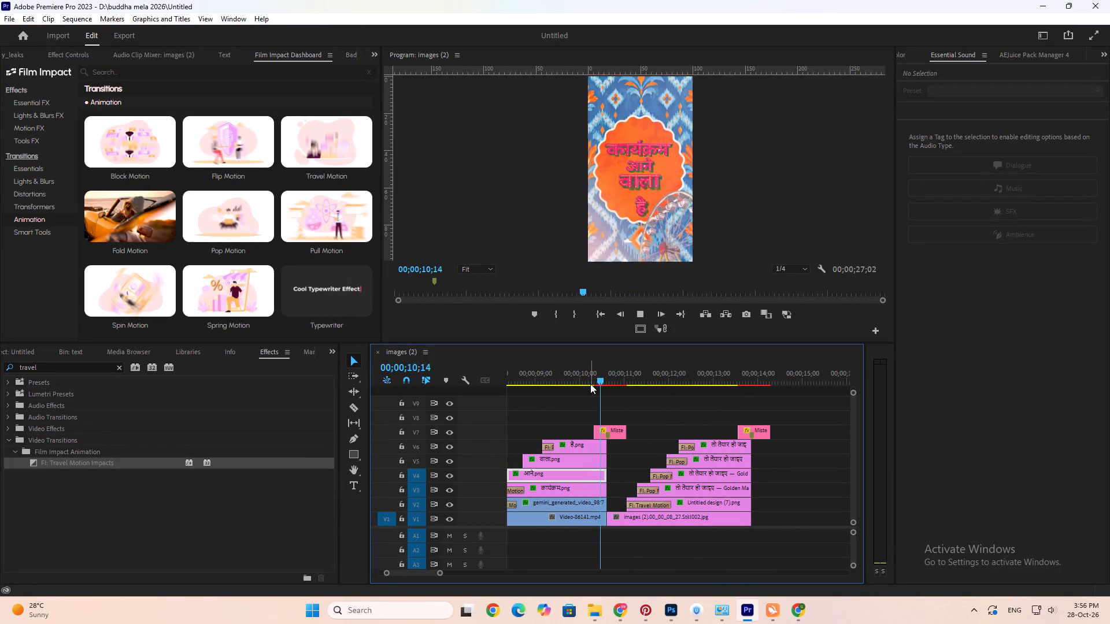
{"action": "left_click", "coordinate": [590, 384]}
{"action": "key", "text": "space"}
{"action": "scroll", "coordinate": [590, 384], "scroll_direction": "up", "scroll_amount": 5, "text": "alt"}
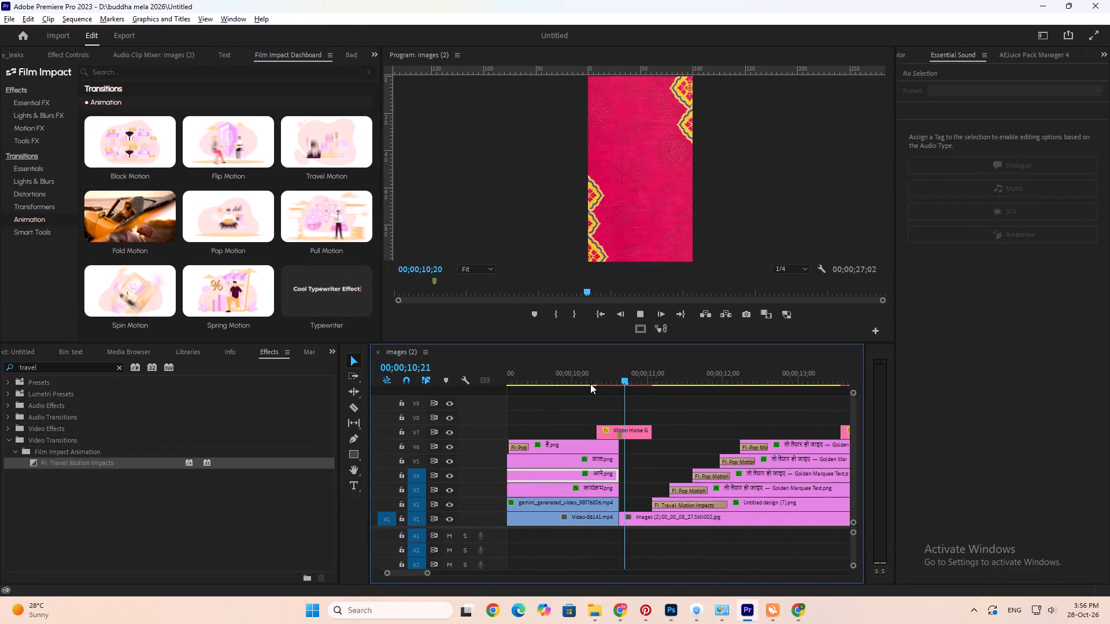
{"action": "scroll", "coordinate": [590, 384], "scroll_direction": "up", "scroll_amount": 1, "text": "alt"}
{"action": "left_click", "coordinate": [590, 384]}
{"action": "key", "text": "space"}
{"action": "key", "text": "space"}
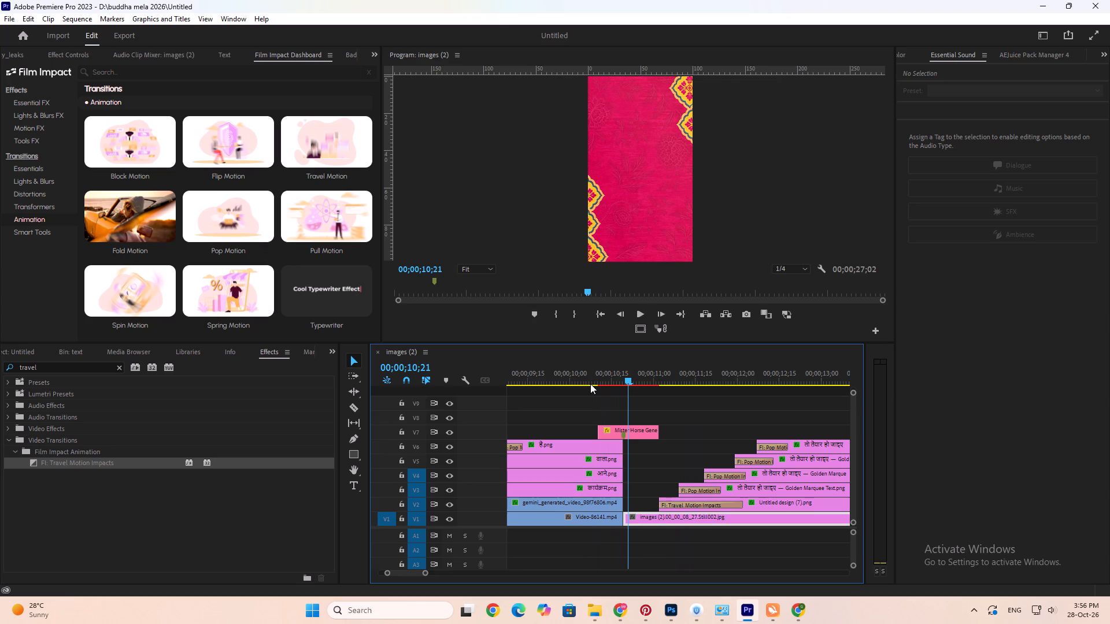
{"action": "scroll", "coordinate": [590, 384], "scroll_direction": "up", "scroll_amount": 4, "text": "alt"}
{"action": "left_click", "coordinate": [593, 383]}
{"action": "left_click", "coordinate": [593, 383]}
{"action": "key", "text": "space"}
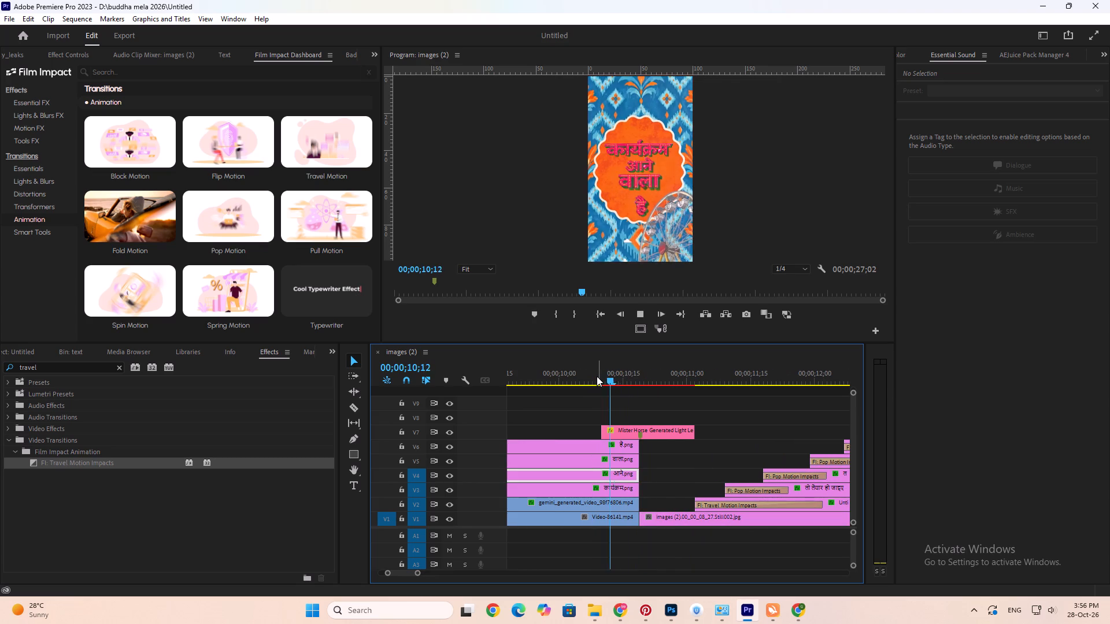
{"action": "left_click_drag", "start_coordinate": [641, 377], "coordinate": [628, 371]}
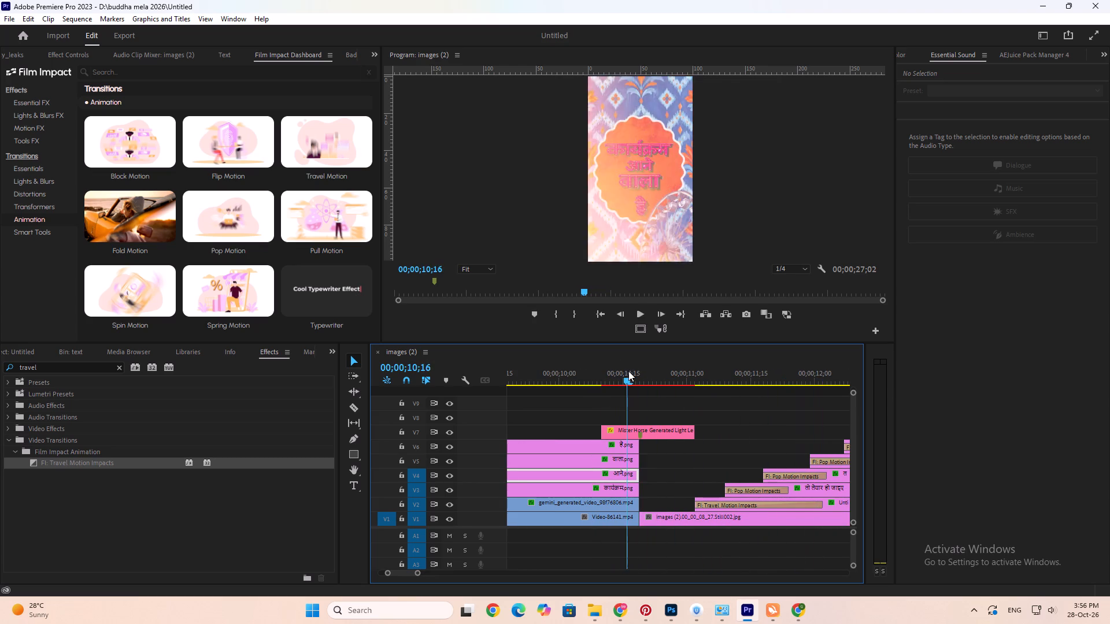
{"action": "left_click_drag", "start_coordinate": [628, 371], "coordinate": [647, 371]}
{"action": "key", "text": "space"}
{"action": "scroll", "coordinate": [647, 371], "scroll_direction": "down", "scroll_amount": 2, "text": "alt"}
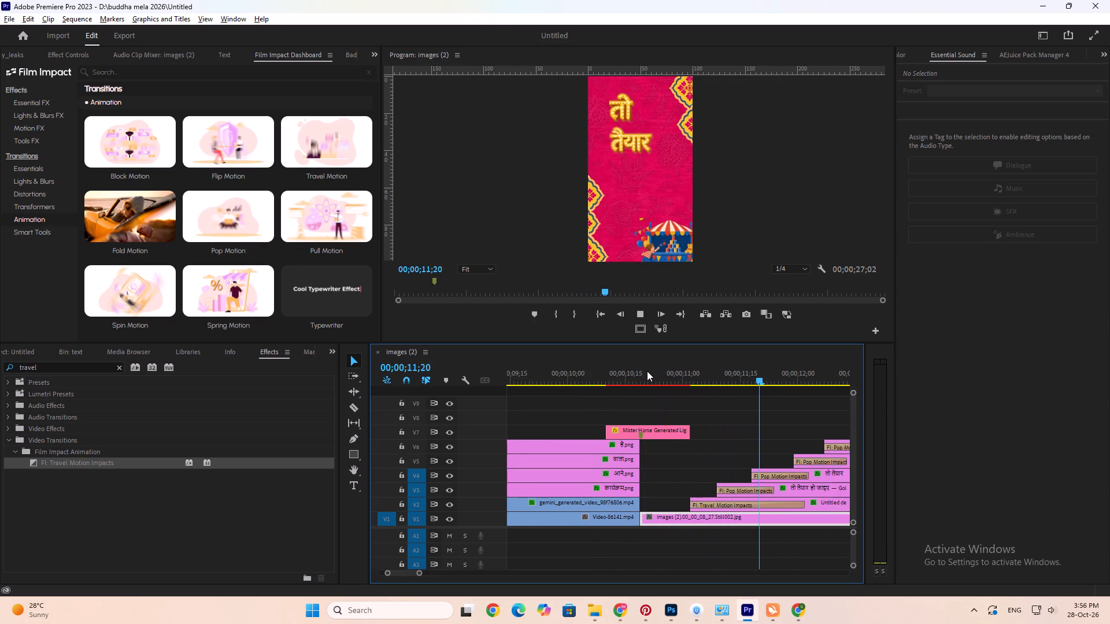
{"action": "scroll", "coordinate": [647, 371], "scroll_direction": "down", "scroll_amount": 2, "text": "alt"}
{"action": "key", "text": "space"}
{"action": "scroll", "coordinate": [647, 371], "scroll_direction": "down", "scroll_amount": 8}
{"action": "key", "text": "space"}
{"action": "scroll", "coordinate": [647, 371], "scroll_direction": "down", "scroll_amount": 6, "text": "alt"}
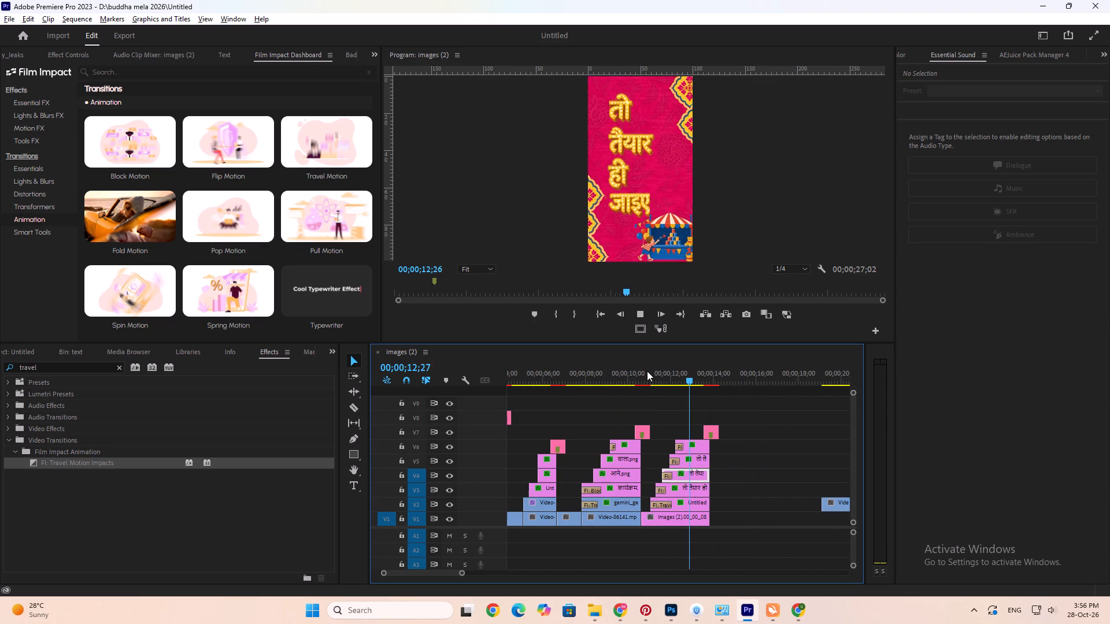
{"action": "key", "text": "space"}
Review the तो तैयार हो जाइए text animation in an enlarged program preview.
{"action": "left_click", "coordinate": [670, 370]}
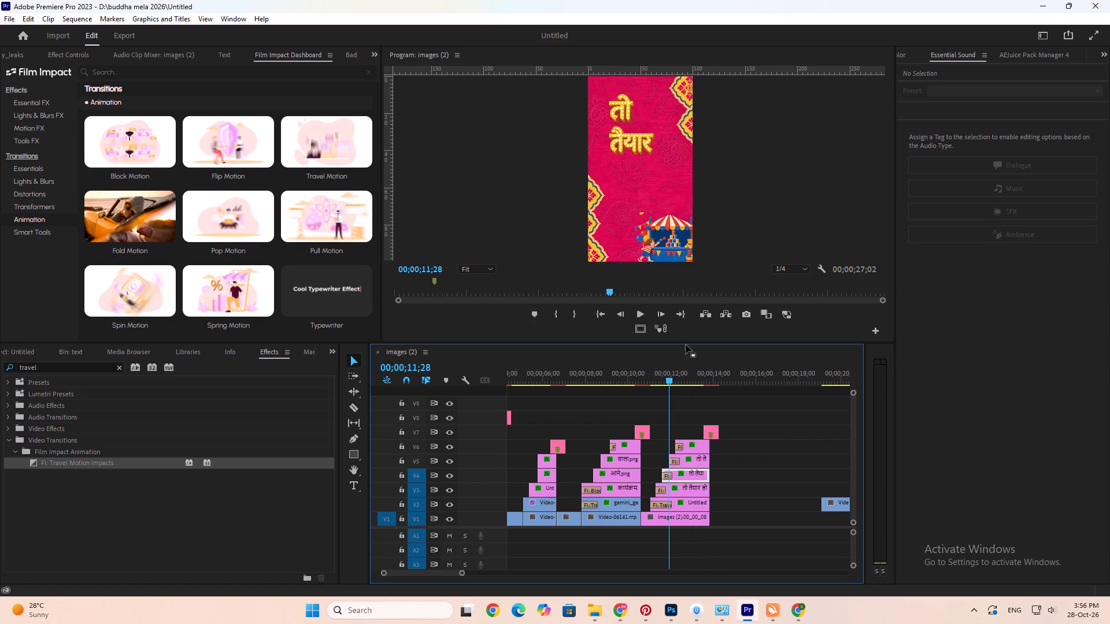
{"action": "left_click", "coordinate": [716, 281]}
{"action": "key", "text": "grave"}
{"action": "key", "text": "grave"}
{"action": "left_click", "coordinate": [679, 381]}
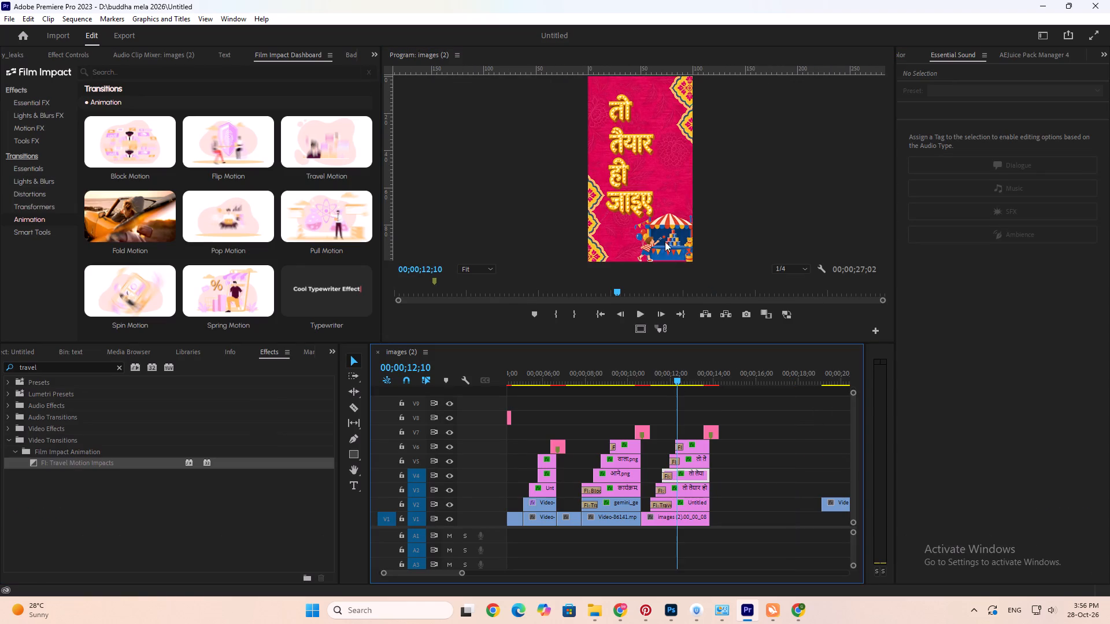
{"action": "left_click", "coordinate": [673, 231]}
{"action": "key", "text": "grave"}
{"action": "key", "text": "space"}
{"action": "key", "text": "space"}
{"action": "type", "text": "`"}
{"action": "key", "text": "space"}
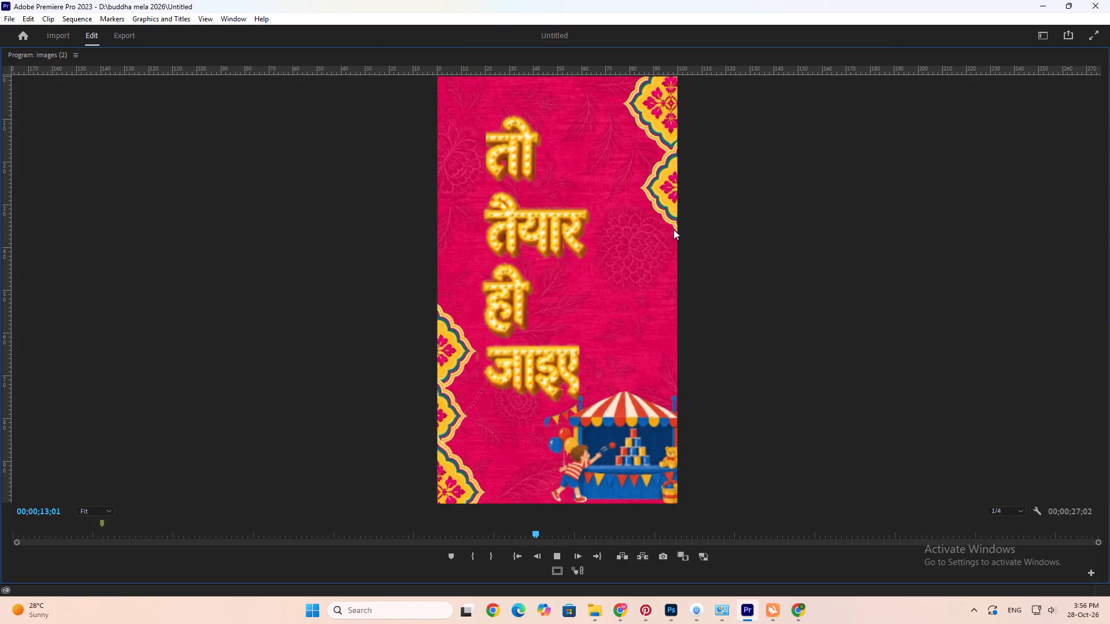
{"action": "key", "text": "space"}
{"action": "key", "text": "space"}
{"action": "key", "text": "space"}
{"action": "key", "text": "space"}
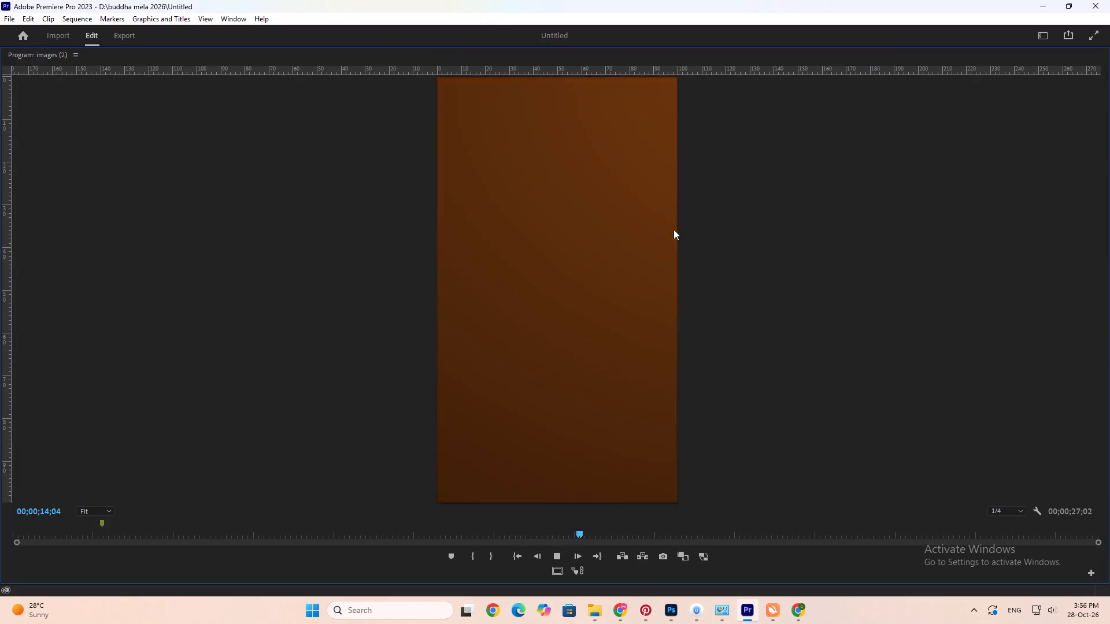
{"action": "key", "text": "grave"}
{"action": "left_click", "coordinate": [676, 371]}
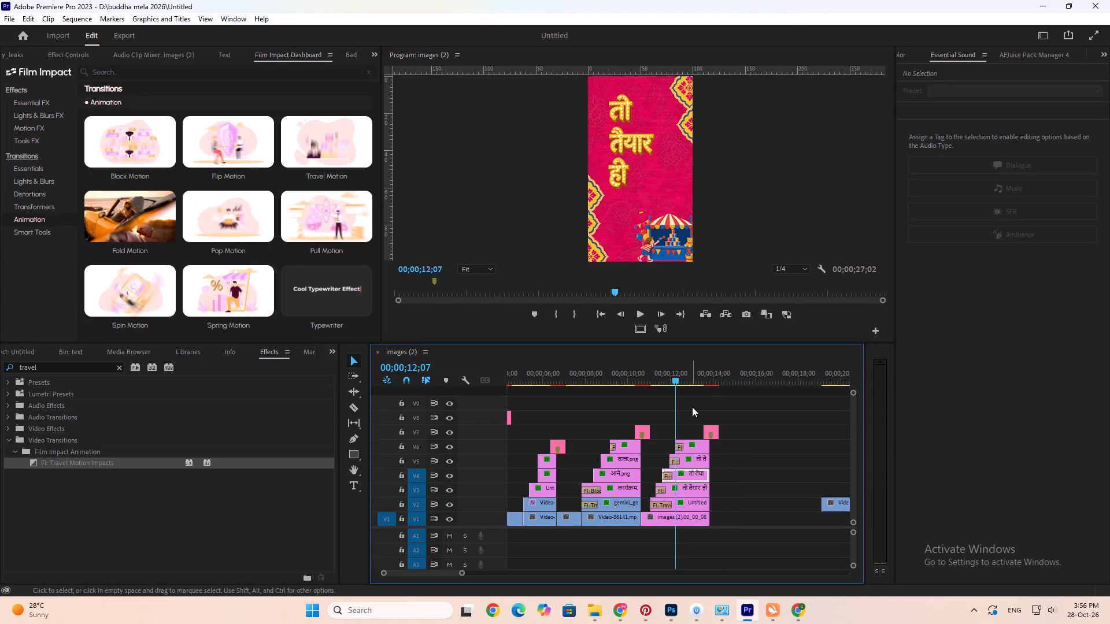
Widen the opacity mask around the word जाइए by extending its right edge outward in the enlarged preview.
{"action": "left_click_drag", "start_coordinate": [695, 377], "coordinate": [702, 377]}
{"action": "double_click", "coordinate": [622, 205]}
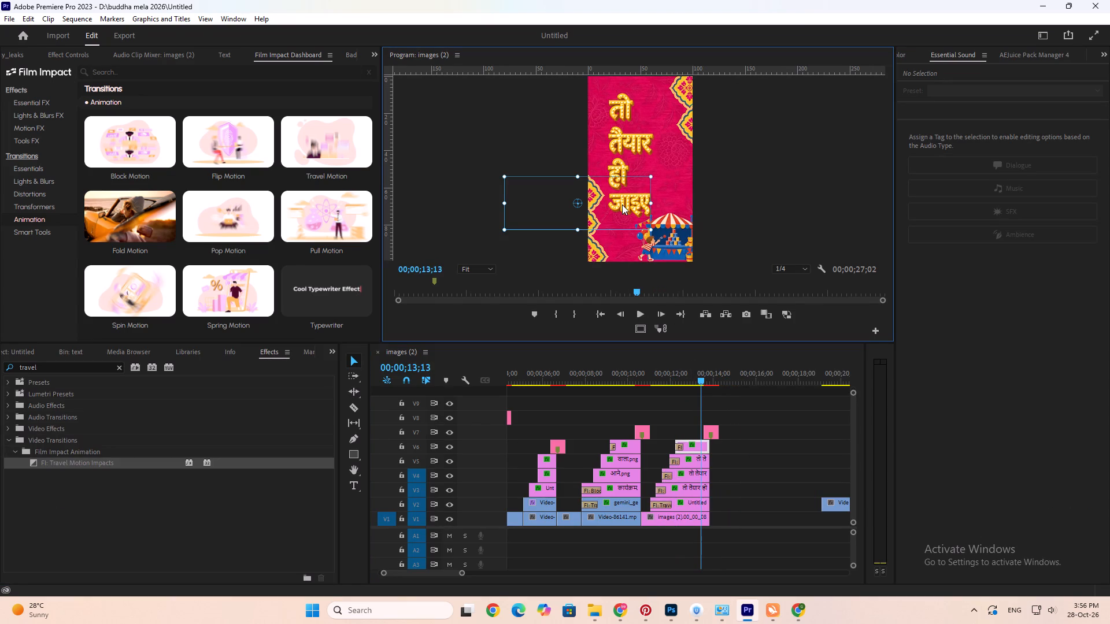
{"action": "left_click", "coordinate": [47, 51]}
{"action": "scroll", "coordinate": [54, 282], "scroll_direction": "down", "scroll_amount": 3}
{"action": "left_click", "coordinate": [58, 186]}
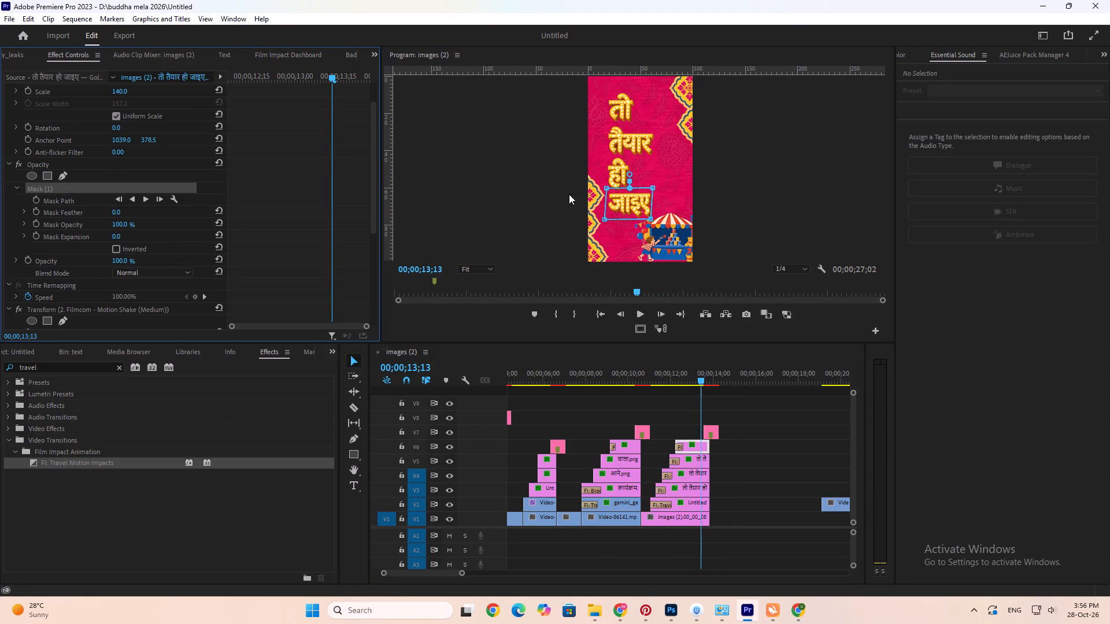
{"action": "key", "text": "grave"}
{"action": "left_click_drag", "start_coordinate": [606, 333], "coordinate": [571, 415]}
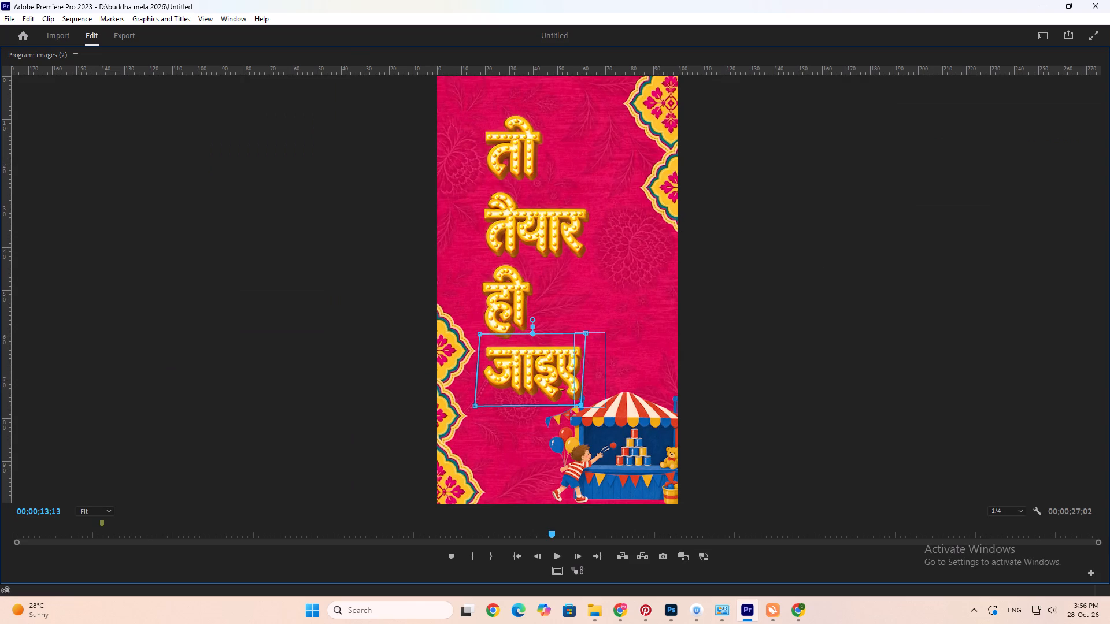
{"action": "left_click_drag", "start_coordinate": [571, 415], "coordinate": [567, 418]}
{"action": "left_click_drag", "start_coordinate": [603, 323], "coordinate": [559, 422]}
{"action": "left_click_drag", "start_coordinate": [588, 334], "coordinate": [627, 332]}
{"action": "left_click", "coordinate": [687, 323]}
{"action": "key", "text": "grave"}
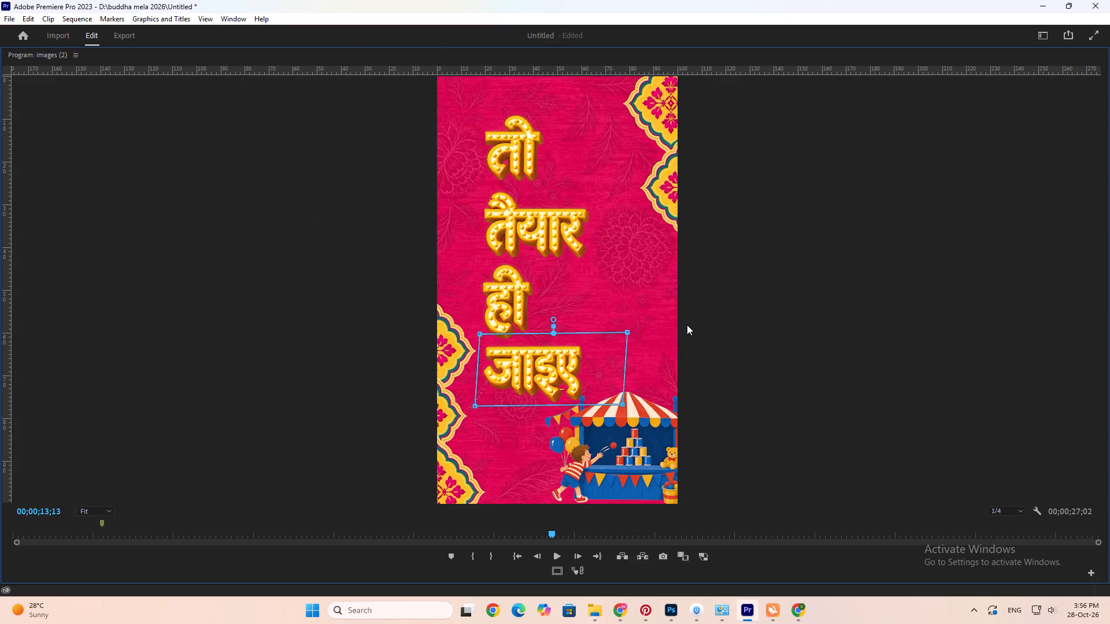
Replay the तो तैयार हो जाइए scene through its end to check the adjusted जाइए mask.
{"action": "left_click", "coordinate": [658, 376]}
{"action": "left_click", "coordinate": [726, 422]}
{"action": "left_click", "coordinate": [686, 174]}
{"action": "key", "text": "grave"}
{"action": "key", "text": "space"}
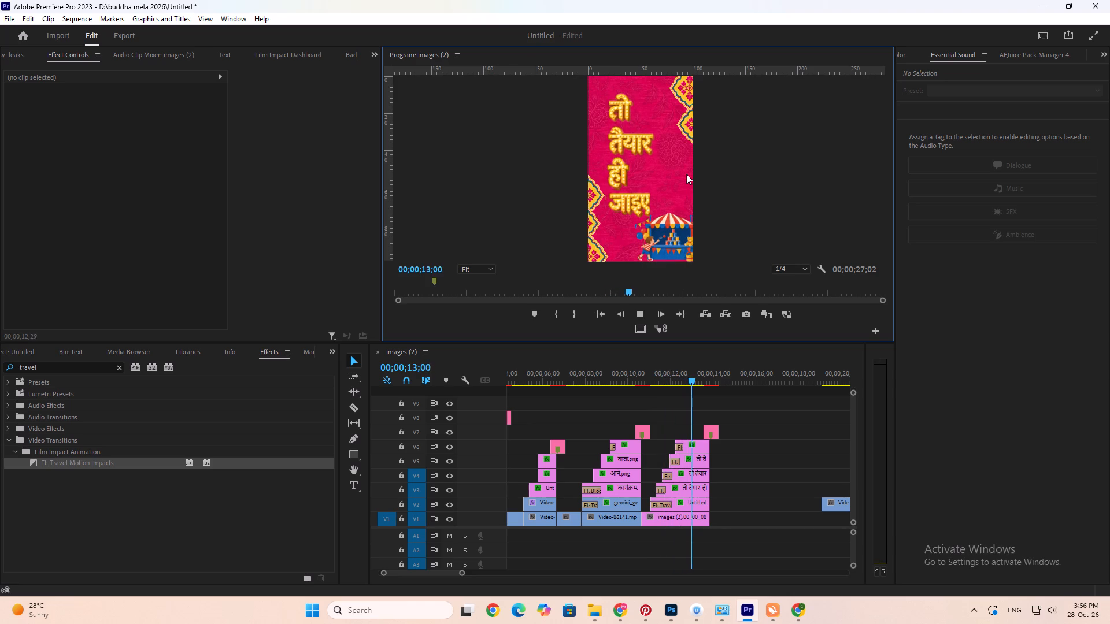
{"action": "key", "text": "space"}
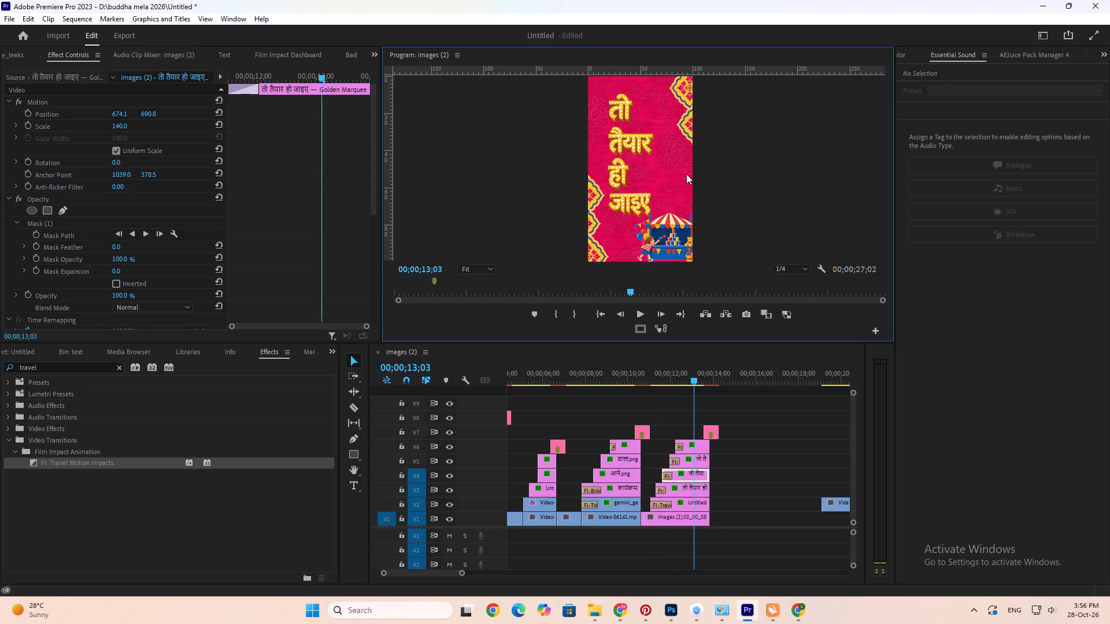
{"action": "key", "text": "space"}
{"action": "scroll", "coordinate": [744, 477], "scroll_direction": "down", "scroll_amount": 6, "text": "alt"}
{"action": "scroll", "coordinate": [741, 475], "scroll_direction": "up", "scroll_amount": 1}
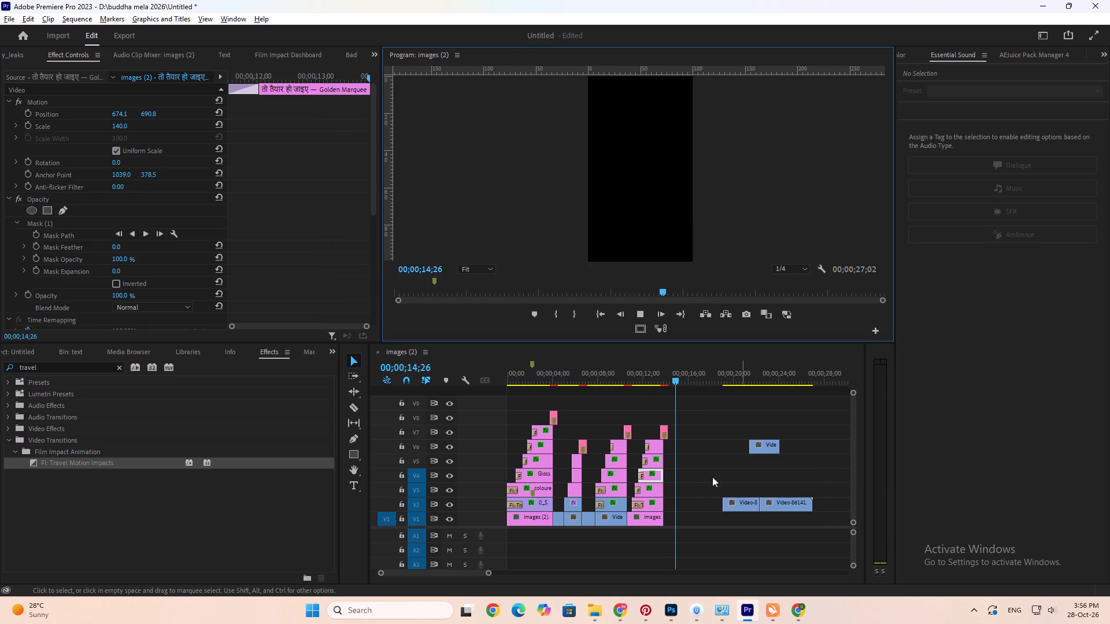
{"action": "key", "text": "space"}
Save the project.
{"action": "key", "text": "ctrl+s"}
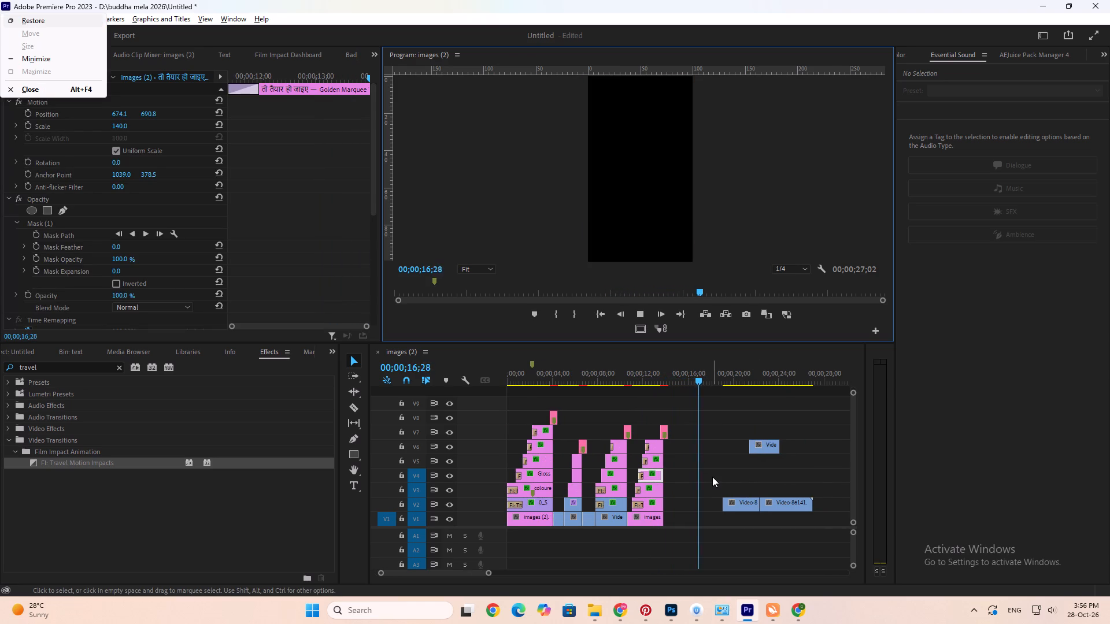
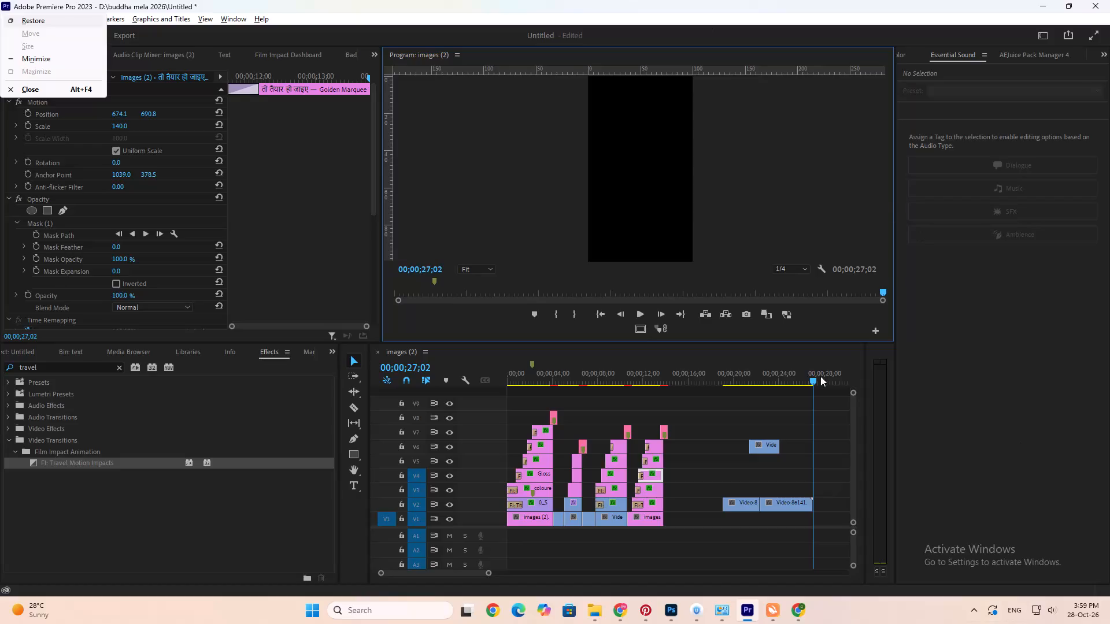
Play the sequence from its very beginning into the तो तैयार हो जाइए scene to review all the finished scenes together.
{"action": "left_click", "coordinate": [717, 426]}
{"action": "scroll", "coordinate": [717, 426], "scroll_direction": "up", "scroll_amount": 4, "text": "alt"}
{"action": "scroll", "coordinate": [716, 426], "scroll_direction": "down", "scroll_amount": 6, "text": "alt"}
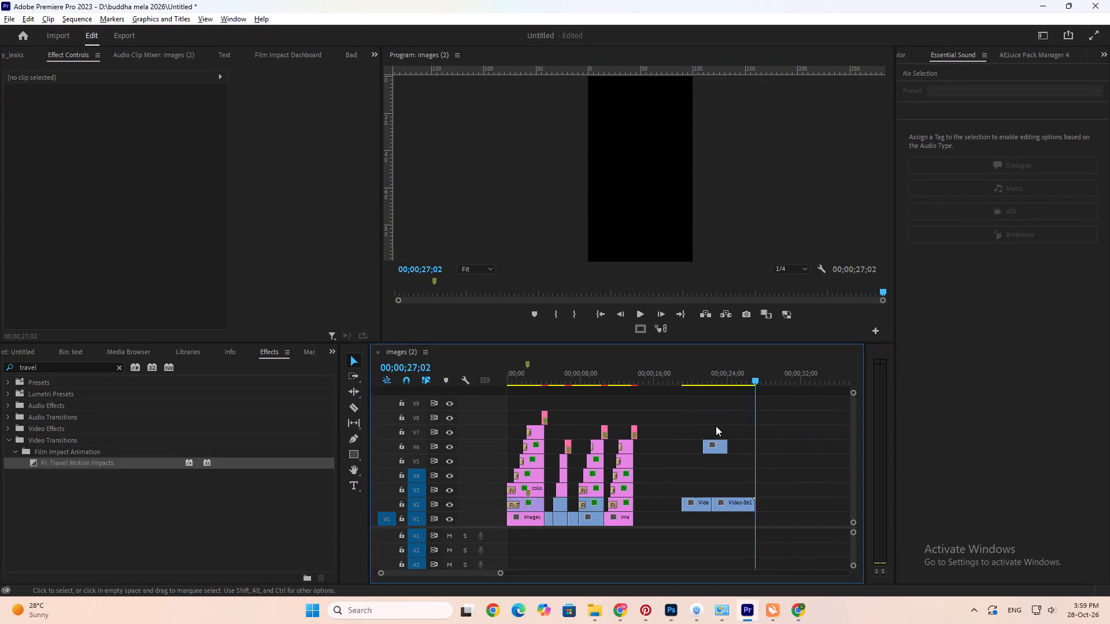
{"action": "scroll", "coordinate": [716, 426], "scroll_direction": "up", "scroll_amount": 9, "text": "alt"}
{"action": "scroll", "coordinate": [699, 426], "scroll_direction": "down", "scroll_amount": 5}
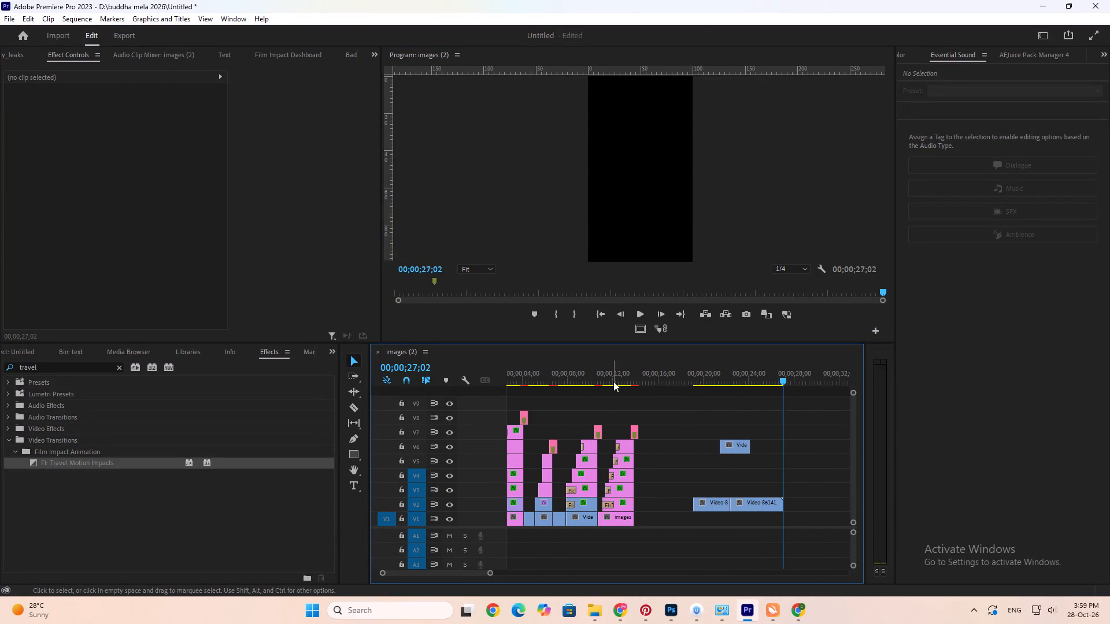
{"action": "left_click_drag", "start_coordinate": [616, 380], "coordinate": [629, 382]}
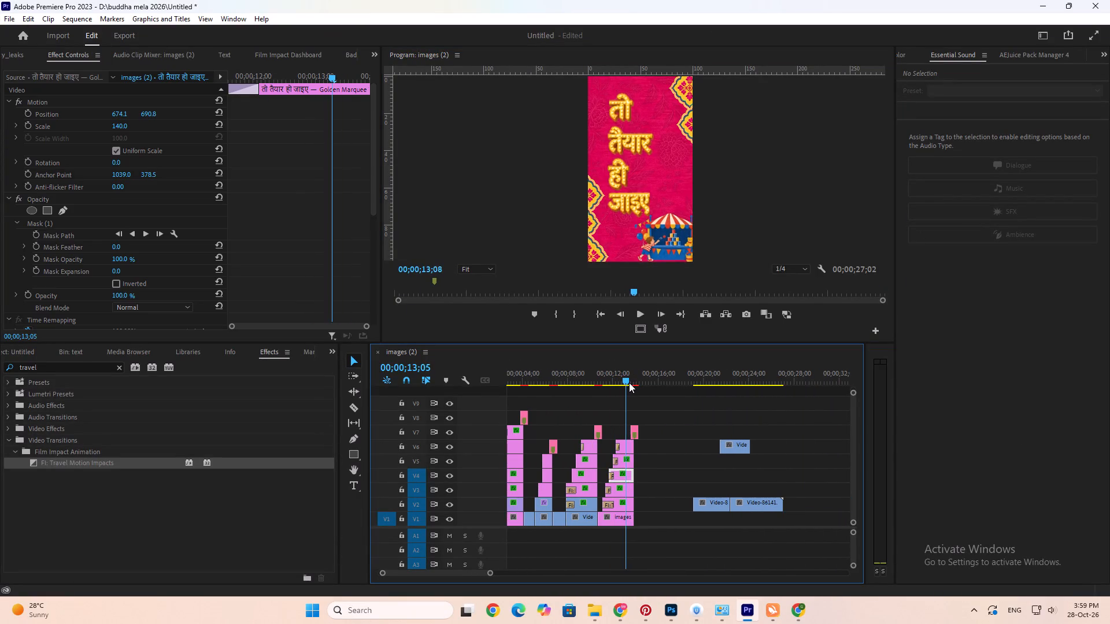
{"action": "left_click_drag", "start_coordinate": [629, 382], "coordinate": [565, 387]}
{"action": "key", "text": "Home"}
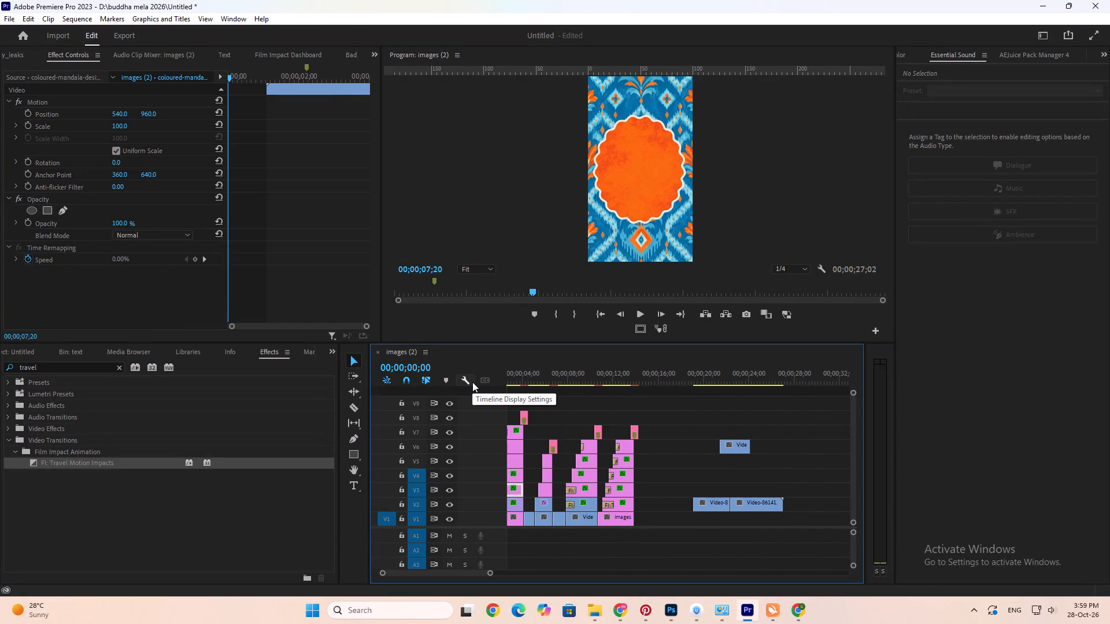
{"action": "key", "text": "space"}
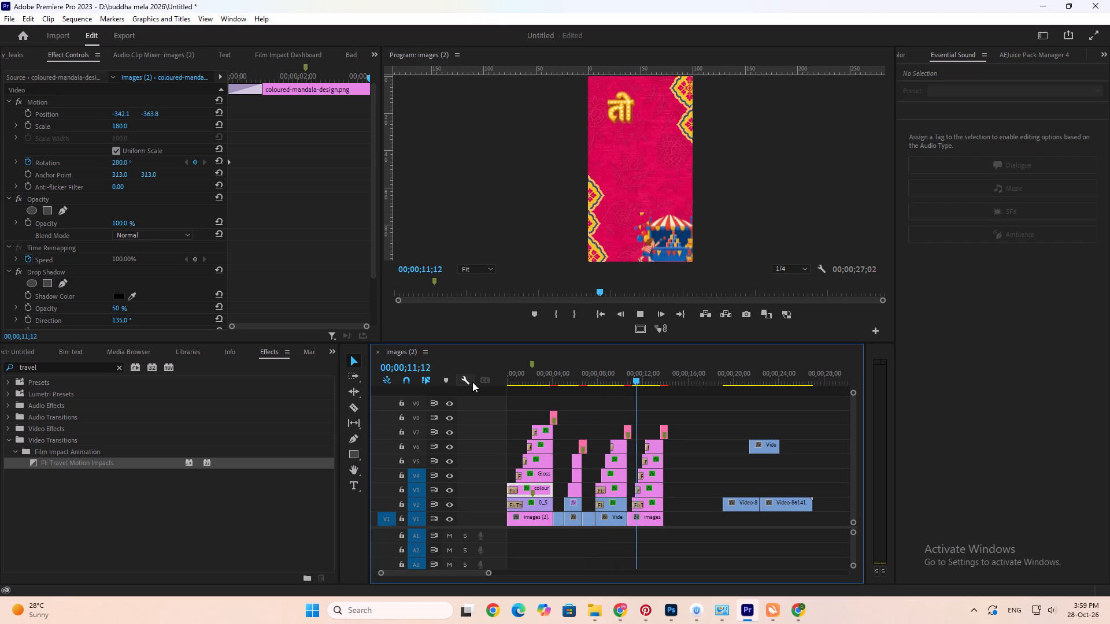
{"action": "key", "text": "space"}
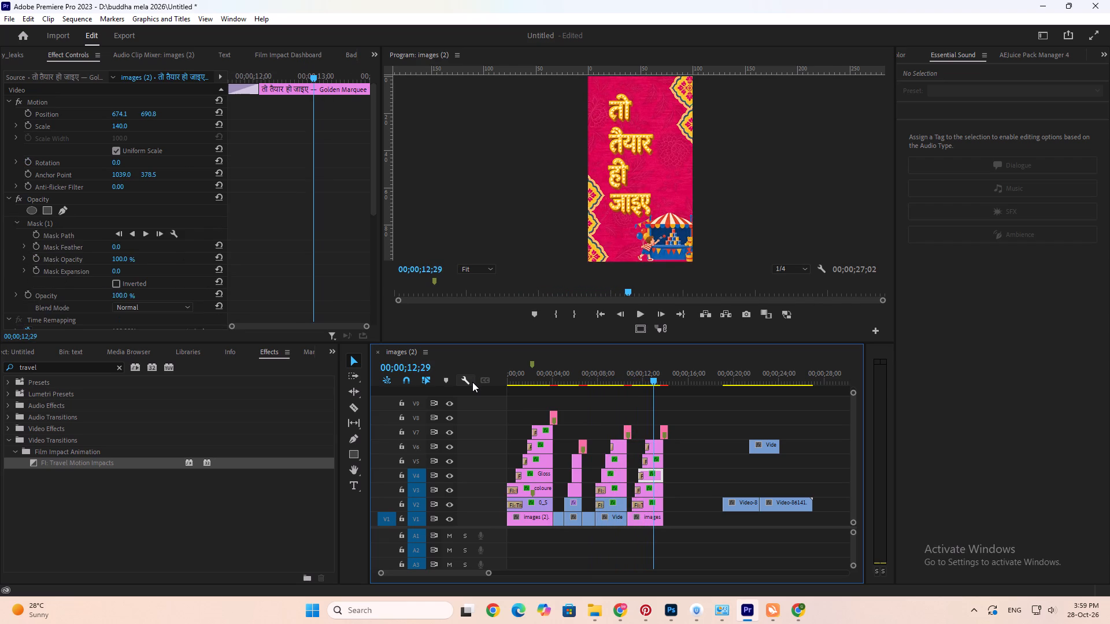
Save the project.
{"action": "key", "text": "ctrl+s"}
{"action": "key", "text": "ctrl+s"}
{"action": "key", "text": "ctrl+s"}
{"action": "key", "text": "ctrl+s"}
{"action": "key", "text": "ctrl+s"}
{"action": "key", "text": "ctrl+s"}
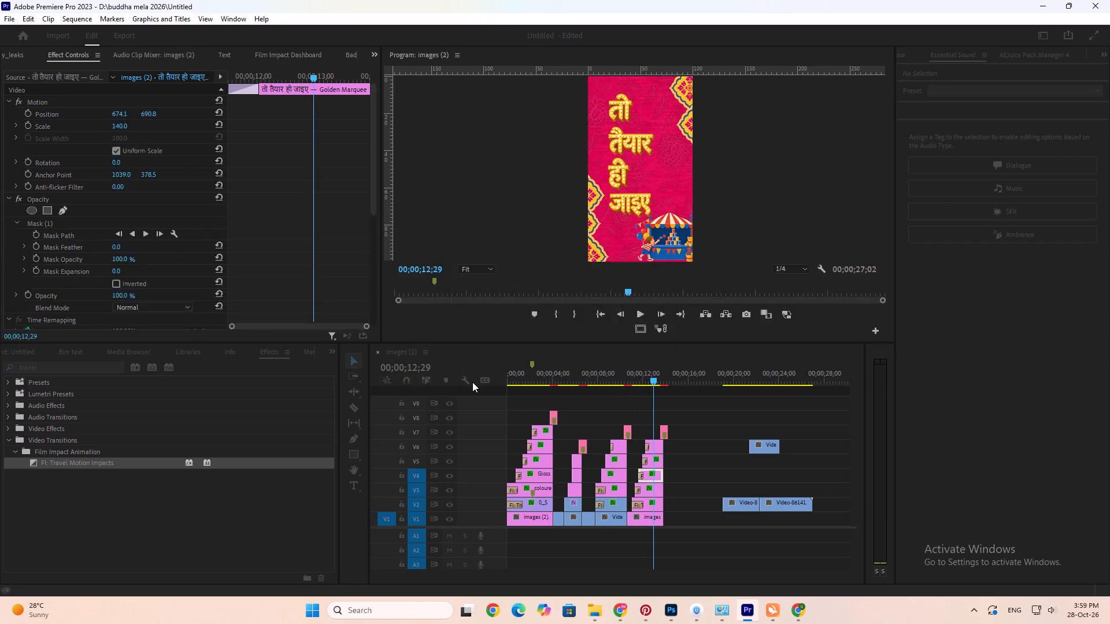
{"action": "key", "text": "ctrl+s"}
{"action": "key", "text": "ctrl+s"}
{"action": "key", "text": "ctrl+s"}
{"action": "key", "text": "ctrl+s"}
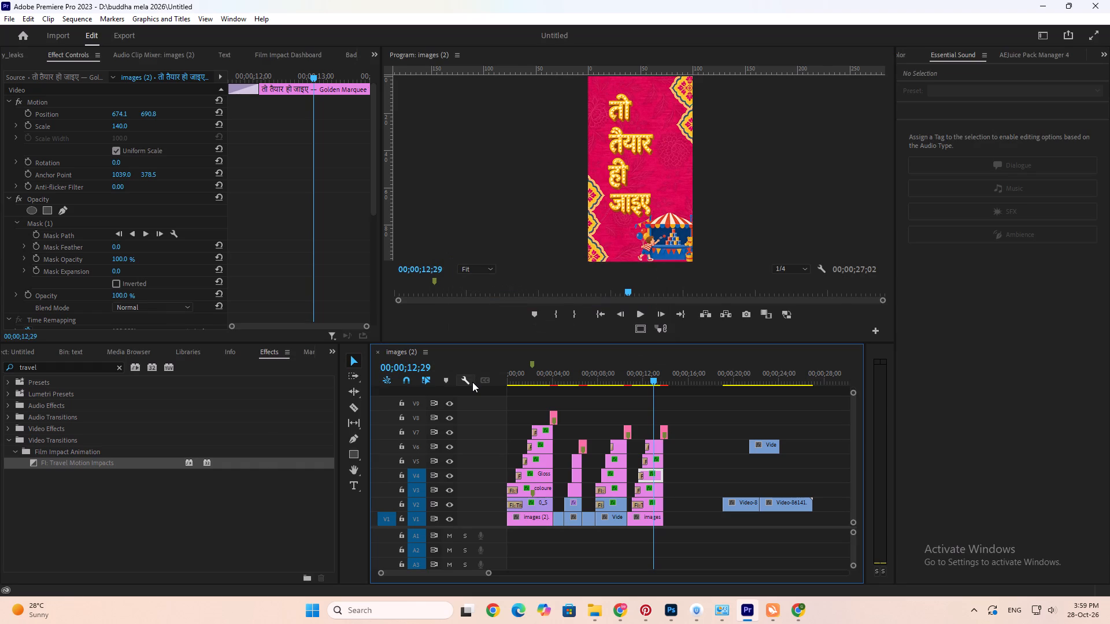
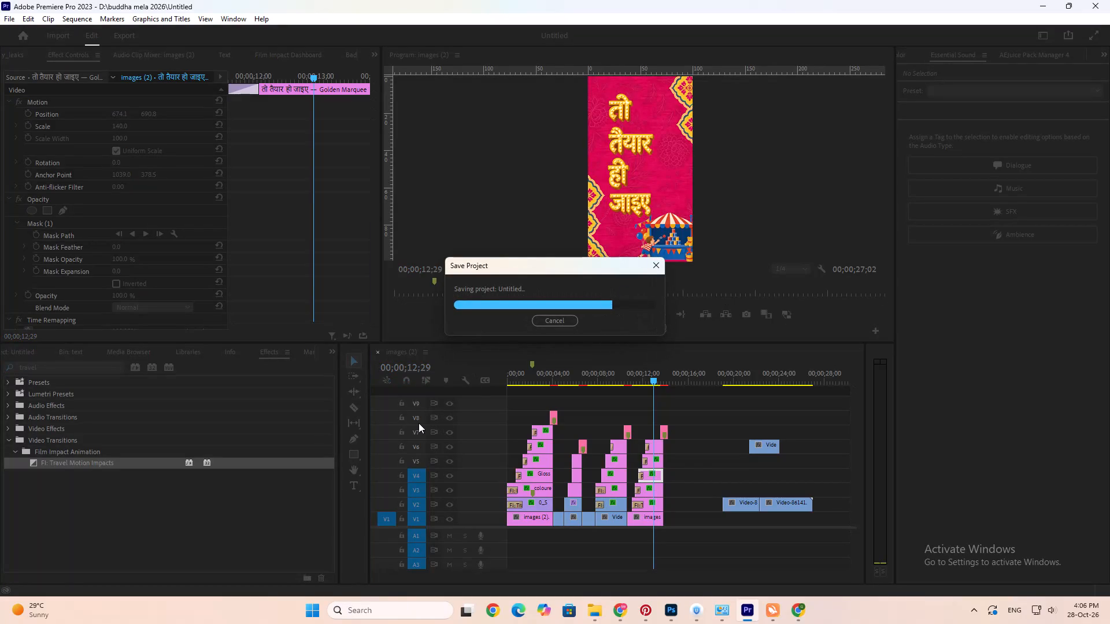
Save the project with the finished scenes through तो तैयार हो जाइए.
{"action": "key", "text": "ctrl+s"}
{"action": "key", "text": "ctrl+s"}
{"action": "key", "text": "ctrl+s"}
{"action": "key", "text": "ctrl+s"}
{"action": "key", "text": "ctrl+s"}
{"action": "key", "text": "ctrl+s"}
{"action": "key", "text": "ctrl+s"}
{"action": "key", "text": "ctrl+s"}
{"action": "key", "text": "ctrl+s"}
{"action": "key", "text": "ctrl+s"}
{"action": "key", "text": "ctrl+s"}
{"action": "key", "text": "ctrl+s"}
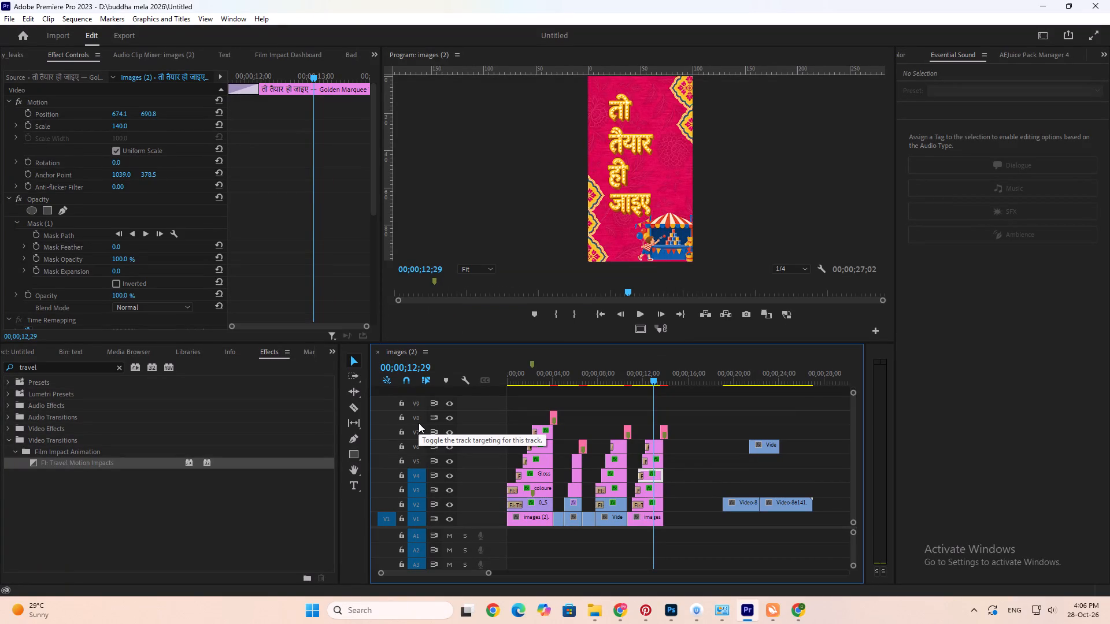
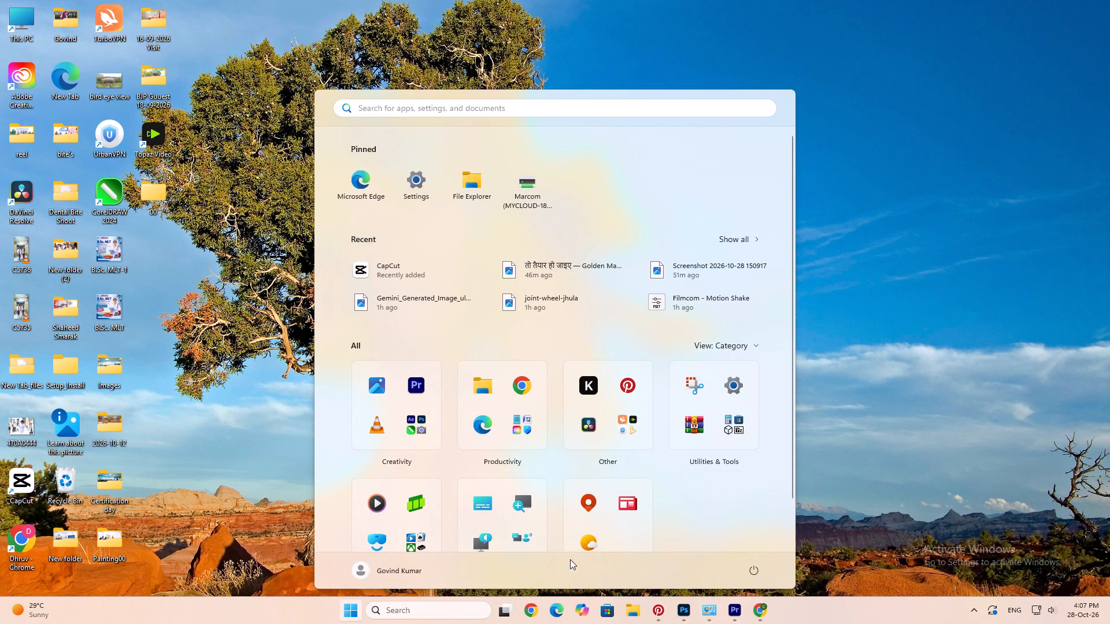
Bring up the computer's power options.
{"action": "left_click", "coordinate": [753, 573]}
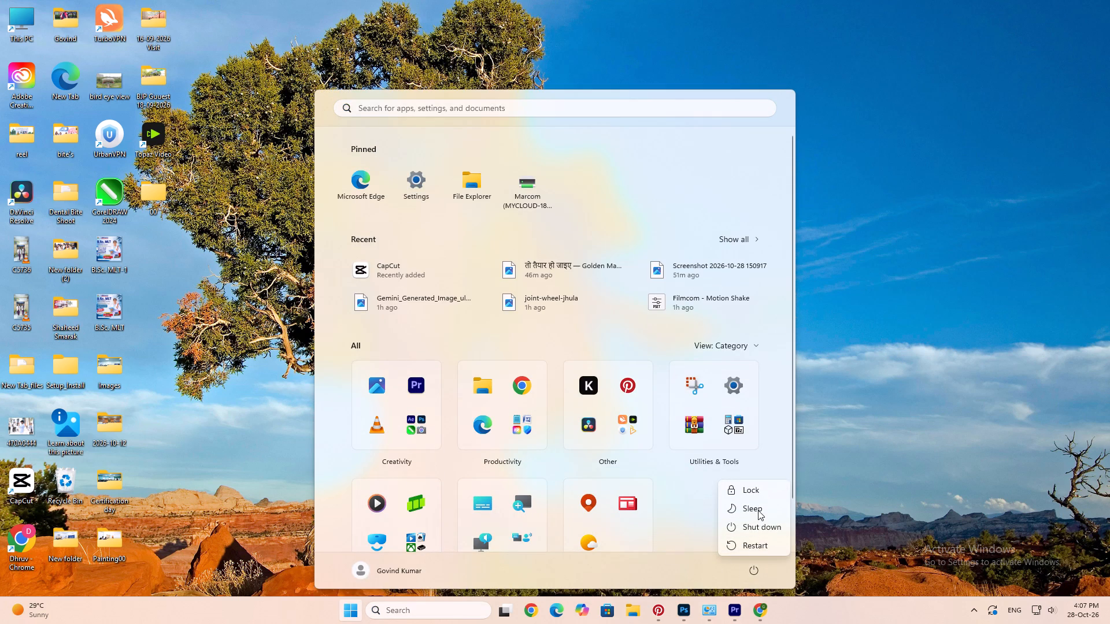